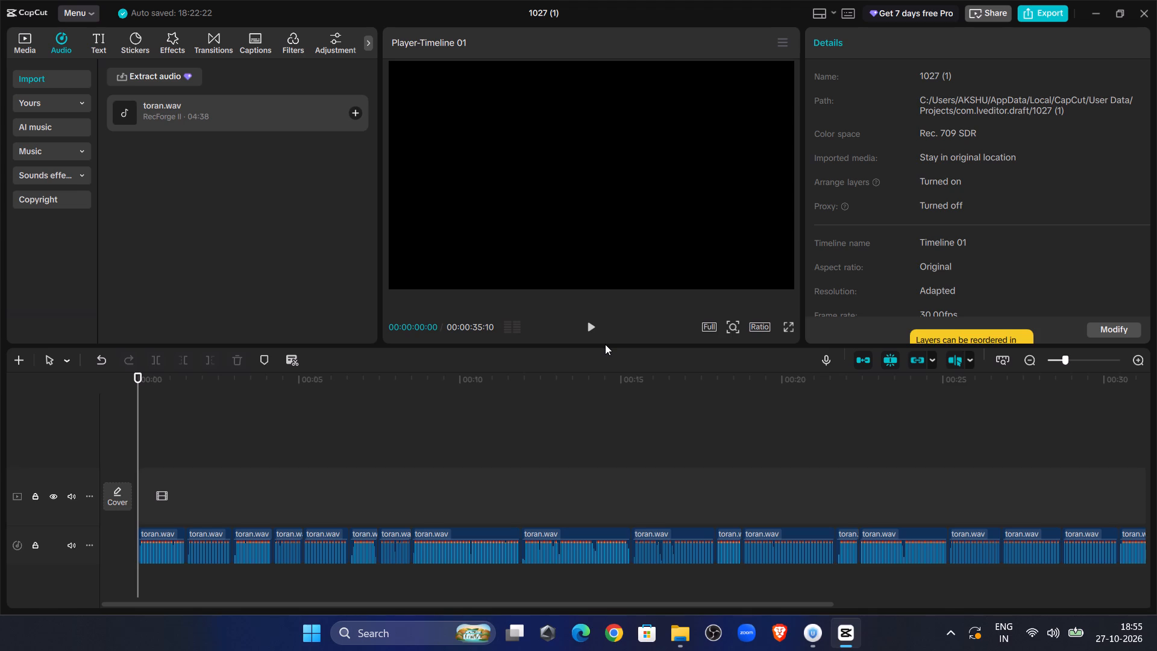
Switch to File Explorer and open the phone's craft folder under POCO M4 Pro, Internal shared storage, Pictures, Gallery, owner.
{"action": "left_click", "coordinate": [659, 631]}
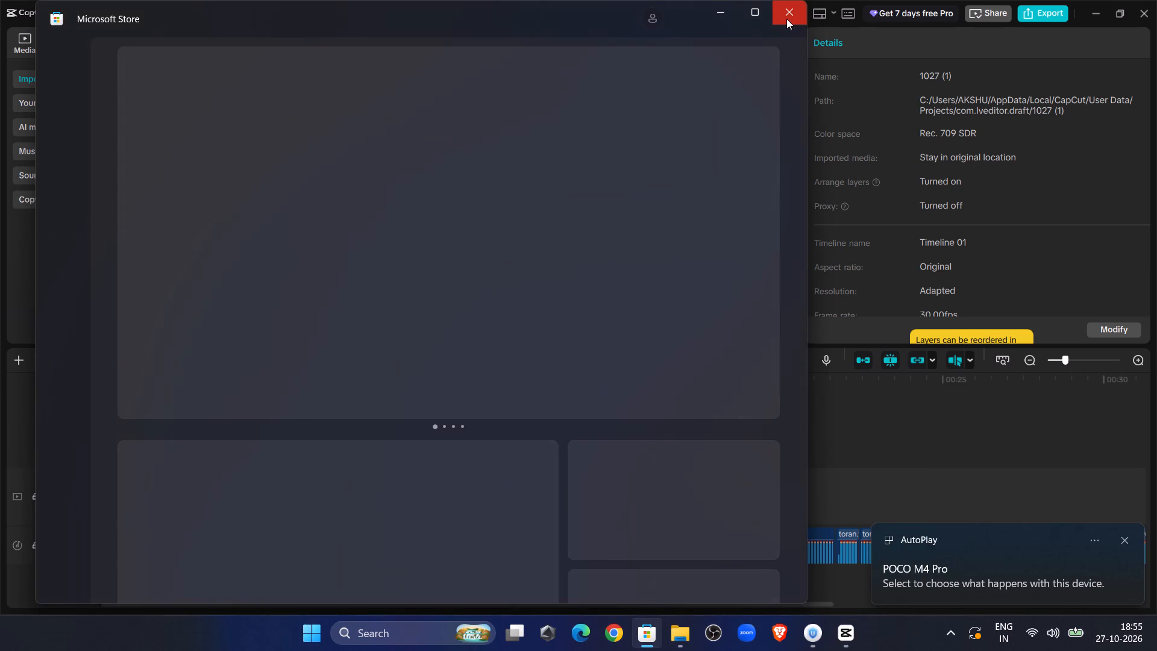
{"action": "left_click", "coordinate": [786, 19]}
{"action": "left_click", "coordinate": [669, 638]}
{"action": "double_click", "coordinate": [211, 137]}
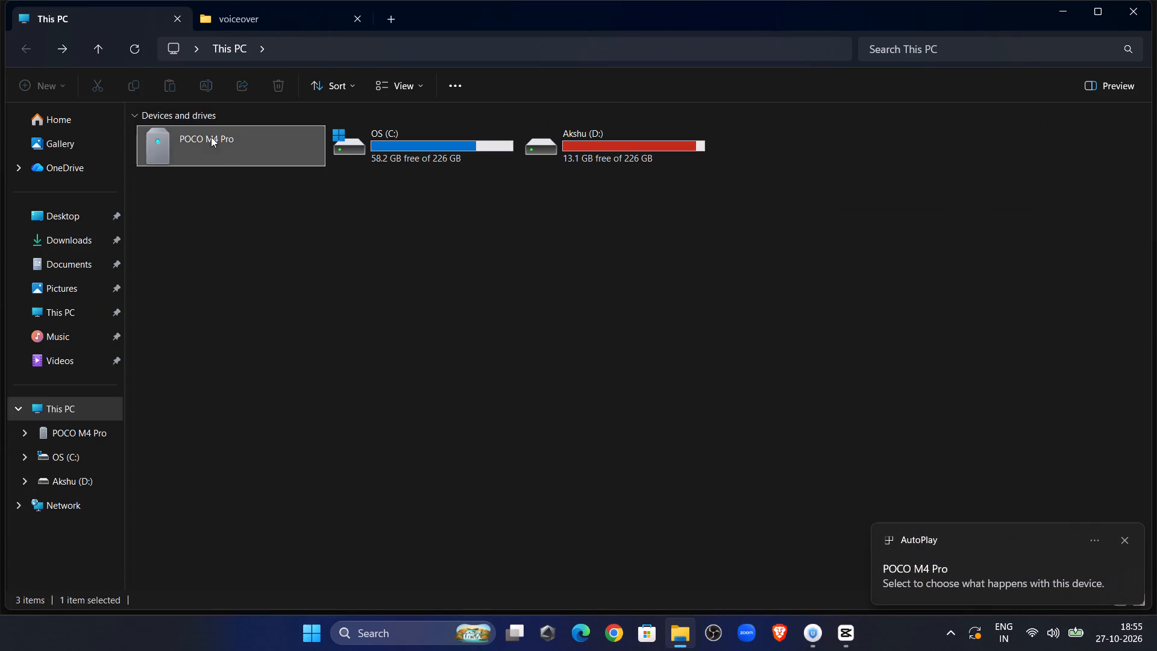
{"action": "double_click", "coordinate": [211, 137]}
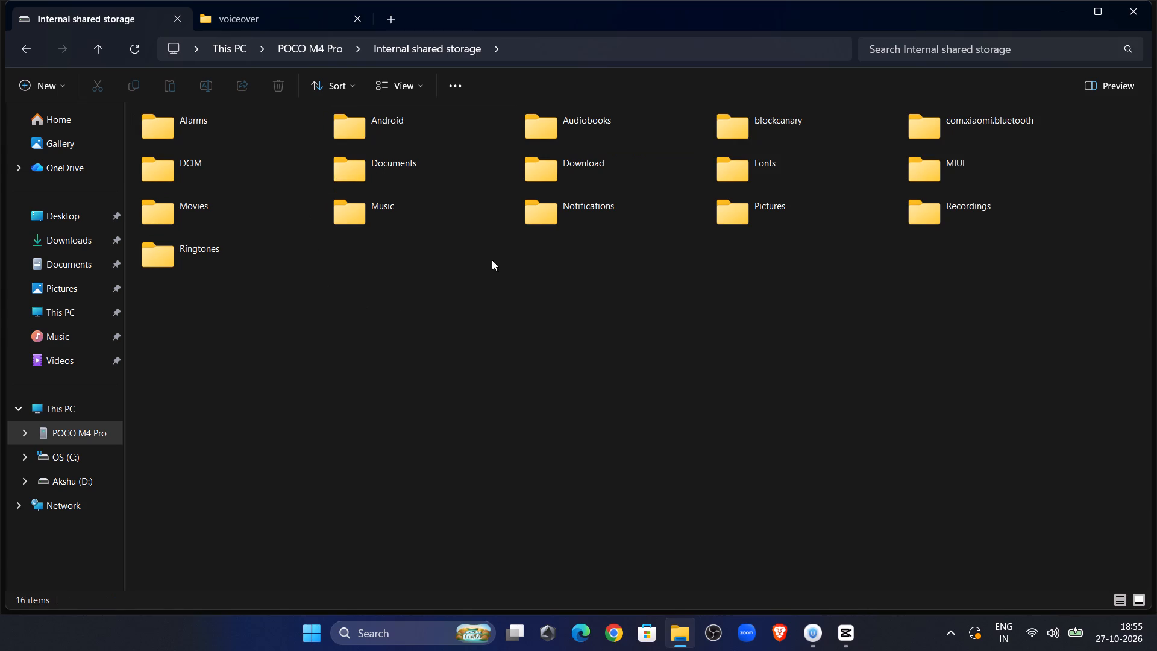
{"action": "double_click", "coordinate": [819, 219]}
{"action": "double_click", "coordinate": [227, 118]}
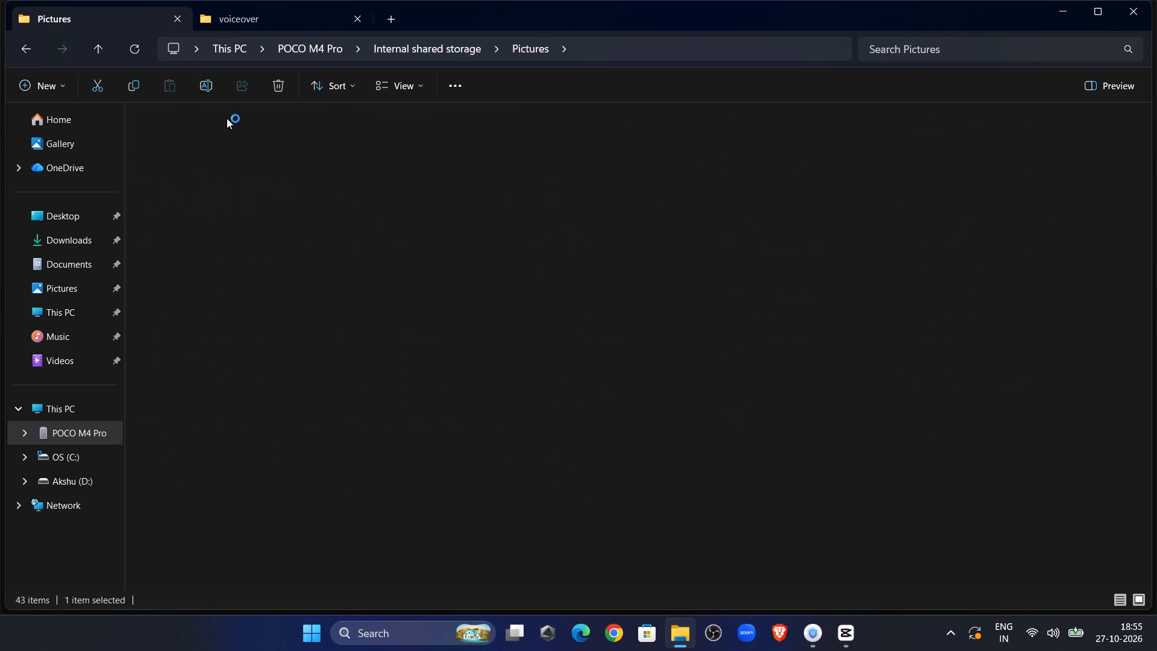
{"action": "left_click", "coordinate": [19, 43]}
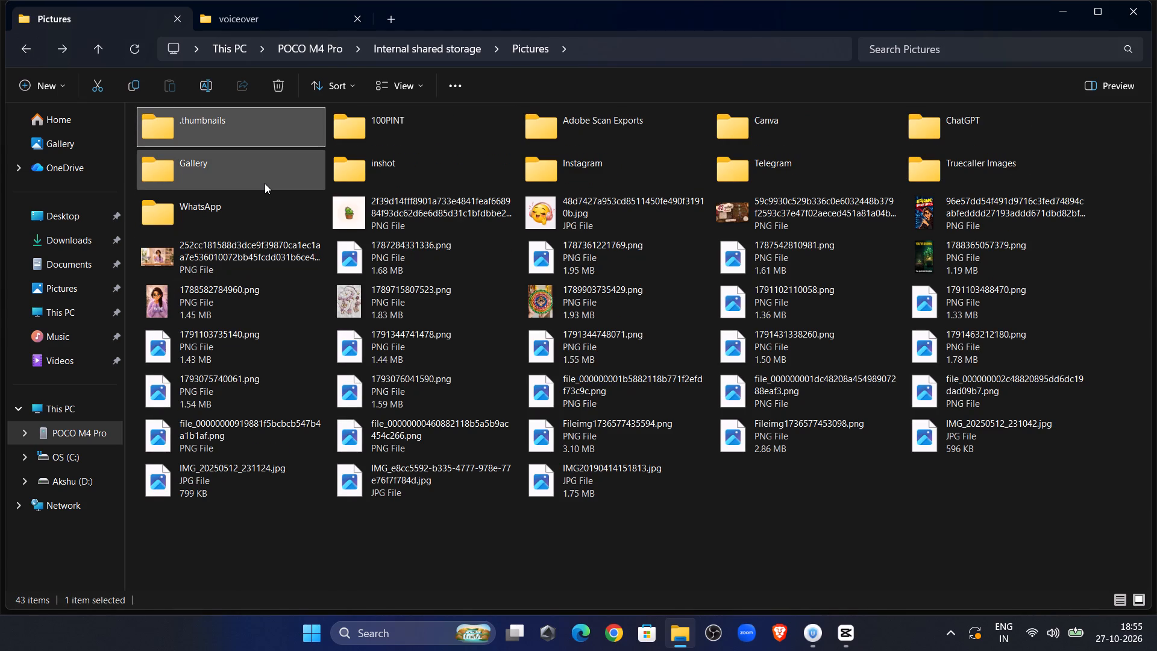
{"action": "double_click", "coordinate": [265, 183]}
{"action": "double_click", "coordinate": [225, 133]}
{"action": "double_click", "coordinate": [225, 152]}
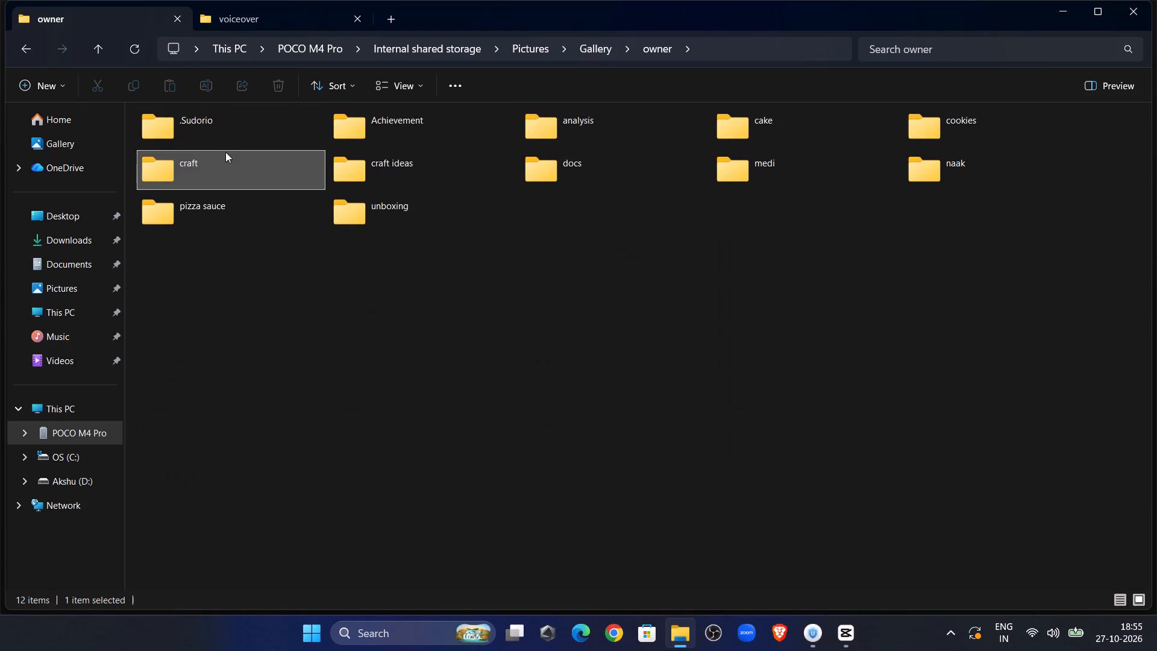
Cut the nine consecutive videos from VID_20261027_135921.mp4 through VID_20261027_161526.mp4 in the phone's craft folder.
{"action": "scroll", "coordinate": [618, 331], "scroll_direction": "down", "scroll_amount": 6}
{"action": "scroll", "coordinate": [620, 389], "scroll_direction": "down", "scroll_amount": 8}
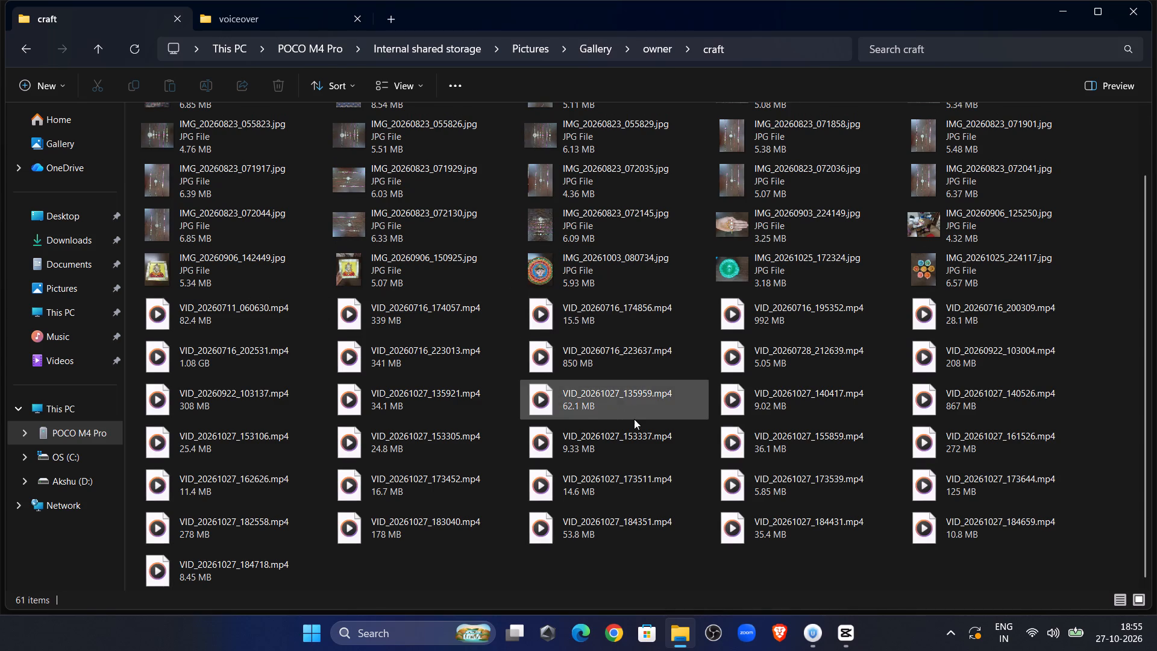
{"action": "scroll", "coordinate": [634, 422], "scroll_direction": "down", "scroll_amount": 17}
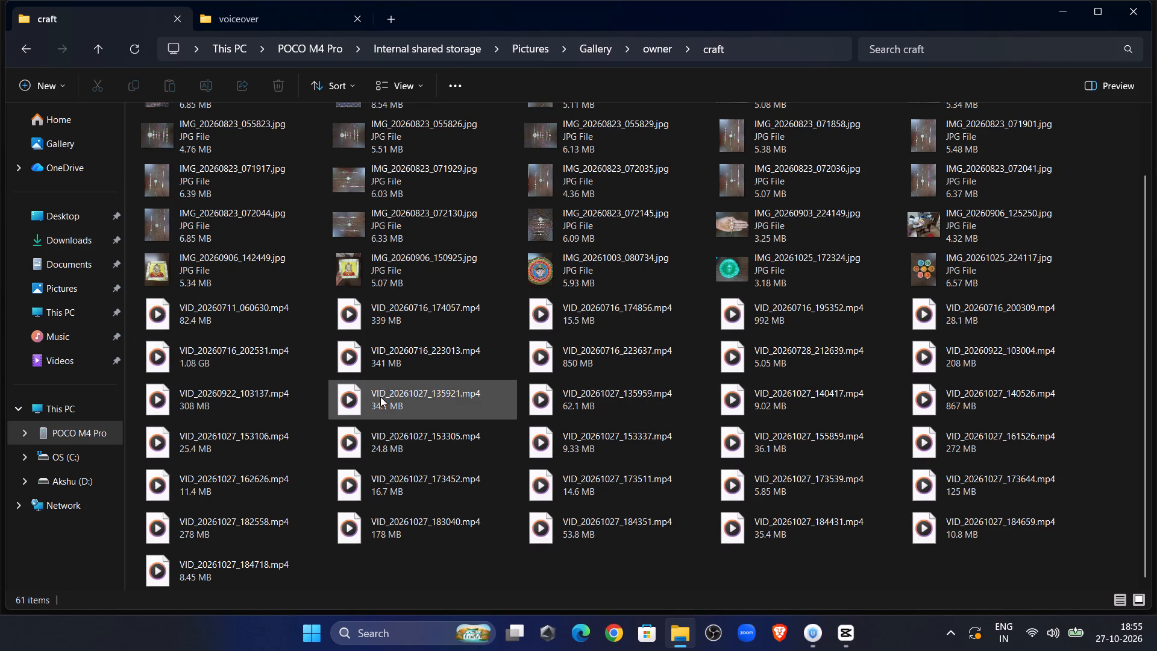
{"action": "left_click", "coordinate": [423, 404]}
{"action": "left_click", "coordinate": [587, 401], "text": "shift"}
{"action": "left_click", "coordinate": [782, 400], "text": "shift"}
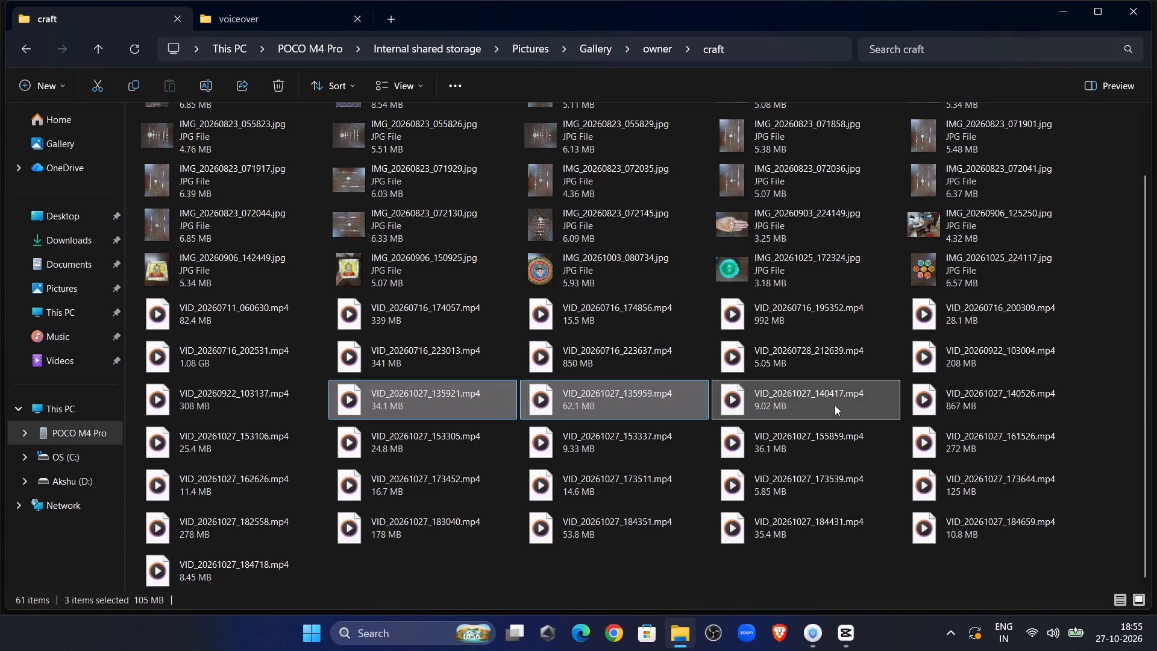
{"action": "left_click", "coordinate": [1062, 413], "text": "shift"}
{"action": "left_click", "coordinate": [314, 432], "text": "shift"}
{"action": "left_click", "coordinate": [437, 449], "text": "shift"}
{"action": "left_click", "coordinate": [590, 458], "text": "shift"}
{"action": "left_click", "coordinate": [741, 437], "text": "shift"}
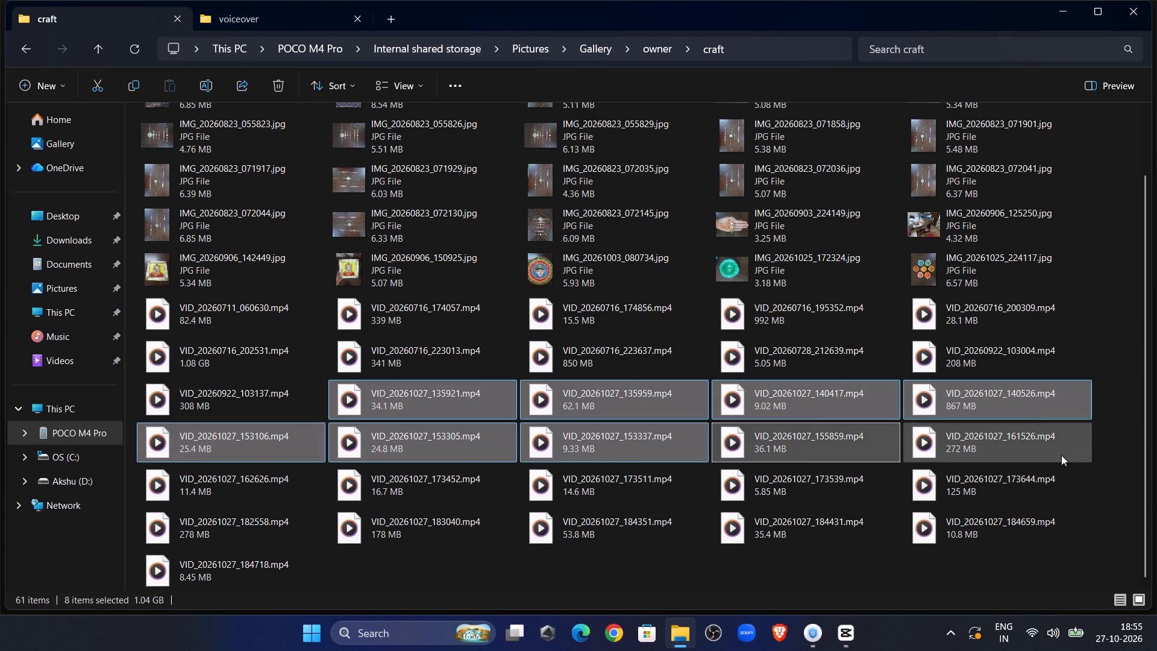
{"action": "left_click", "coordinate": [1061, 455], "text": "shift"}
{"action": "key", "text": "ctrl+x"}
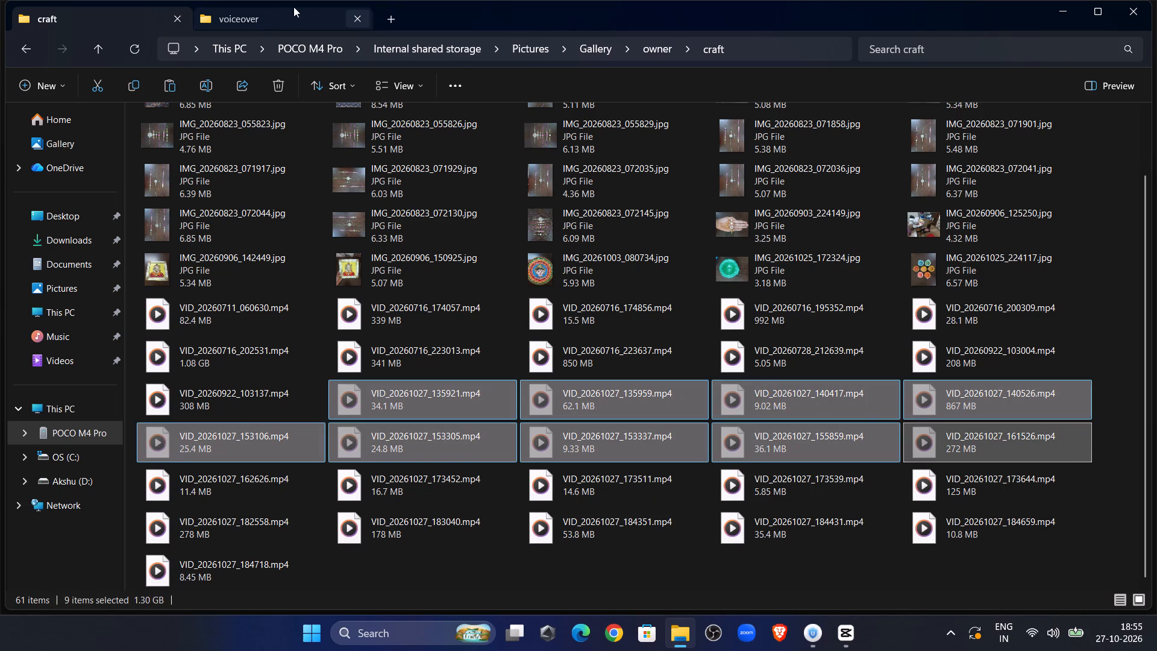
In the already open voiceover tab, go back to drive D:, search it for "m", and open Craft Video inside My video collection.
{"action": "left_click", "coordinate": [291, 7]}
{"action": "left_click", "coordinate": [21, 38]}
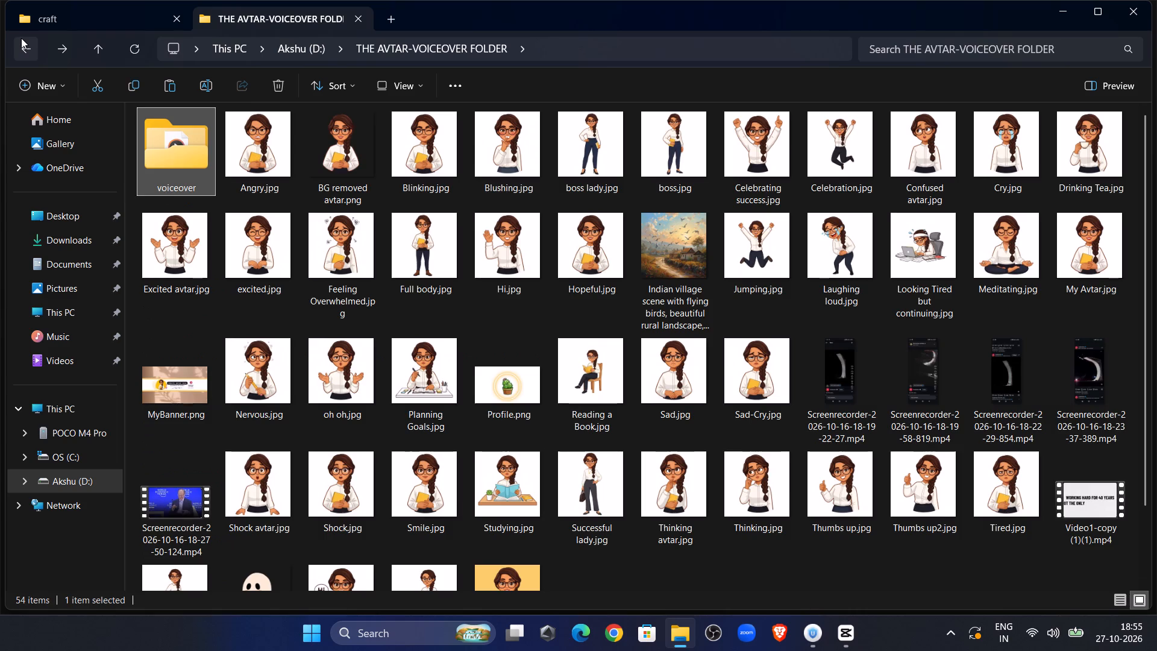
{"action": "left_click", "coordinate": [21, 38]}
{"action": "left_click", "coordinate": [932, 50]}
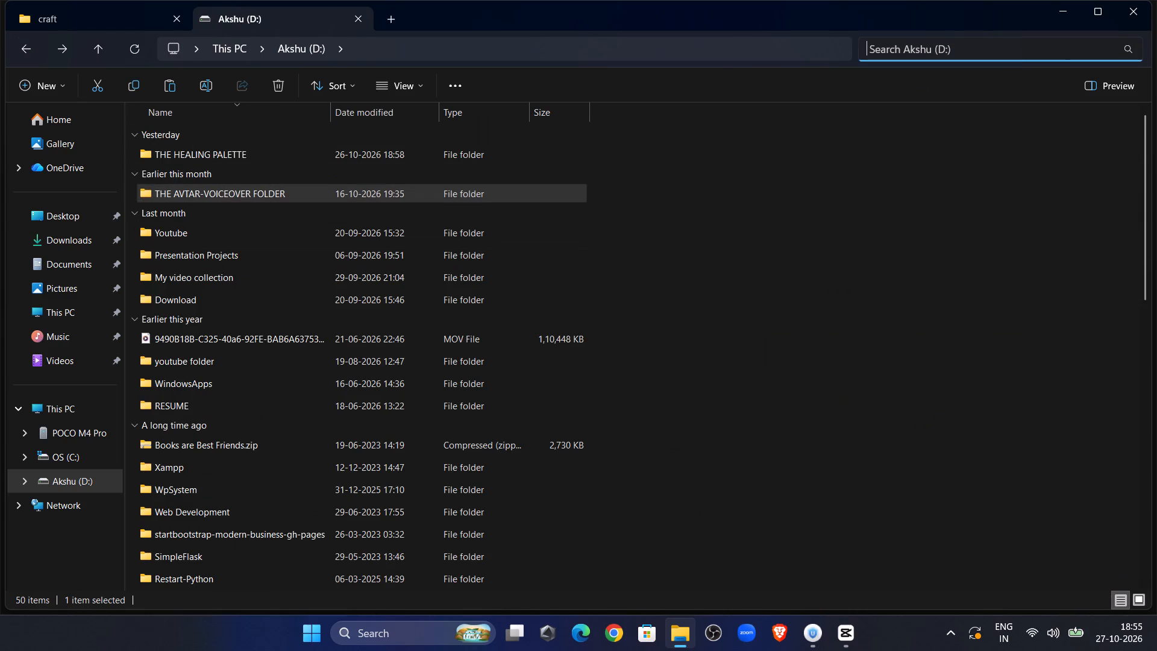
{"action": "key", "text": "m"}
{"action": "key", "text": "Return"}
{"action": "left_click", "coordinate": [392, 145]}
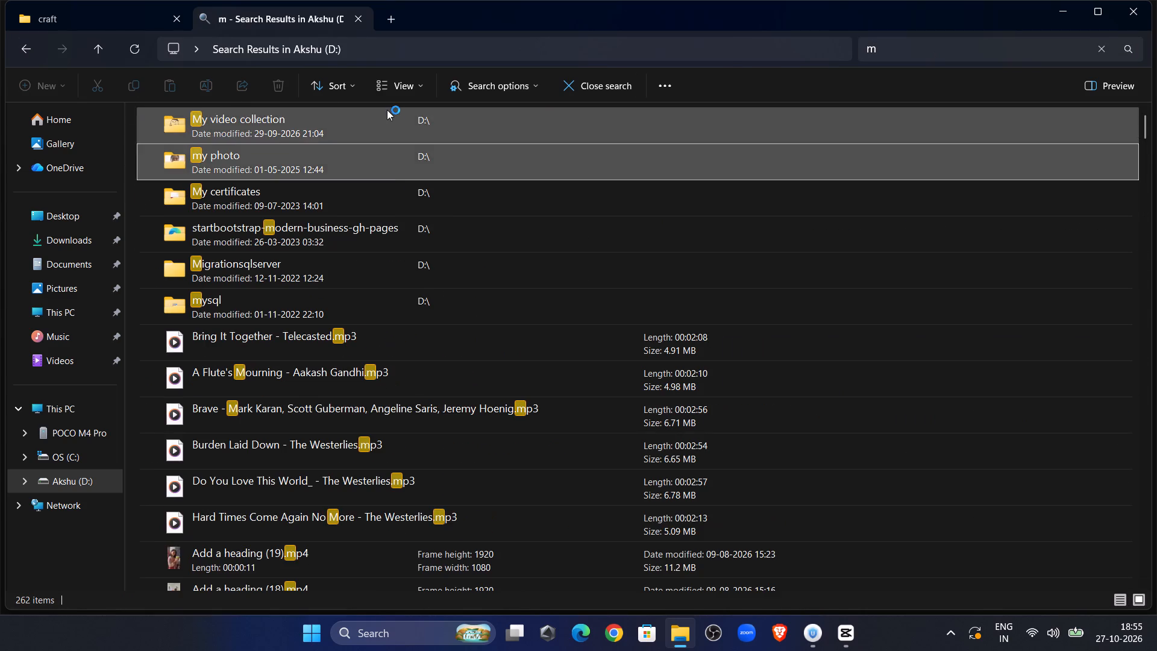
{"action": "triple_click", "coordinate": [387, 110]}
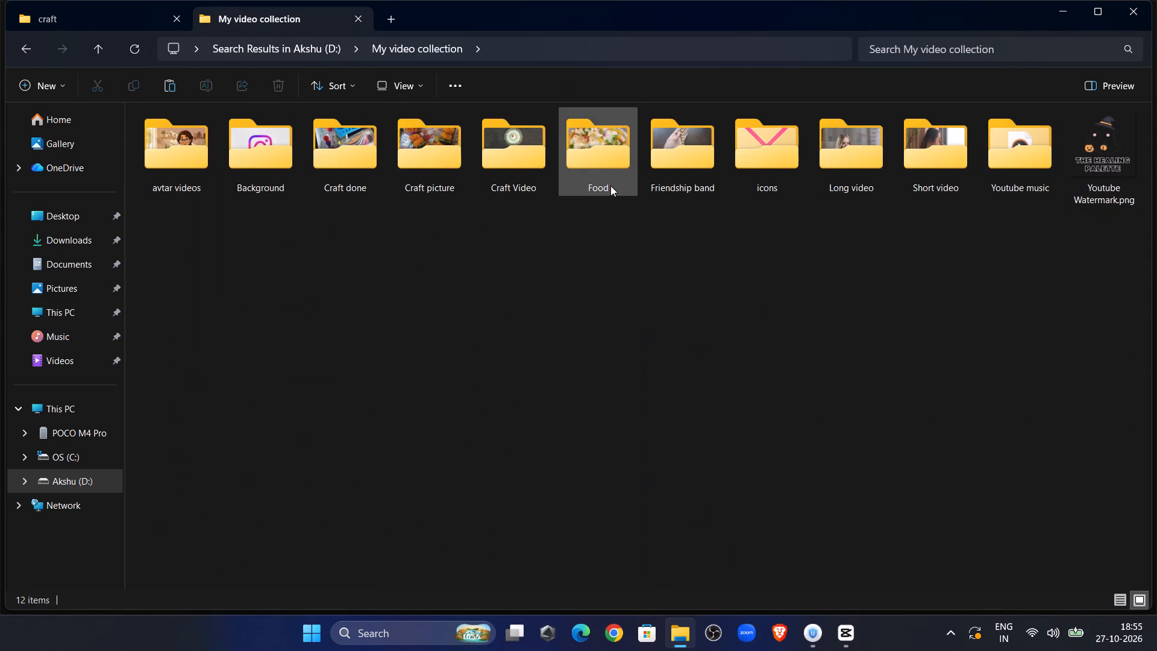
{"action": "double_click", "coordinate": [506, 184]}
Paste the cut phone videos into the Craft Video folder.
{"action": "scroll", "coordinate": [575, 445], "scroll_direction": "down", "scroll_amount": 16}
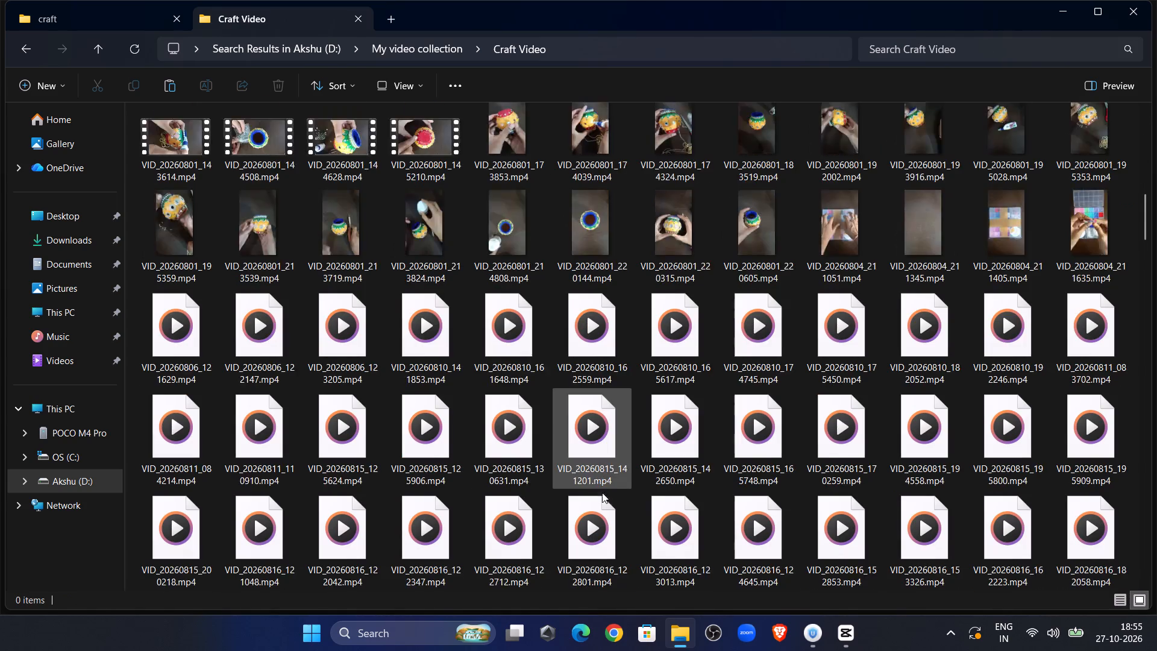
{"action": "scroll", "coordinate": [605, 494], "scroll_direction": "down", "scroll_amount": 20}
{"action": "scroll", "coordinate": [605, 494], "scroll_direction": "down", "scroll_amount": 15}
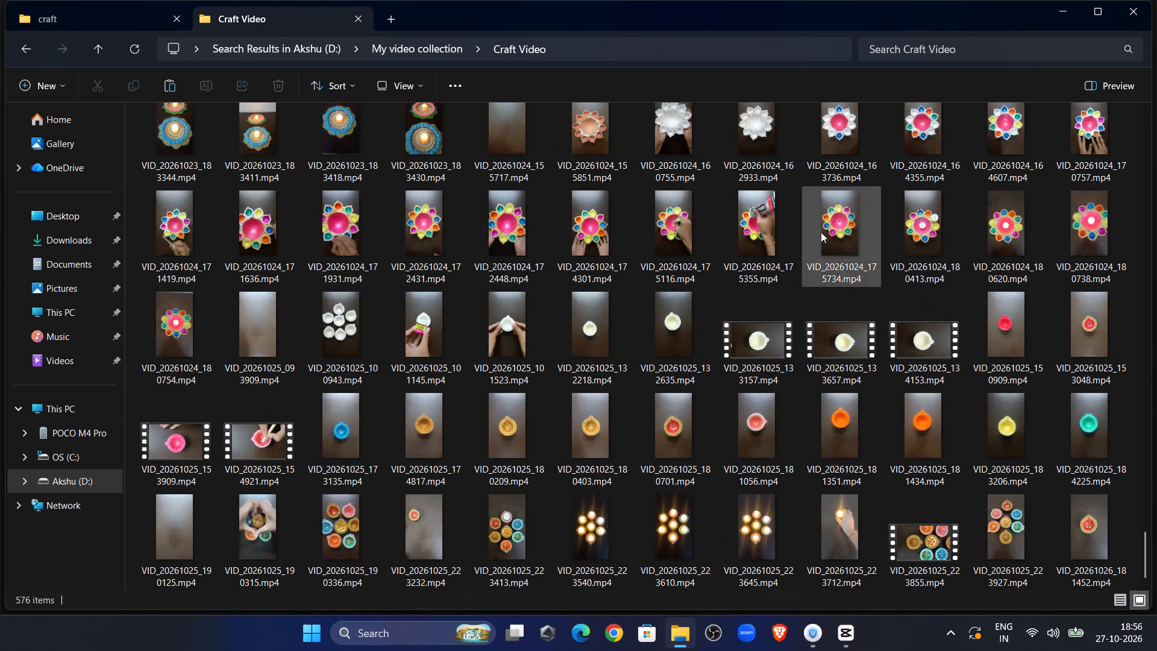
{"action": "scroll", "coordinate": [791, 456], "scroll_direction": "down", "scroll_amount": 16}
{"action": "key", "text": "ctrl+v"}
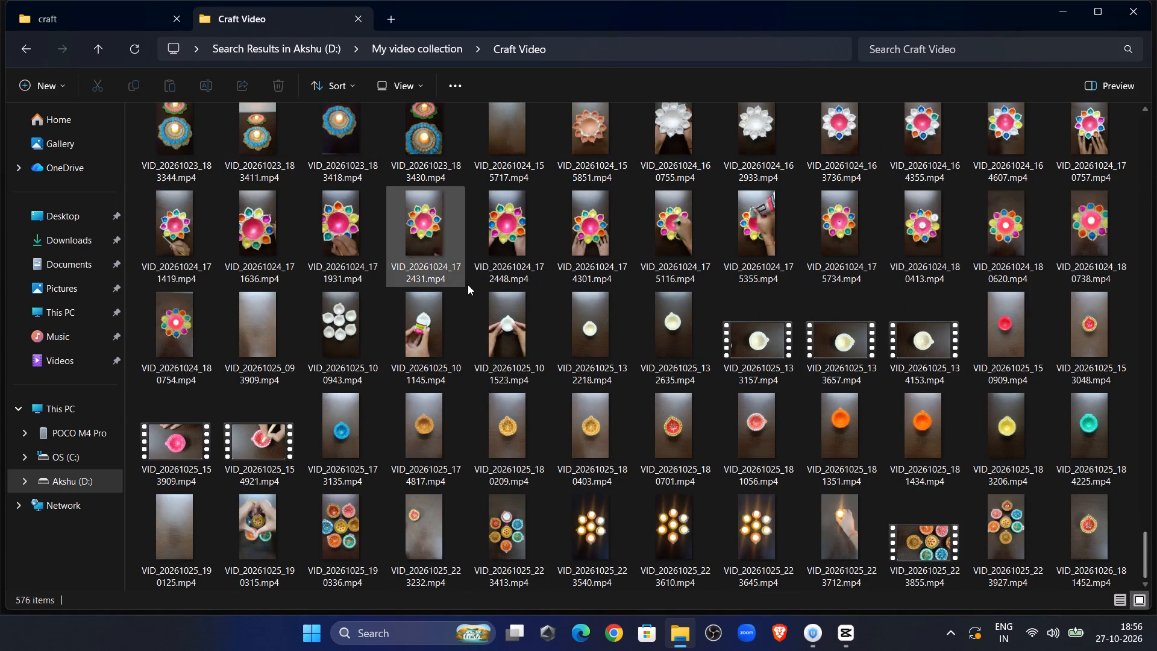
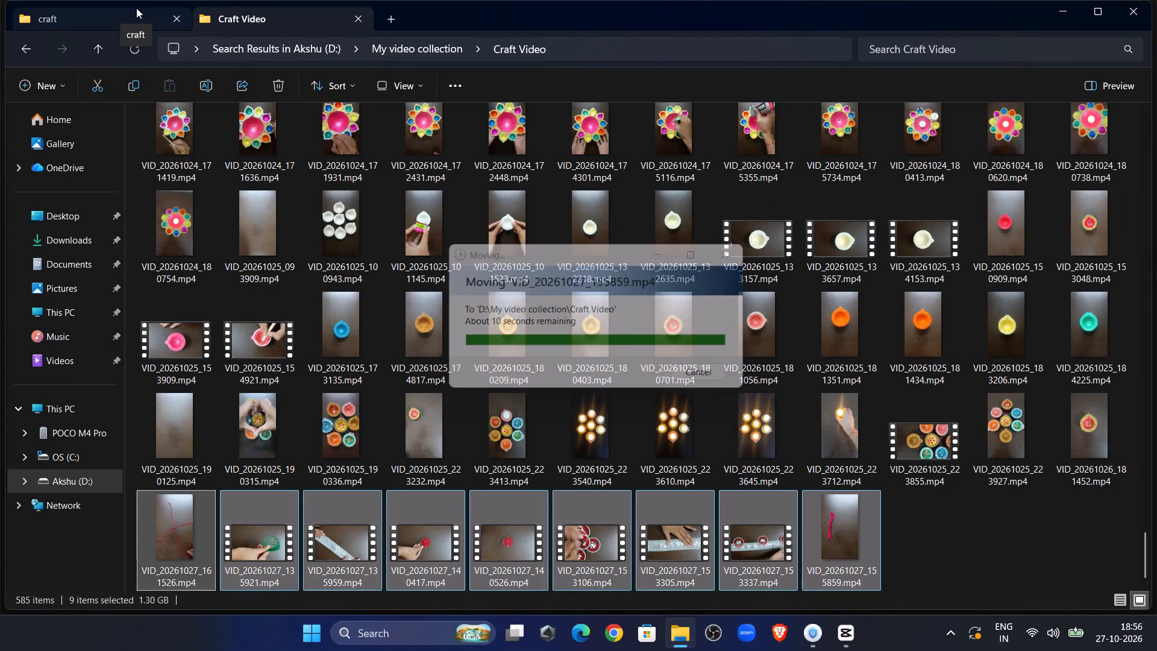
Back in the phone's craft folder, cut the nine consecutive videos from VID_20261027_162626.mp4 through VID_20261027_184431.mp4.
{"action": "scroll", "coordinate": [356, 310], "scroll_direction": "down", "scroll_amount": 6}
{"action": "left_click", "coordinate": [892, 531]}
{"action": "left_click", "coordinate": [54, 17]}
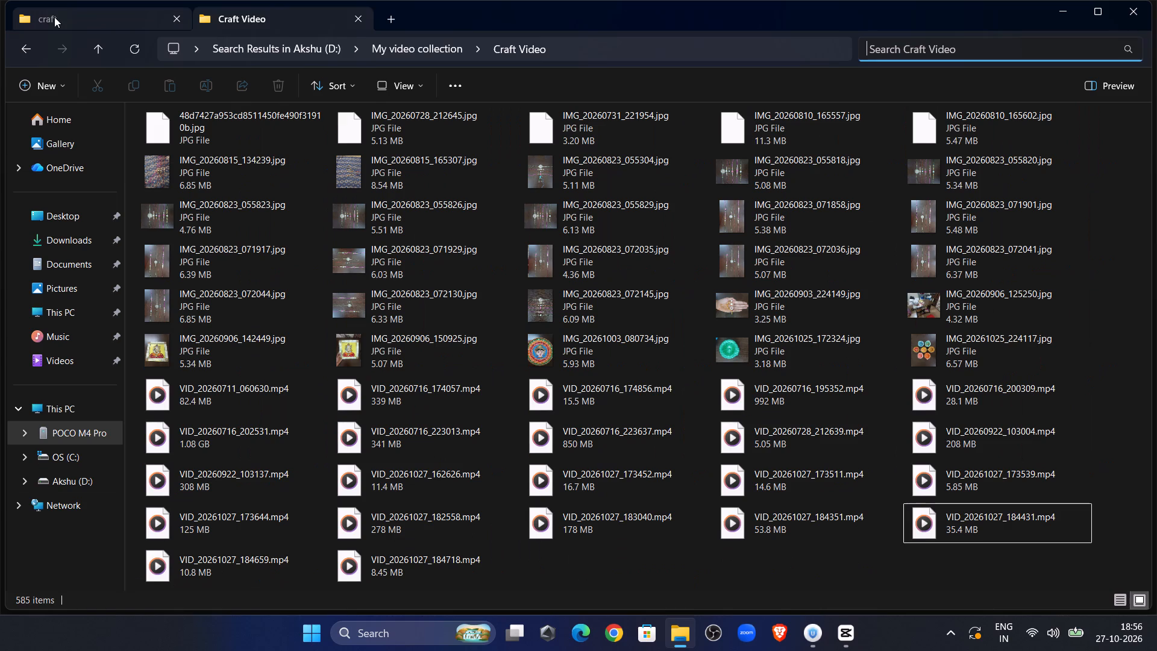
{"action": "scroll", "coordinate": [632, 381], "scroll_direction": "down", "scroll_amount": 6}
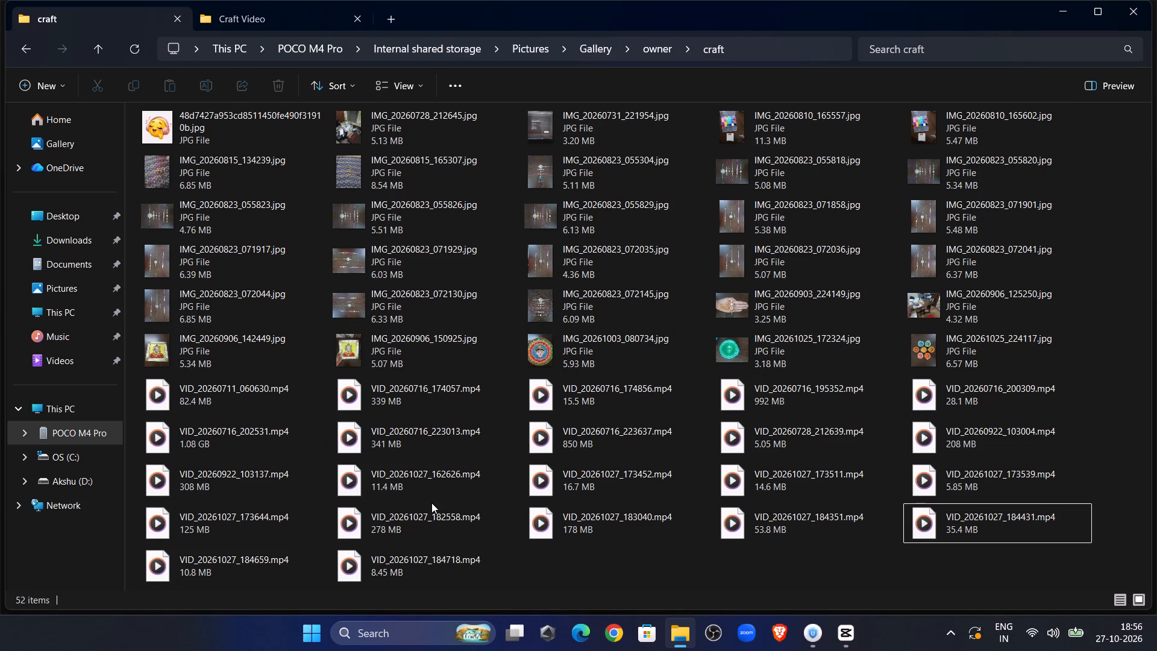
{"action": "left_click", "coordinate": [431, 503]}
{"action": "left_click", "coordinate": [429, 483]}
{"action": "left_click", "coordinate": [569, 482], "text": "shift"}
{"action": "left_click", "coordinate": [801, 482], "text": "shift"}
{"action": "left_click", "coordinate": [935, 474], "text": "shift"}
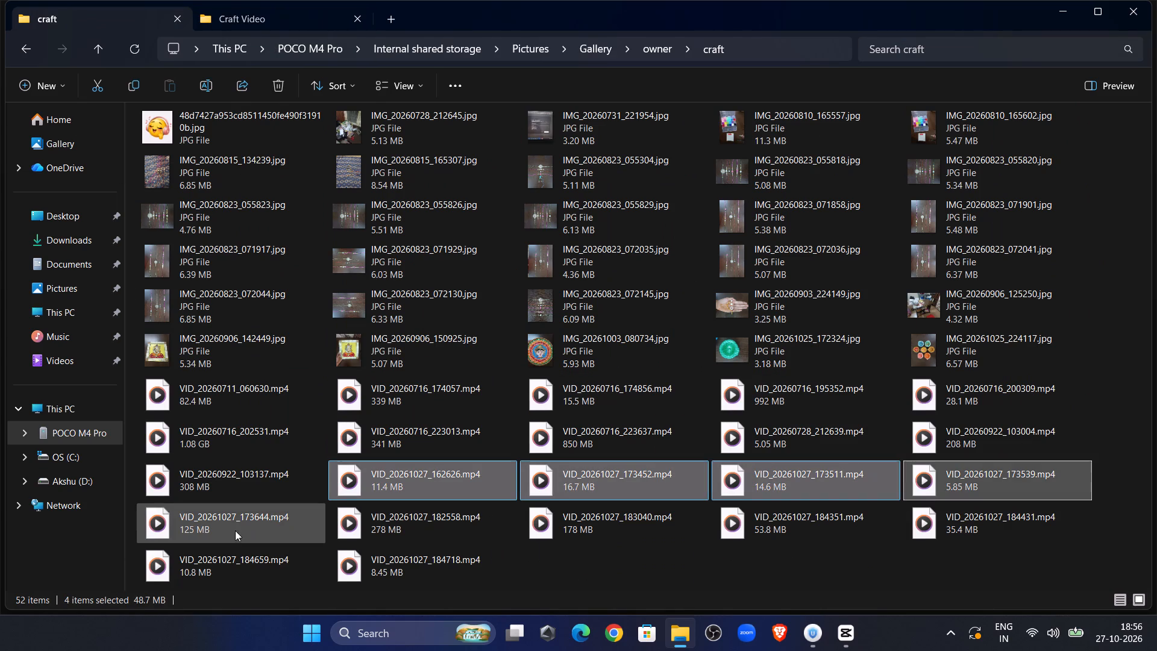
{"action": "left_click", "coordinate": [232, 531], "text": "shift"}
{"action": "left_click", "coordinate": [485, 530], "text": "shift"}
{"action": "left_click", "coordinate": [600, 530], "text": "shift"}
{"action": "left_click", "coordinate": [763, 515], "text": "shift"}
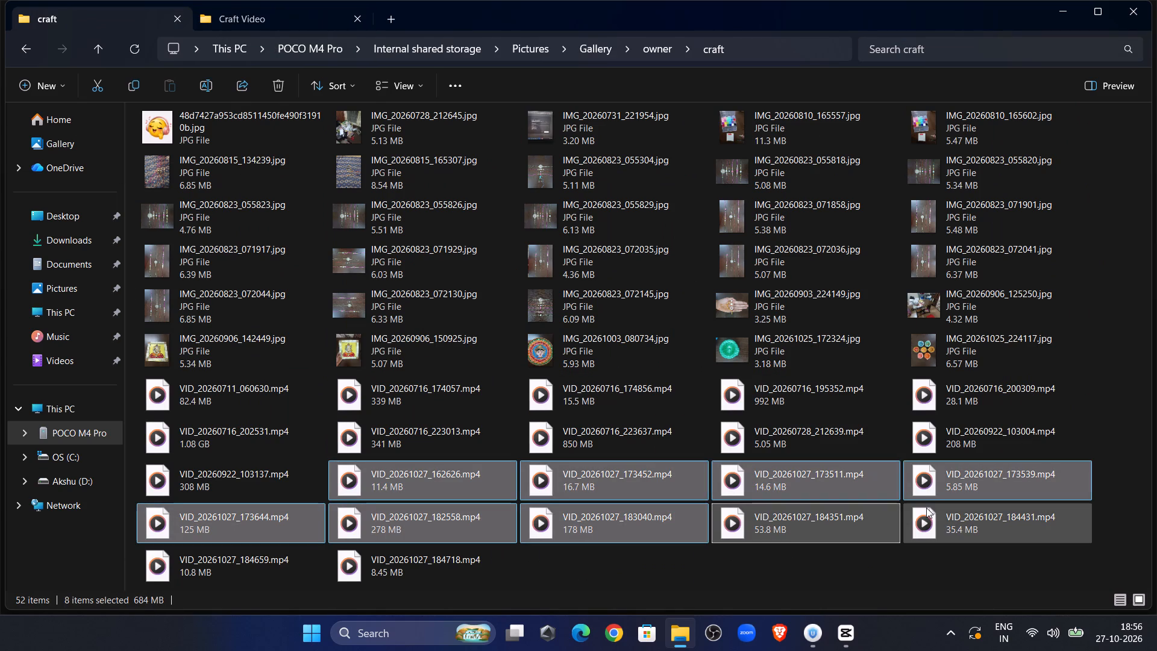
{"action": "left_click", "coordinate": [938, 527], "text": "shift"}
{"action": "key", "text": "ctrl+x"}
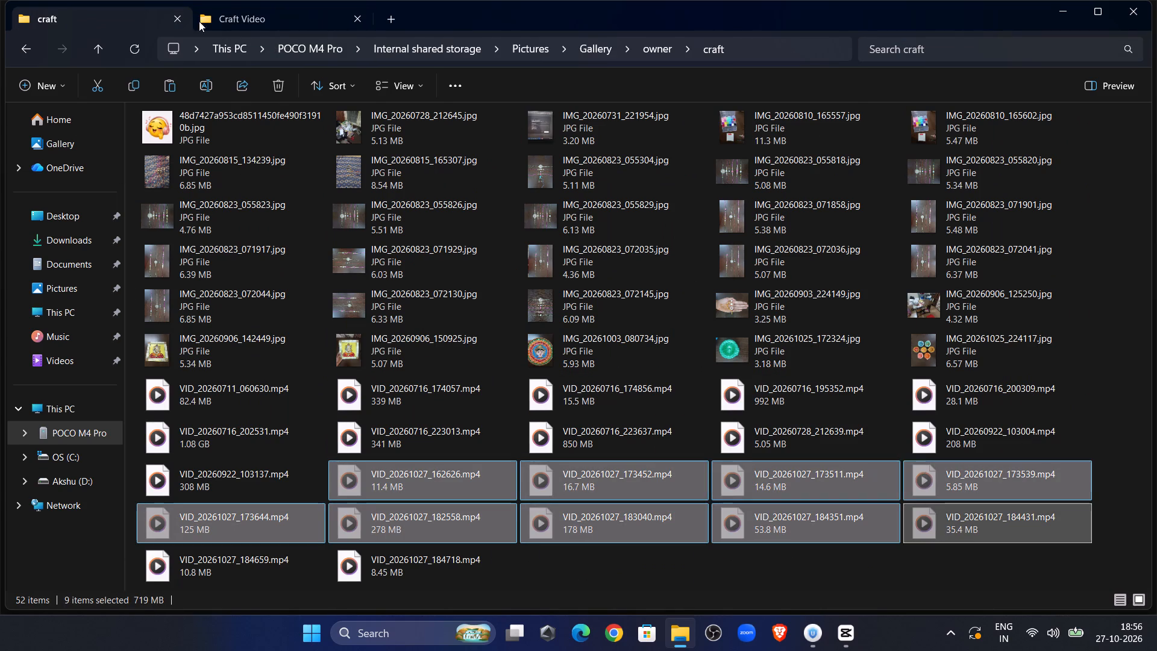
Paste the second batch of cut phone videos into the Craft Video folder on drive D:.
{"action": "left_click", "coordinate": [228, 15]}
{"action": "key", "text": "ctrl+v"}
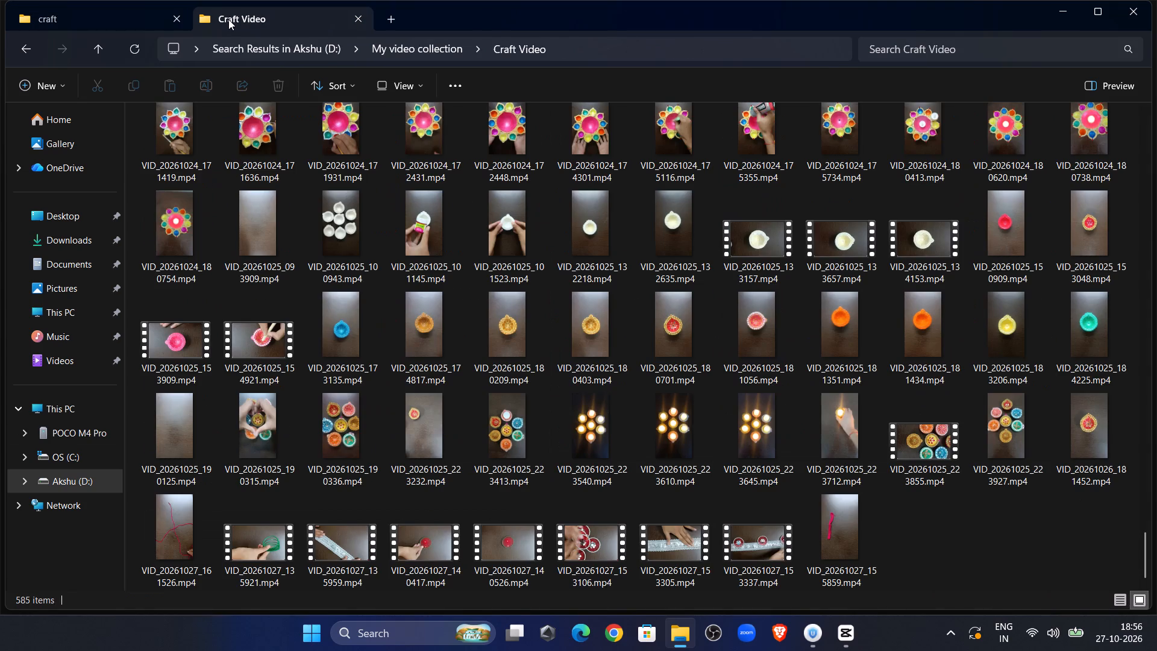
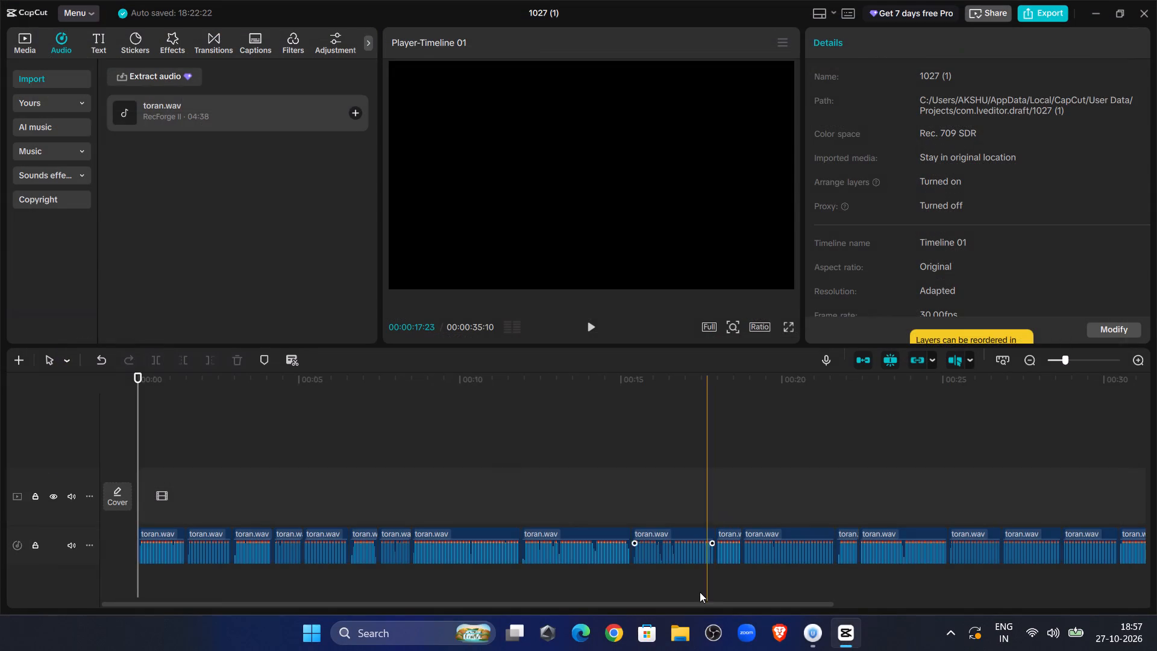
Switch to File Explorer, refresh This PC and open the POCO M4 Pro's Pictures > Gallery > owner > craft folder.
{"action": "left_click", "coordinate": [688, 646]}
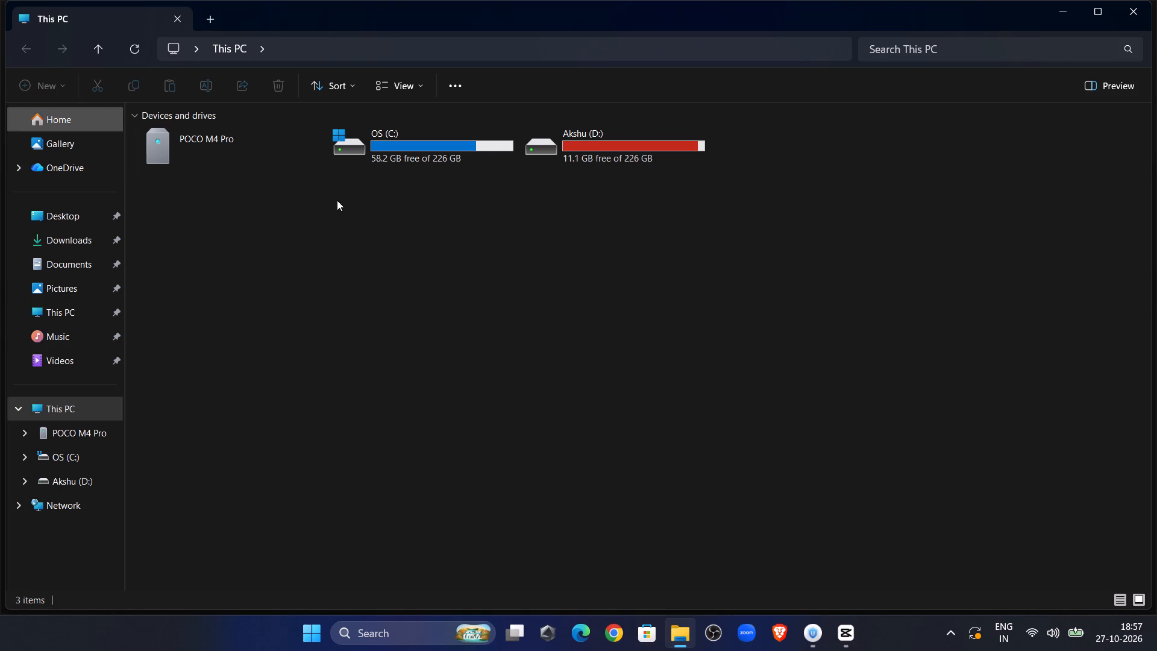
{"action": "right_click", "coordinate": [450, 290]}
{"action": "left_click", "coordinate": [475, 439]}
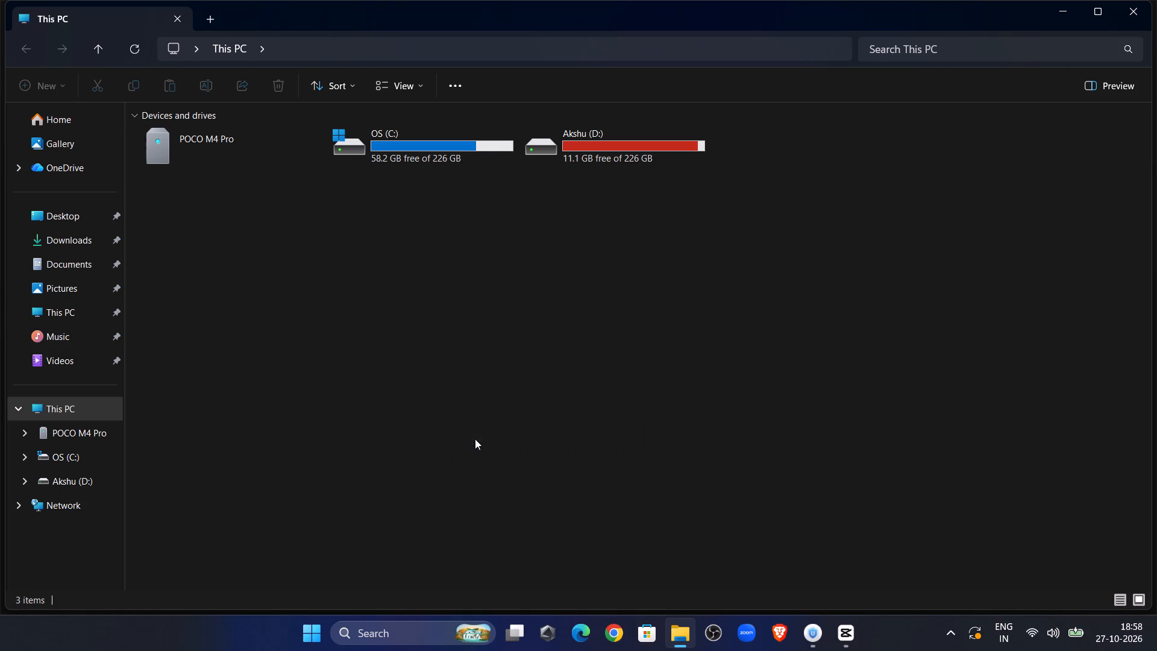
{"action": "left_click", "coordinate": [491, 352]}
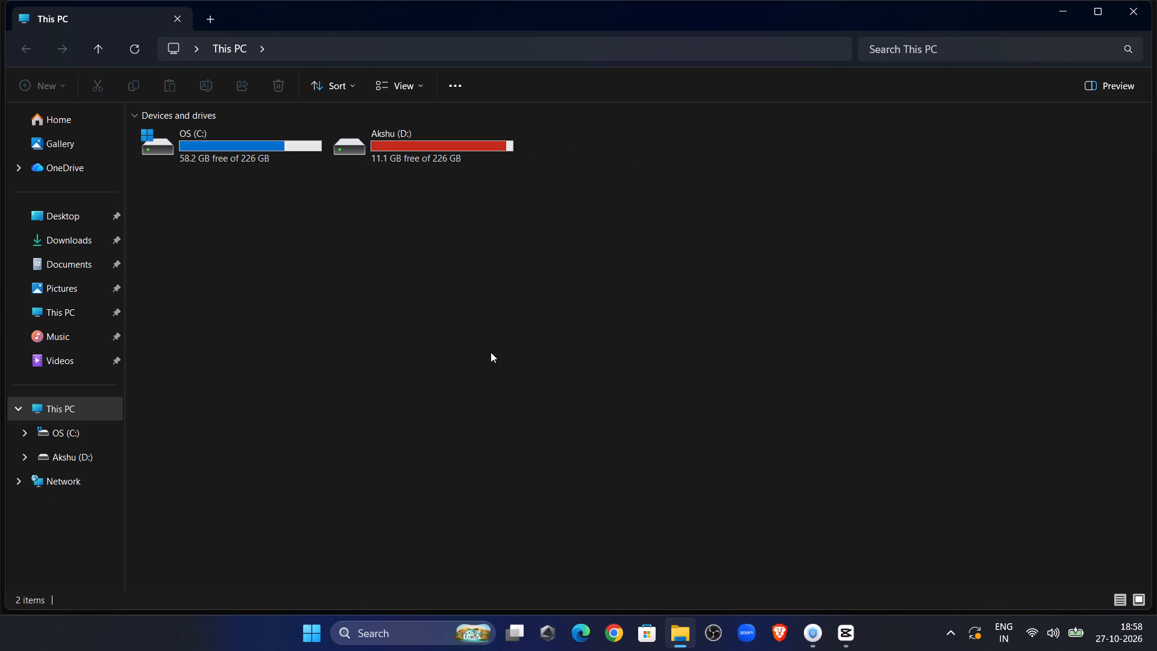
{"action": "double_click", "coordinate": [274, 155]}
{"action": "left_click", "coordinate": [274, 155]}
{"action": "double_click", "coordinate": [271, 144]}
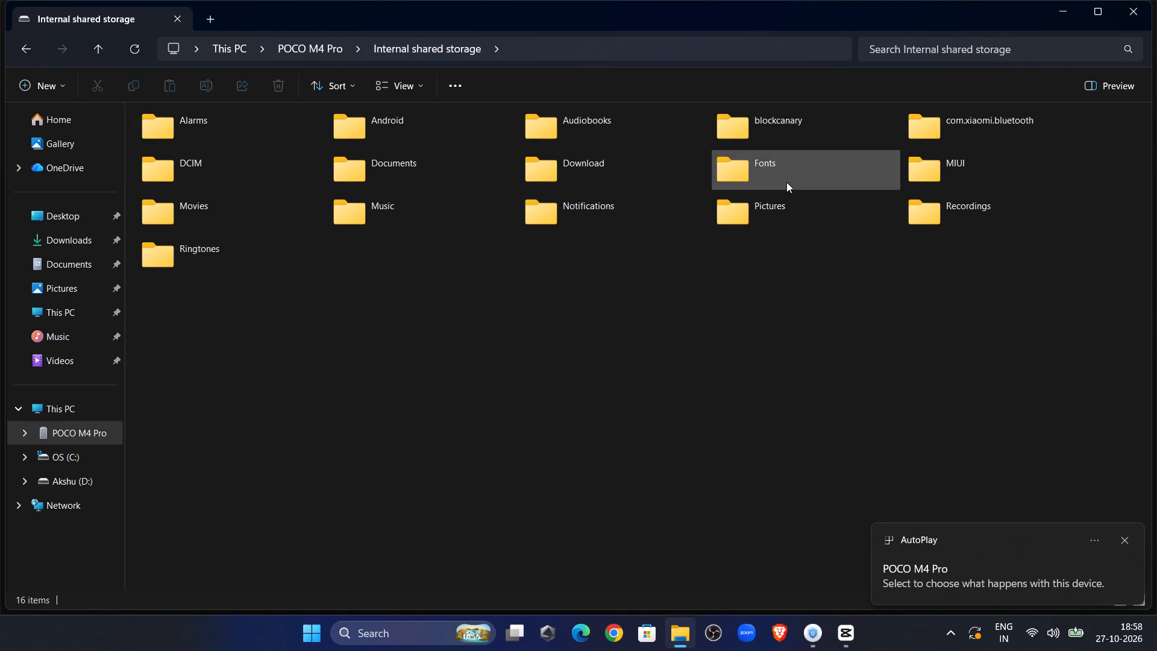
{"action": "double_click", "coordinate": [789, 207]}
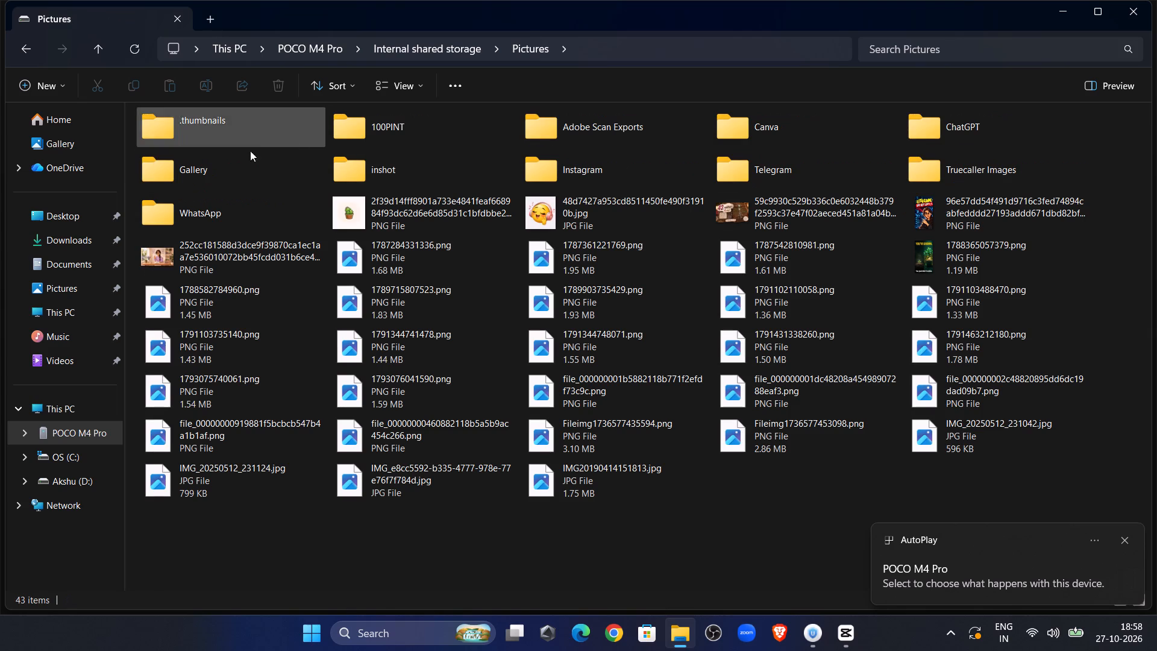
{"action": "double_click", "coordinate": [249, 183]}
{"action": "double_click", "coordinate": [244, 139]}
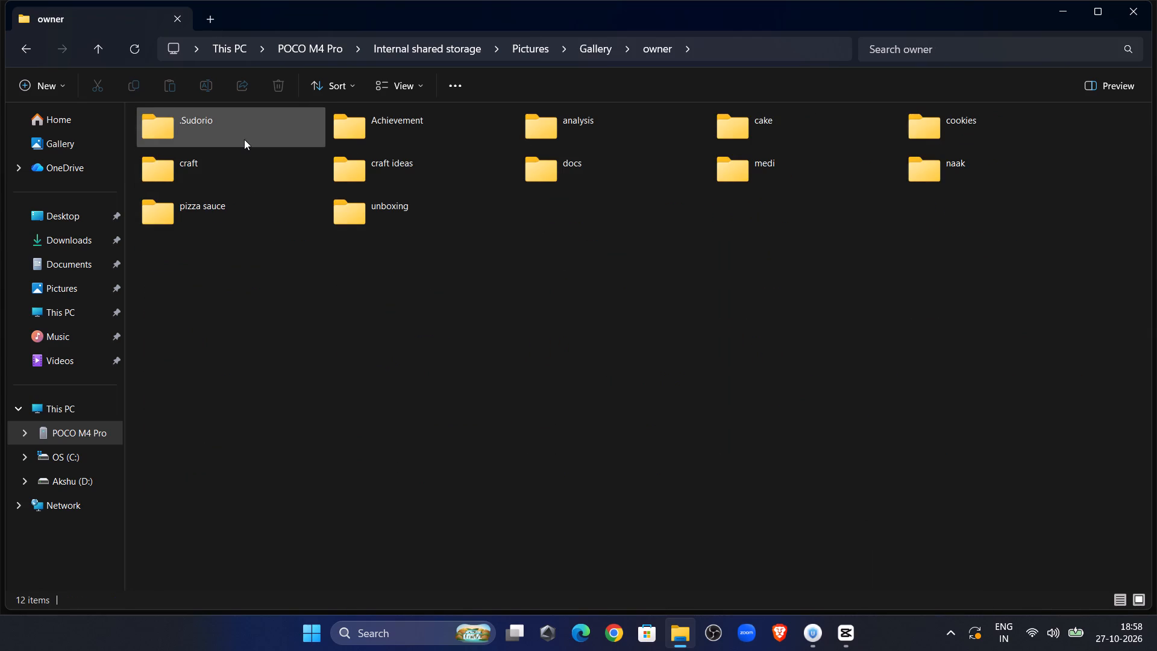
{"action": "double_click", "coordinate": [251, 161]}
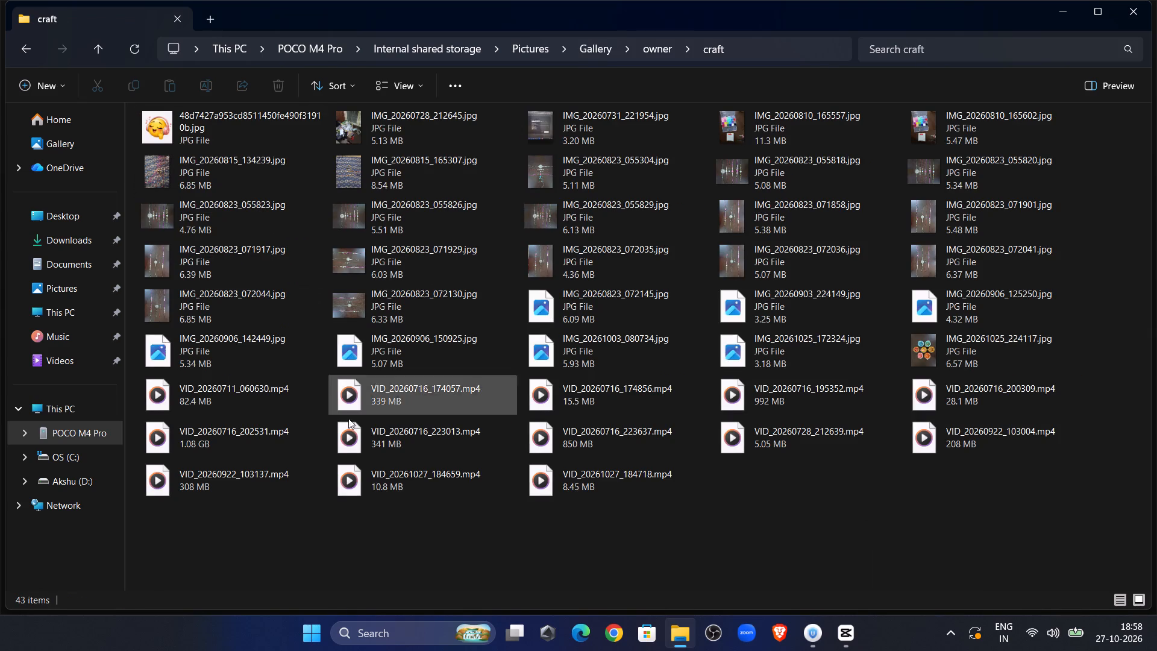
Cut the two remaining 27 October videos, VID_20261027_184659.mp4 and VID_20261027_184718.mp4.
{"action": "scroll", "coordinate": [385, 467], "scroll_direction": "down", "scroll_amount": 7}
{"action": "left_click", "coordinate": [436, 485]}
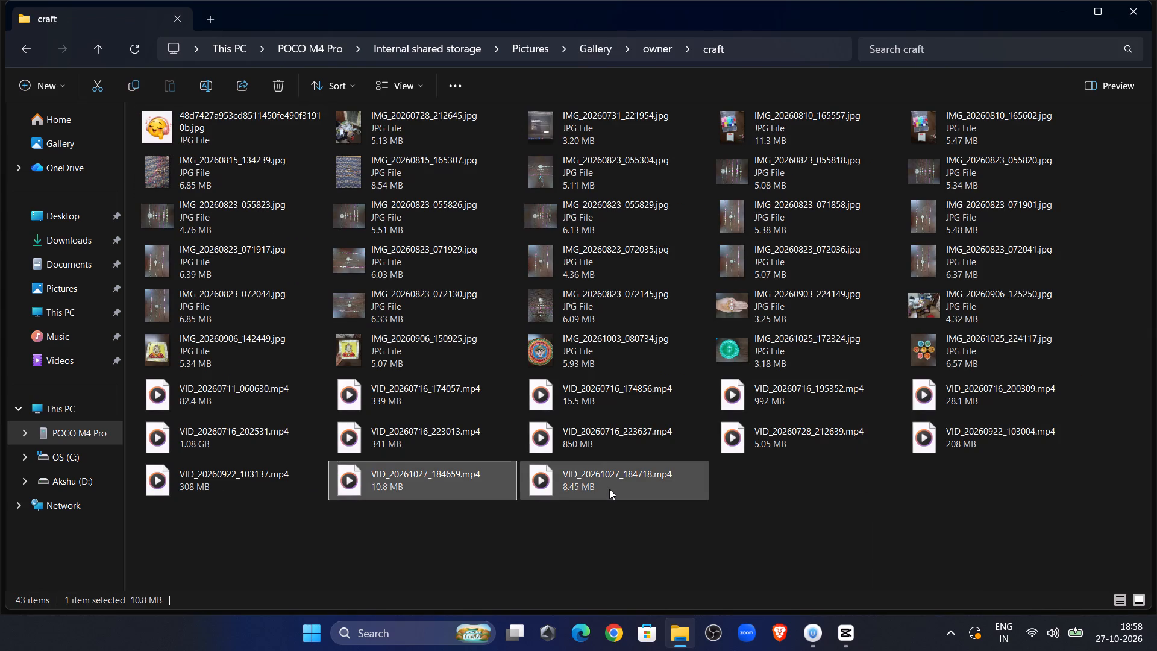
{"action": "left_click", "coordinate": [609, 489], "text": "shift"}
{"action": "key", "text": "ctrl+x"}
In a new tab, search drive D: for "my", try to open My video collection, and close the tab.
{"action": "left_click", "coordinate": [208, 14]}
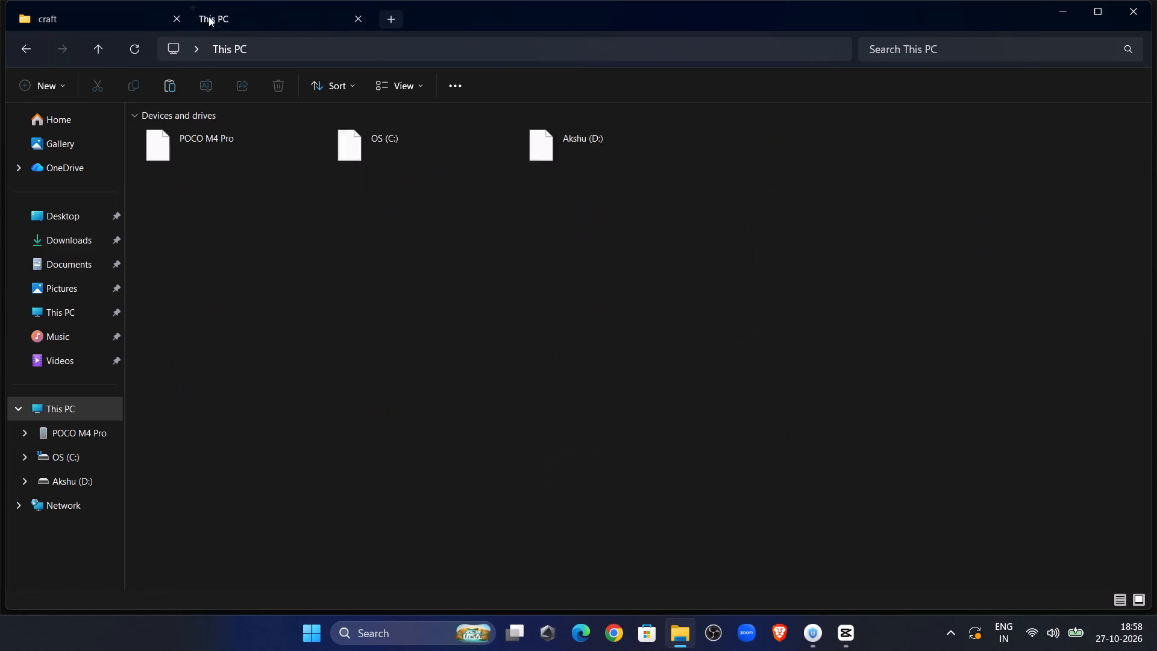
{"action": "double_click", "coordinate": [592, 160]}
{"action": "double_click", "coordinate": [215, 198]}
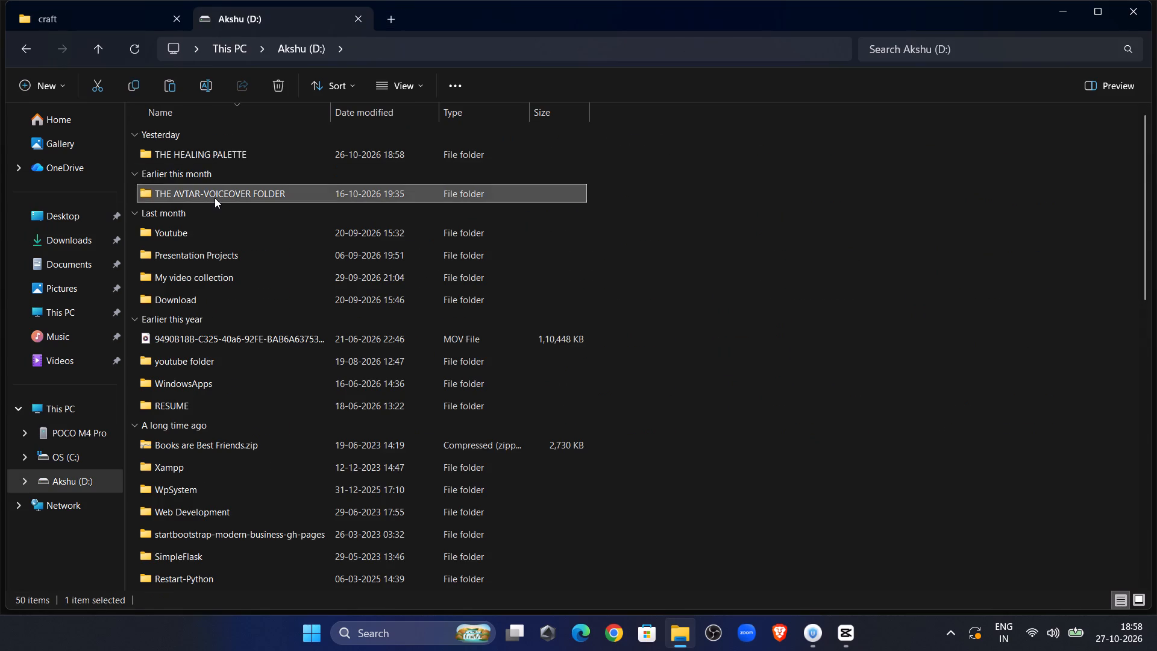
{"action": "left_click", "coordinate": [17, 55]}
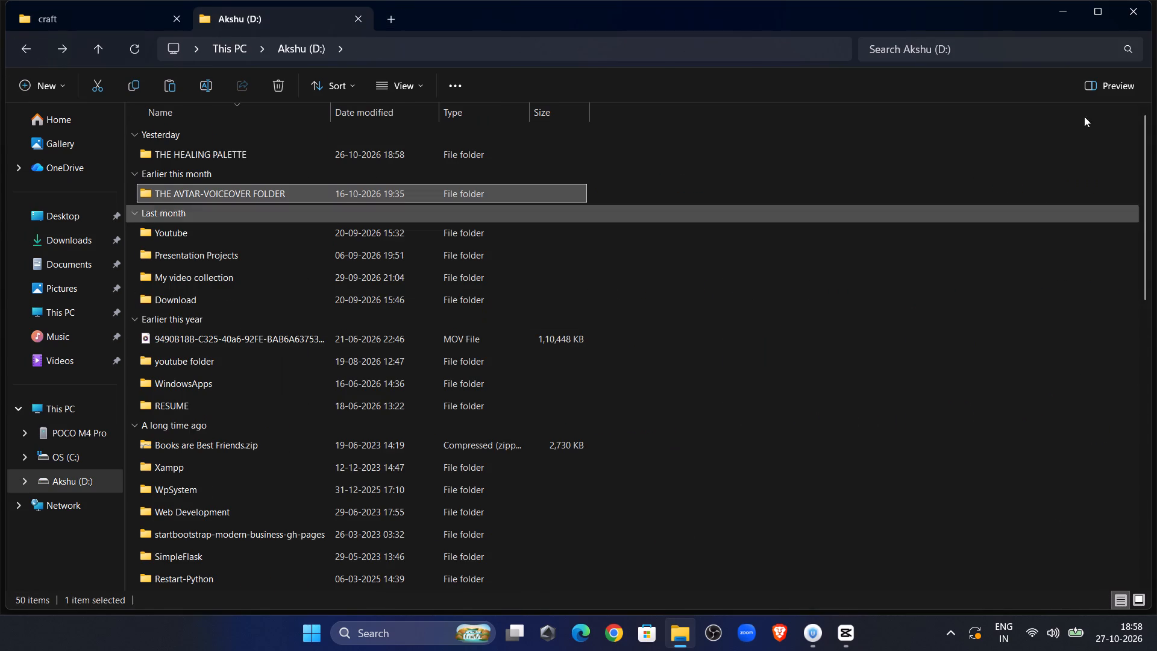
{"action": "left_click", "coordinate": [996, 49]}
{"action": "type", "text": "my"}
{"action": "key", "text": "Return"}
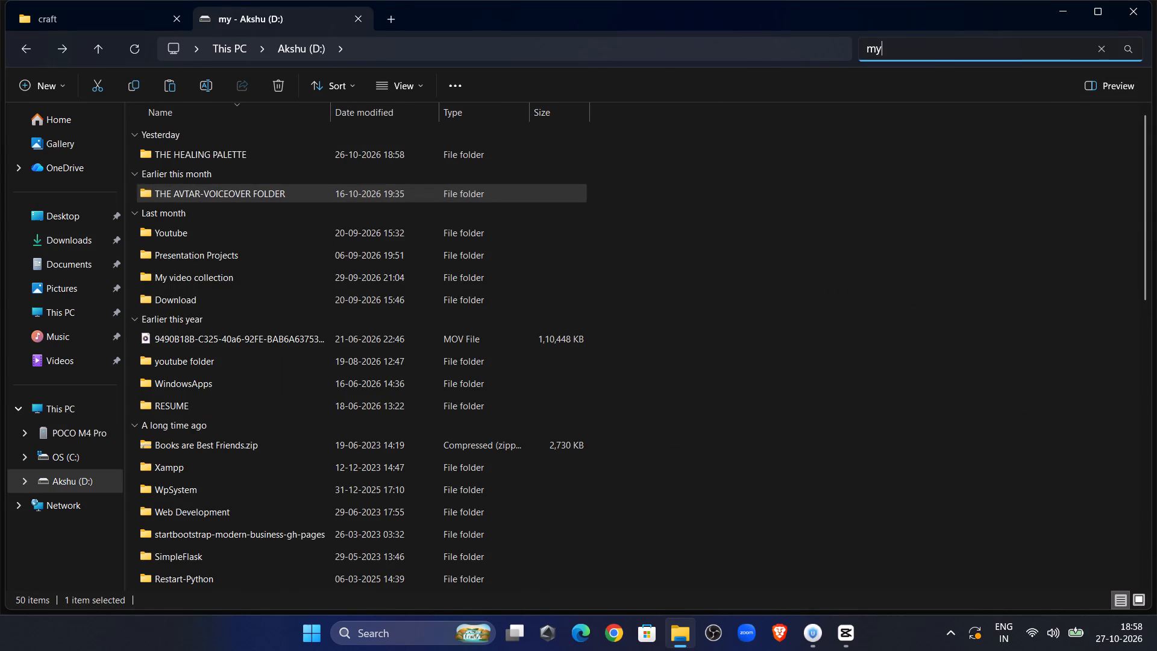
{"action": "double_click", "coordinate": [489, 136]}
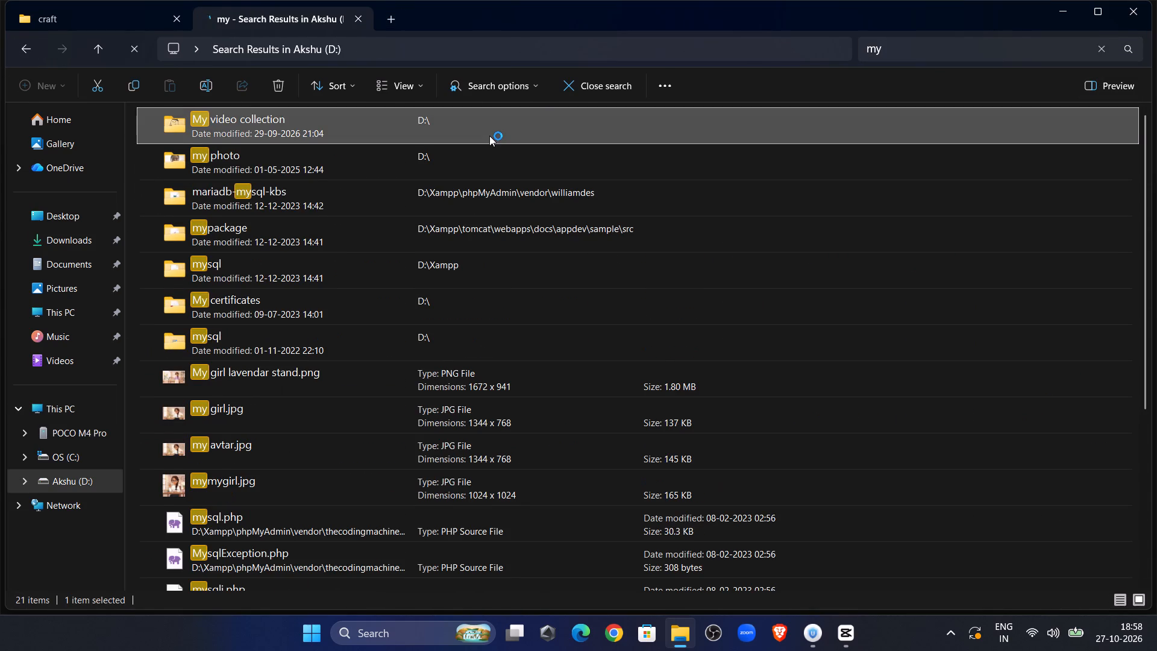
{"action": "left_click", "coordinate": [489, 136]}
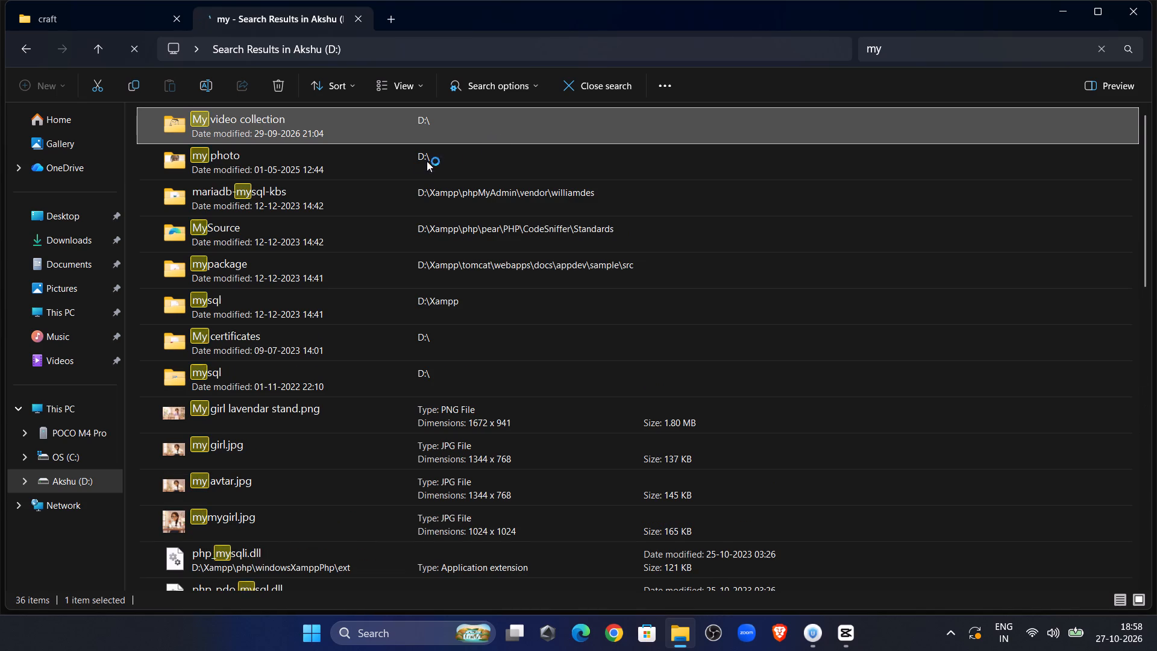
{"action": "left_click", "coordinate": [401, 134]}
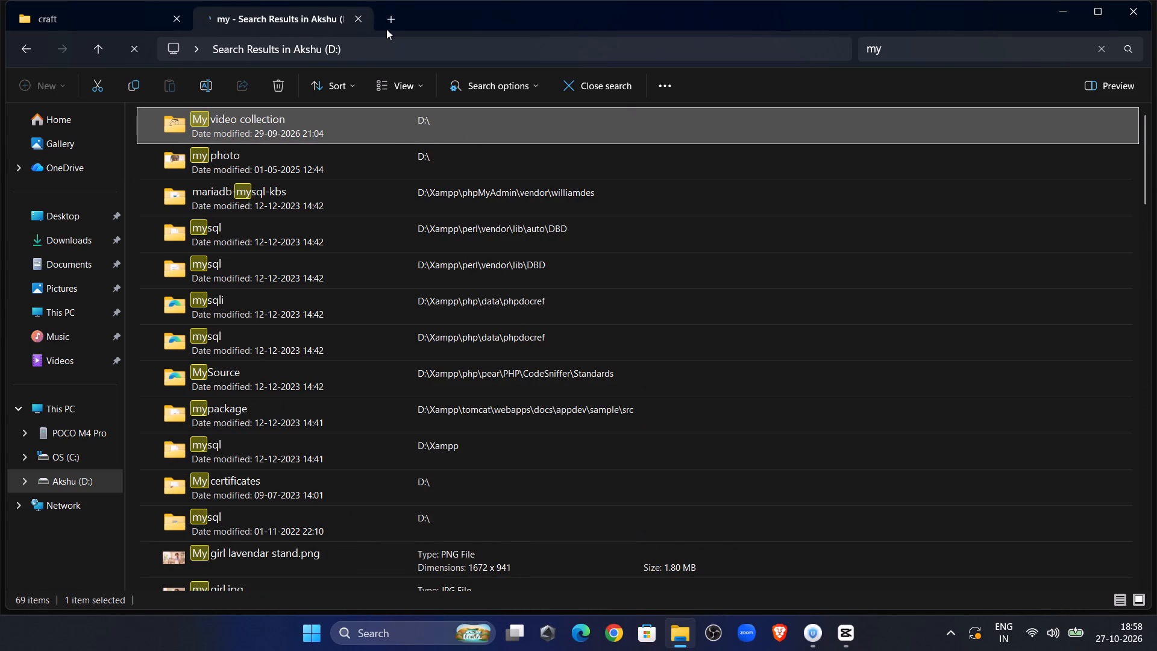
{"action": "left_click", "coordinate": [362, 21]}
Open drive D: in a new tab beside the phone's craft folder.
{"action": "left_click", "coordinate": [215, 20]}
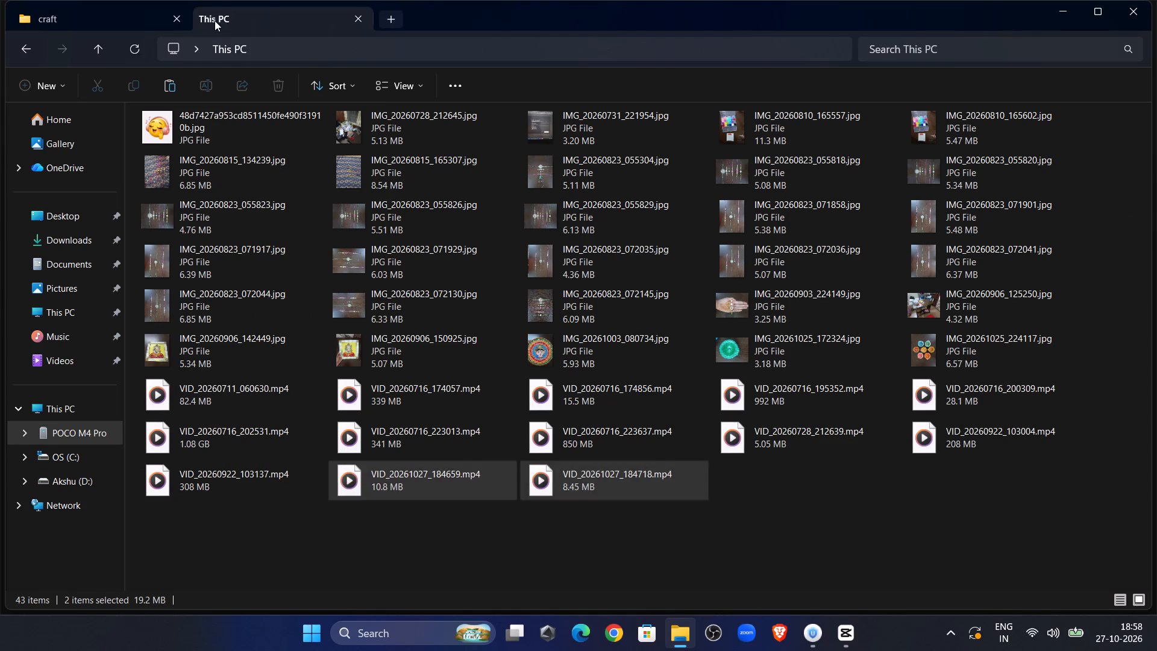
{"action": "double_click", "coordinate": [565, 149]}
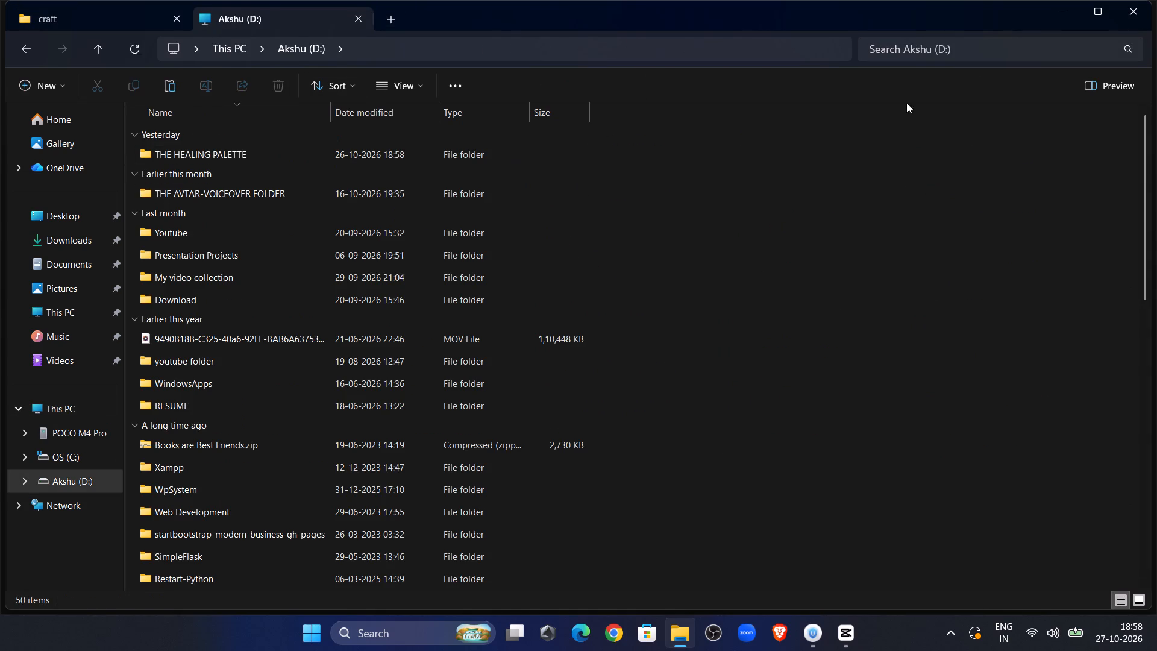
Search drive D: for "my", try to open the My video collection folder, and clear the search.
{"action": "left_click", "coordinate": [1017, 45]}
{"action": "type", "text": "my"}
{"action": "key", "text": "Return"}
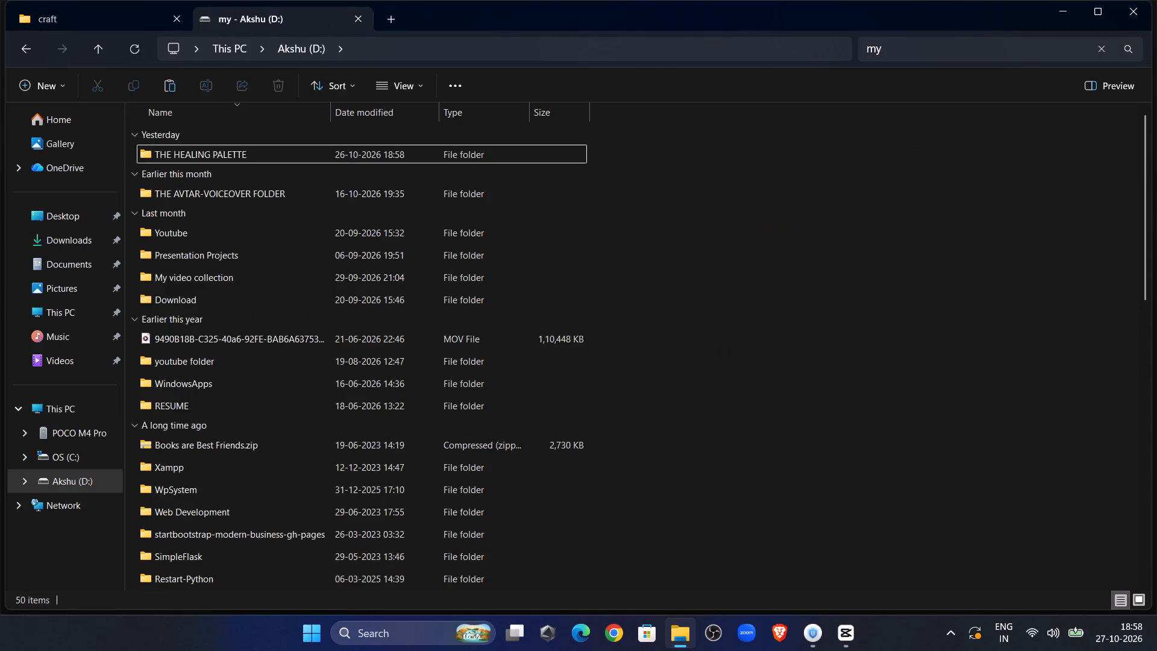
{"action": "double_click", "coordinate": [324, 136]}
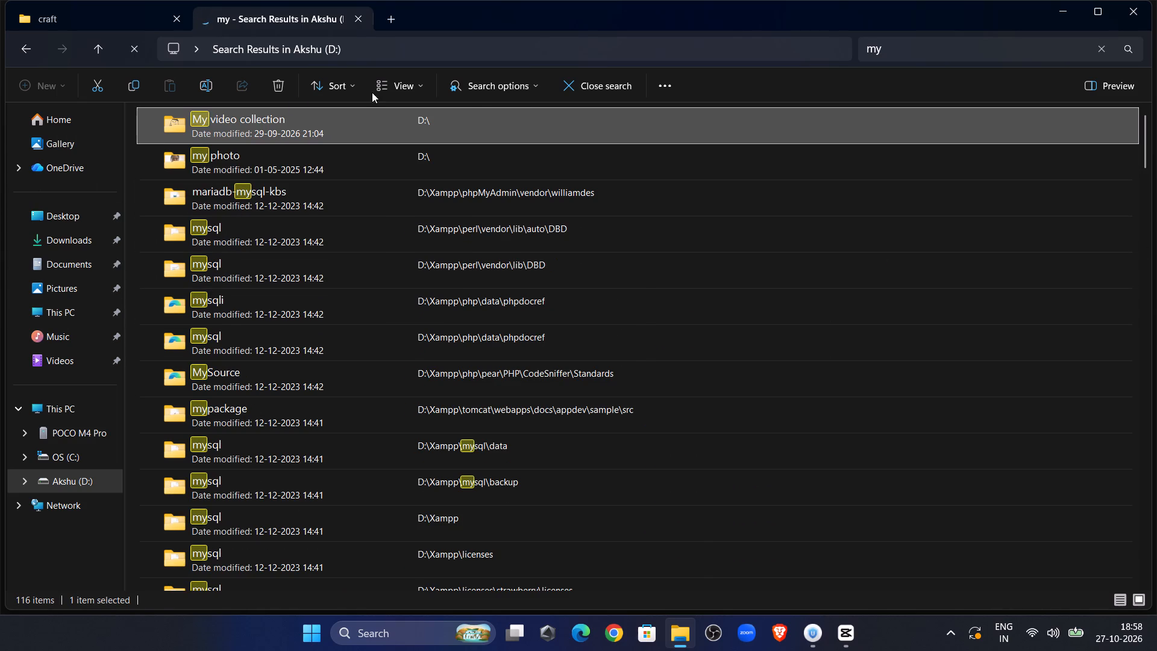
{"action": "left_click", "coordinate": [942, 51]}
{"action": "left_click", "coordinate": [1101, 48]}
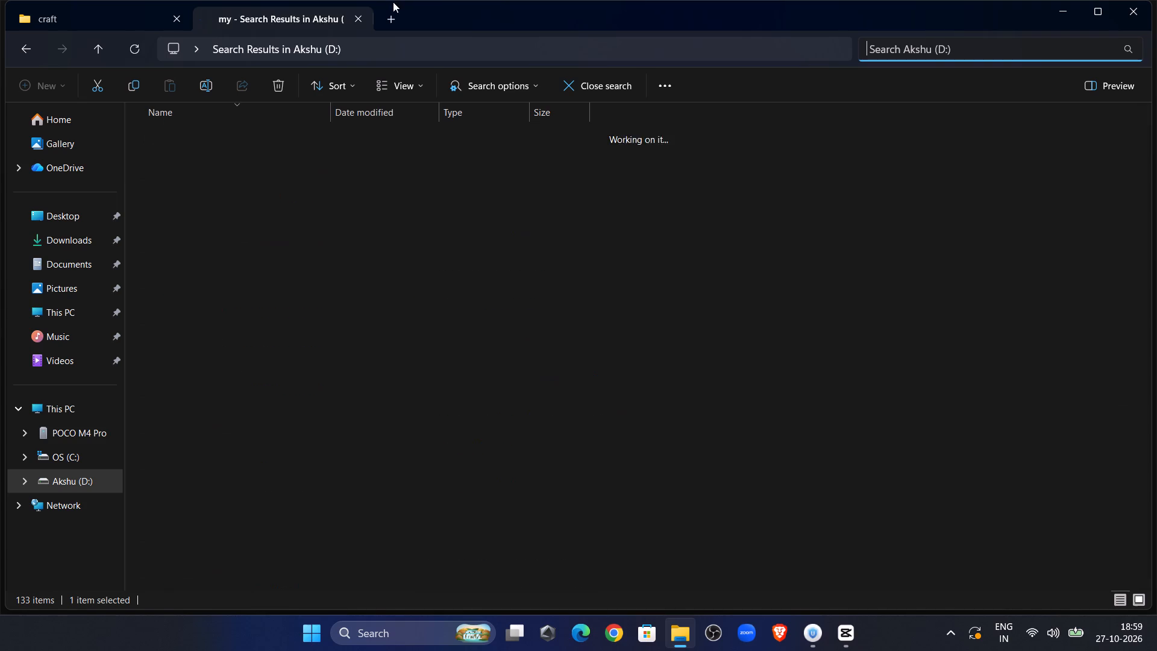
Look through the folder list of drive D: for the video collection folder.
{"action": "scroll", "coordinate": [298, 350], "scroll_direction": "down", "scroll_amount": 7}
{"action": "scroll", "coordinate": [322, 472], "scroll_direction": "down", "scroll_amount": 5}
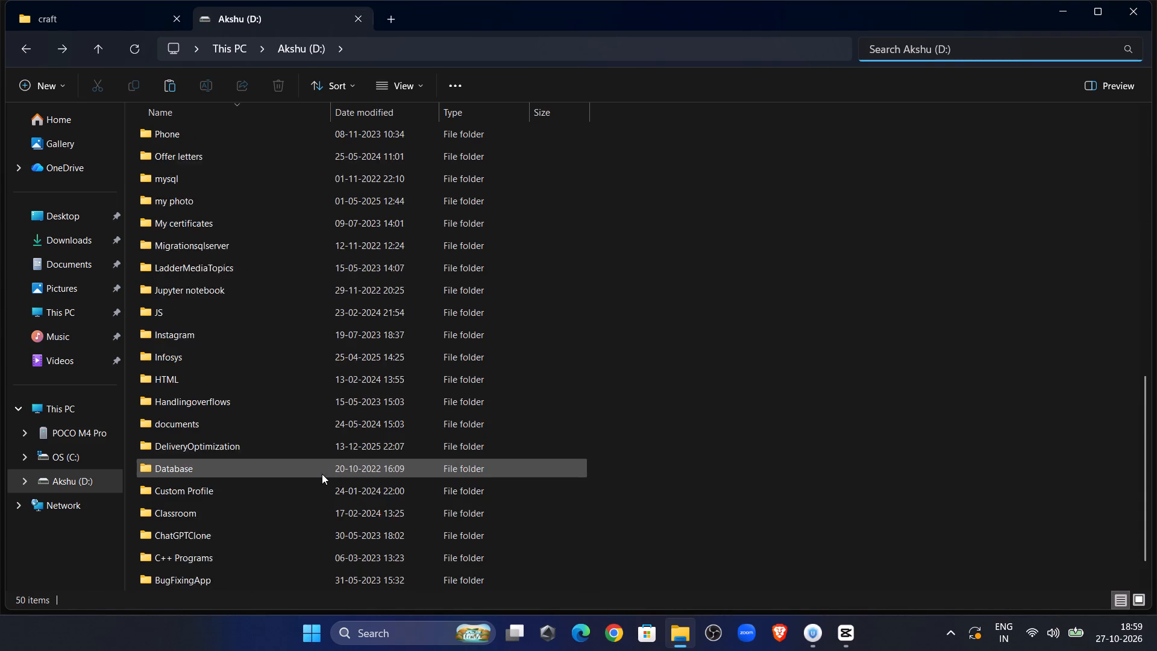
{"action": "scroll", "coordinate": [322, 474], "scroll_direction": "down", "scroll_amount": 19}
{"action": "scroll", "coordinate": [342, 540], "scroll_direction": "up", "scroll_amount": 8}
{"action": "scroll", "coordinate": [343, 541], "scroll_direction": "down", "scroll_amount": 2}
{"action": "scroll", "coordinate": [343, 541], "scroll_direction": "up", "scroll_amount": 7}
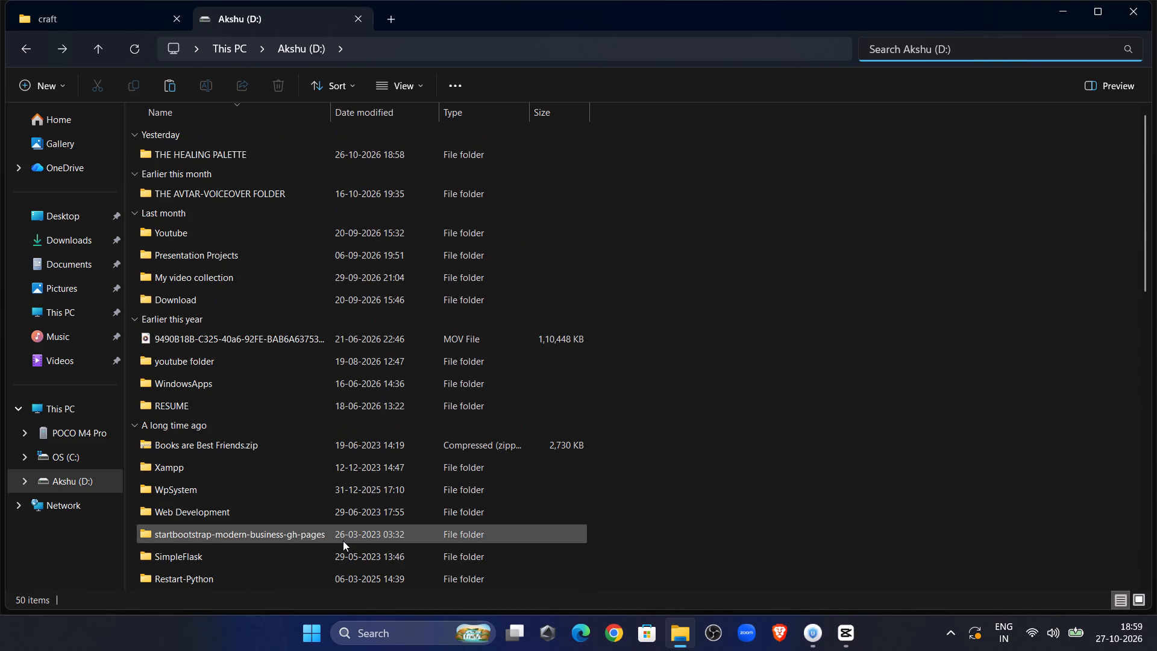
{"action": "scroll", "coordinate": [343, 541], "scroll_direction": "up", "scroll_amount": 7}
{"action": "scroll", "coordinate": [241, 471], "scroll_direction": "down", "scroll_amount": 4}
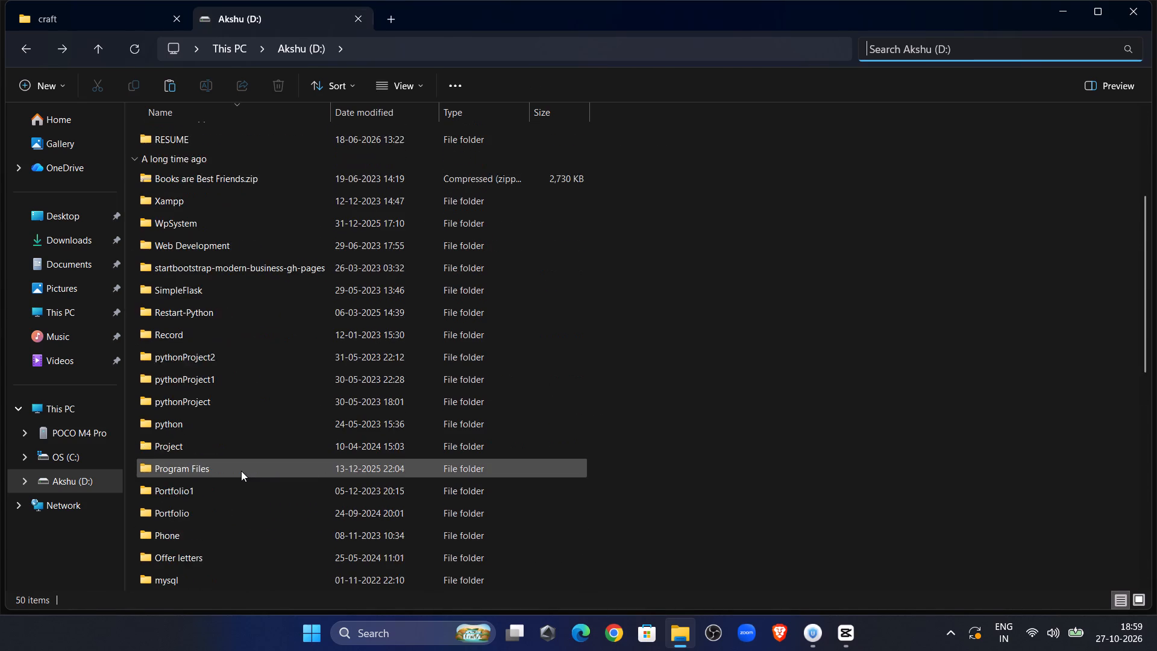
{"action": "scroll", "coordinate": [241, 471], "scroll_direction": "down", "scroll_amount": 3}
{"action": "scroll", "coordinate": [243, 471], "scroll_direction": "up", "scroll_amount": 3}
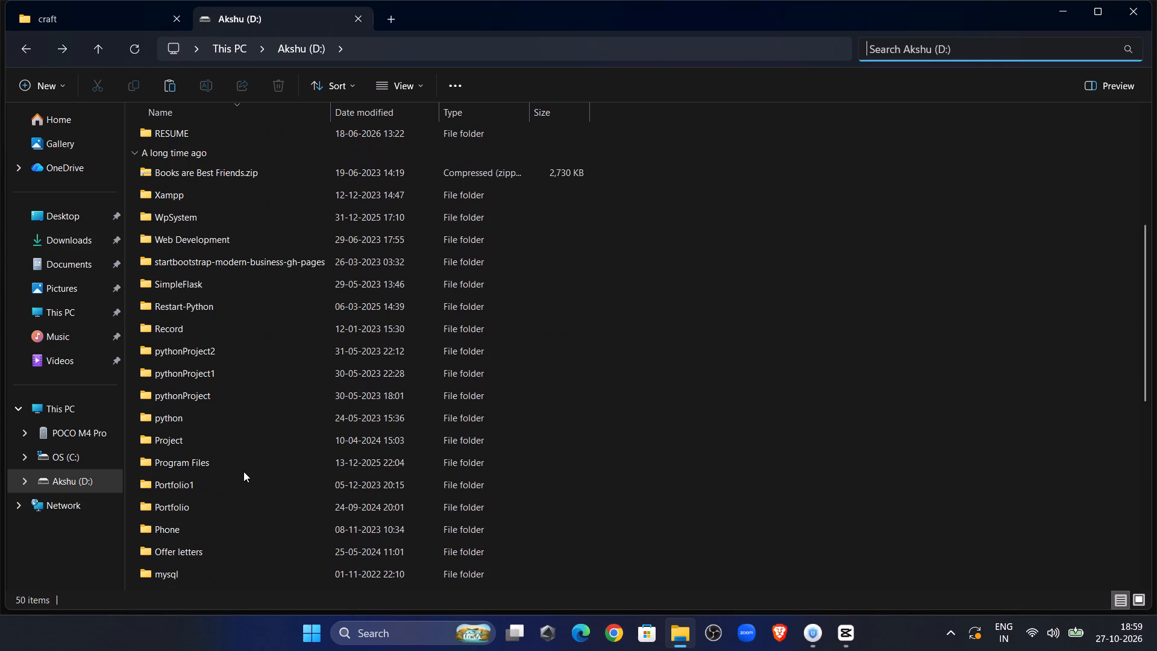
{"action": "scroll", "coordinate": [244, 473], "scroll_direction": "down", "scroll_amount": 15}
{"action": "scroll", "coordinate": [245, 476], "scroll_direction": "up", "scroll_amount": 9}
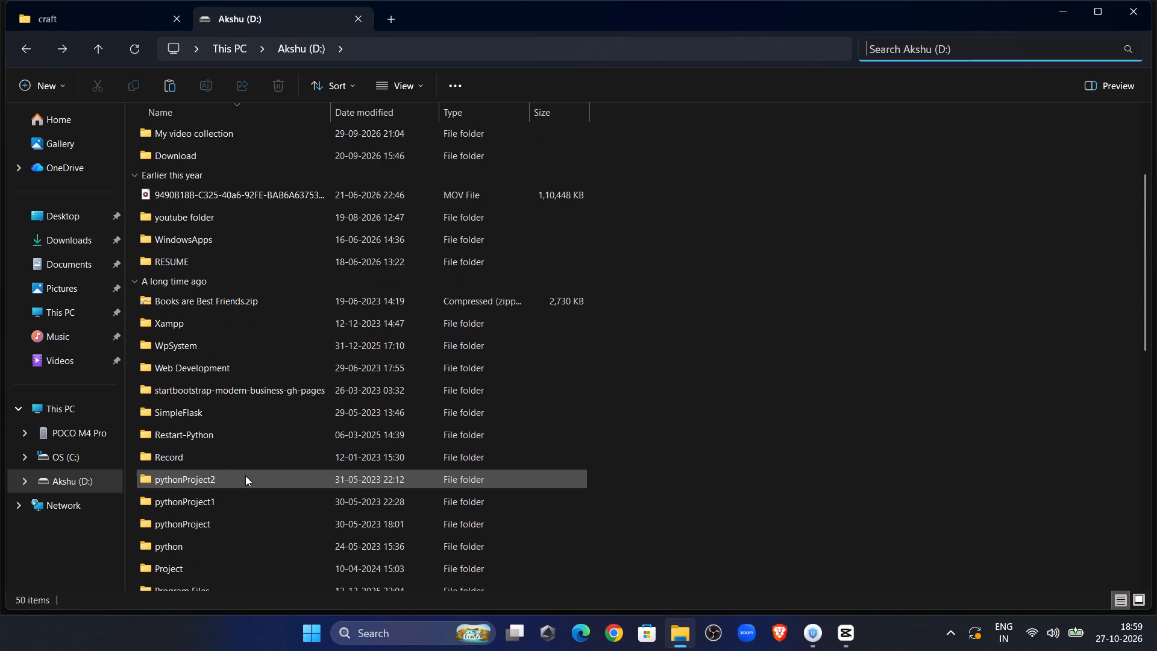
{"action": "scroll", "coordinate": [245, 476], "scroll_direction": "up", "scroll_amount": 6}
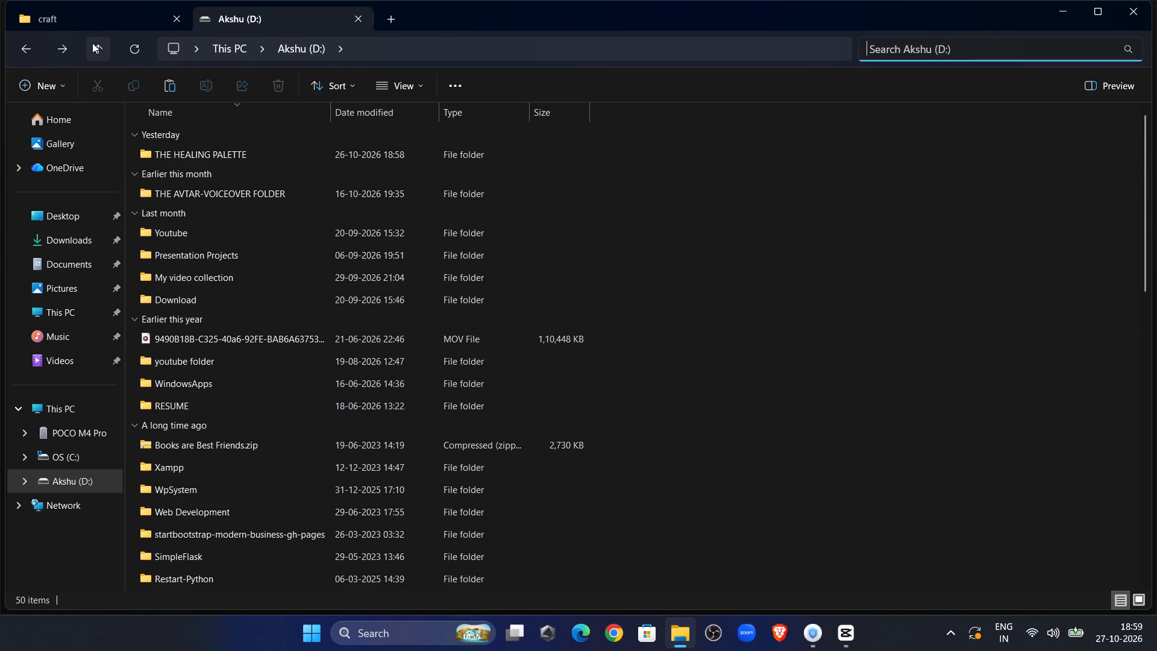
Search drive D: for "m", open My video collection and go into its Craft Video folder.
{"action": "left_click", "coordinate": [1020, 52]}
{"action": "key", "text": "m"}
{"action": "double_click", "coordinate": [437, 126]}
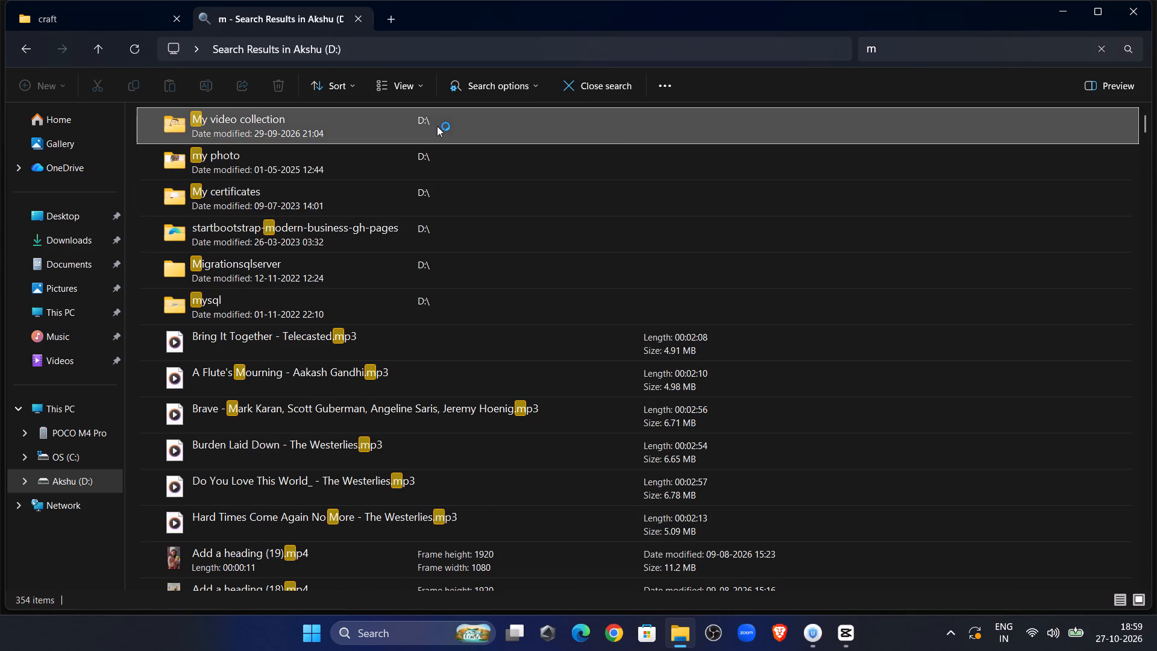
{"action": "double_click", "coordinate": [550, 164]}
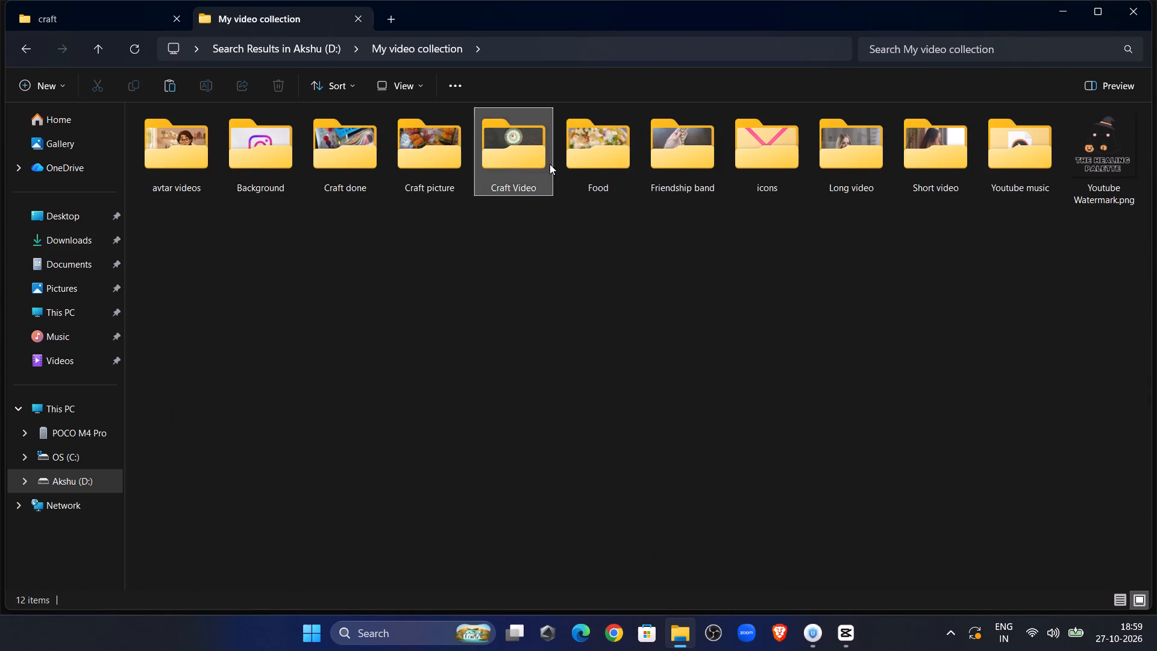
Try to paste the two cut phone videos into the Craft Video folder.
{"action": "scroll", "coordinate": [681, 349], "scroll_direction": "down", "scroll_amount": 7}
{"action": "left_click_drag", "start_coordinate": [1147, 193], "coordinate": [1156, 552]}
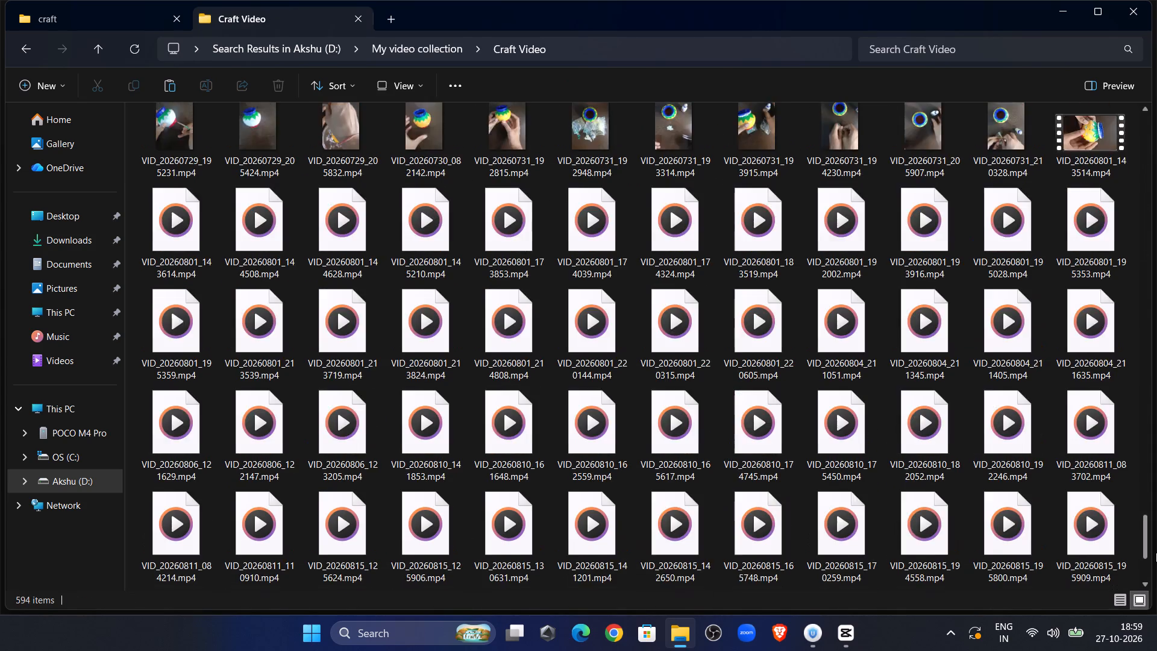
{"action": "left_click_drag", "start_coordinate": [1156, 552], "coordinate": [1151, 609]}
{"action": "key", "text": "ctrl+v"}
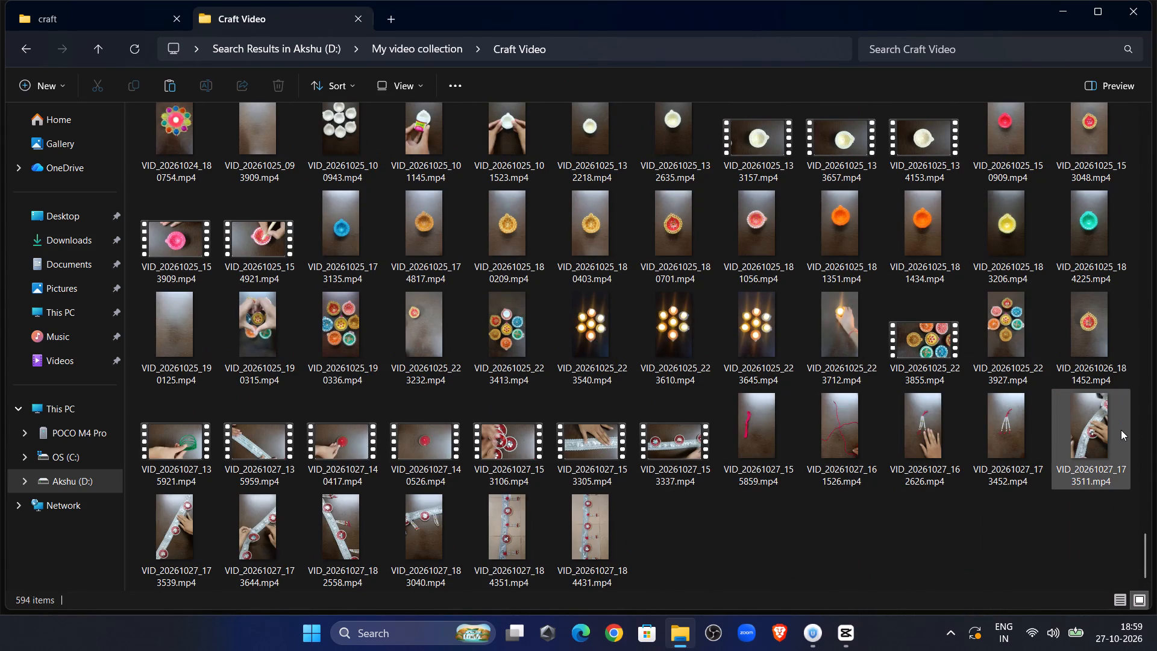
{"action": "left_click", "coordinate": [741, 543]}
Back in the phone's craft folder, reselect and cut VID_20261027_184659.mp4 and VID_20261027_184718.mp4.
{"action": "left_click", "coordinate": [71, 5]}
{"action": "left_click", "coordinate": [72, 14]}
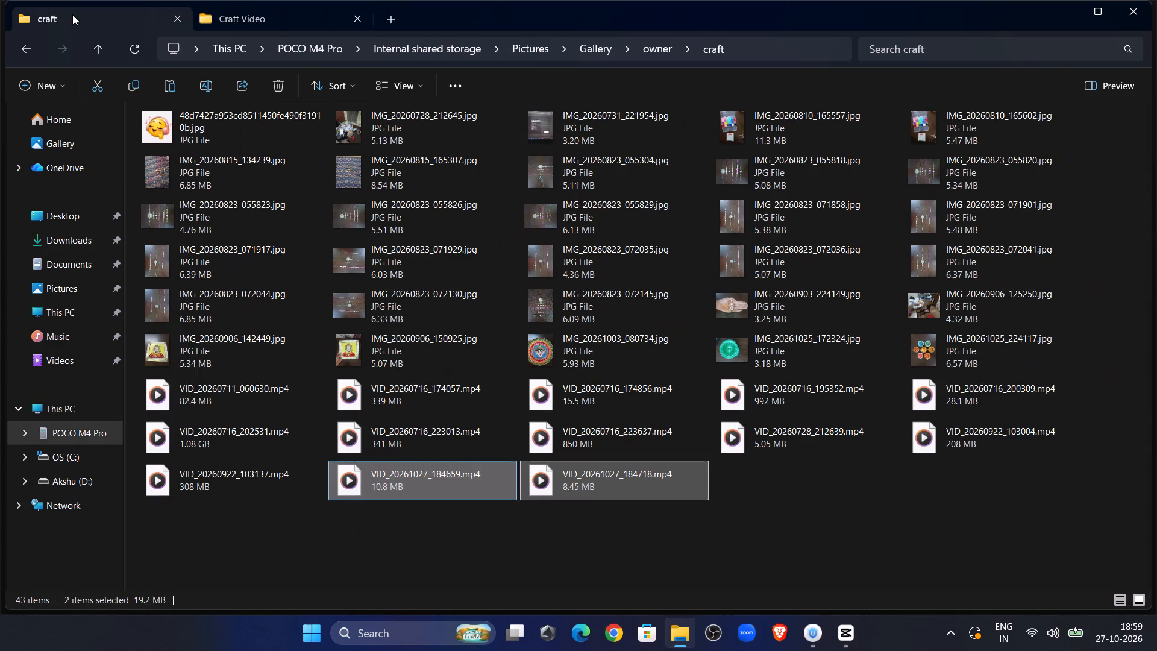
{"action": "left_click", "coordinate": [723, 530]}
{"action": "left_click_drag", "start_coordinate": [724, 516], "coordinate": [417, 461]}
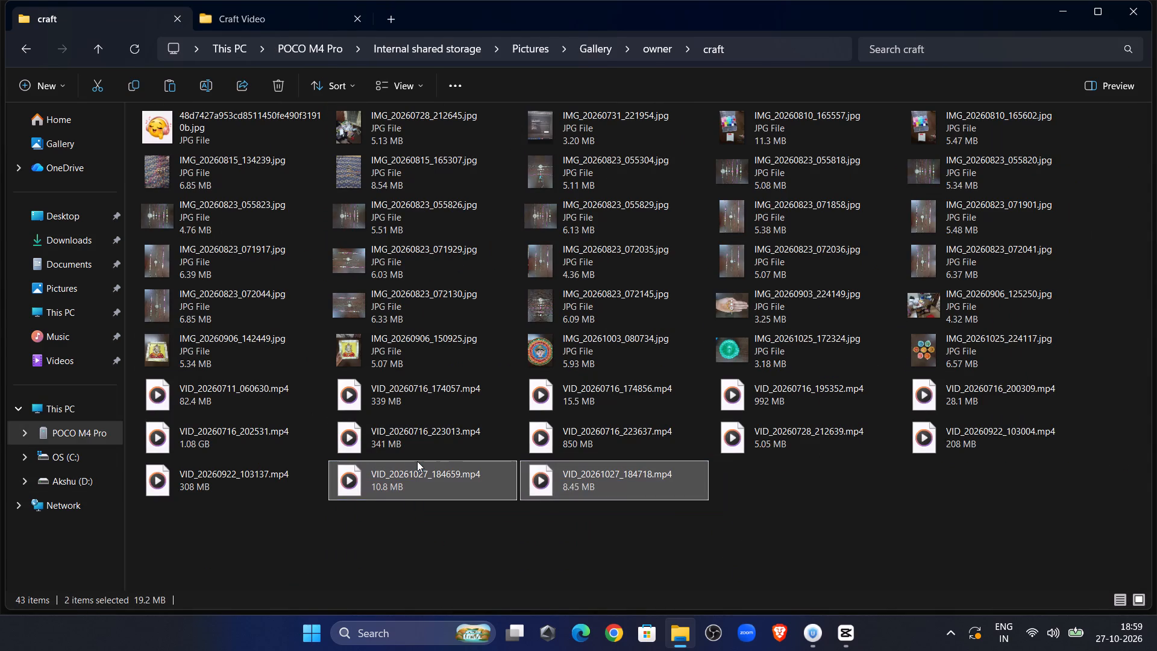
{"action": "key", "text": "ctrl+x"}
Paste the two cut phone videos into the Craft Video folder on drive D:.
{"action": "left_click", "coordinate": [311, 15]}
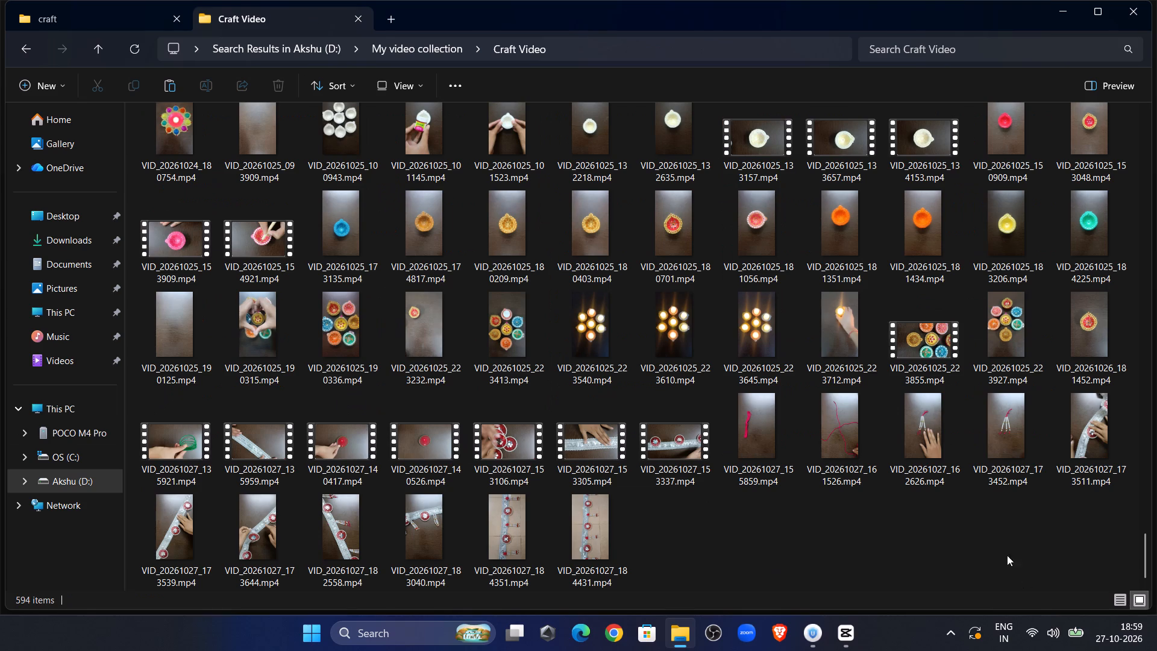
{"action": "key", "text": "ctrl+v"}
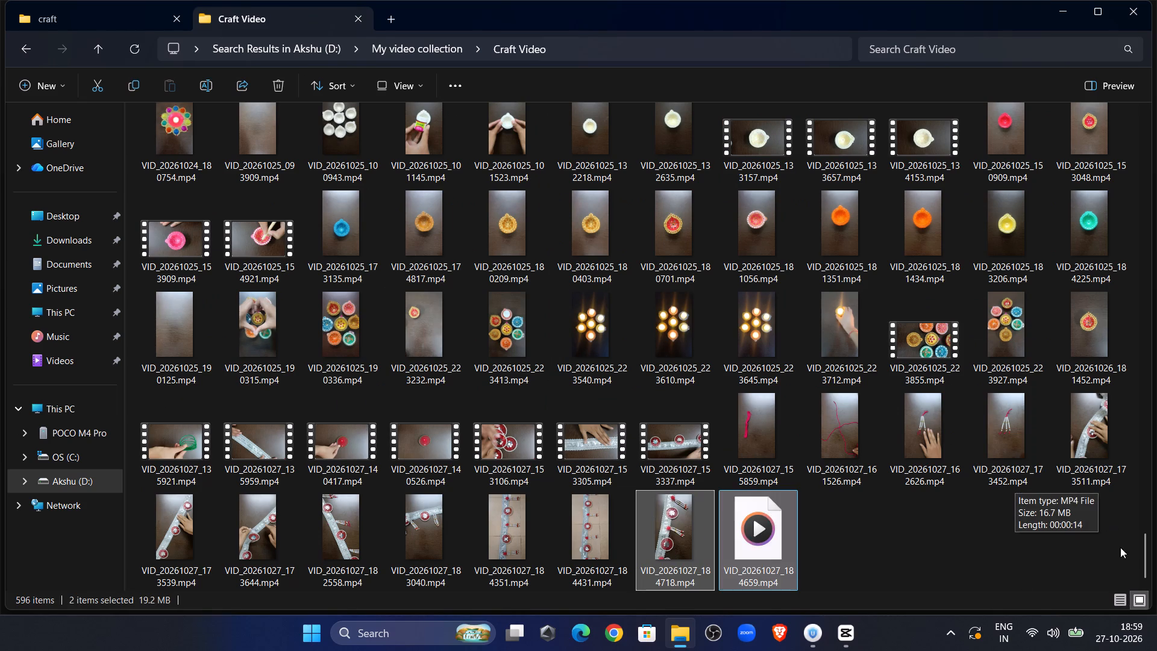
Deselect the pasted videos and take the tab showing the phone's craft folder back to This PC.
{"action": "left_click", "coordinate": [868, 550]}
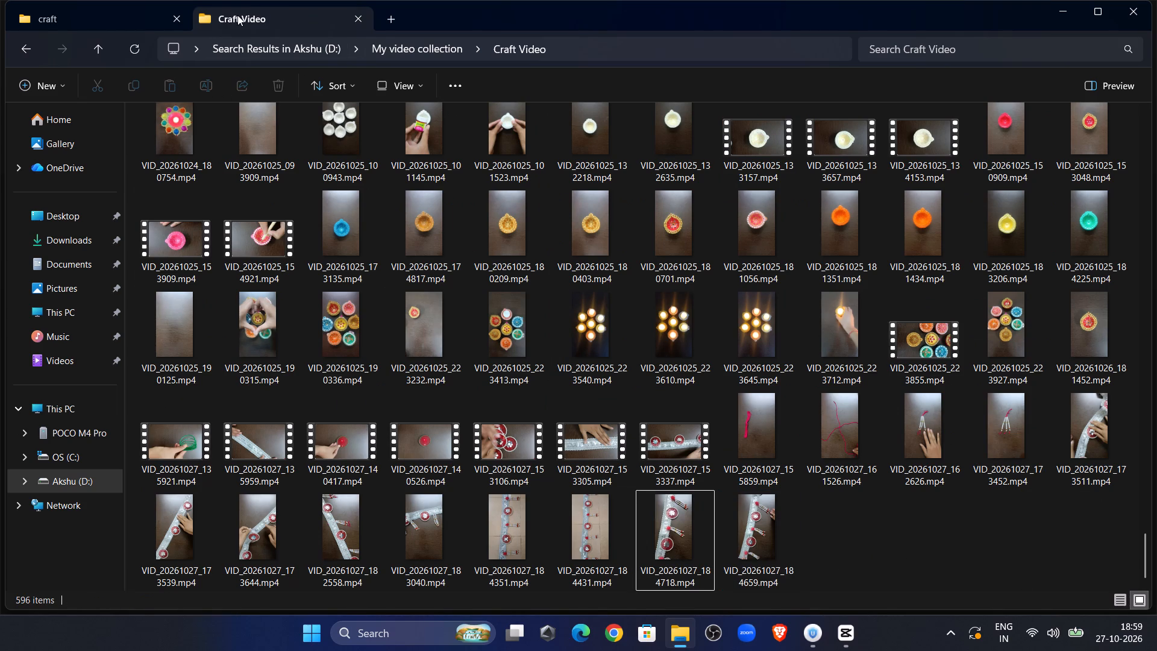
{"action": "left_click", "coordinate": [46, 11]}
{"action": "triple_click", "coordinate": [25, 42]}
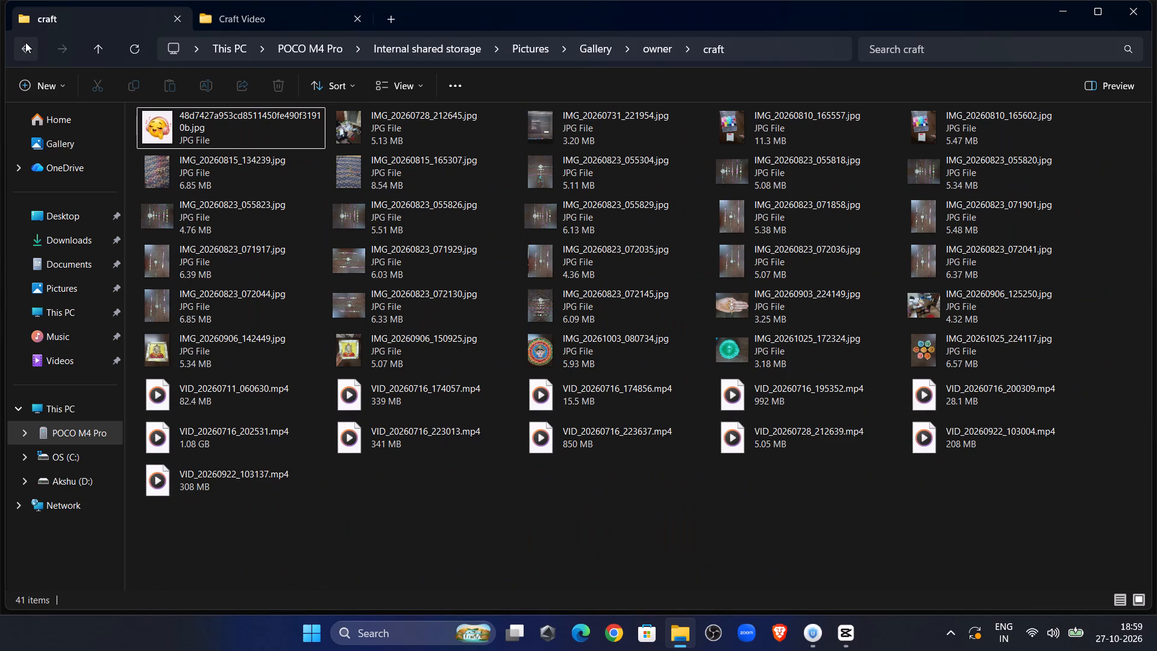
{"action": "left_click", "coordinate": [25, 42]}
{"action": "left_click", "coordinate": [25, 42]}
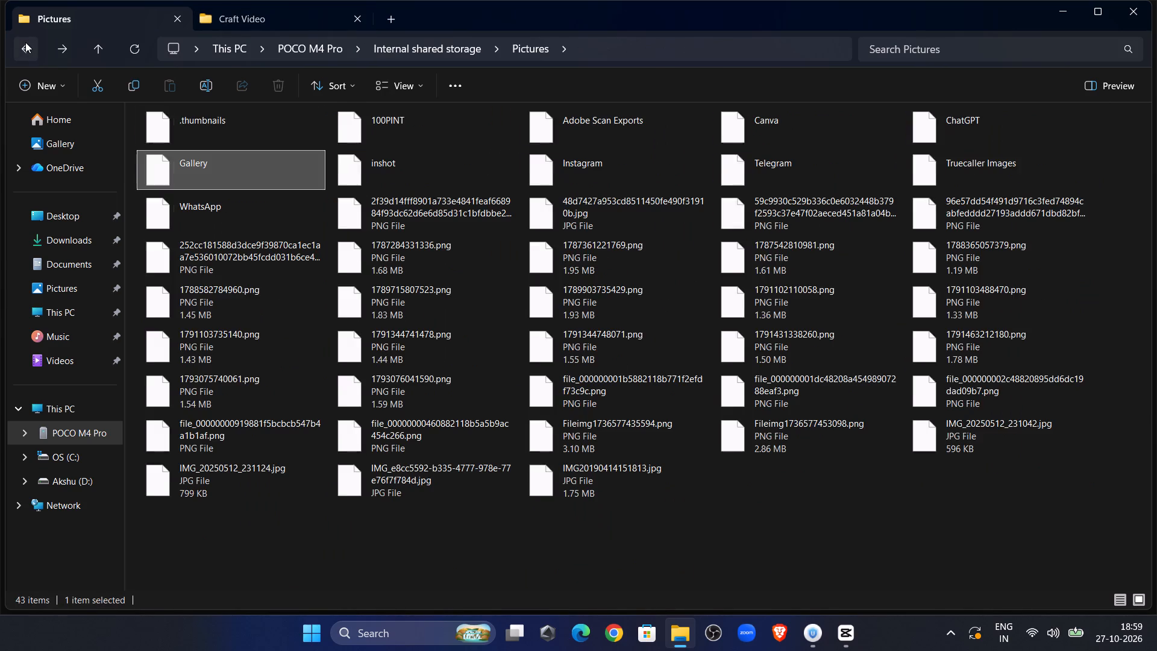
{"action": "left_click", "coordinate": [25, 42]}
{"action": "left_click", "coordinate": [25, 42]}
{"action": "left_click", "coordinate": [25, 42]}
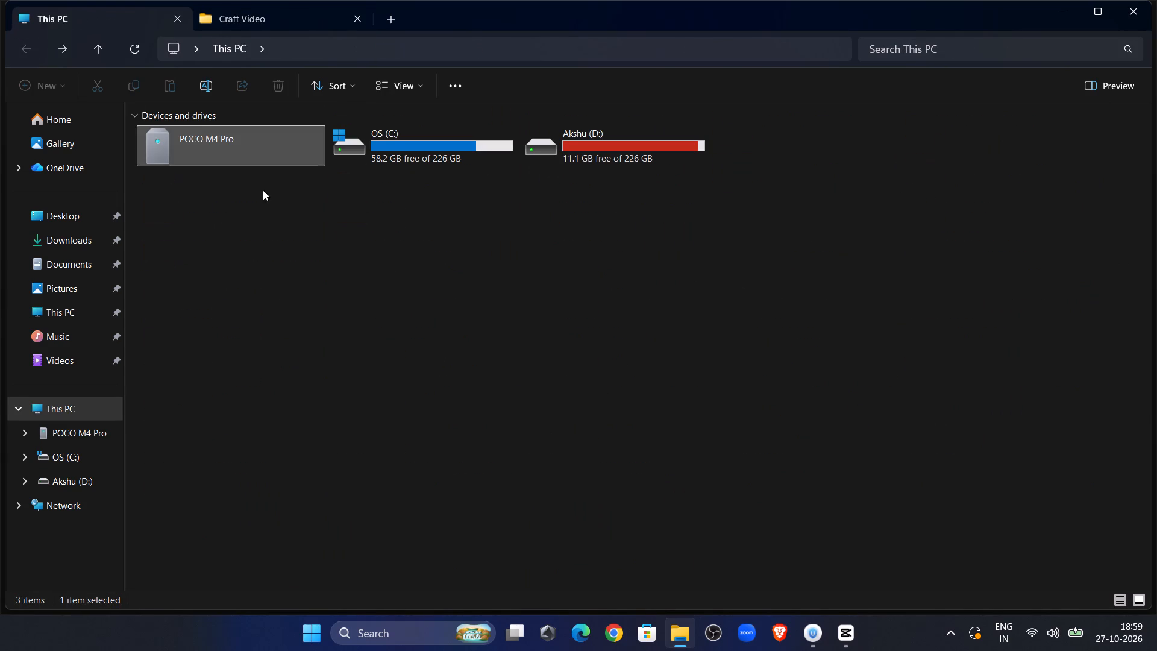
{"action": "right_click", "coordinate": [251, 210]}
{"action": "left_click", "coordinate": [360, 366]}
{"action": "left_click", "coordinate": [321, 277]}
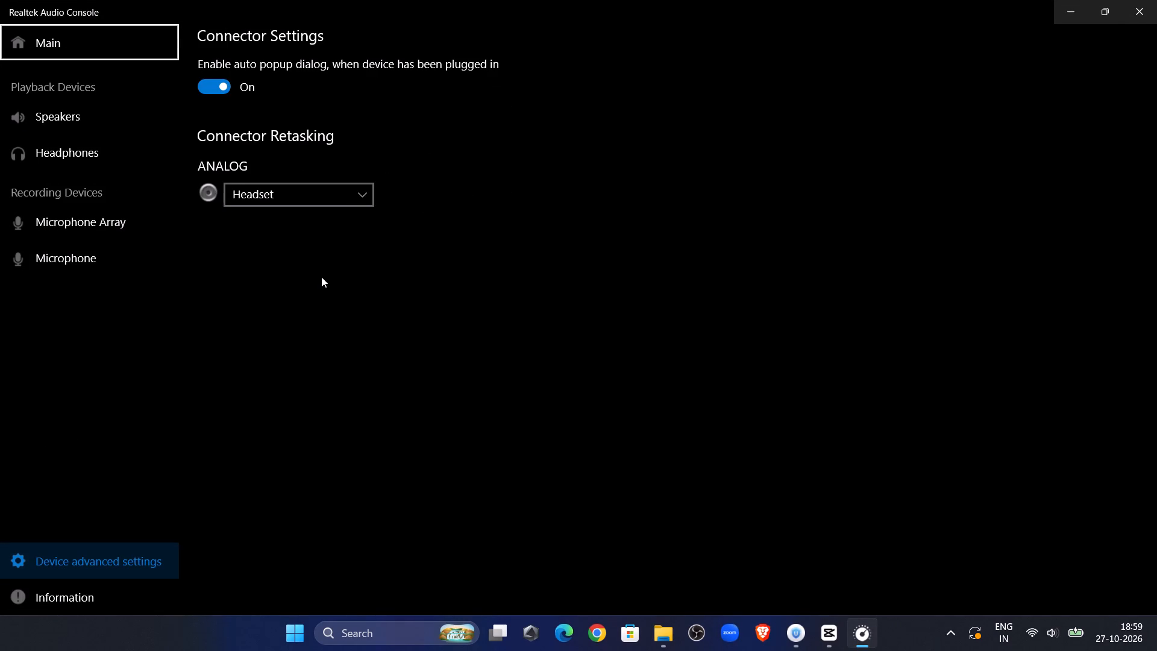
Close the Realtek Audio Console and switch to the CapCut project.
{"action": "left_click", "coordinate": [1156, 0]}
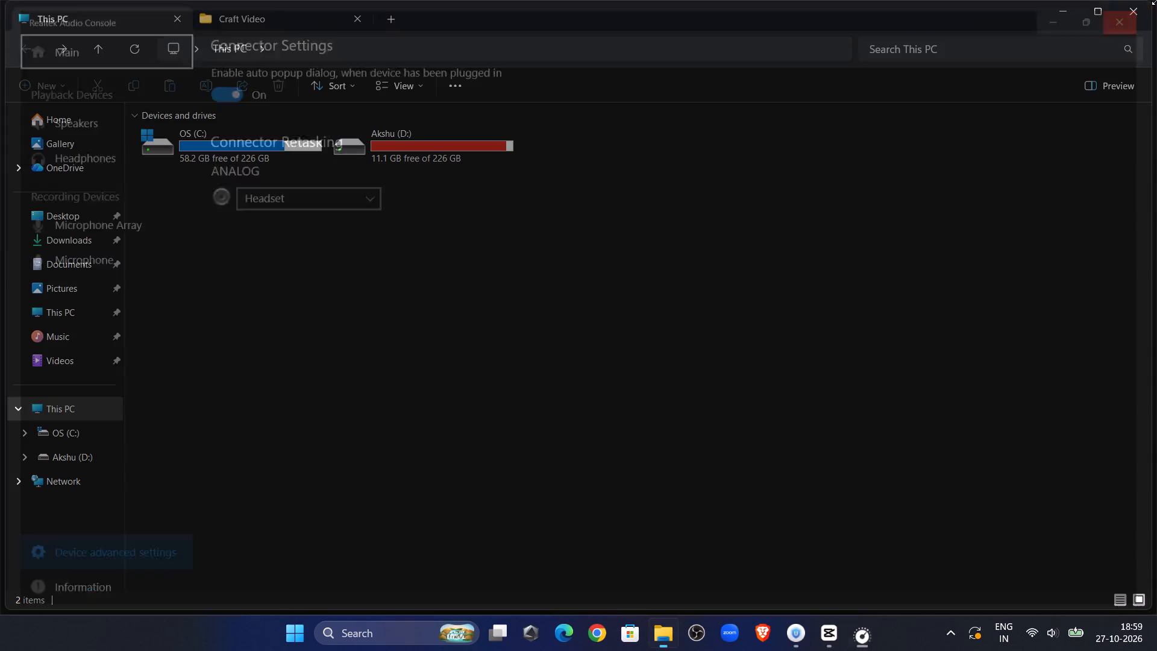
{"action": "left_click", "coordinate": [858, 632]}
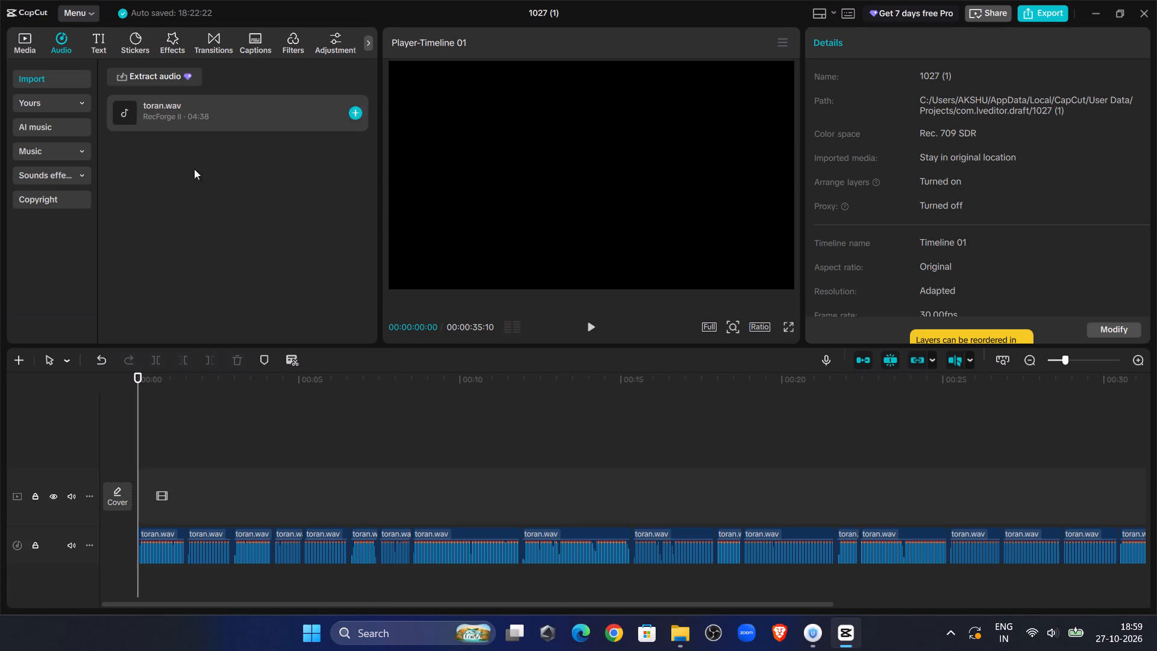
For a media import, search drive D: for "my", open My video collection and go into its Craft Video folder.
{"action": "left_click", "coordinate": [28, 50]}
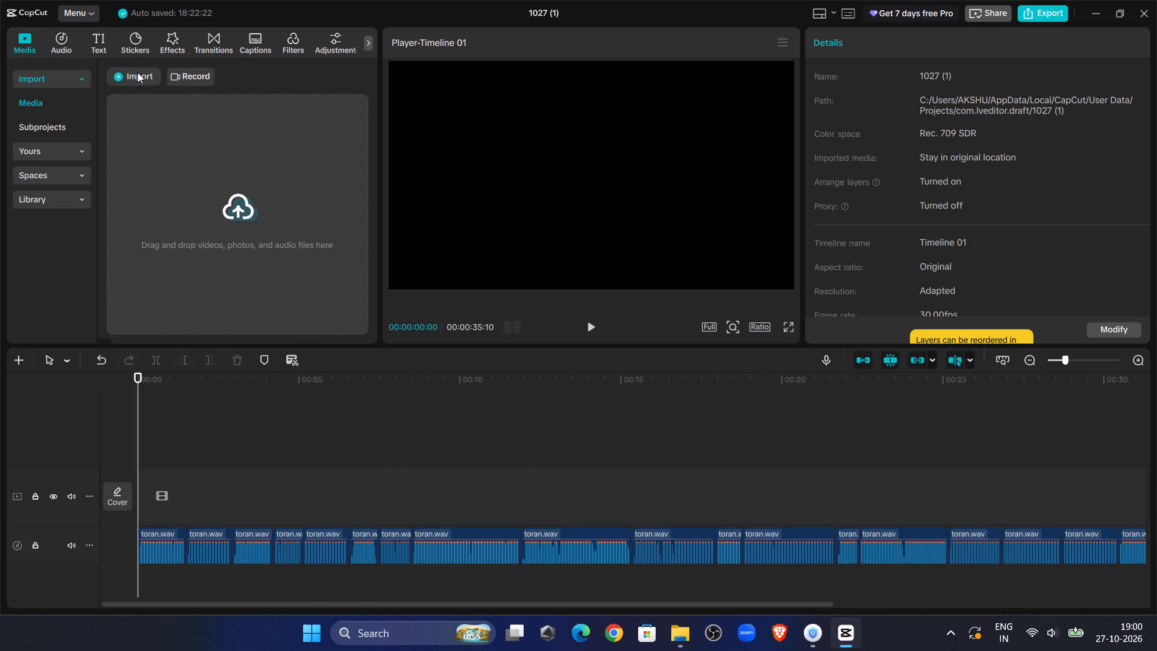
{"action": "left_click", "coordinate": [136, 72]}
{"action": "scroll", "coordinate": [77, 247], "scroll_direction": "down", "scroll_amount": 4}
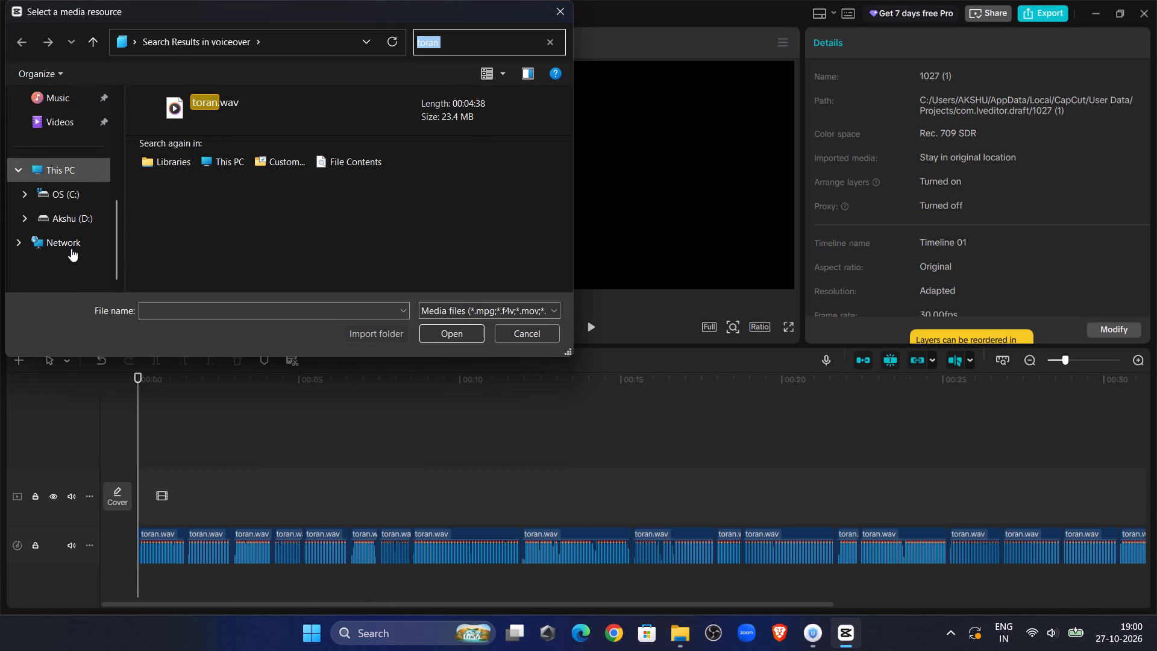
{"action": "left_click", "coordinate": [71, 208]}
{"action": "left_click", "coordinate": [430, 42]}
{"action": "type", "text": "my"}
{"action": "key", "text": "Return"}
{"action": "double_click", "coordinate": [225, 108]}
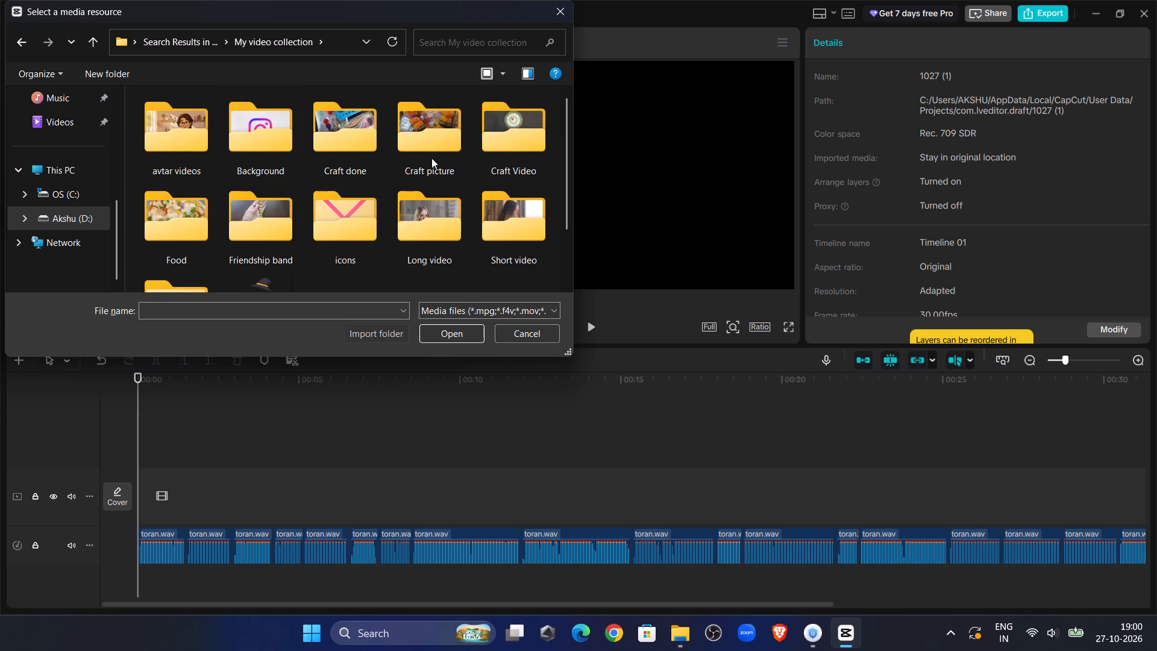
{"action": "double_click", "coordinate": [495, 145]}
Select the 27 October videos from VID_20261027_135921.mp4 through VID_20261027_161526.mp4.
{"action": "scroll", "coordinate": [506, 145], "scroll_direction": "down", "scroll_amount": 10}
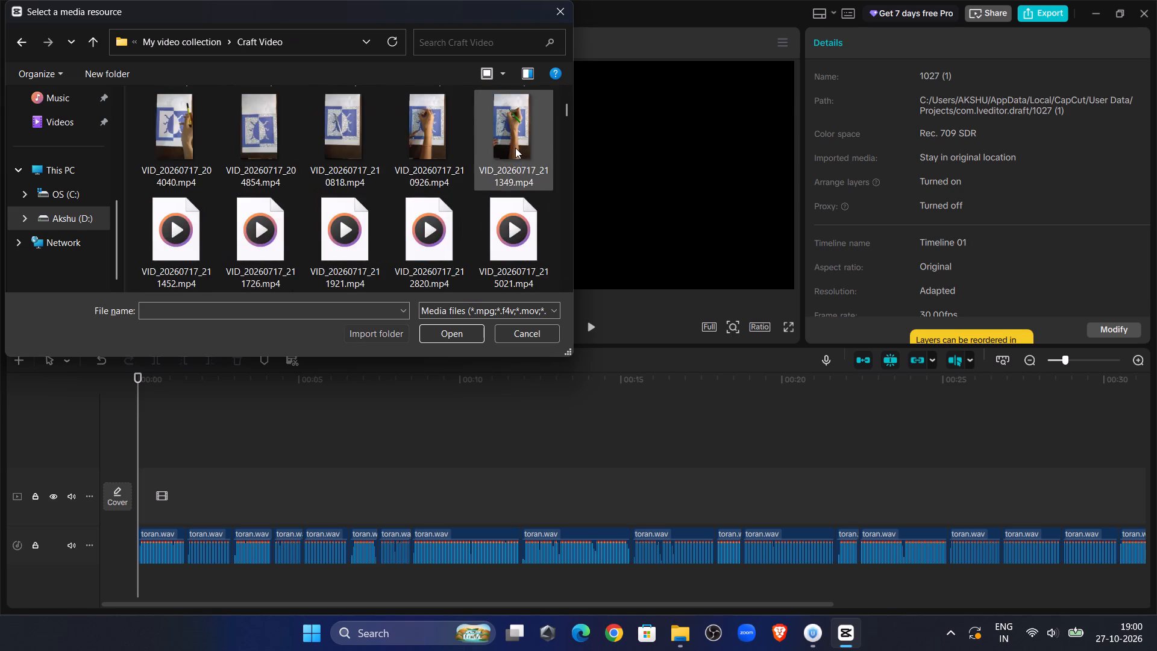
{"action": "scroll", "coordinate": [515, 148], "scroll_direction": "down", "scroll_amount": 7}
{"action": "left_click_drag", "start_coordinate": [565, 117], "coordinate": [566, 322]}
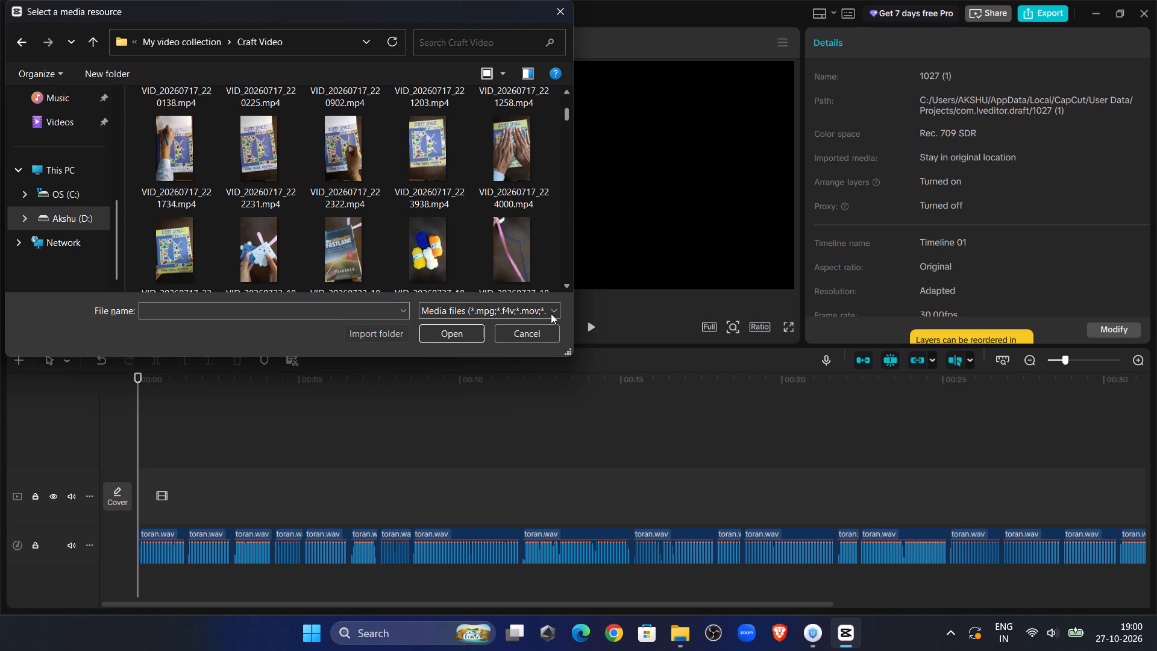
{"action": "scroll", "coordinate": [466, 213], "scroll_direction": "down", "scroll_amount": 20}
{"action": "scroll", "coordinate": [466, 213], "scroll_direction": "down", "scroll_amount": 13}
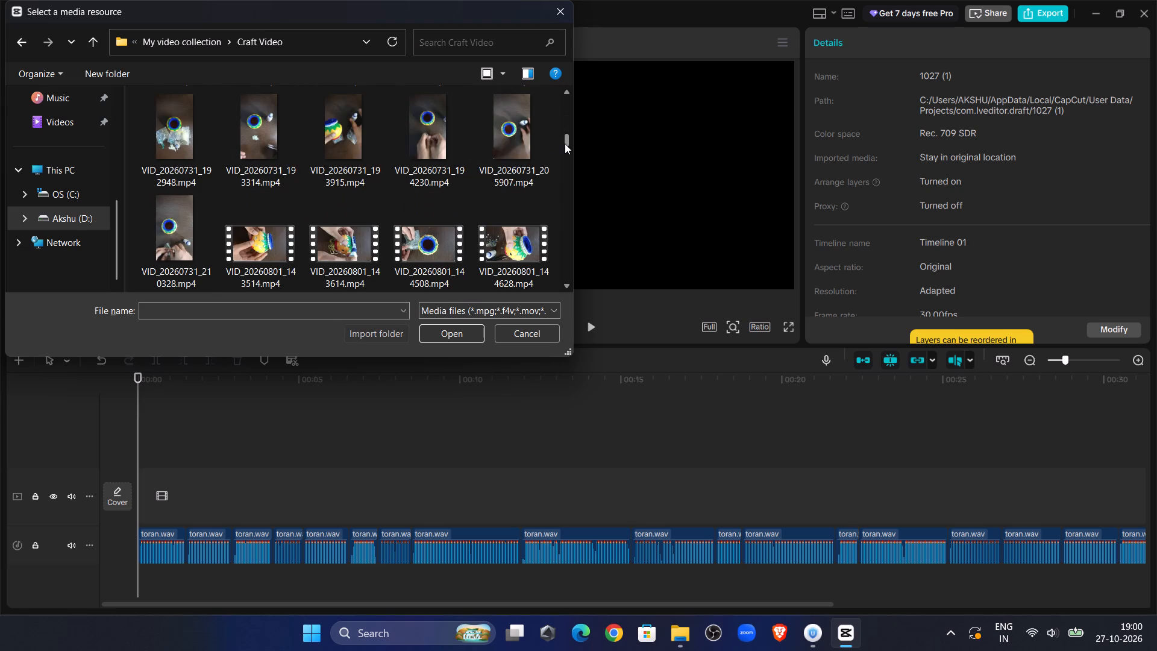
{"action": "left_click_drag", "start_coordinate": [565, 143], "coordinate": [561, 268]}
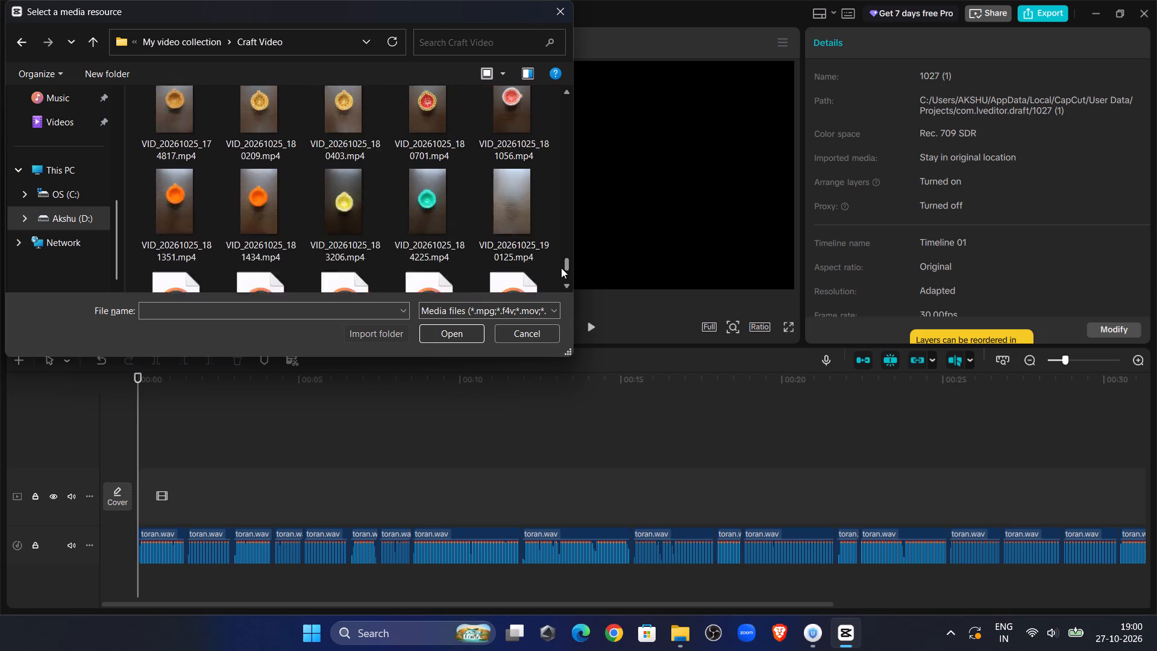
{"action": "left_click_drag", "start_coordinate": [561, 268], "coordinate": [562, 273]}
{"action": "scroll", "coordinate": [381, 224], "scroll_direction": "up", "scroll_amount": 1}
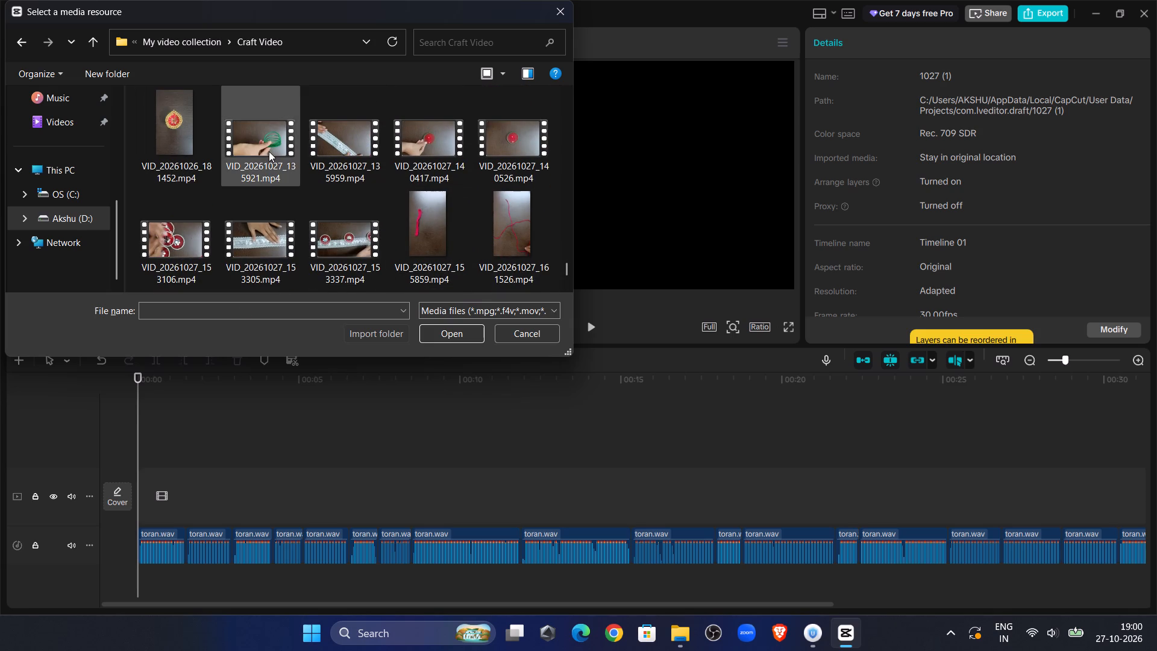
{"action": "left_click", "coordinate": [265, 150]}
{"action": "left_click", "coordinate": [327, 143], "text": "shift"}
{"action": "left_click", "coordinate": [425, 148], "text": "shift"}
{"action": "left_click", "coordinate": [515, 151], "text": "shift"}
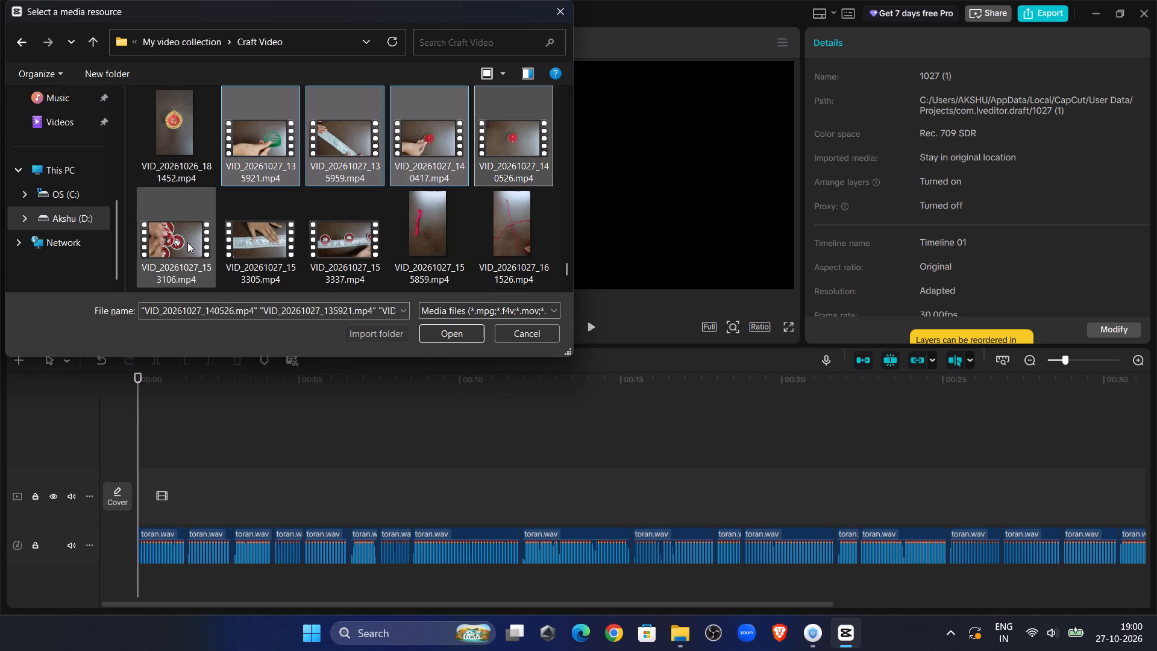
{"action": "left_click", "coordinate": [187, 242], "text": "shift"}
{"action": "left_click", "coordinate": [275, 241], "text": "shift"}
{"action": "left_click", "coordinate": [353, 247], "text": "shift"}
{"action": "left_click", "coordinate": [416, 247], "text": "shift"}
{"action": "left_click", "coordinate": [471, 245], "text": "shift"}
{"action": "left_click", "coordinate": [486, 245], "text": "shift"}
Add the remaining videos from VID_20261027_162626.mp4 through VID_20261027_184718.mp4 to the selection and import all 20.
{"action": "scroll", "coordinate": [471, 242], "scroll_direction": "down", "scroll_amount": 1}
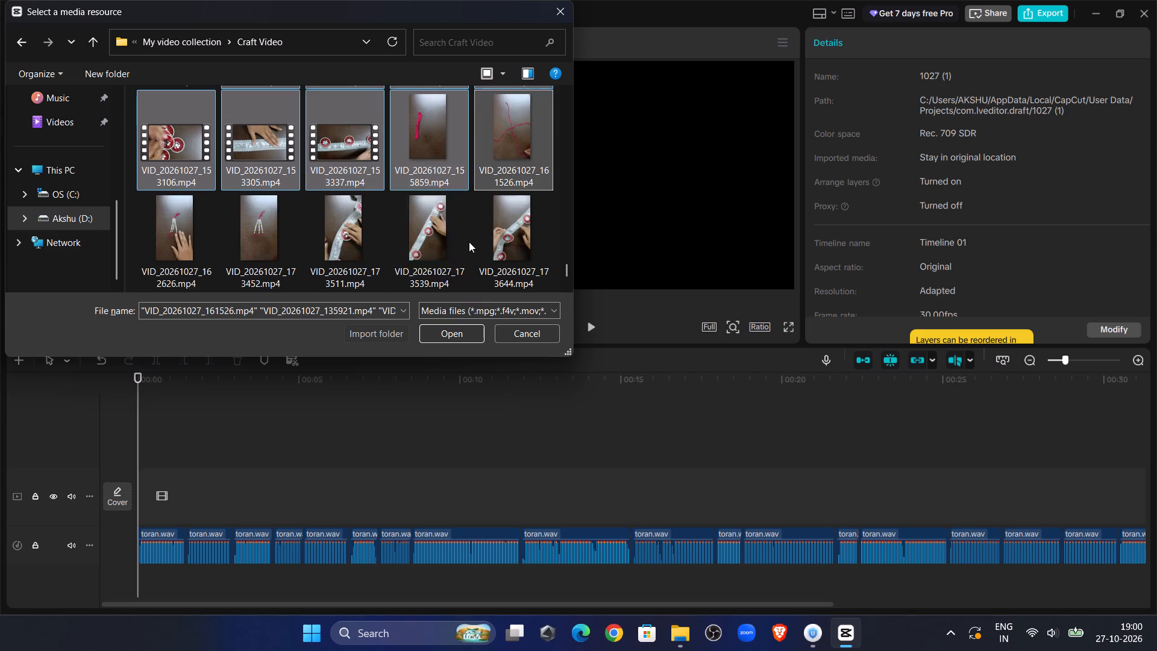
{"action": "left_click", "coordinate": [213, 226], "text": "shift"}
{"action": "left_click", "coordinate": [268, 230], "text": "shift"}
{"action": "left_click", "coordinate": [341, 236], "text": "shift"}
{"action": "left_click", "coordinate": [429, 234], "text": "shift"}
{"action": "left_click", "coordinate": [486, 239], "text": "shift"}
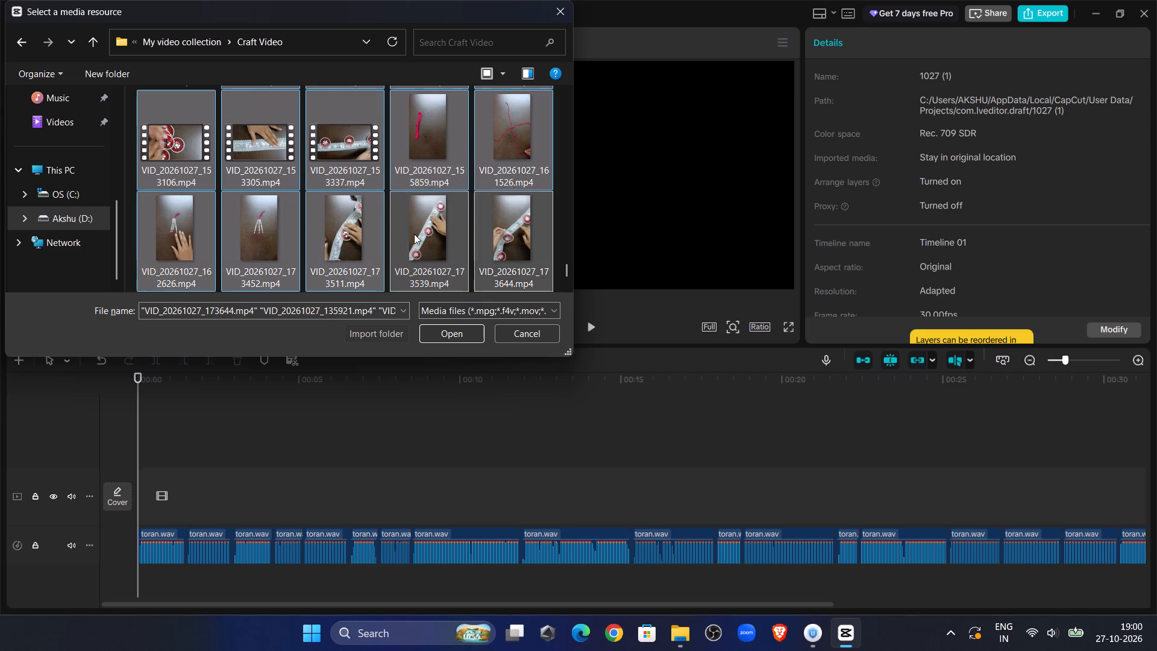
{"action": "scroll", "coordinate": [413, 234], "scroll_direction": "down", "scroll_amount": 1}
{"action": "left_click", "coordinate": [201, 233], "text": "shift"}
{"action": "left_click", "coordinate": [285, 231], "text": "shift"}
{"action": "left_click", "coordinate": [327, 228], "text": "shift"}
{"action": "left_click", "coordinate": [412, 230], "text": "shift"}
{"action": "left_click", "coordinate": [516, 234], "text": "shift"}
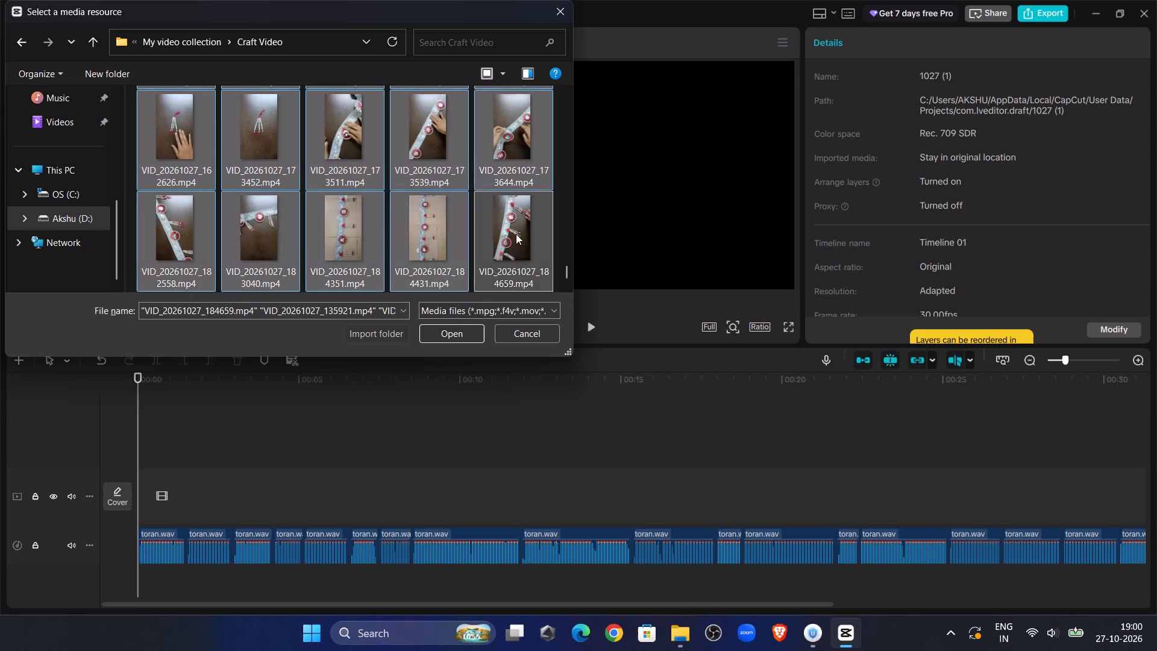
{"action": "scroll", "coordinate": [440, 233], "scroll_direction": "down", "scroll_amount": 3}
{"action": "left_click", "coordinate": [155, 233], "text": "shift"}
{"action": "left_click", "coordinate": [425, 329], "text": "shift"}
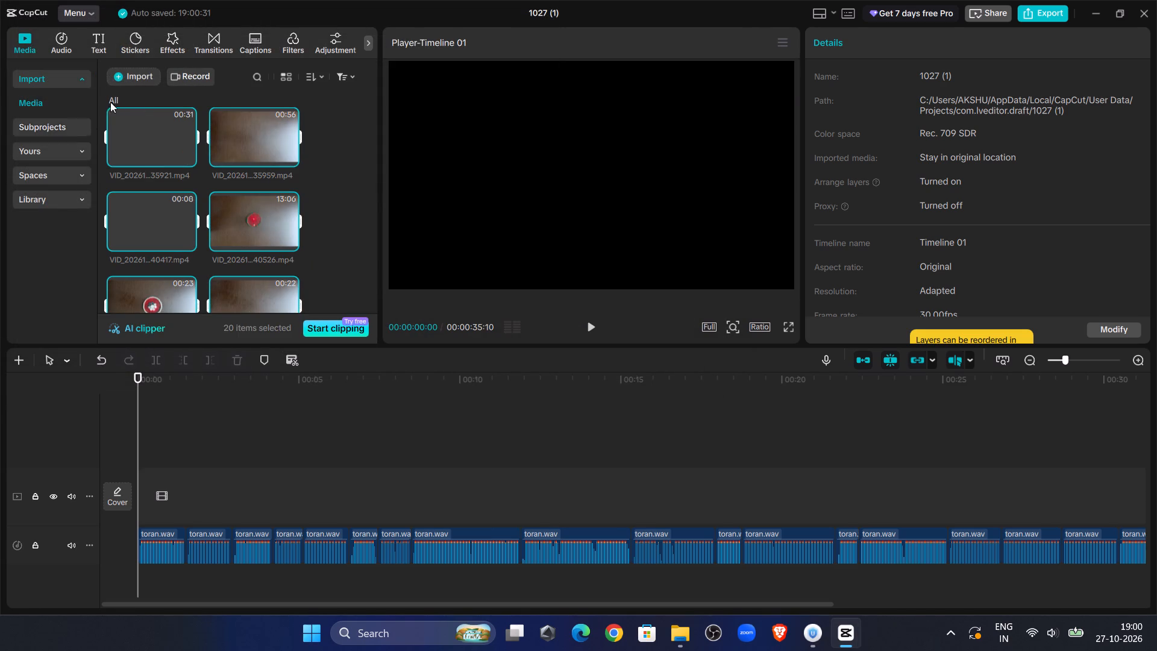
Add all 20 imported videos to the timeline and set their speed to 5.00x.
{"action": "left_click", "coordinate": [185, 161]}
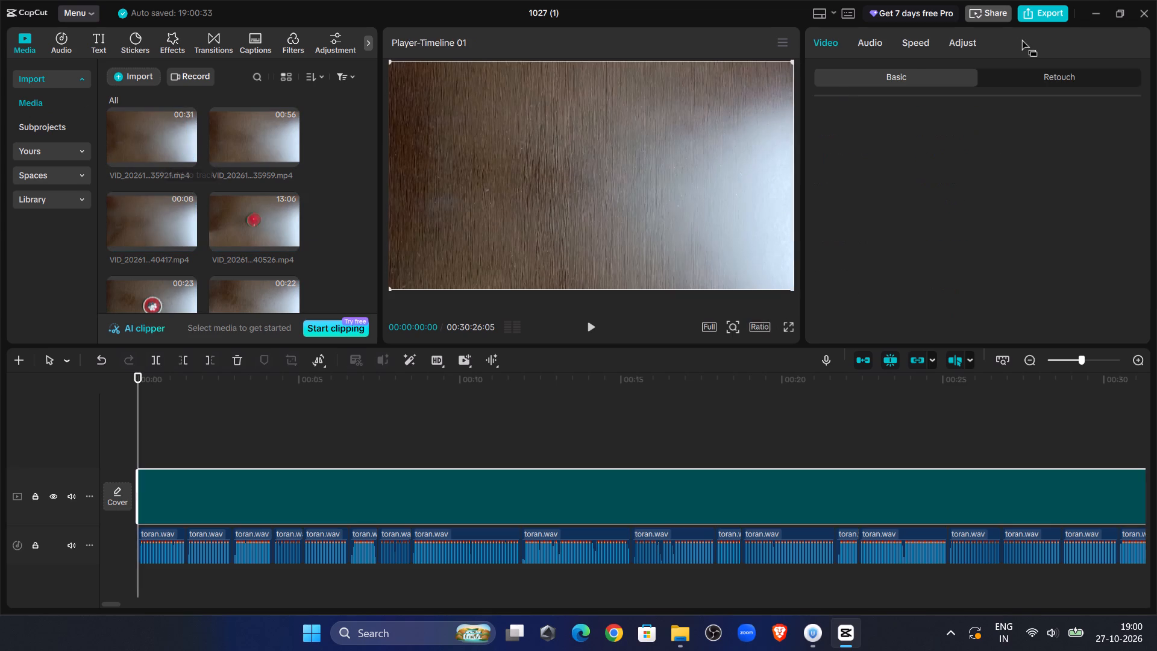
{"action": "left_click", "coordinate": [922, 43]}
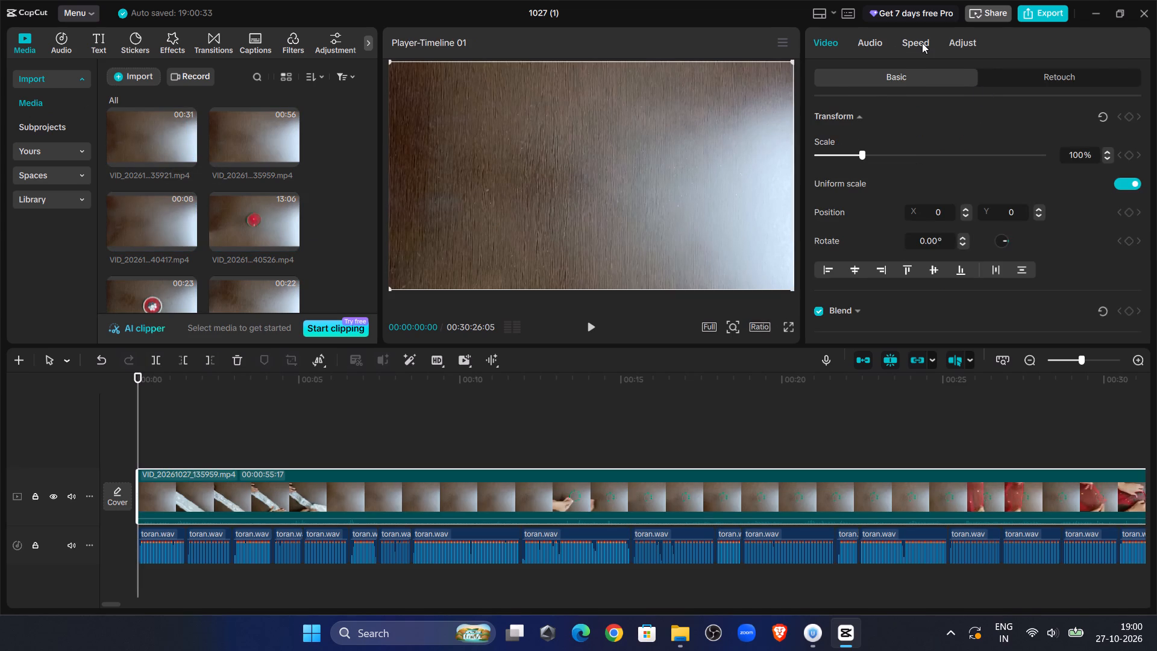
{"action": "left_click", "coordinate": [973, 138]}
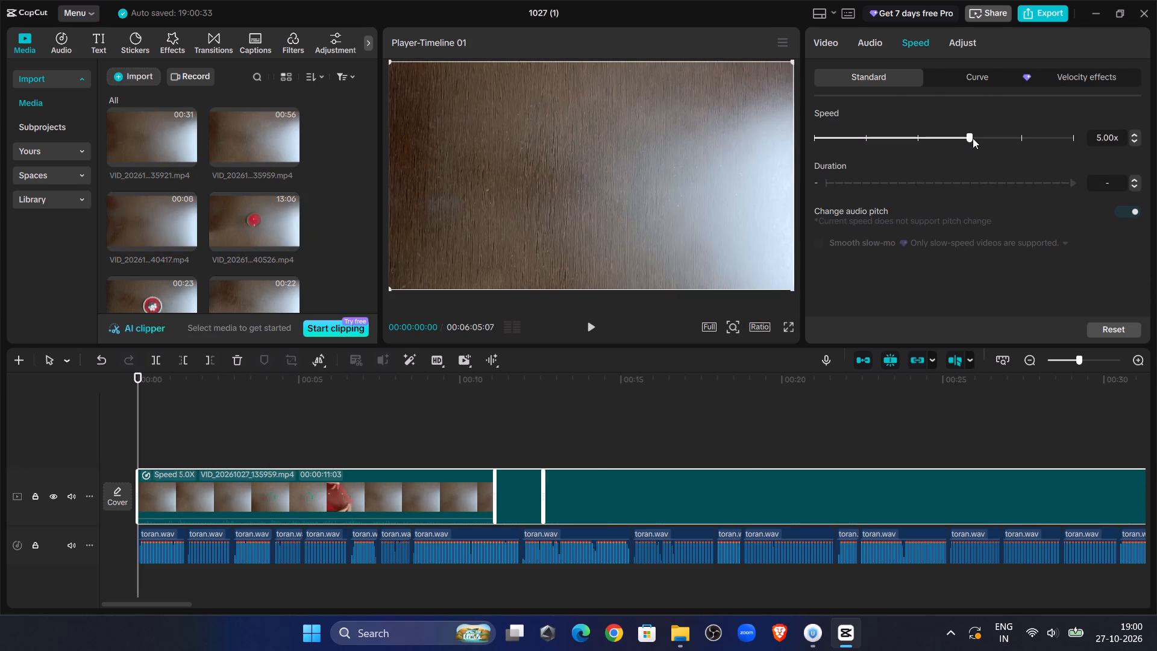
Mute all the video clips by setting their volume to -∞ dB.
{"action": "left_click", "coordinate": [867, 47]}
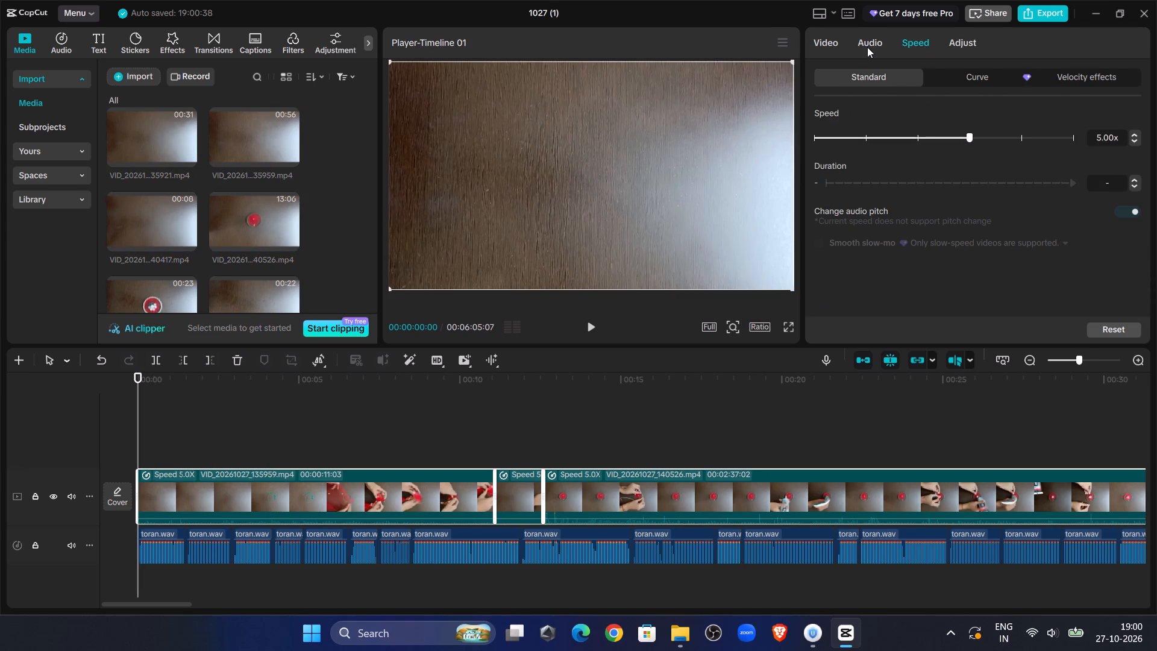
{"action": "left_click_drag", "start_coordinate": [975, 156], "coordinate": [209, 182]}
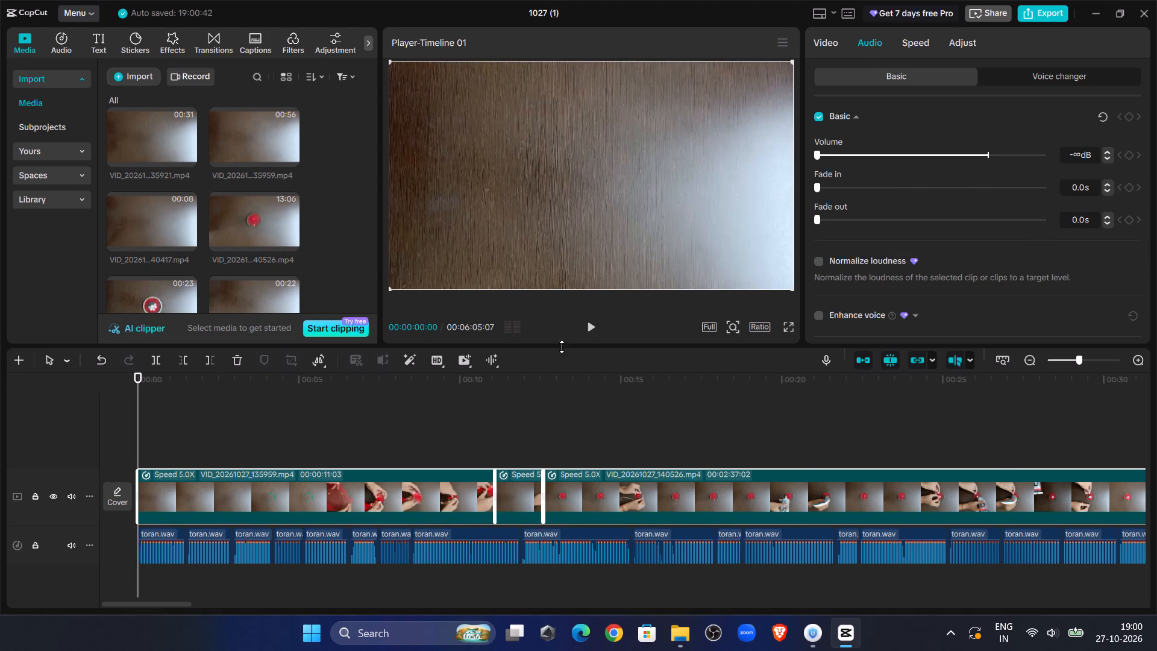
Preview the start of the timeline and set the project's aspect ratio to 9:16.
{"action": "left_click", "coordinate": [588, 327]}
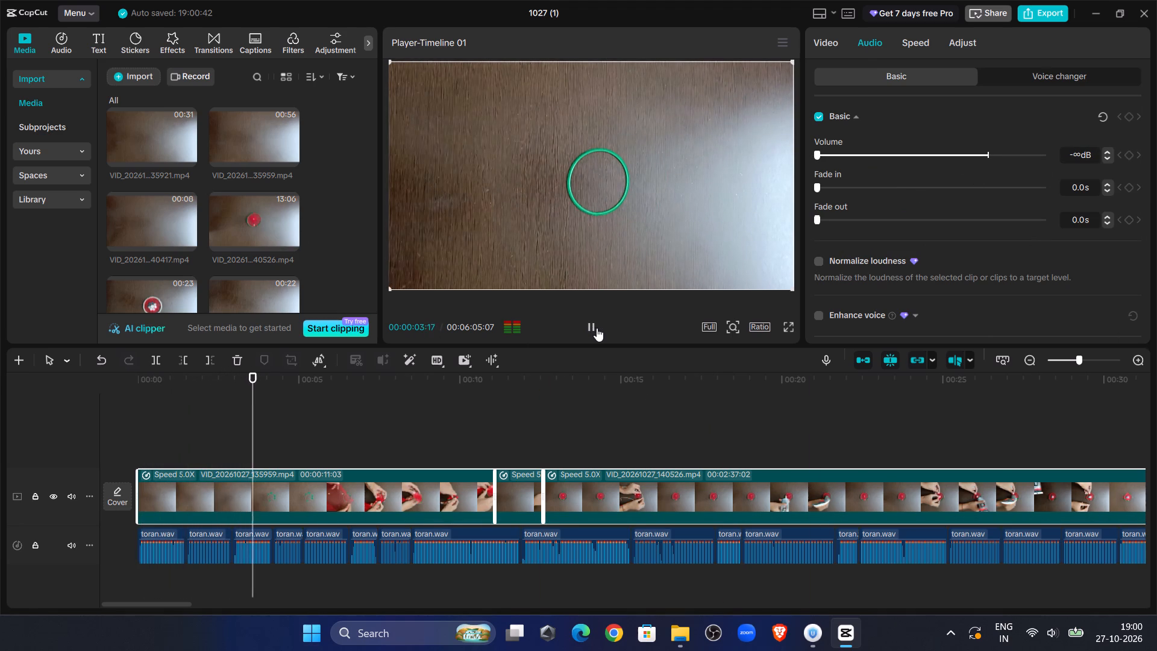
{"action": "left_click", "coordinate": [597, 328]}
{"action": "left_click", "coordinate": [762, 327]}
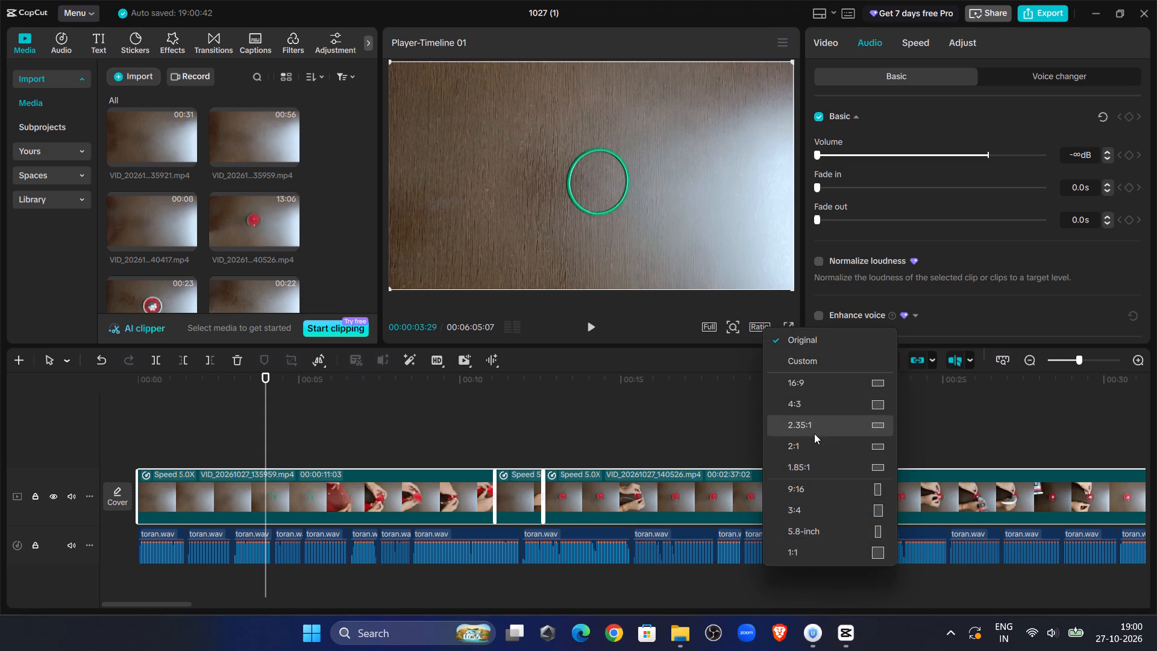
{"action": "left_click", "coordinate": [816, 491]}
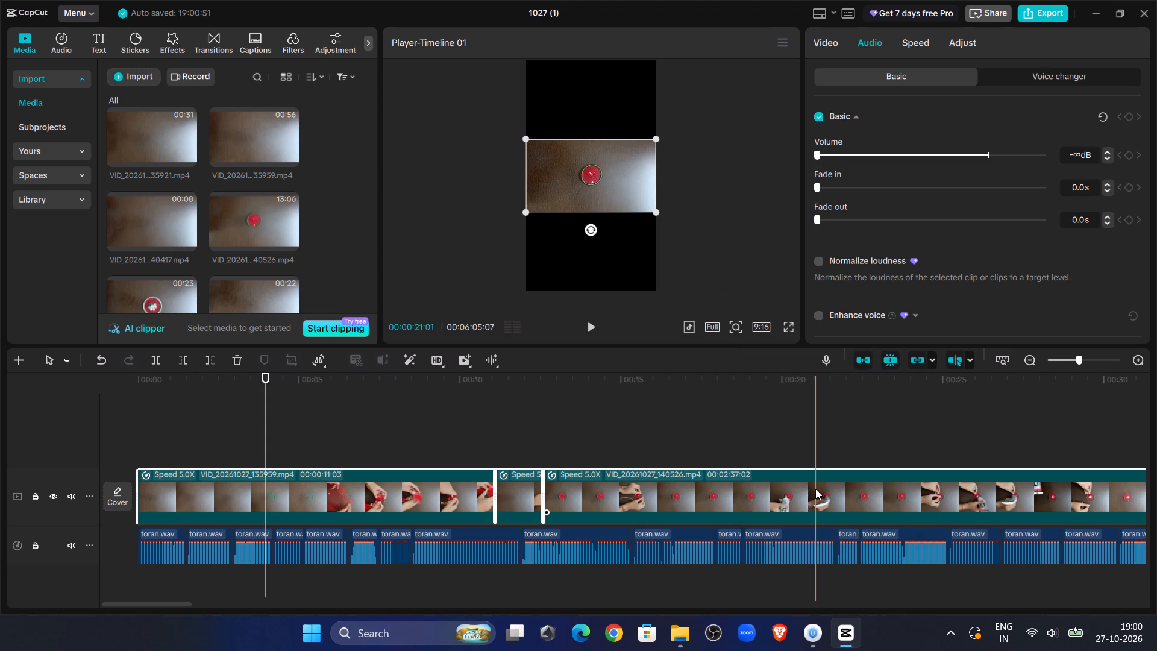
Rotate the first timeline clip, VID_20261027_135959.mp4, to -90° and scale it to 177% so it fills the 9:16 frame.
{"action": "left_click", "coordinate": [598, 328]}
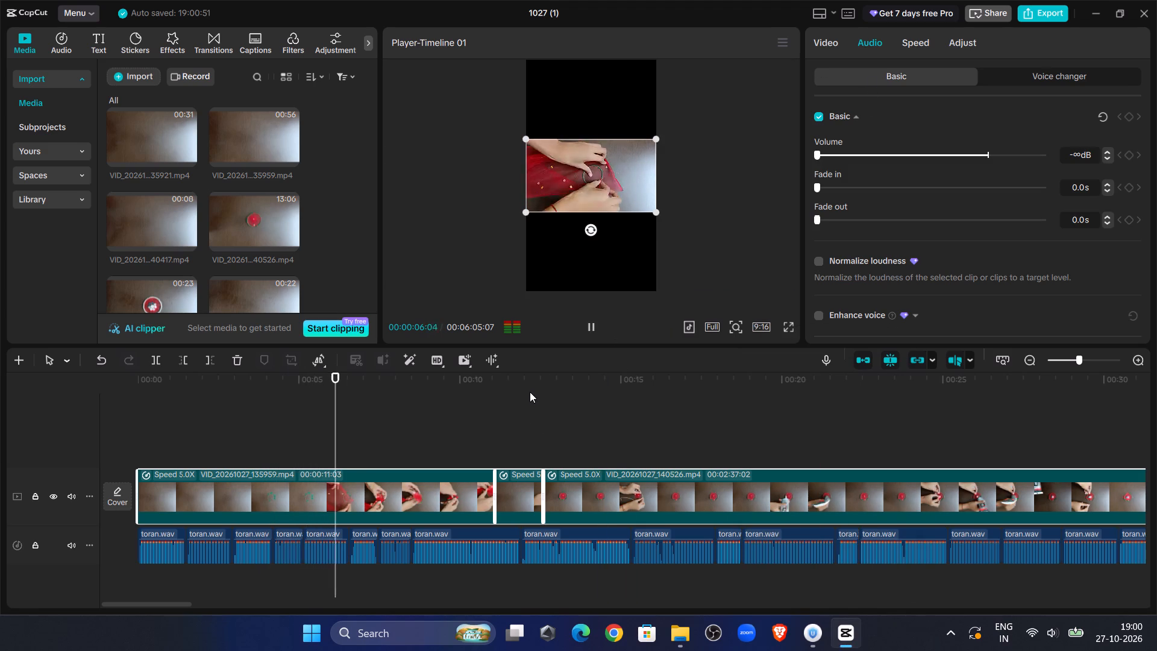
{"action": "left_click", "coordinate": [595, 324]}
{"action": "left_click", "coordinate": [268, 415]}
{"action": "left_click_drag", "start_coordinate": [268, 415], "coordinate": [0, 420]}
{"action": "left_click", "coordinate": [603, 192]}
{"action": "left_click_drag", "start_coordinate": [593, 228], "coordinate": [686, 177]}
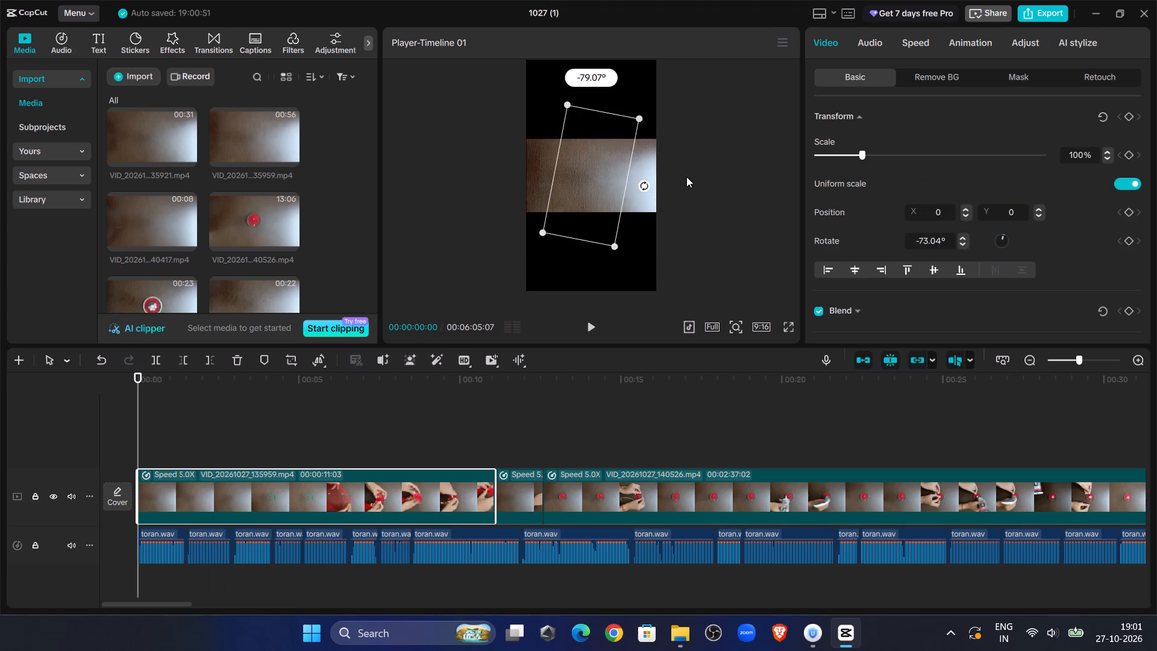
{"action": "left_click_drag", "start_coordinate": [686, 177], "coordinate": [686, 174]}
{"action": "left_click_drag", "start_coordinate": [632, 237], "coordinate": [667, 300]}
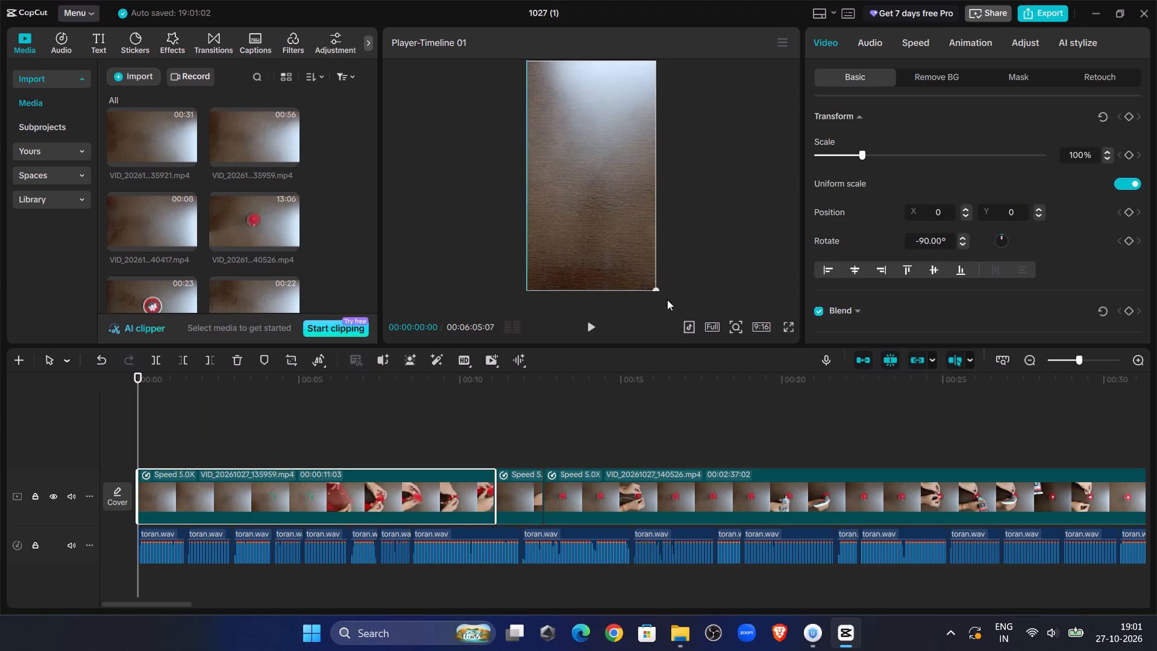
{"action": "left_click_drag", "start_coordinate": [667, 300], "coordinate": [668, 300]}
Rotate the short second timeline clip to -90° and scale it to 177% so it fills the 9:16 frame.
{"action": "left_click", "coordinate": [586, 339]}
{"action": "left_click", "coordinate": [586, 332]}
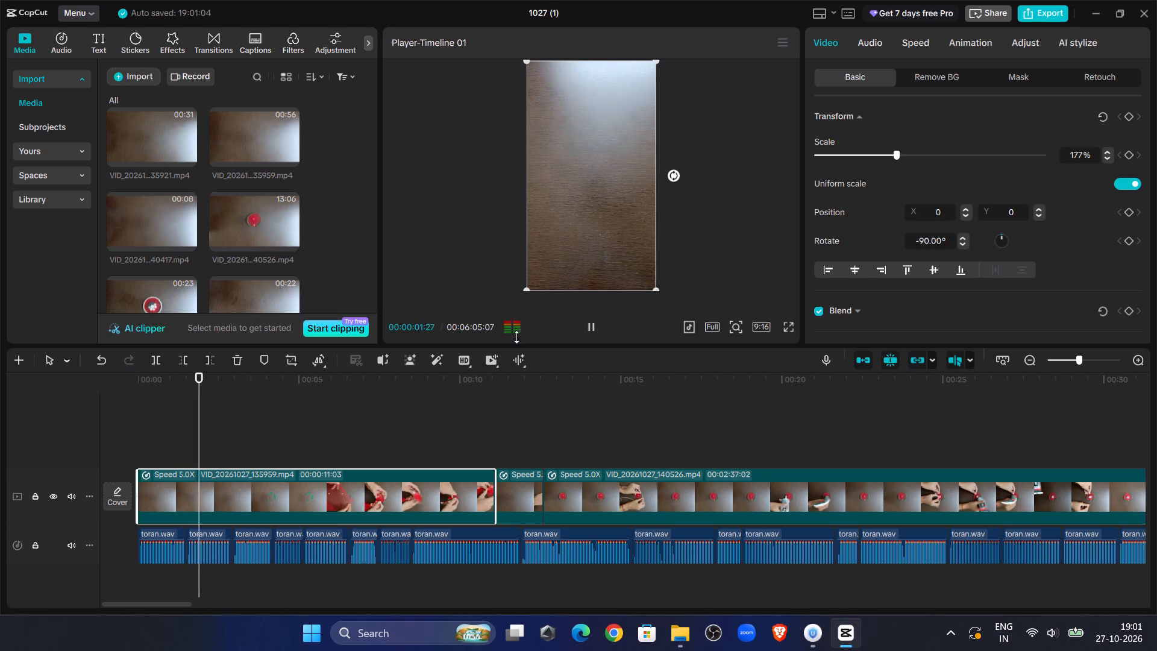
{"action": "left_click", "coordinate": [522, 421]}
{"action": "left_click", "coordinate": [595, 324]}
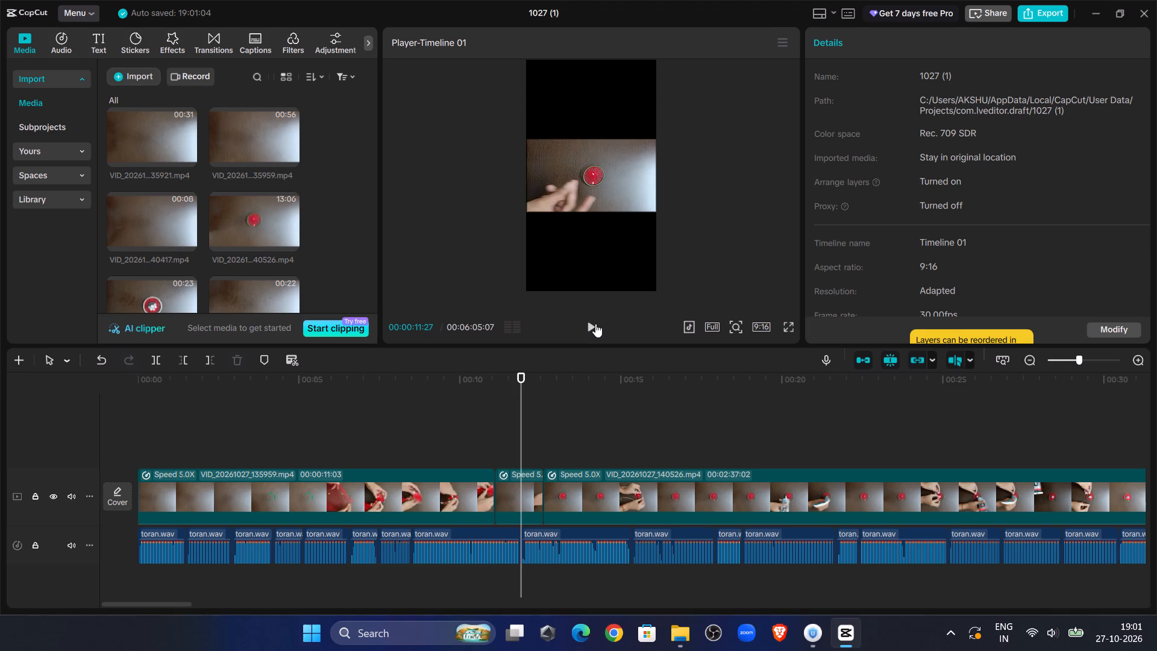
{"action": "left_click", "coordinate": [595, 324]}
{"action": "left_click", "coordinate": [573, 192]}
{"action": "left_click_drag", "start_coordinate": [587, 225], "coordinate": [627, 178]}
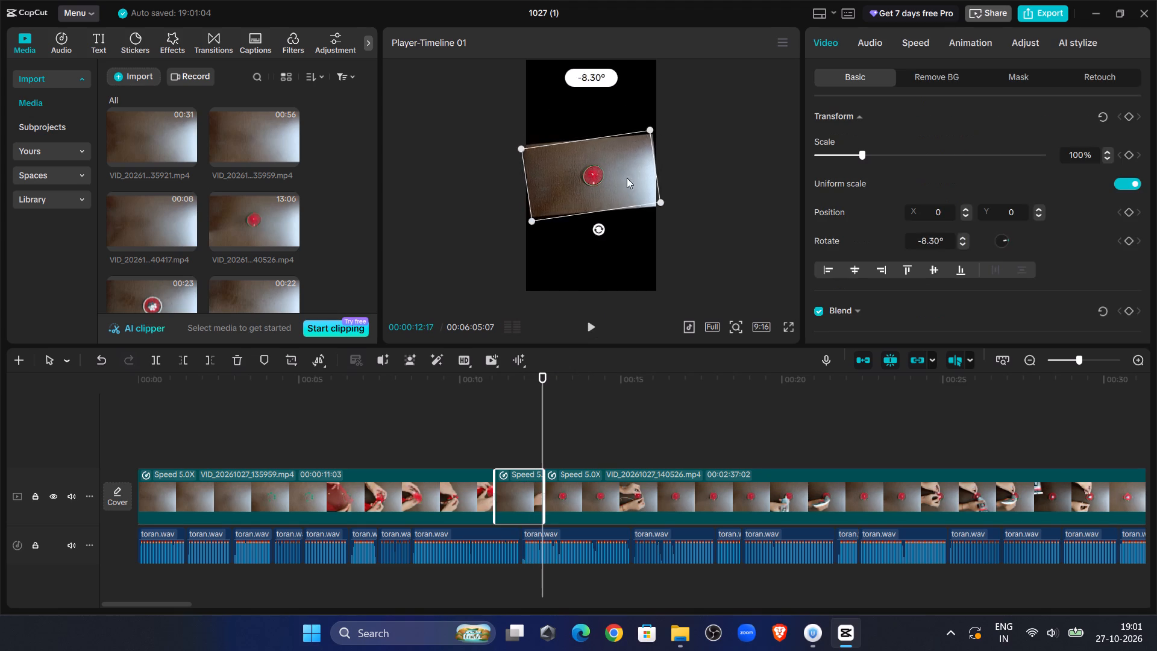
{"action": "left_click_drag", "start_coordinate": [627, 178], "coordinate": [642, 187]}
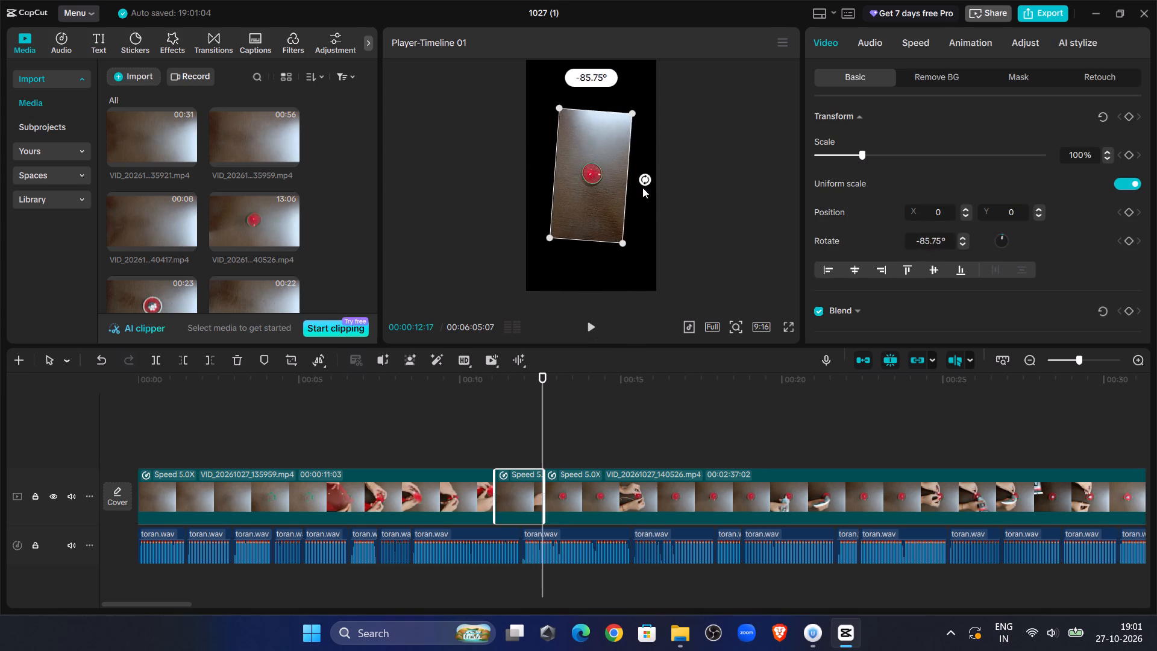
{"action": "left_click_drag", "start_coordinate": [642, 187], "coordinate": [646, 185]}
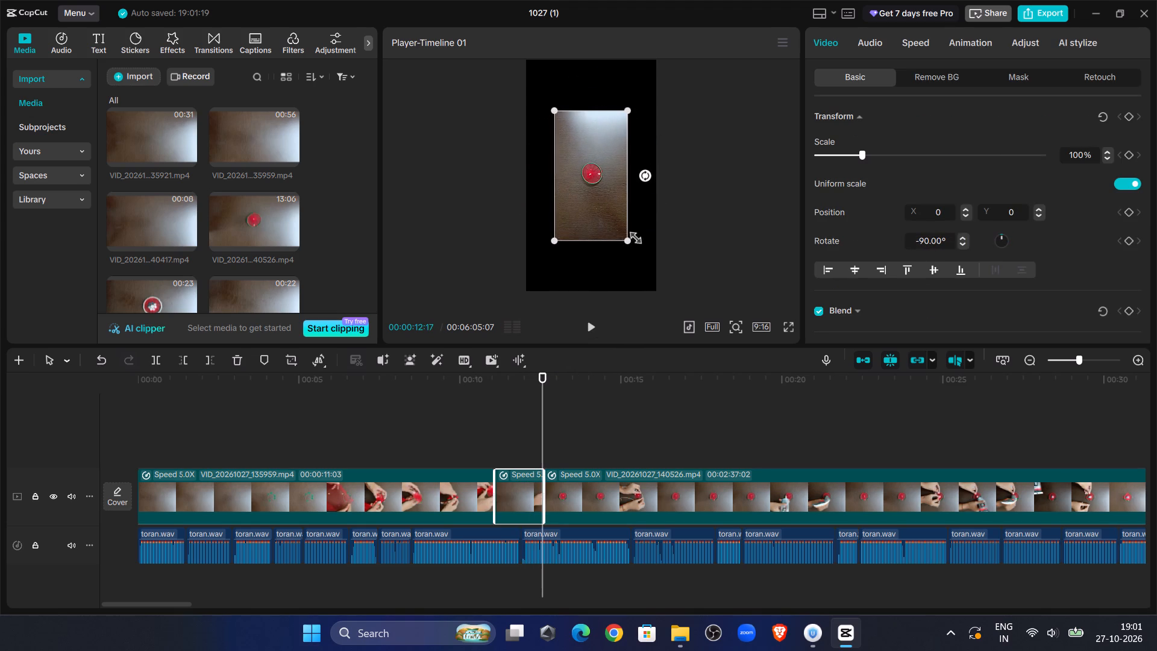
{"action": "left_click_drag", "start_coordinate": [630, 240], "coordinate": [672, 301]}
Rotate the third timeline clip, VID_20261027_140526.mp4, into portrait orientation and scale it up to fill the 9:16 frame.
{"action": "left_click", "coordinate": [584, 338]}
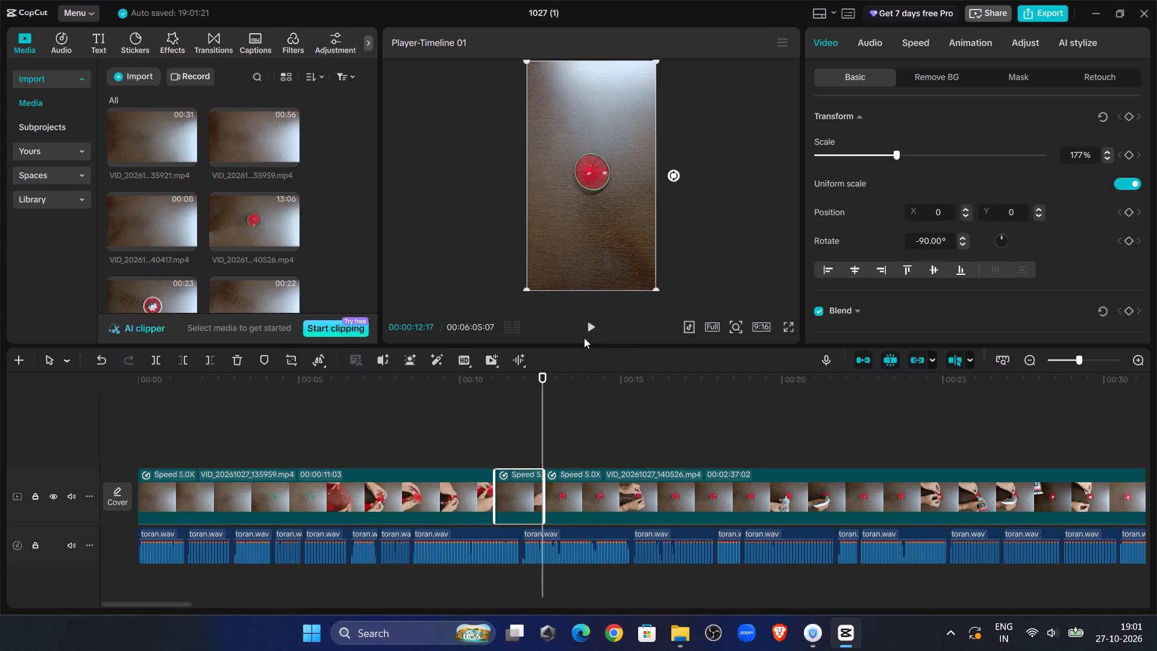
{"action": "left_click", "coordinate": [584, 337]}
{"action": "left_click", "coordinate": [594, 329]}
{"action": "left_click", "coordinate": [594, 329]}
{"action": "left_click", "coordinate": [603, 491]}
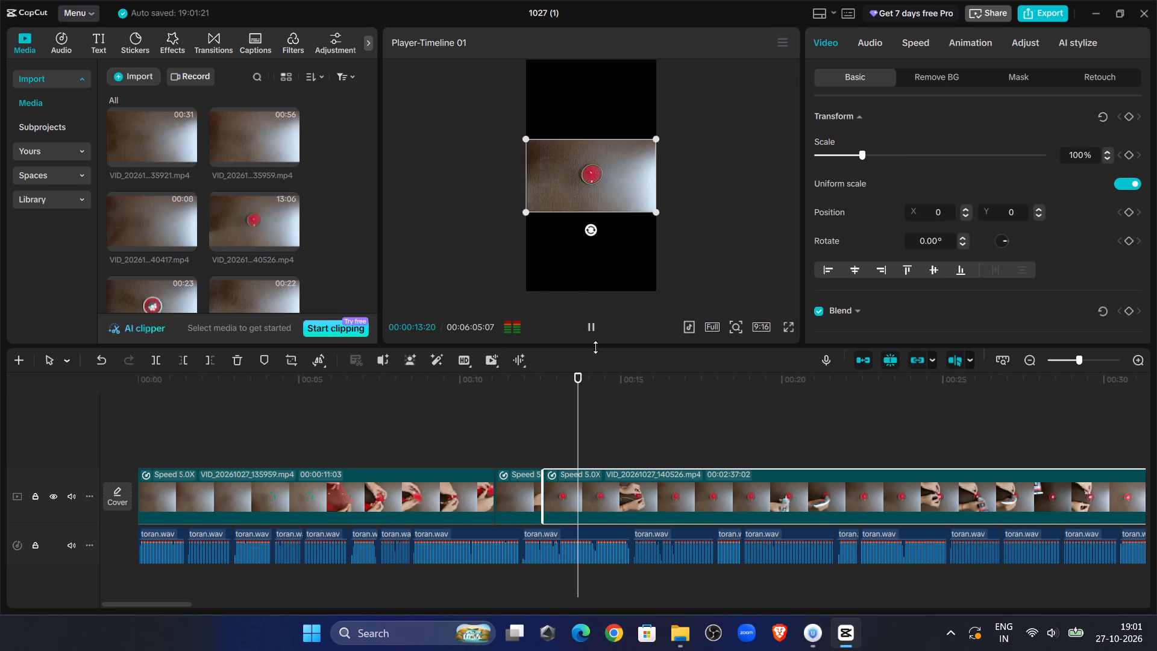
{"action": "left_click_drag", "start_coordinate": [586, 234], "coordinate": [627, 181]}
{"action": "left_click_drag", "start_coordinate": [630, 241], "coordinate": [667, 306]}
Play and scrub through the timeline to review the portrait clips against the toran voiceover.
{"action": "left_click", "coordinate": [698, 409]}
{"action": "left_click_drag", "start_coordinate": [698, 409], "coordinate": [1156, 420]}
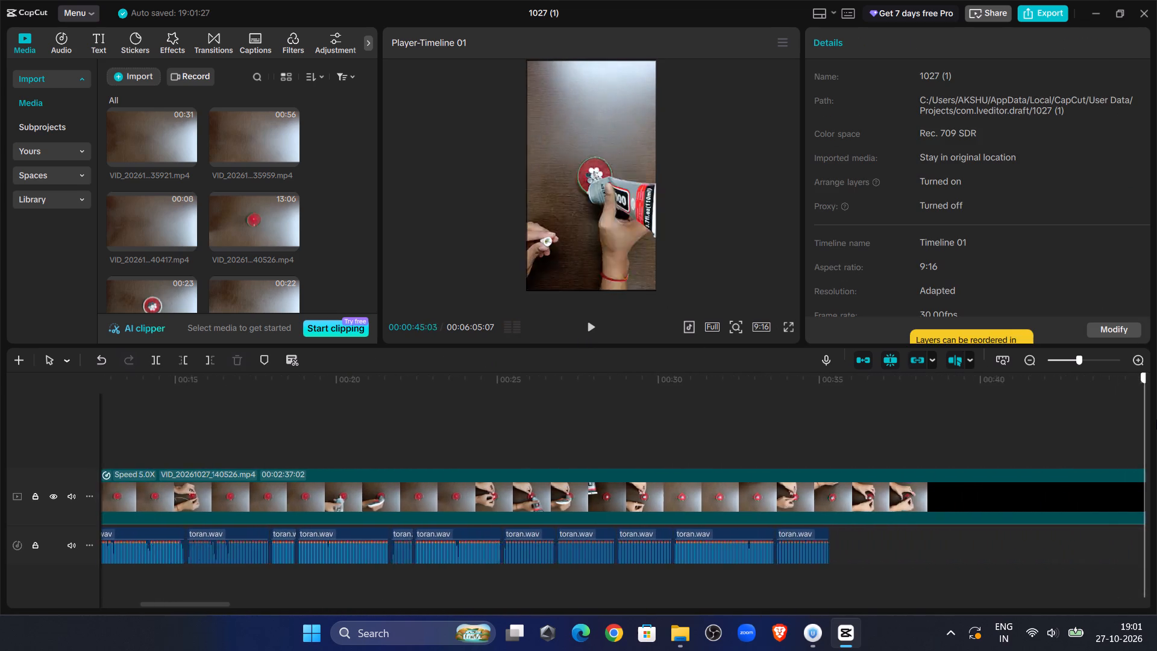
{"action": "left_click_drag", "start_coordinate": [1156, 420], "coordinate": [0, 386]}
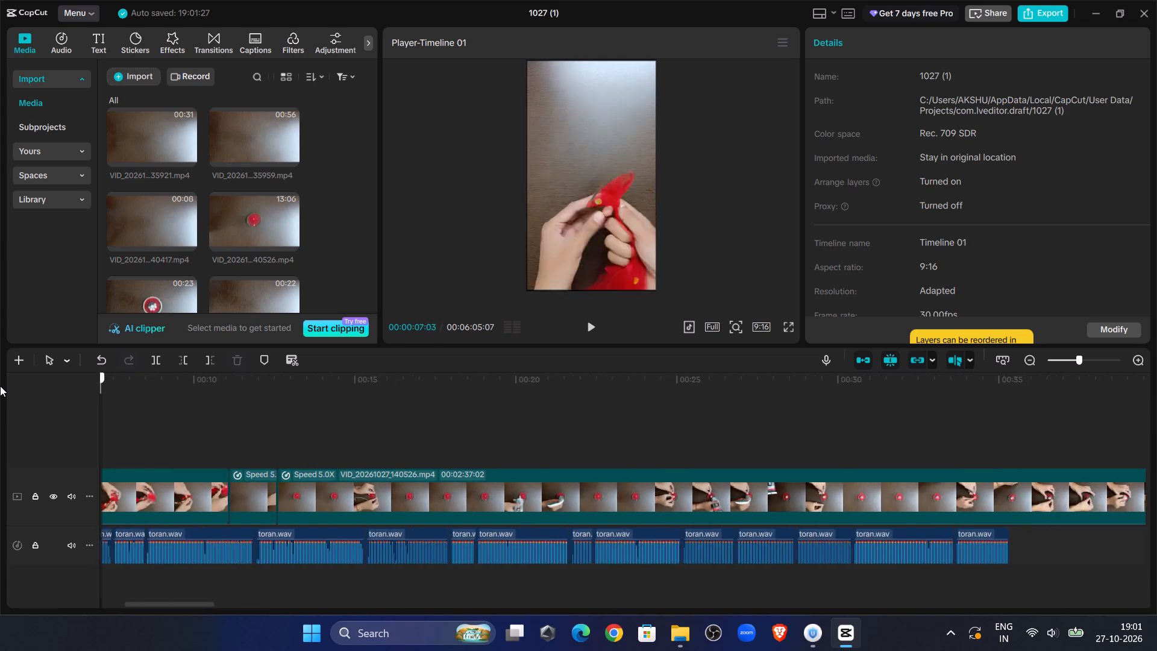
{"action": "left_click_drag", "start_coordinate": [0, 386], "coordinate": [0, 427]}
{"action": "left_click", "coordinate": [594, 323]}
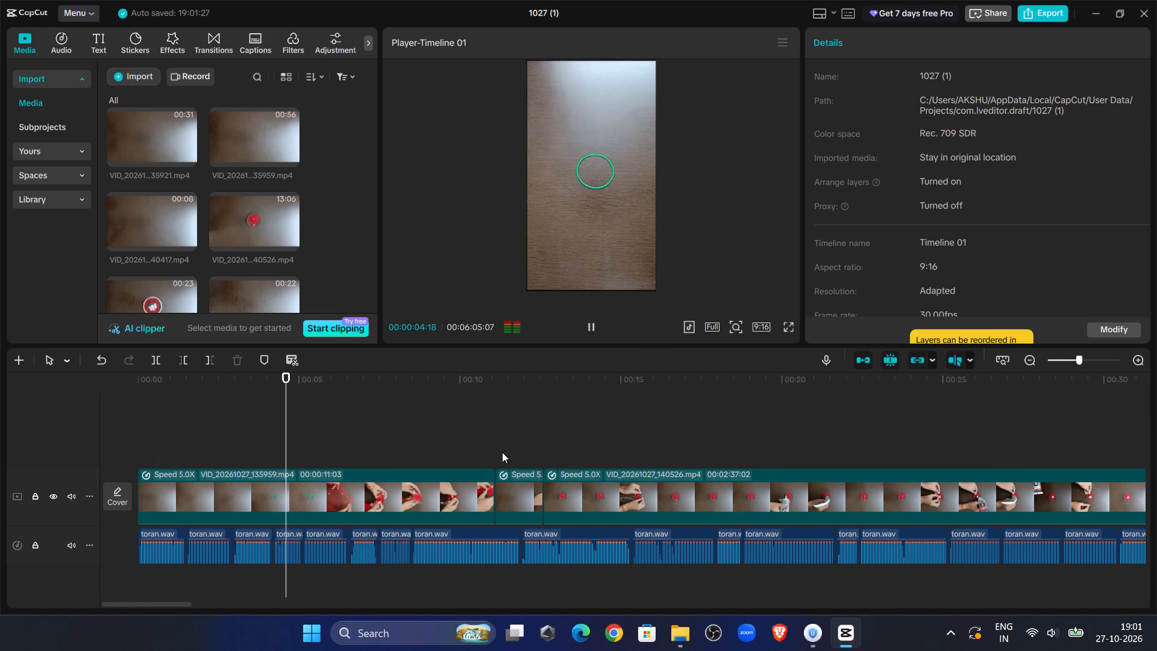
{"action": "left_click", "coordinate": [601, 409]}
{"action": "left_click_drag", "start_coordinate": [601, 409], "coordinate": [1077, 433]}
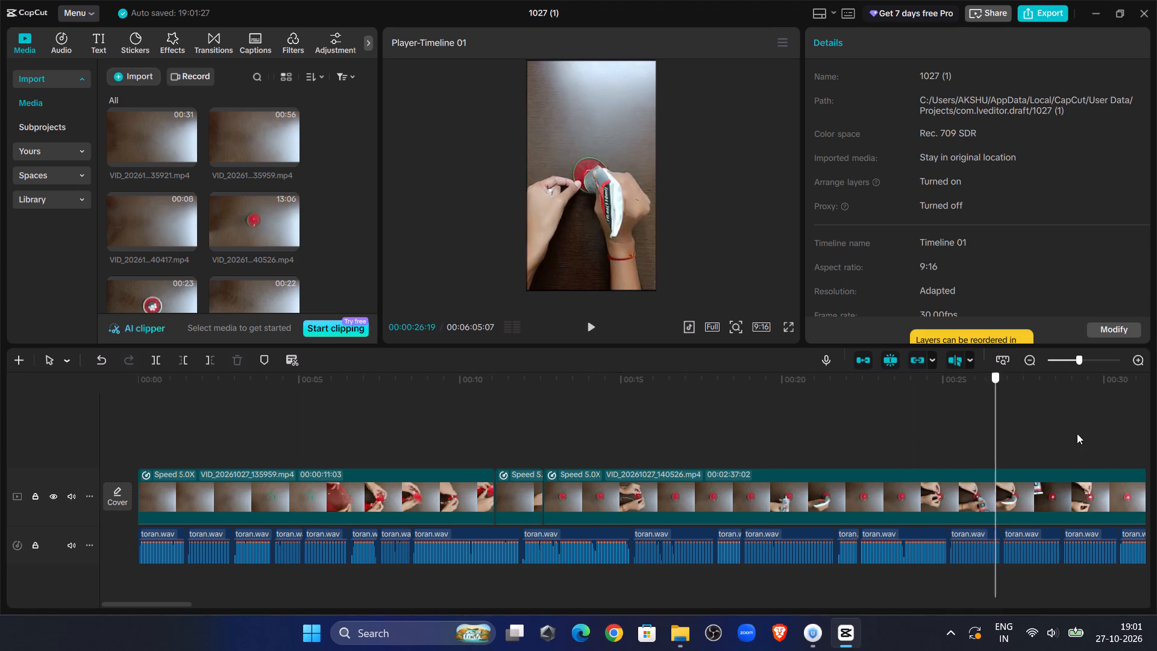
{"action": "left_click_drag", "start_coordinate": [1077, 433], "coordinate": [1156, 436]}
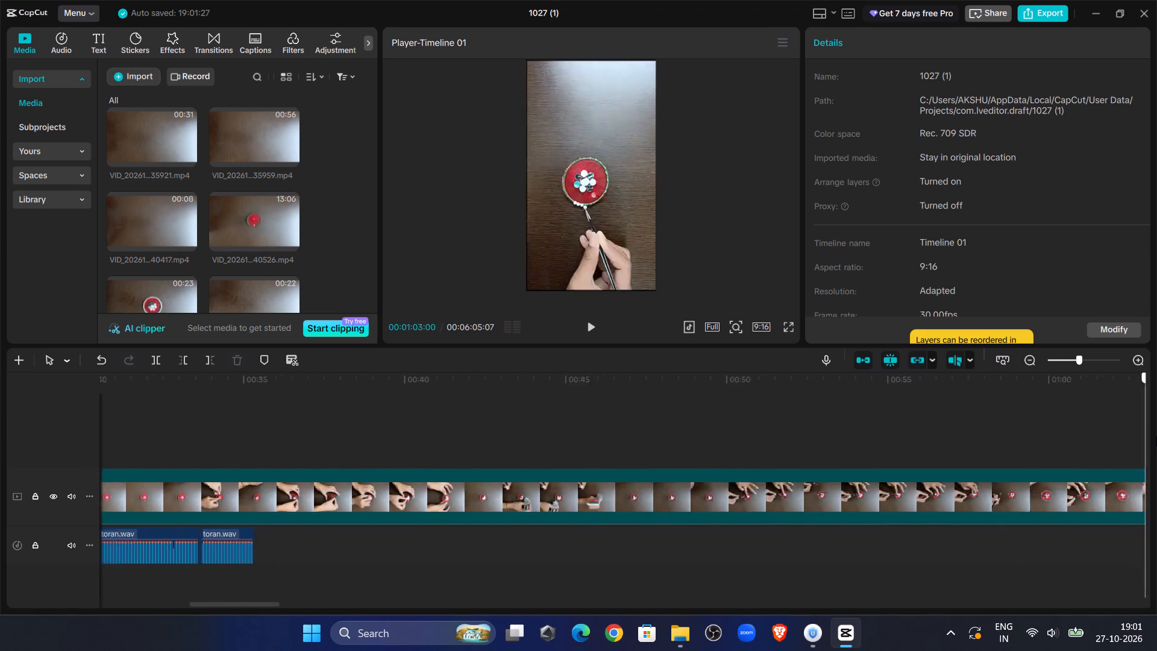
{"action": "left_click_drag", "start_coordinate": [1156, 436], "coordinate": [1156, 415]}
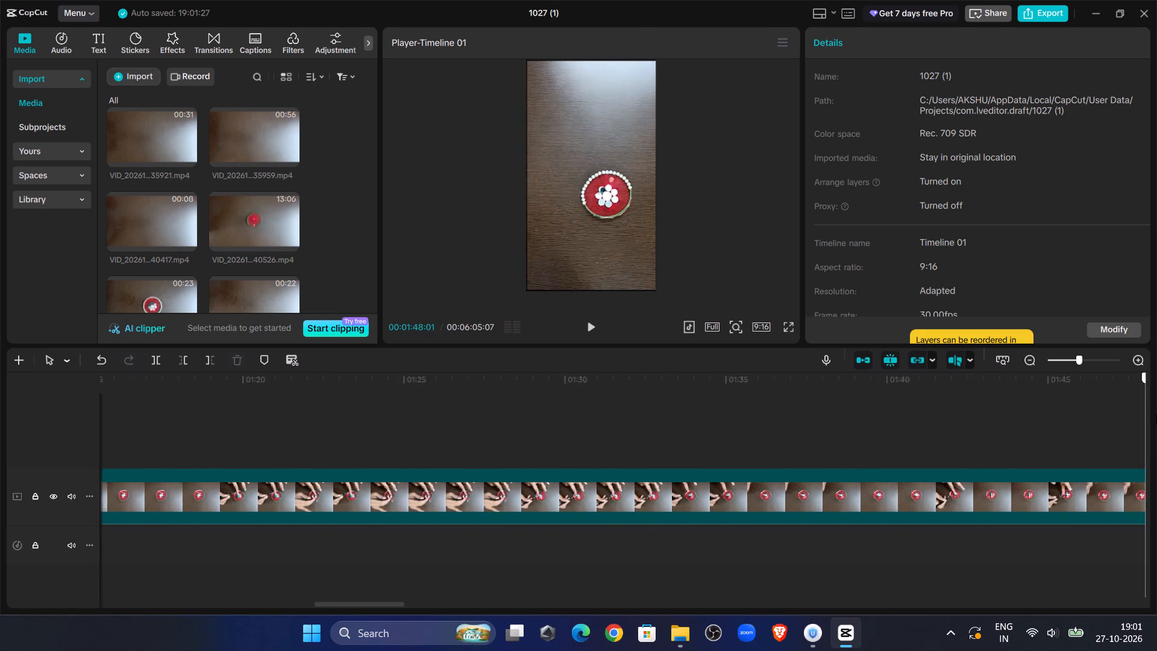
{"action": "left_click_drag", "start_coordinate": [1156, 415], "coordinate": [0, 466]}
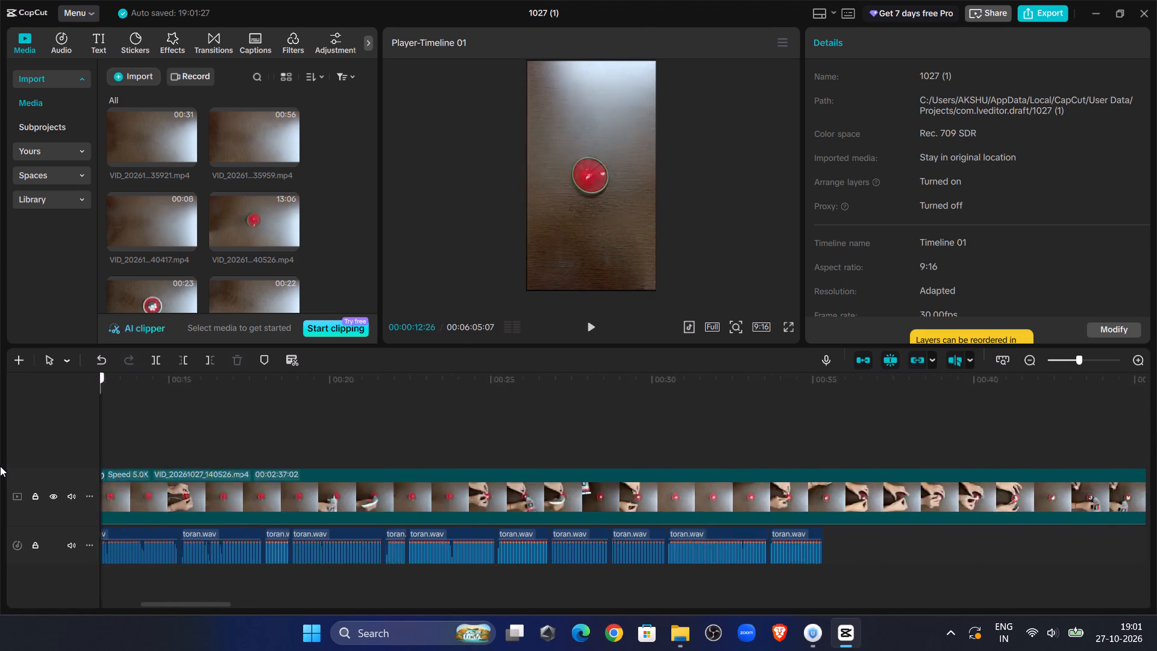
{"action": "left_click_drag", "start_coordinate": [0, 466], "coordinate": [0, 461]}
{"action": "scroll", "coordinate": [237, 195], "scroll_direction": "up", "scroll_amount": 5}
Insert VID_20261027_135921.mp4 at the very start of the video track, before VID_20261027_135959.mp4.
{"action": "left_click", "coordinate": [178, 141]}
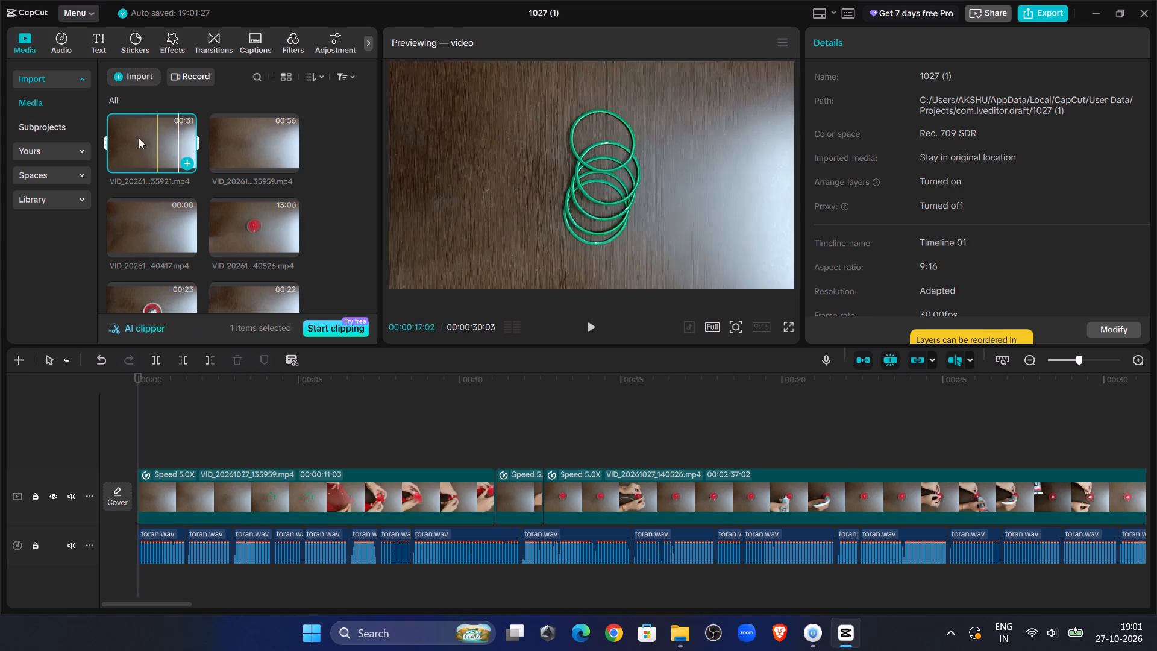
{"action": "left_click_drag", "start_coordinate": [148, 147], "coordinate": [177, 183]}
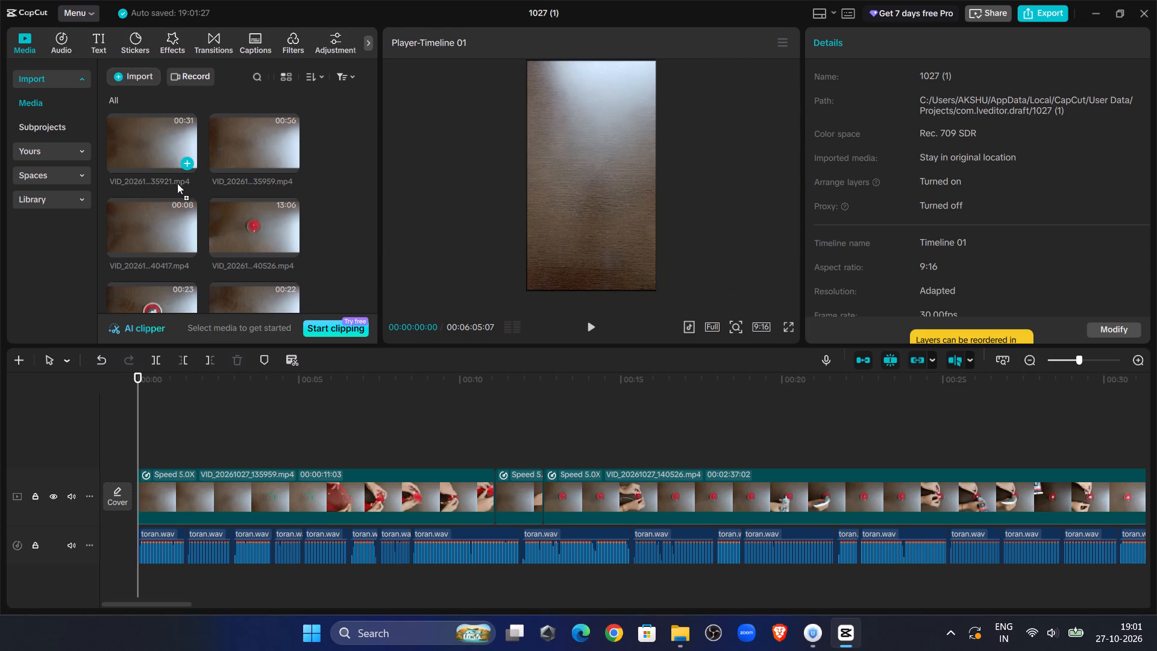
{"action": "left_click_drag", "start_coordinate": [177, 183], "coordinate": [128, 494]}
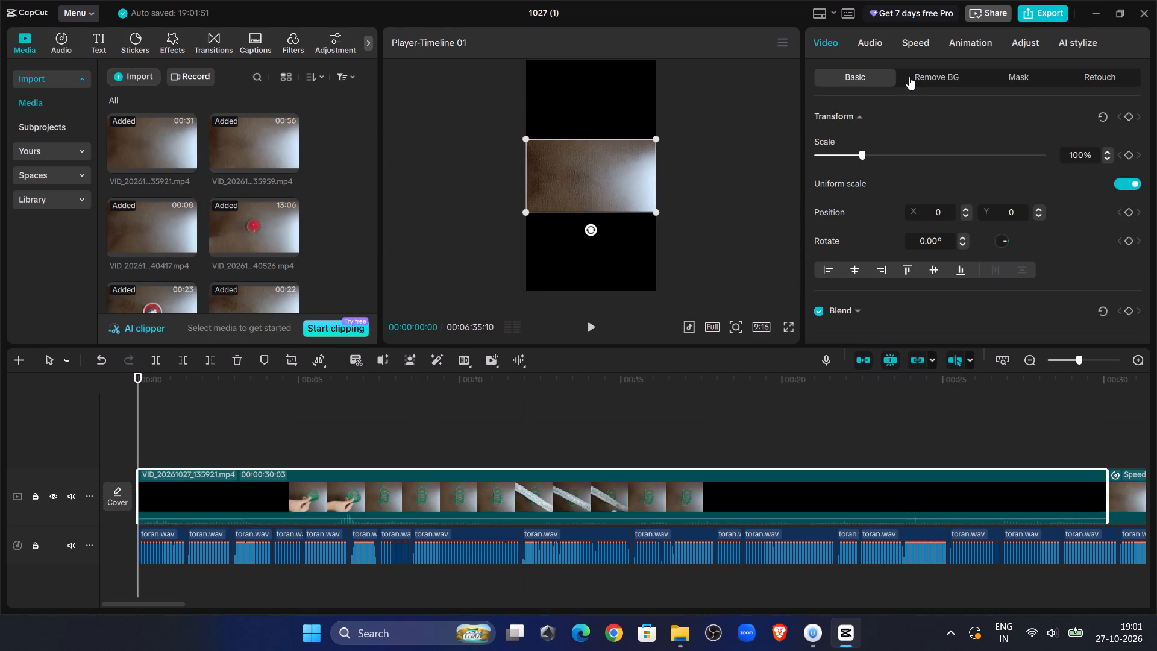
Set the inserted first clip's speed to 5.00x and mute it with a volume of -∞ dB.
{"action": "left_click", "coordinate": [908, 35]}
{"action": "left_click", "coordinate": [970, 137]}
{"action": "left_click", "coordinate": [870, 31]}
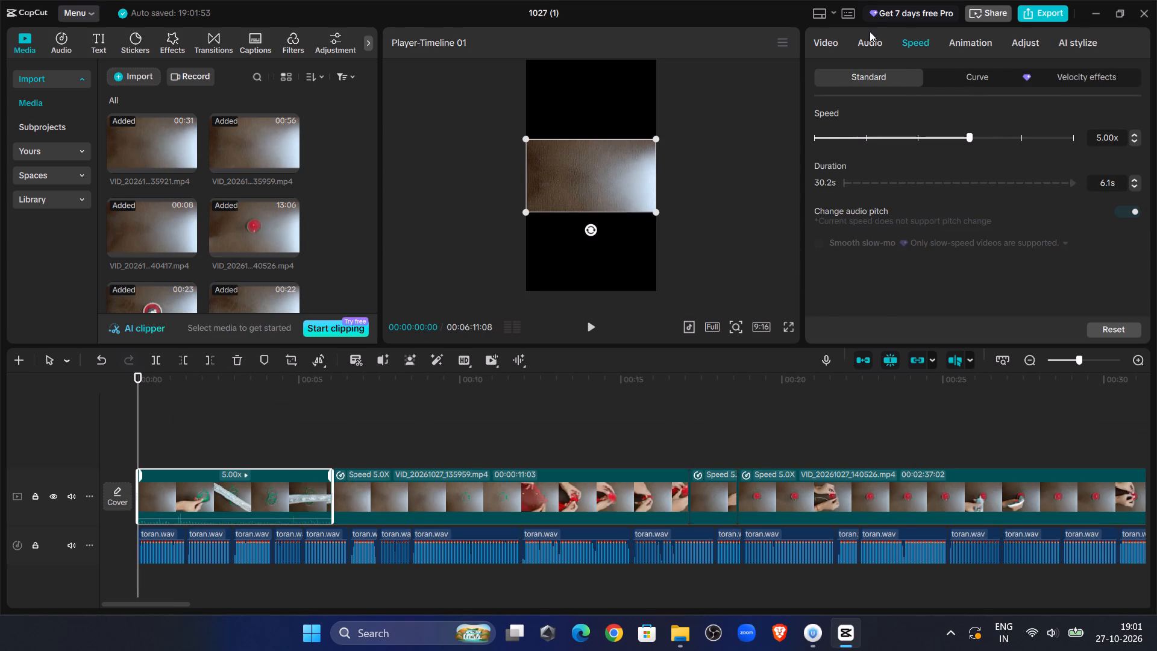
{"action": "left_click_drag", "start_coordinate": [984, 157], "coordinate": [343, 166]}
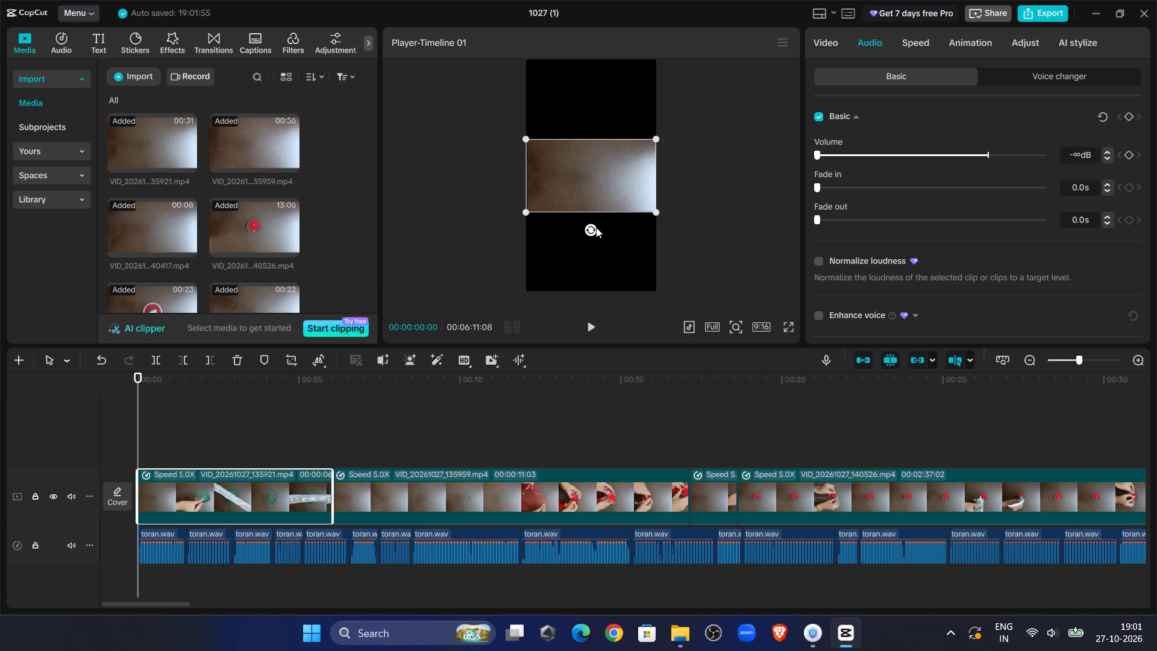
Rotate VID_20261027_135921.mp4 to -90° and scale it to 177% so it fills the 9:16 frame.
{"action": "left_click_drag", "start_coordinate": [595, 228], "coordinate": [622, 175]}
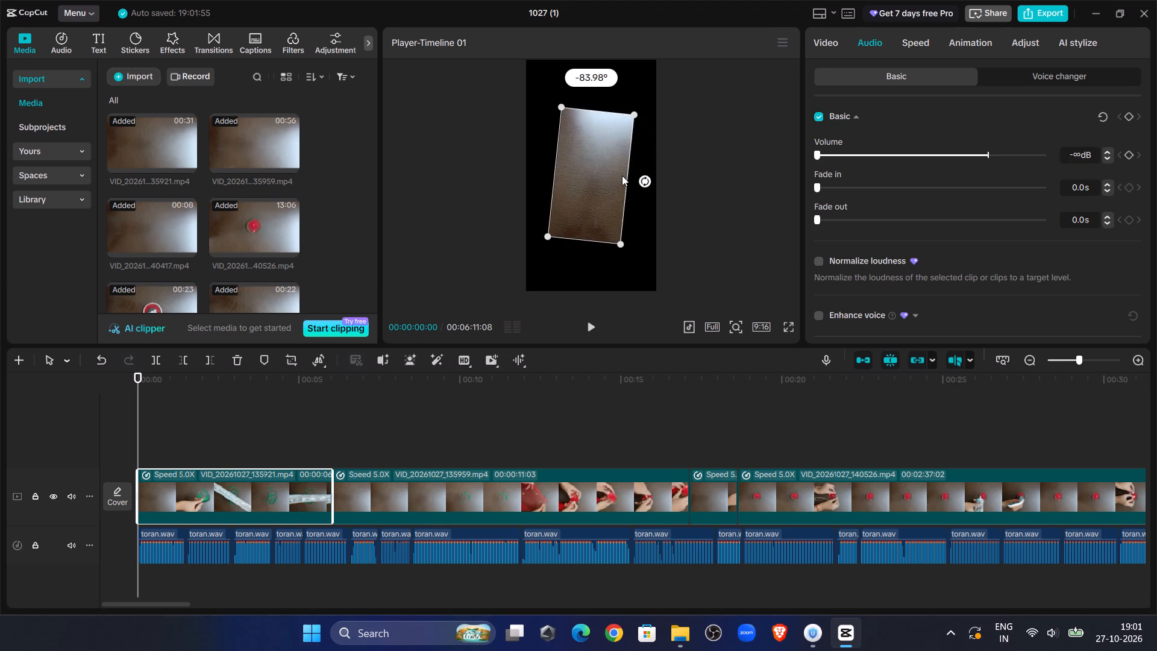
{"action": "left_click_drag", "start_coordinate": [622, 175], "coordinate": [622, 173]}
{"action": "left_click_drag", "start_coordinate": [626, 241], "coordinate": [677, 306]}
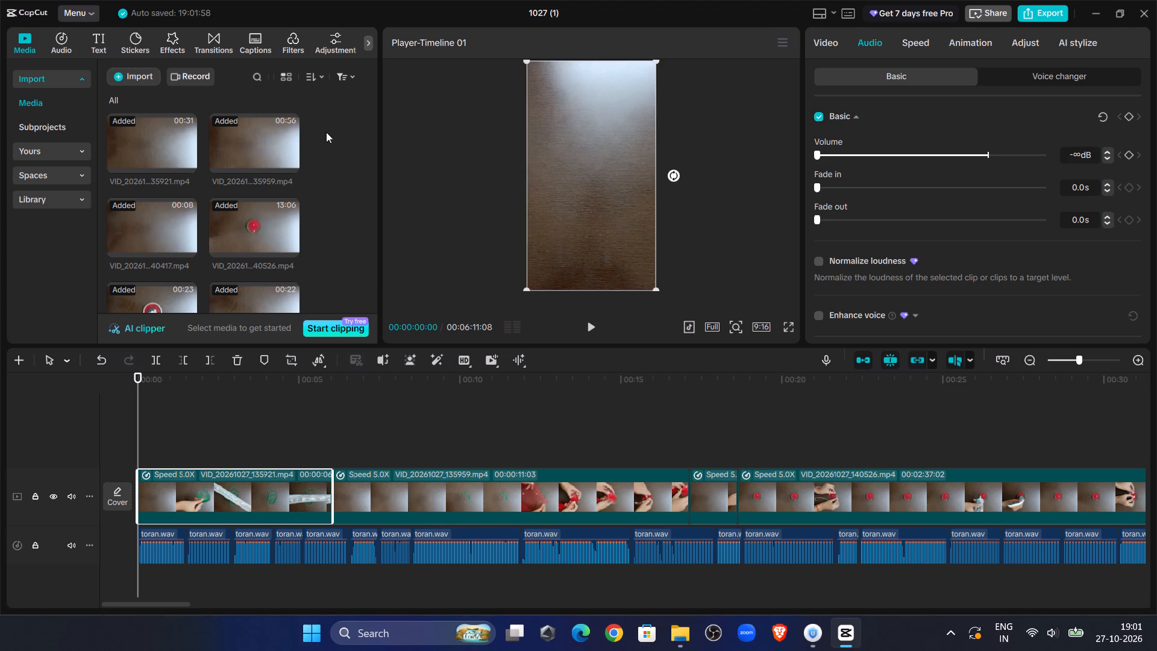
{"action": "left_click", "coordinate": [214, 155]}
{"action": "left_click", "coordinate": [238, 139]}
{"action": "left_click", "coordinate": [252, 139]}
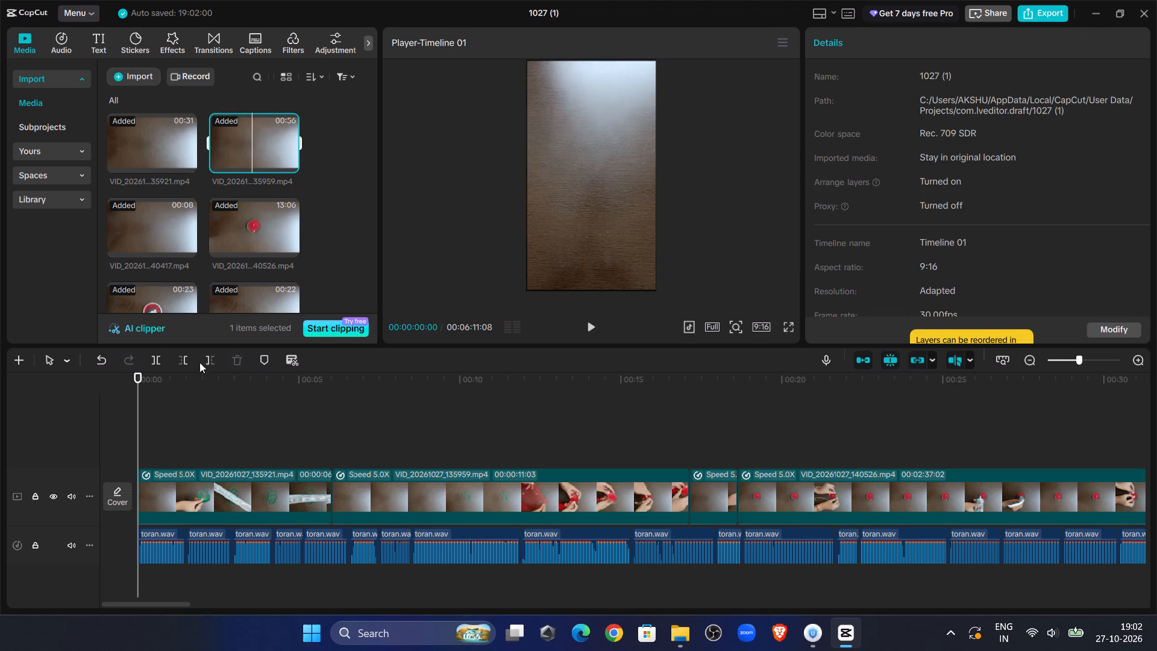
Trim off the opening of the first clip, VID_20261027_135921.mp4, up to 00:00:00:25.
{"action": "left_click", "coordinate": [594, 323]}
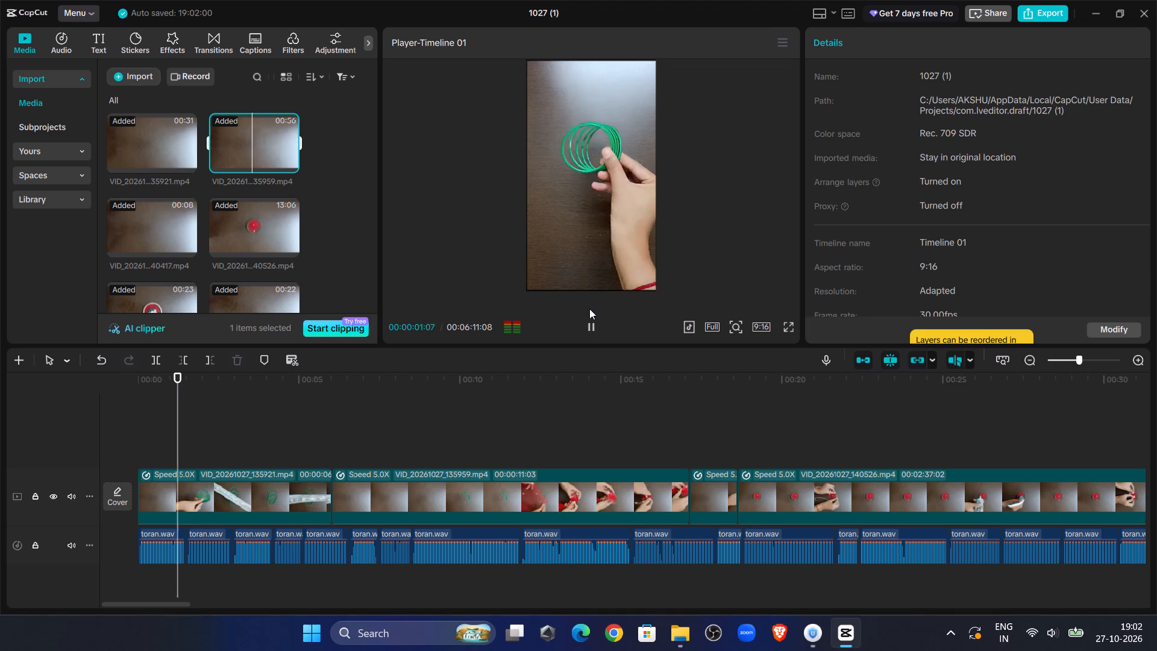
{"action": "left_click", "coordinate": [175, 406]}
{"action": "left_click_drag", "start_coordinate": [175, 406], "coordinate": [160, 398]}
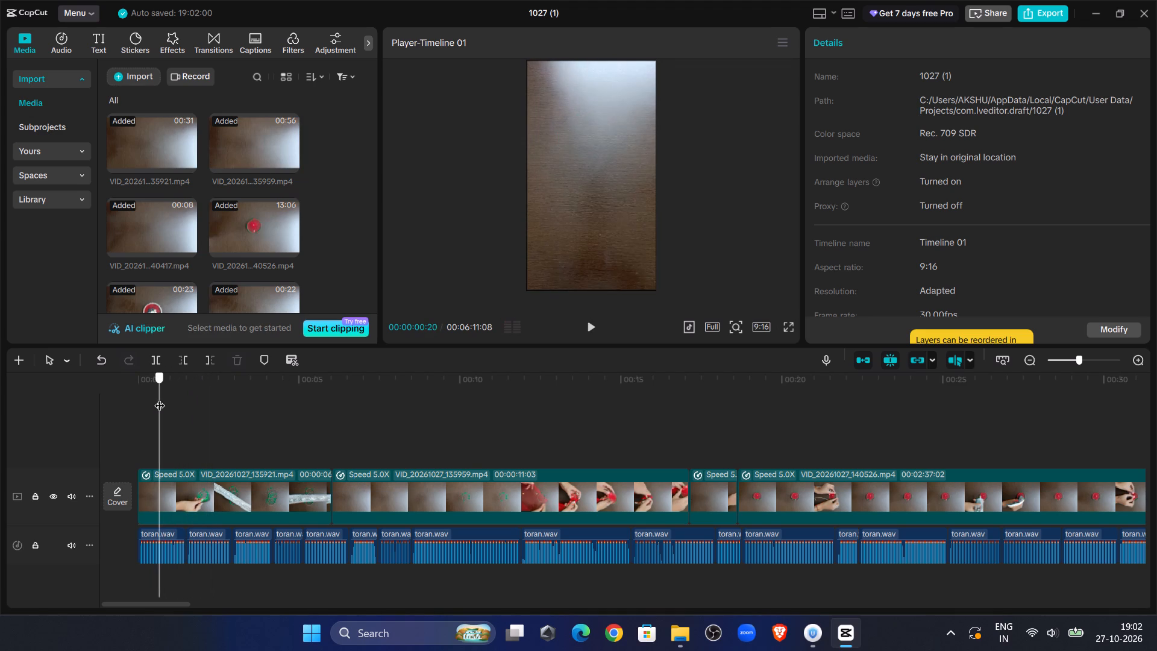
{"action": "left_click_drag", "start_coordinate": [160, 398], "coordinate": [168, 404]}
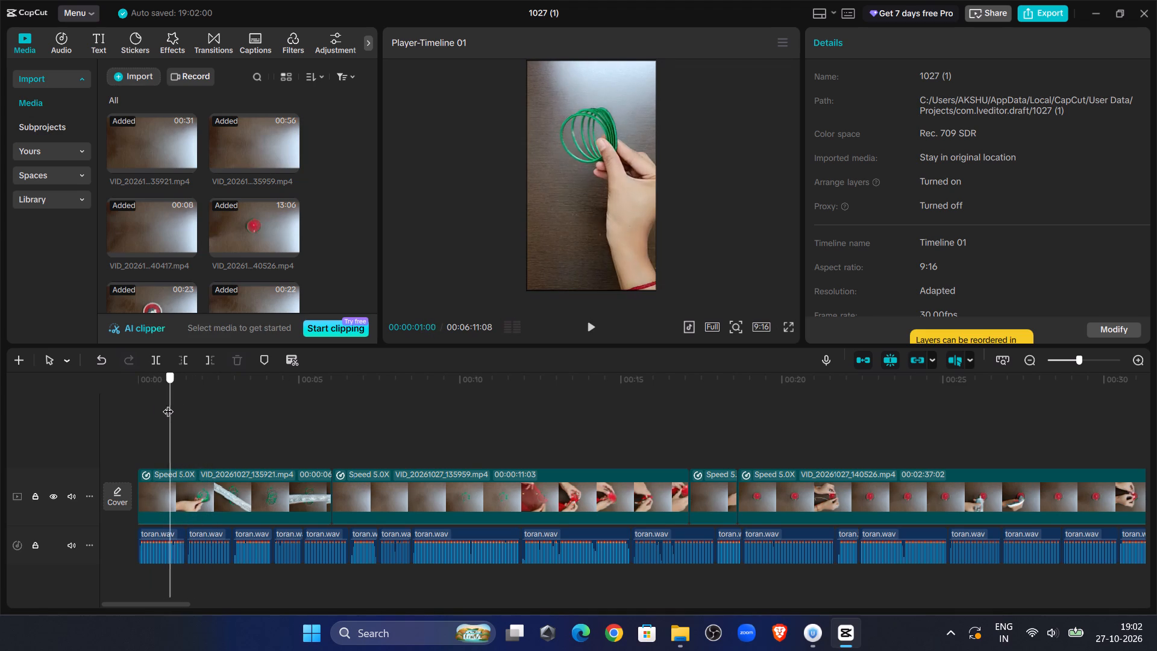
{"action": "left_click_drag", "start_coordinate": [168, 404], "coordinate": [165, 404]}
{"action": "left_click", "coordinate": [205, 486]}
{"action": "left_click", "coordinate": [180, 353]}
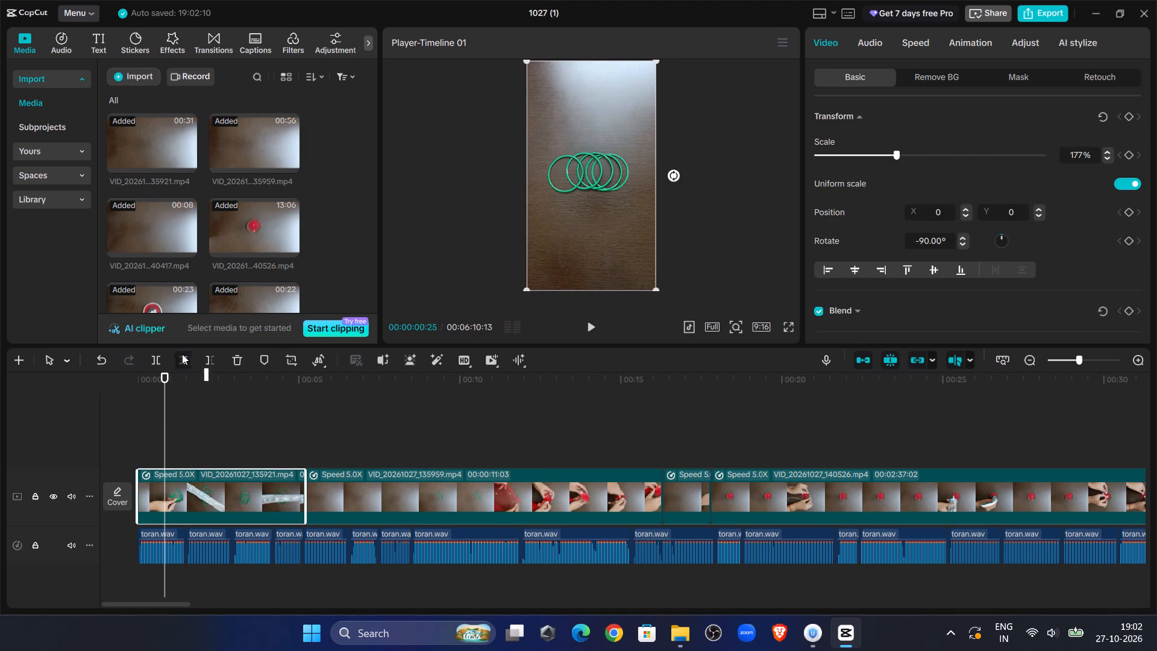
Replay the opening of the timeline to check how the trimmed first clip matches the voiceover.
{"action": "left_click_drag", "start_coordinate": [168, 430], "coordinate": [12, 432]}
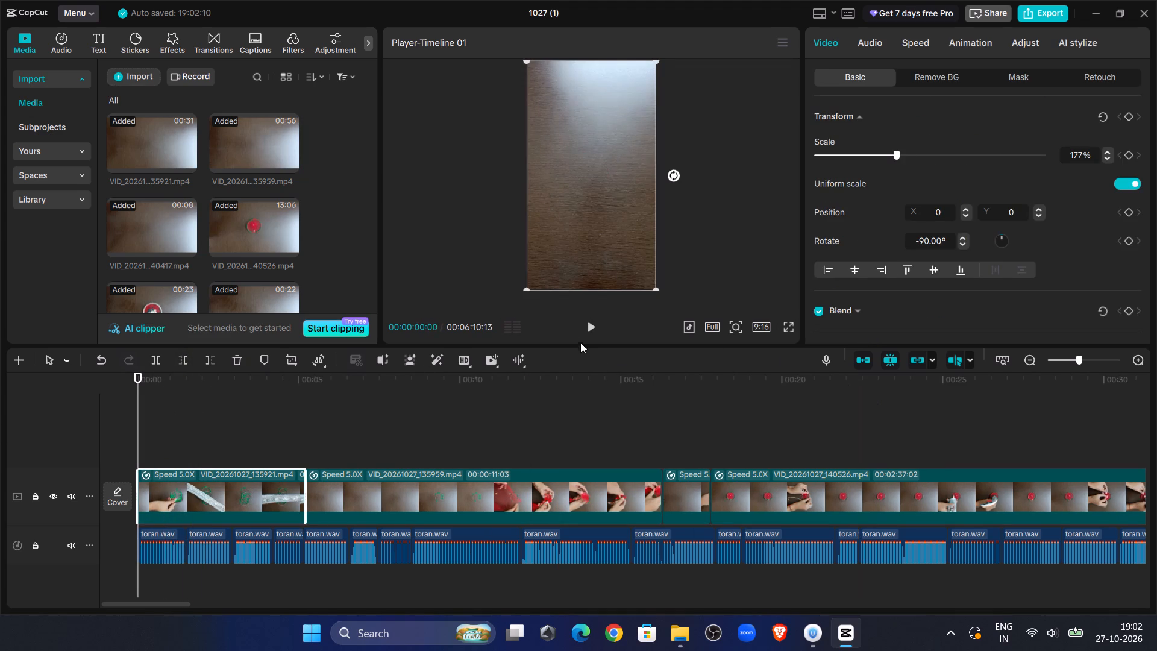
{"action": "left_click", "coordinate": [585, 332]}
{"action": "left_click", "coordinate": [589, 325]}
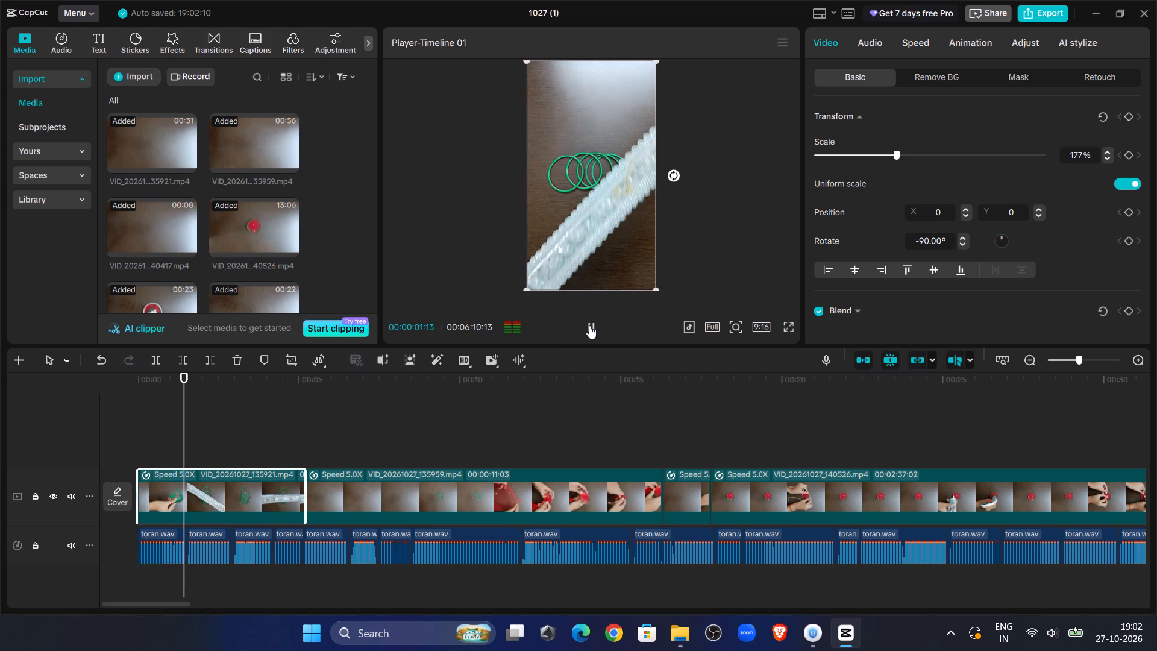
{"action": "left_click_drag", "start_coordinate": [183, 407], "coordinate": [20, 407]}
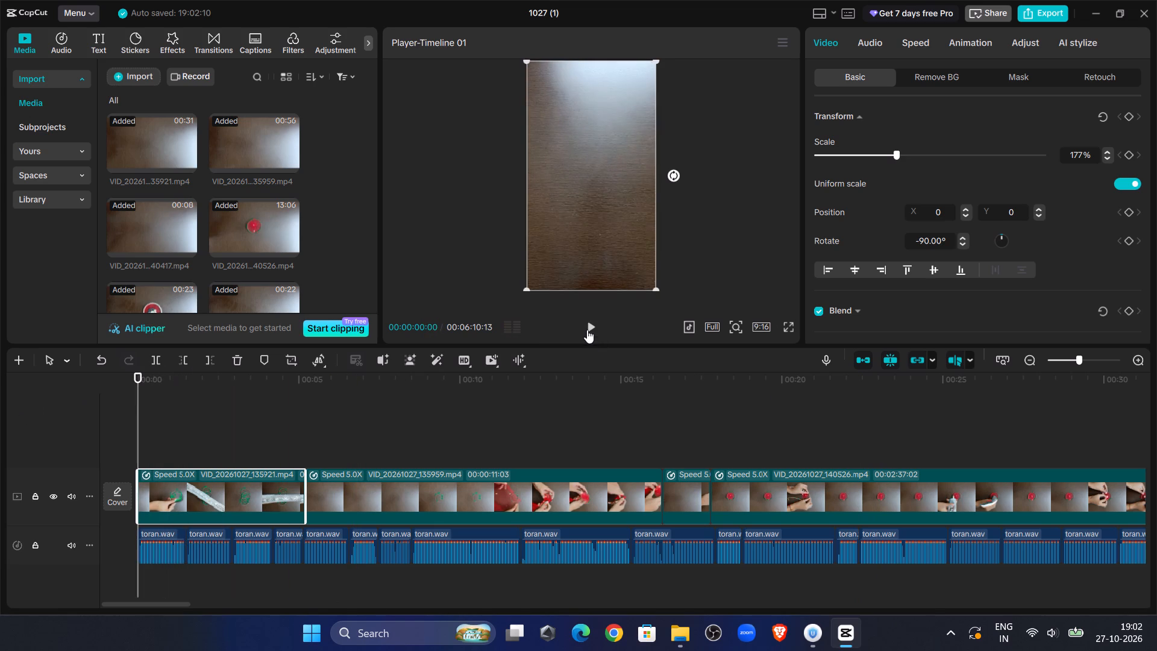
{"action": "left_click", "coordinate": [587, 330]}
{"action": "left_click", "coordinate": [602, 309]}
{"action": "left_click", "coordinate": [176, 456]}
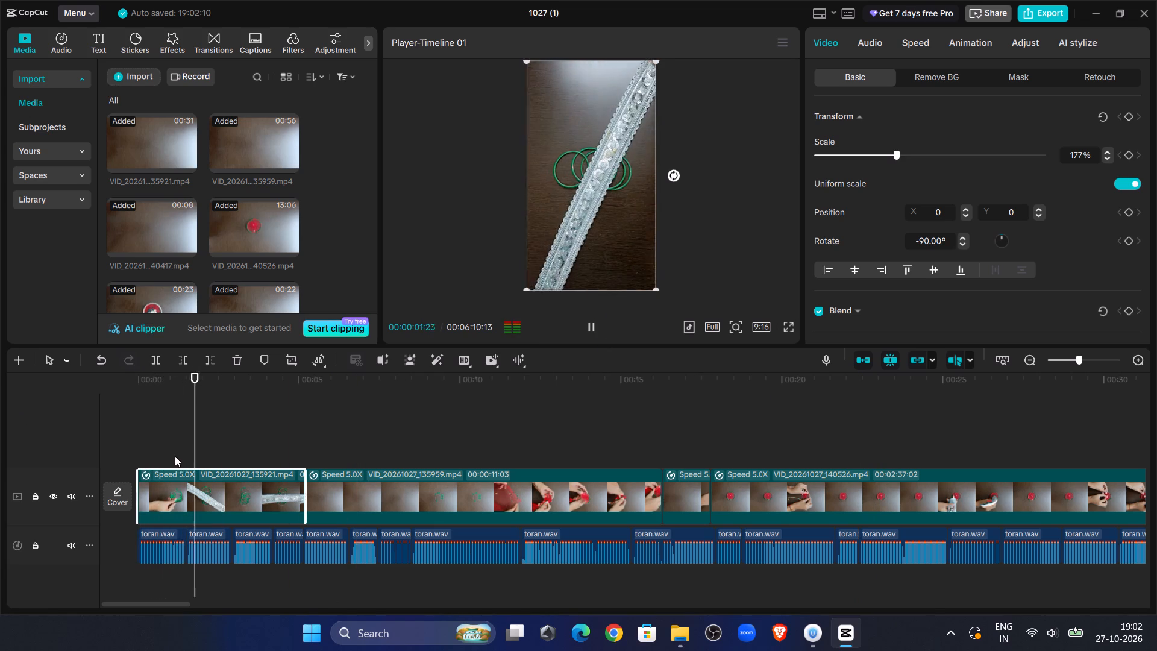
{"action": "left_click_drag", "start_coordinate": [172, 407], "coordinate": [0, 476]}
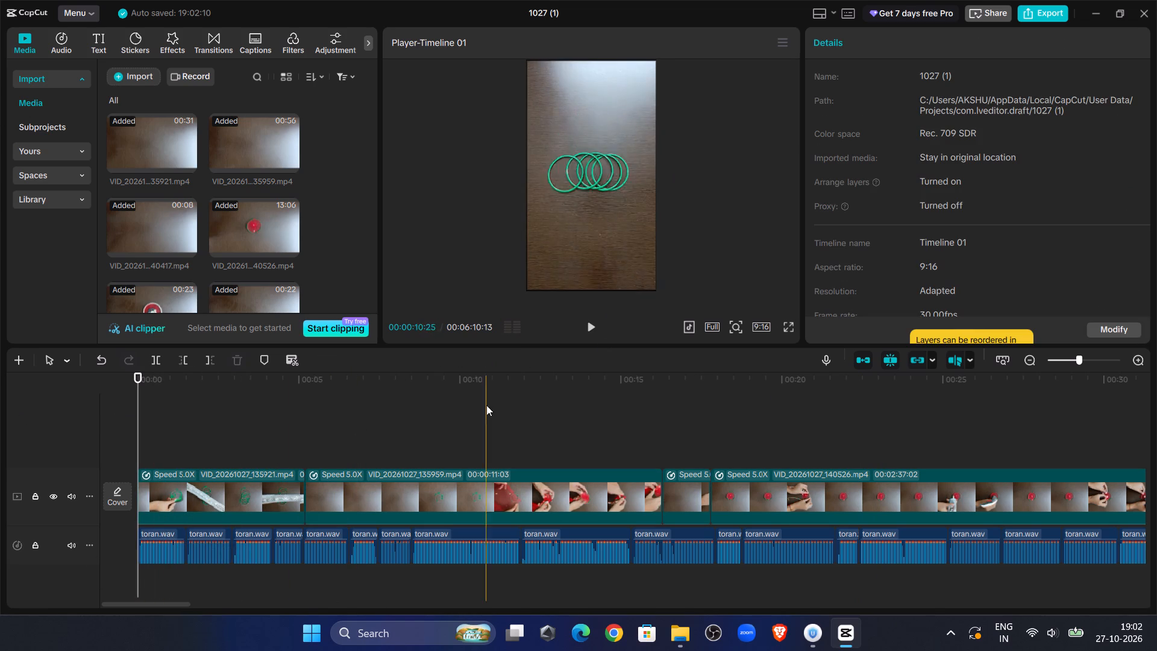
Split VID_20261027_135921.mp4 at about 0.8 seconds, once the green rings are laid on the table.
{"action": "left_click", "coordinate": [599, 322]}
{"action": "left_click", "coordinate": [599, 322]}
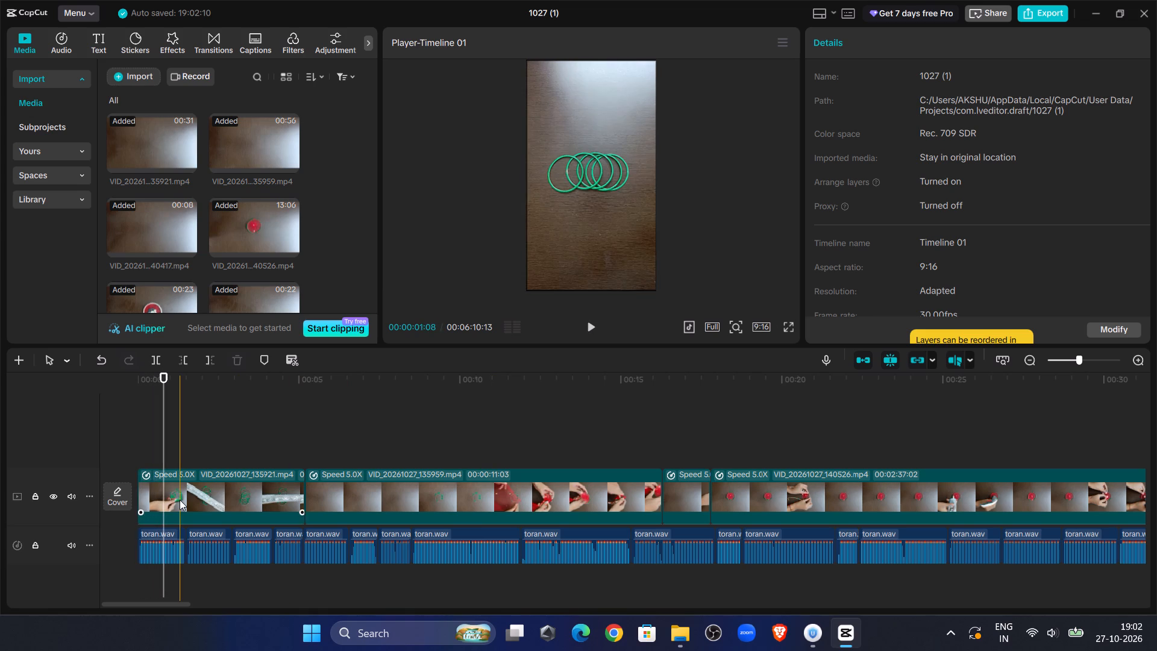
{"action": "left_click", "coordinate": [180, 500]}
{"action": "left_click", "coordinate": [155, 358]}
Trim the start of the second piece of VID_20261027_135921.mp4 up to about 1.1 seconds, just before the lace strip appears.
{"action": "left_click", "coordinate": [586, 325]}
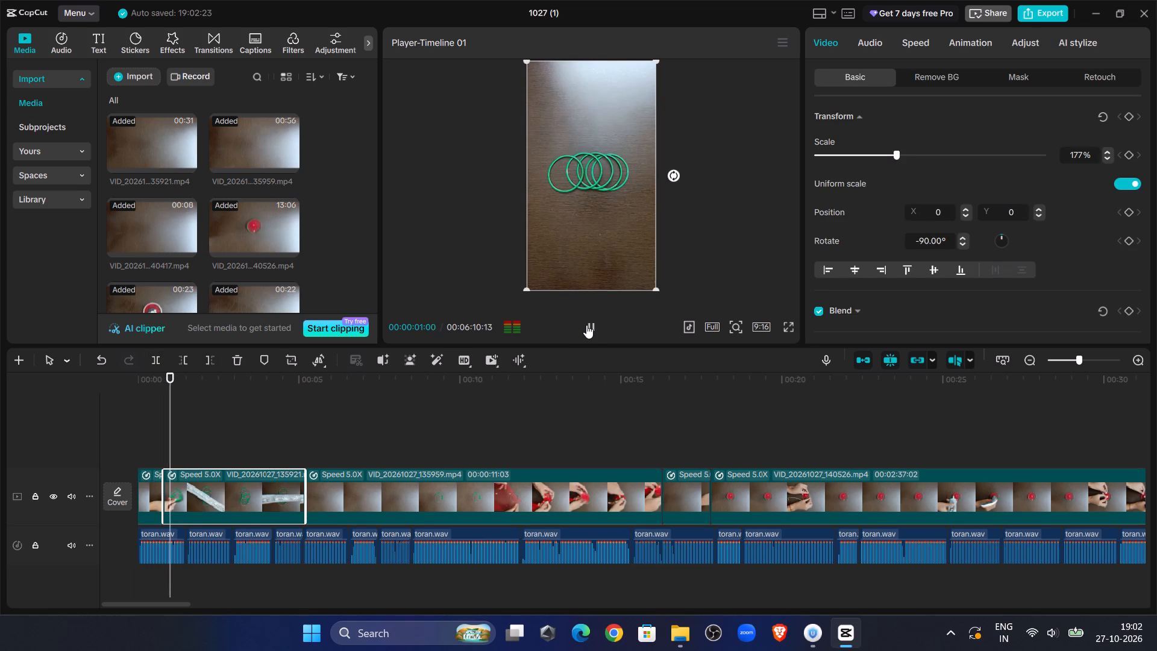
{"action": "left_click", "coordinate": [586, 325]}
{"action": "left_click_drag", "start_coordinate": [191, 393], "coordinate": [187, 394]}
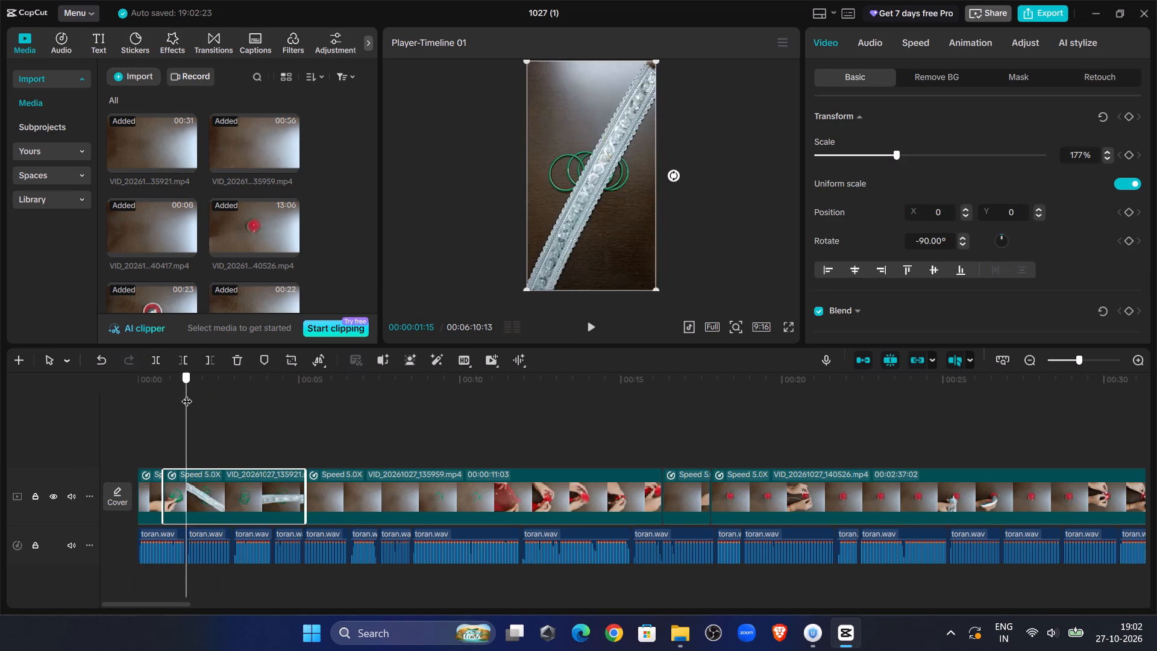
{"action": "left_click_drag", "start_coordinate": [187, 394], "coordinate": [175, 394]}
{"action": "left_click", "coordinate": [184, 363]}
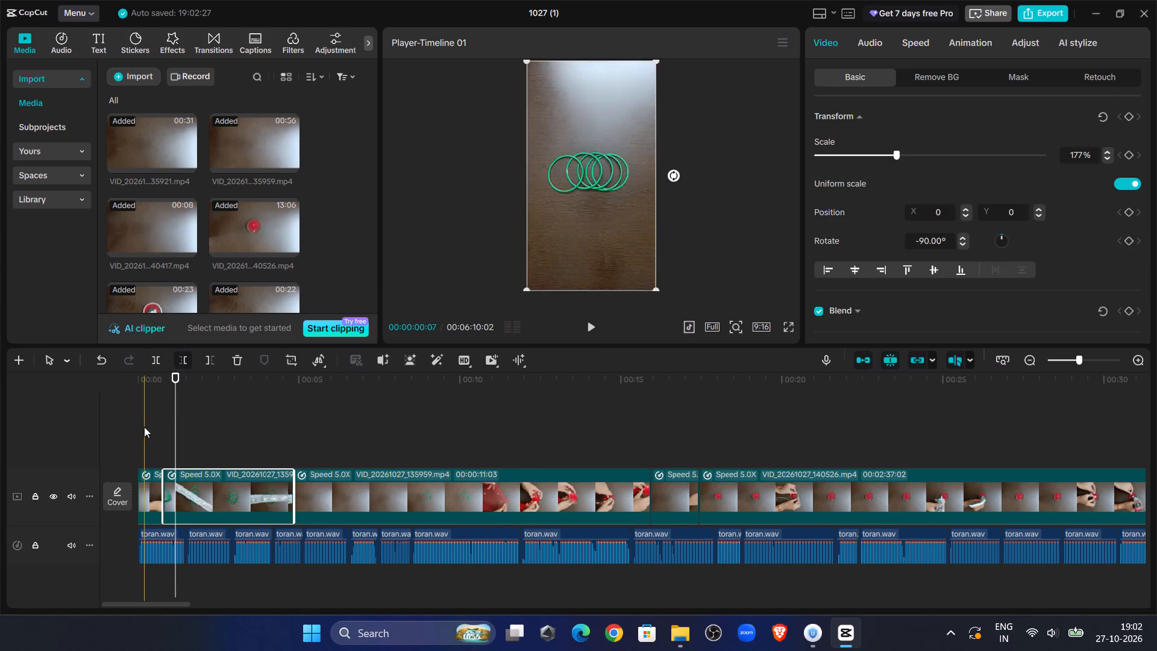
Play through the opening and trim the start of the second piece of VID_20261027_135921.mp4 up to about 2.9 seconds.
{"action": "left_click", "coordinate": [144, 427]}
{"action": "left_click_drag", "start_coordinate": [144, 427], "coordinate": [91, 428]}
{"action": "left_click", "coordinate": [594, 333]}
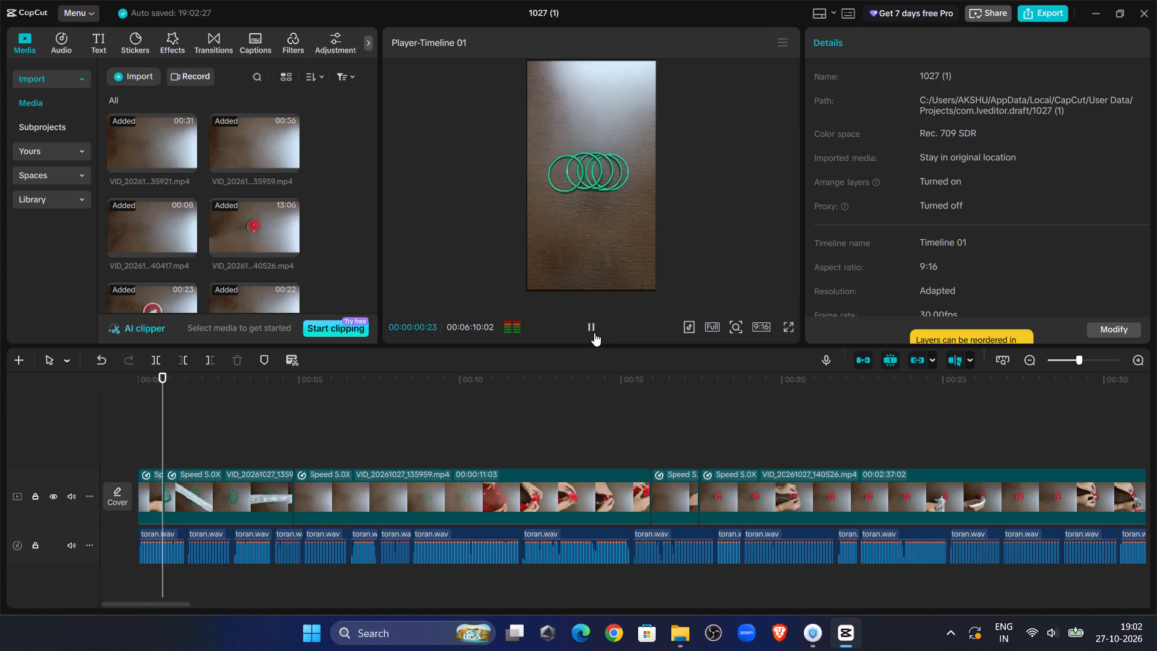
{"action": "left_click", "coordinate": [594, 333]}
{"action": "left_click", "coordinate": [594, 333]}
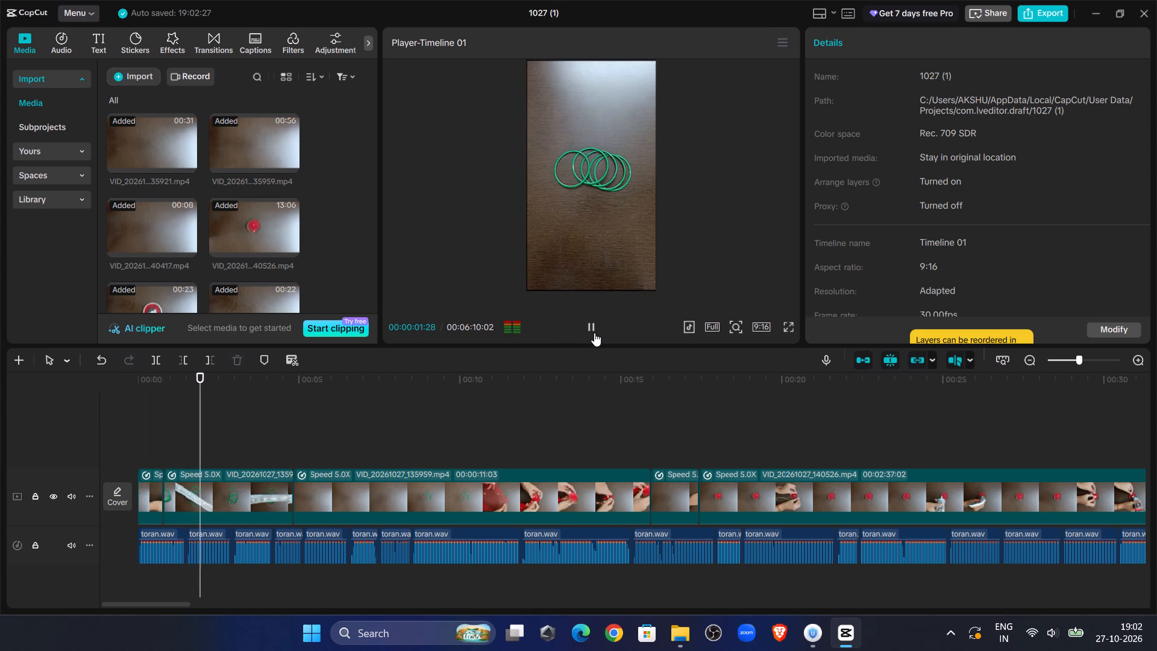
{"action": "left_click", "coordinate": [594, 333]}
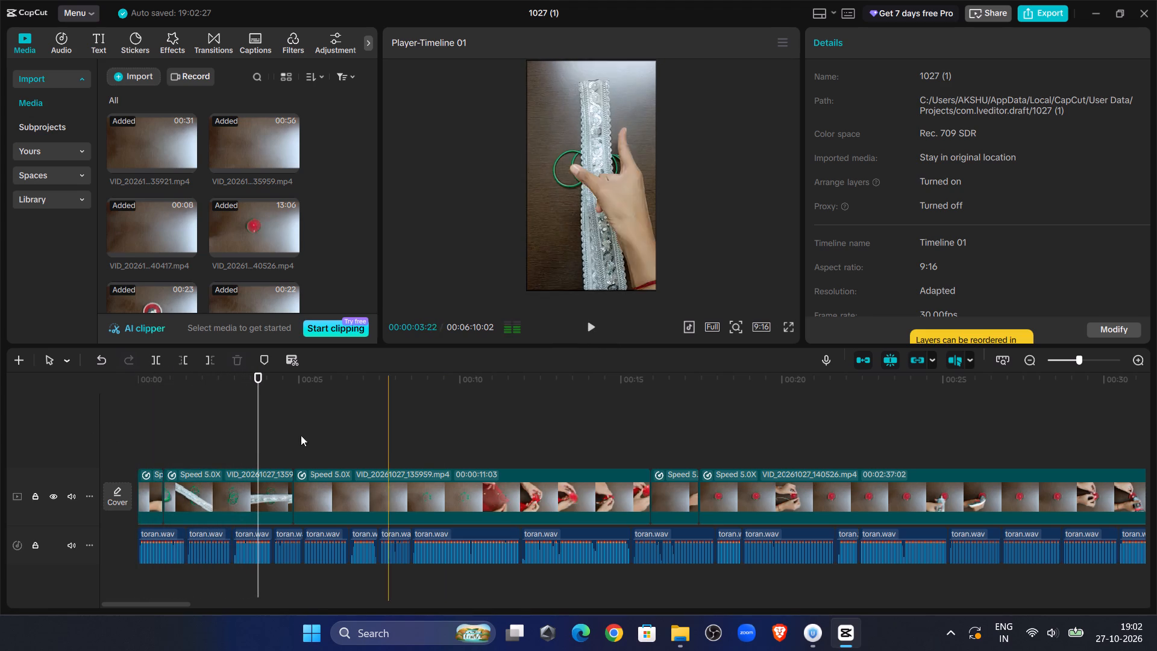
{"action": "left_click_drag", "start_coordinate": [256, 439], "coordinate": [236, 432]}
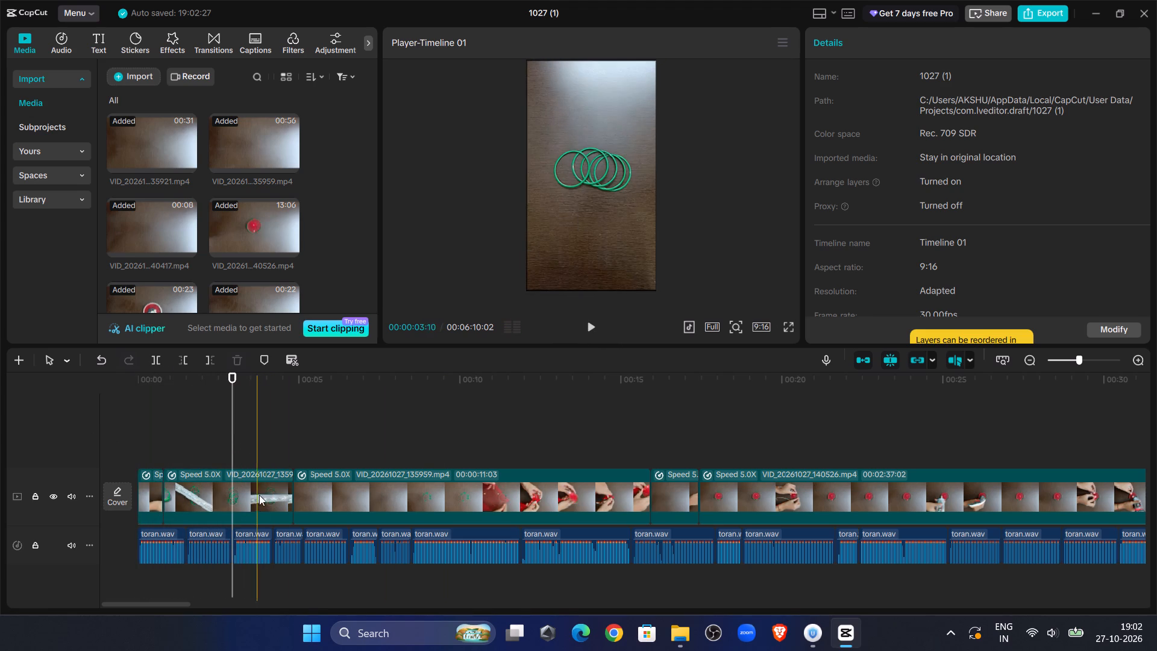
{"action": "left_click", "coordinate": [255, 507]}
{"action": "left_click", "coordinate": [190, 357]}
Replay the opening and the trimmed lace-strip piece to check their timing against the voiceover.
{"action": "left_click", "coordinate": [144, 429]}
{"action": "left_click_drag", "start_coordinate": [144, 429], "coordinate": [119, 433]}
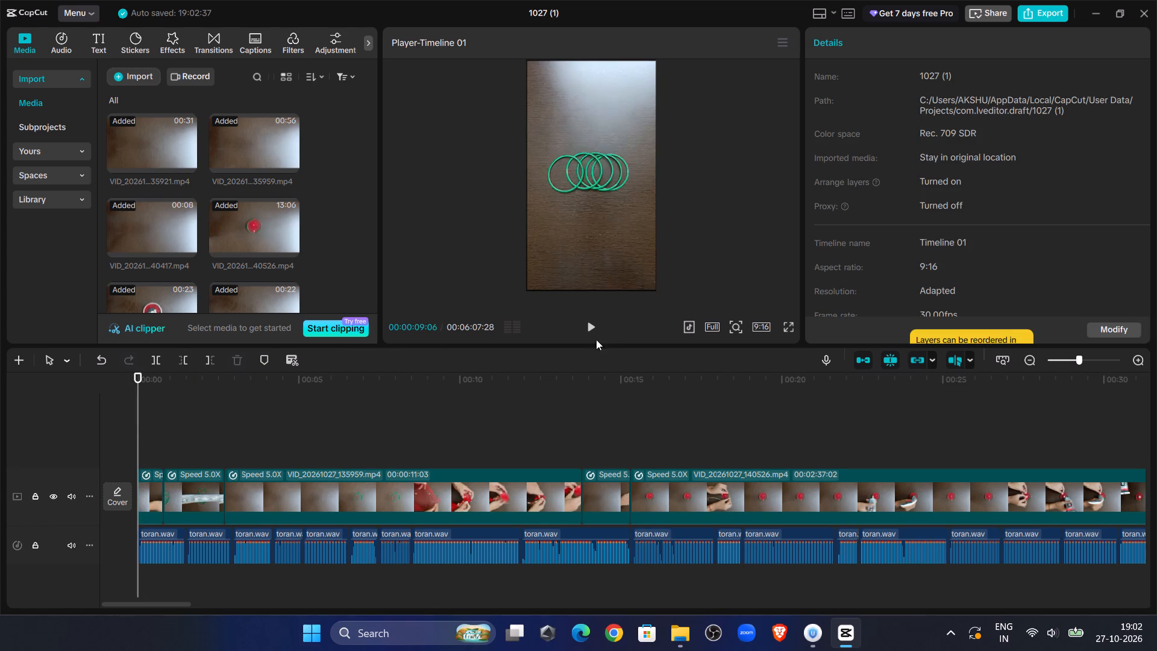
{"action": "left_click", "coordinate": [591, 333]}
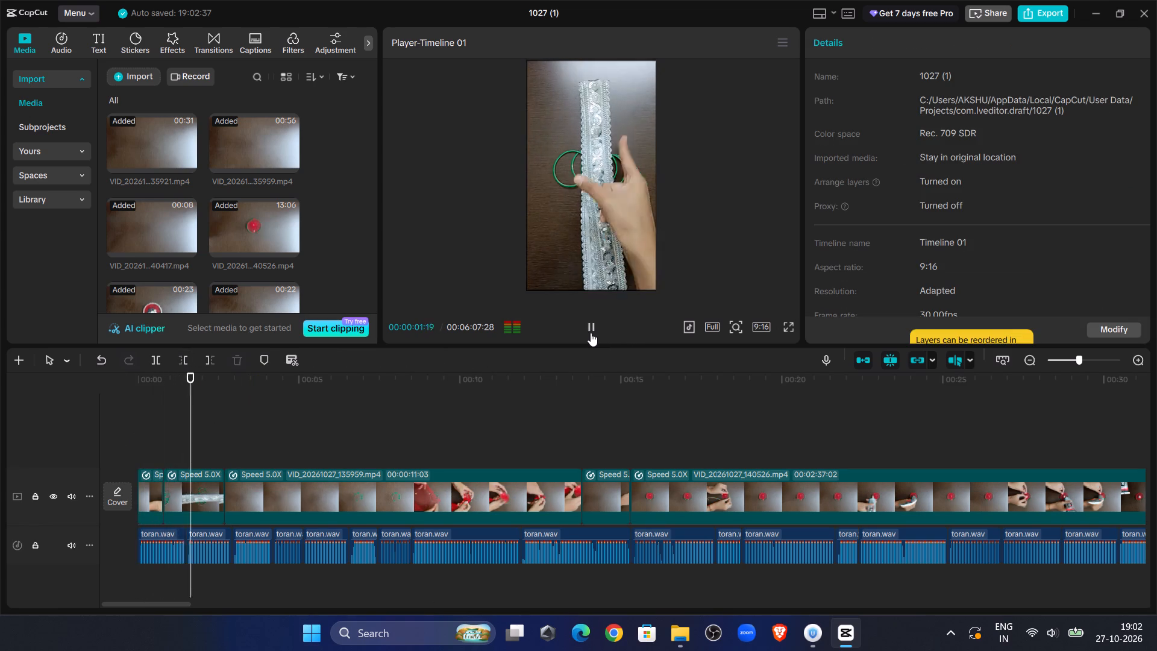
{"action": "left_click", "coordinate": [591, 333]}
{"action": "left_click", "coordinate": [591, 333]}
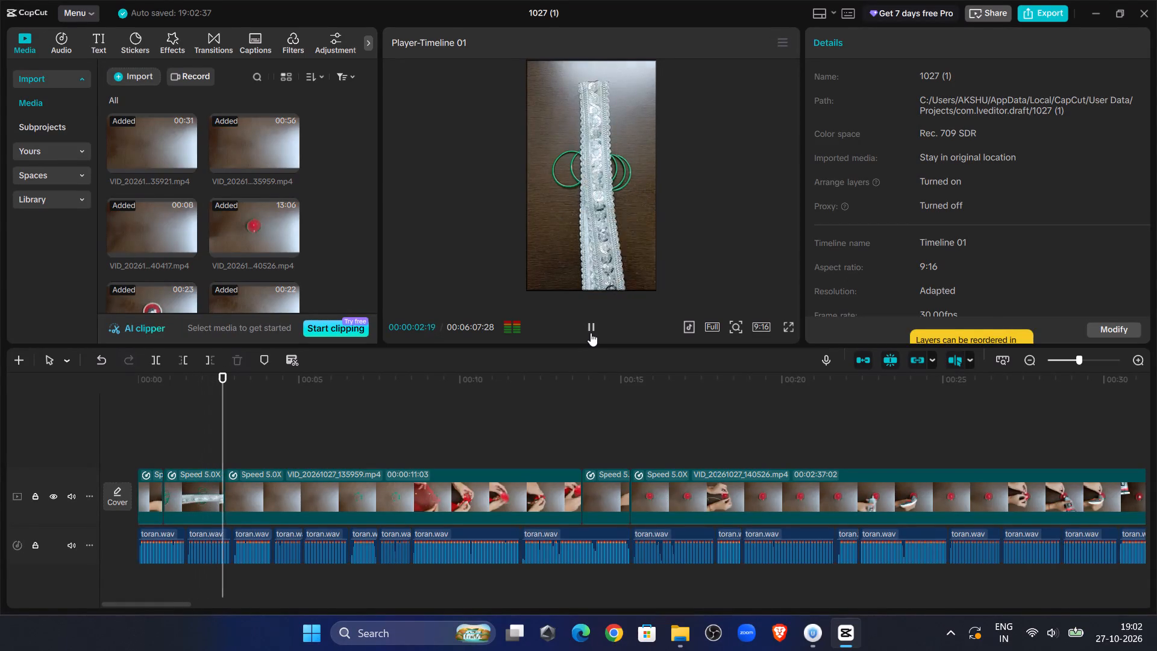
{"action": "left_click", "coordinate": [591, 333]}
{"action": "left_click", "coordinate": [172, 419]}
{"action": "left_click", "coordinate": [594, 324]}
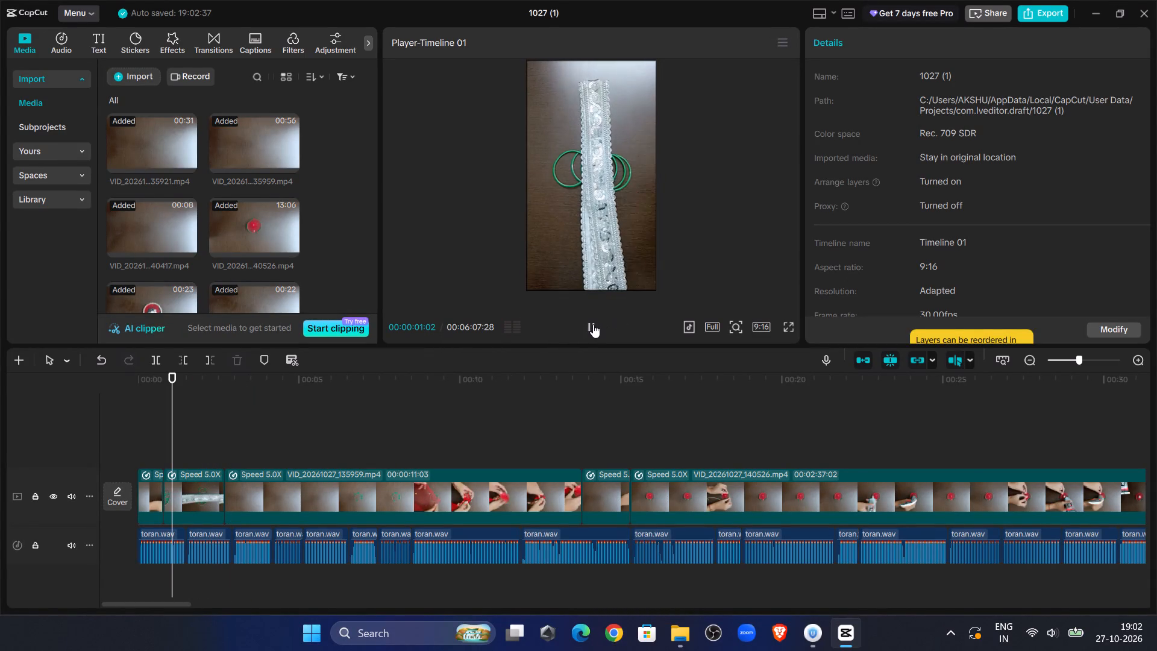
{"action": "left_click", "coordinate": [593, 324]}
{"action": "double_click", "coordinate": [593, 324]}
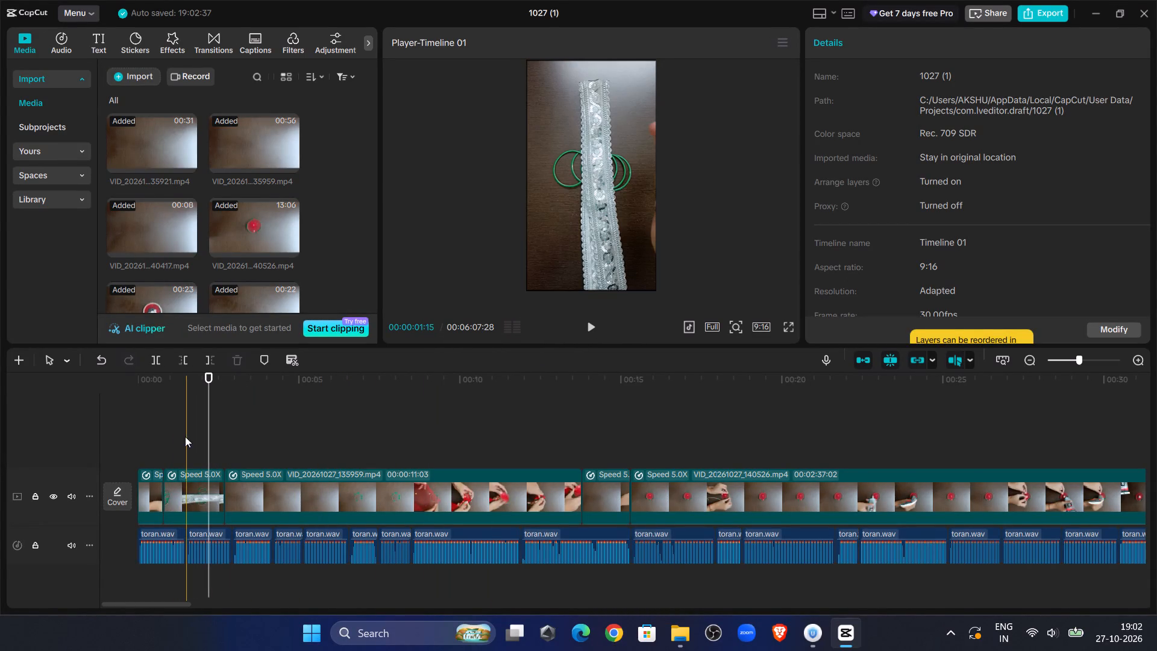
{"action": "left_click", "coordinate": [176, 425]}
{"action": "left_click", "coordinate": [586, 327]}
{"action": "left_click", "coordinate": [586, 327]}
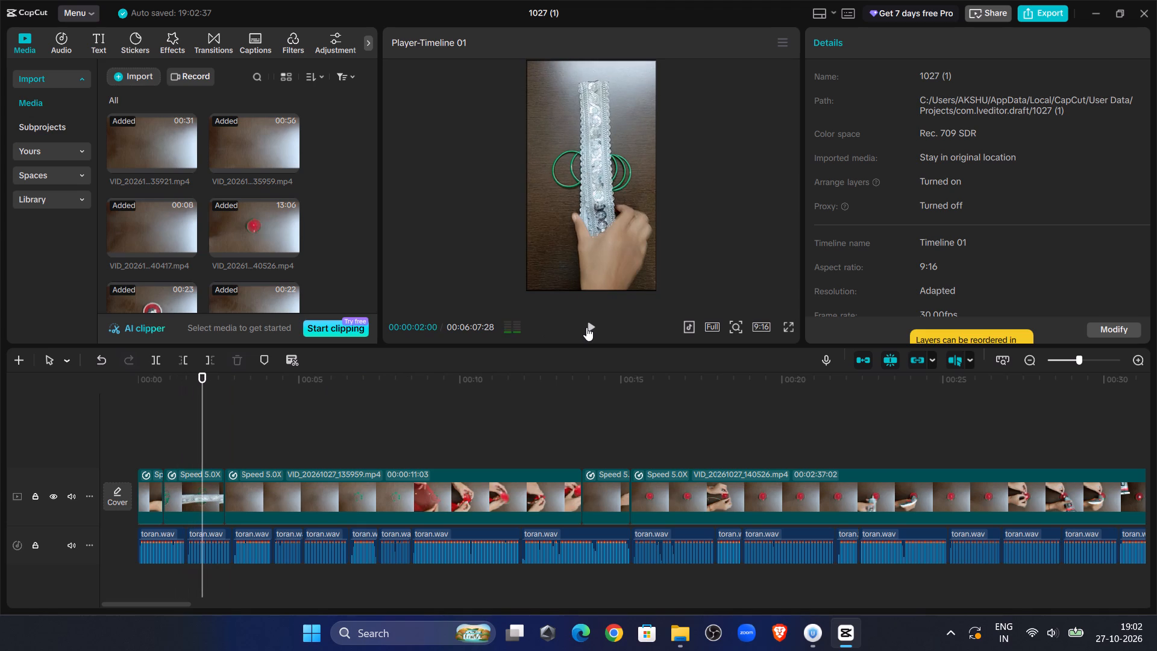
Split the lace-strip piece of VID_20261027_135921.mp4 at 00:00:01:11, with the strip lying over the green rings.
{"action": "left_click_drag", "start_coordinate": [200, 408], "coordinate": [193, 406]}
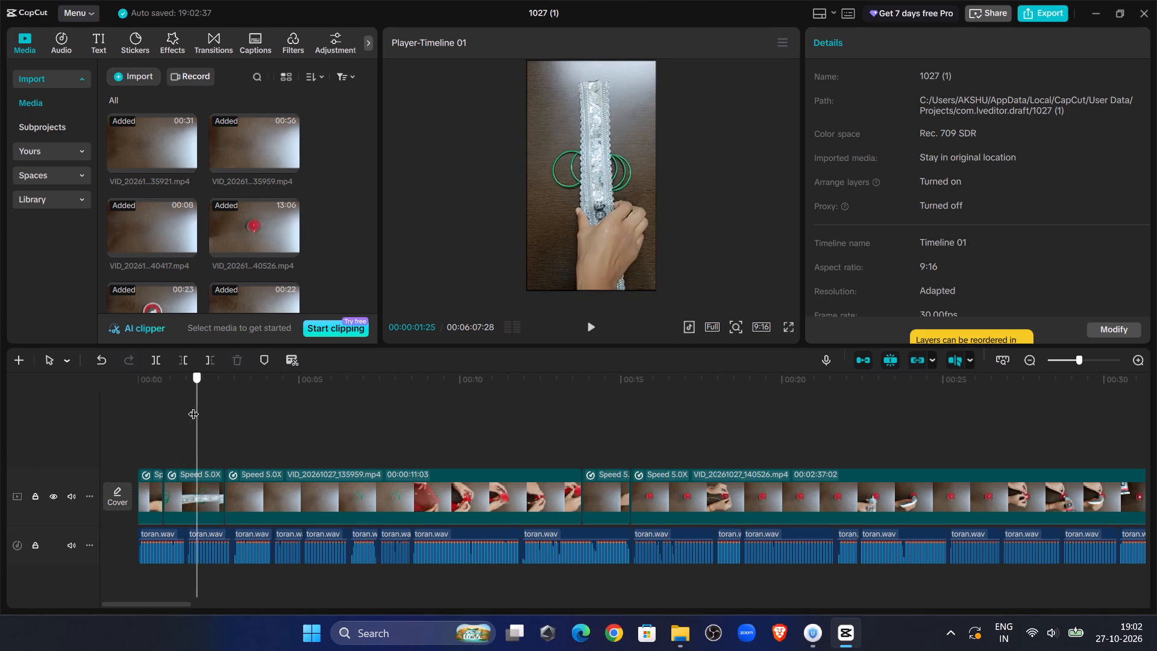
{"action": "left_click_drag", "start_coordinate": [193, 406], "coordinate": [181, 404]}
{"action": "left_click", "coordinate": [188, 509]}
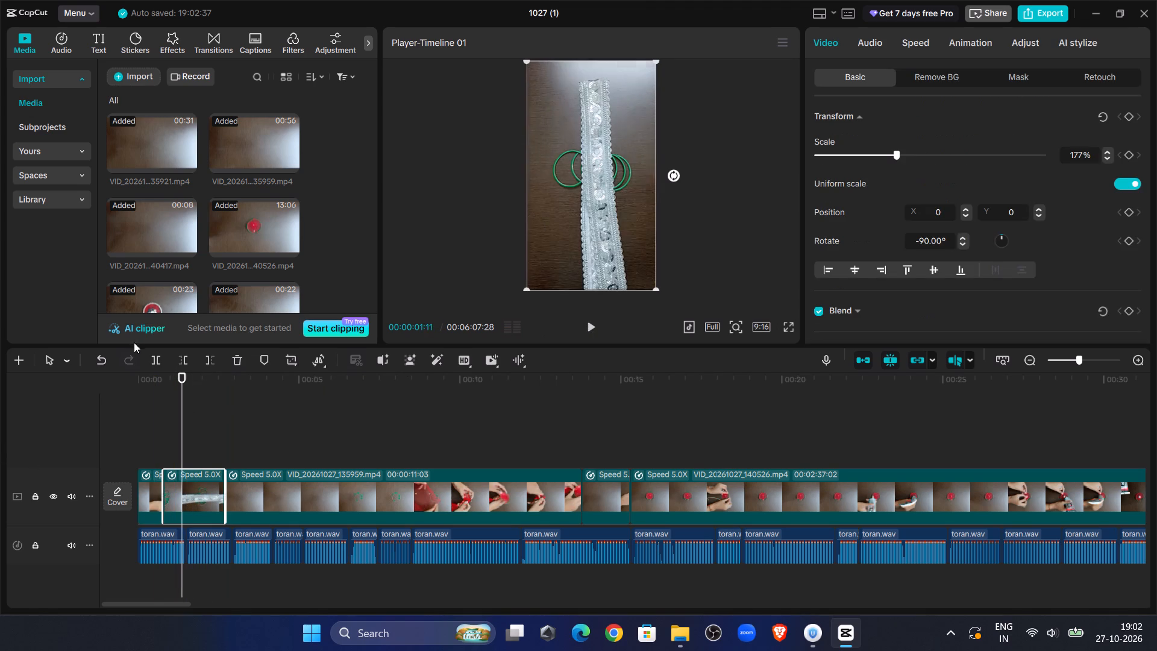
{"action": "left_click", "coordinate": [151, 357]}
Trim the start of the third piece of VID_20261027_135921.mp4 up to about 2.1 seconds.
{"action": "left_click", "coordinate": [600, 322]}
{"action": "left_click", "coordinate": [600, 322]}
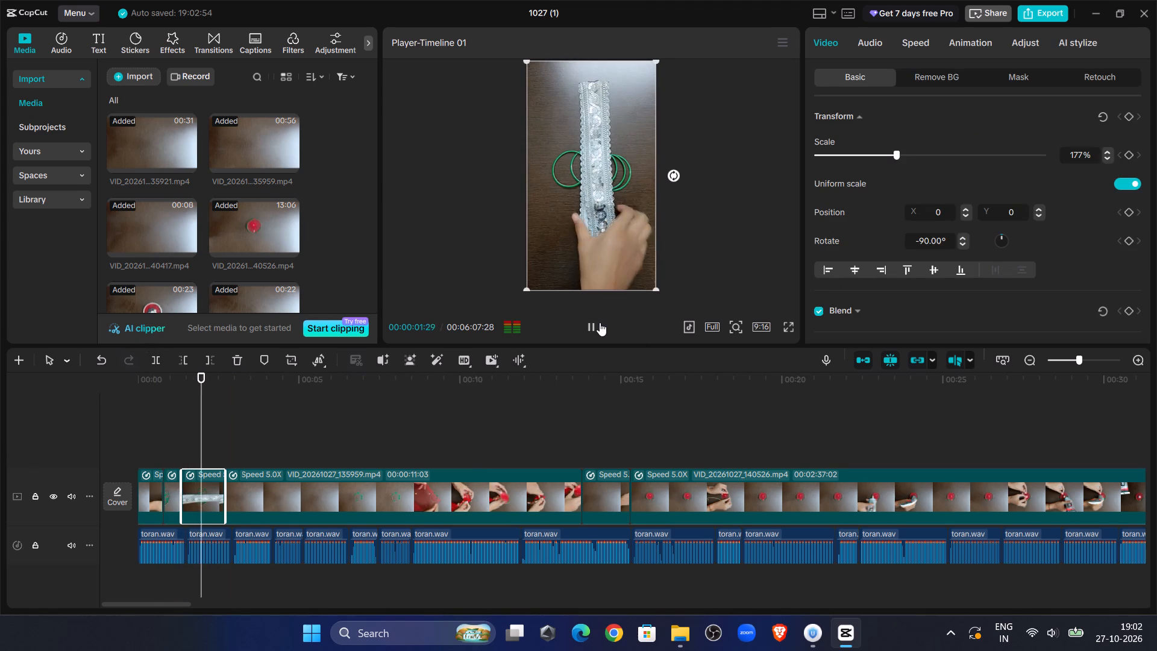
{"action": "left_click", "coordinate": [184, 361]}
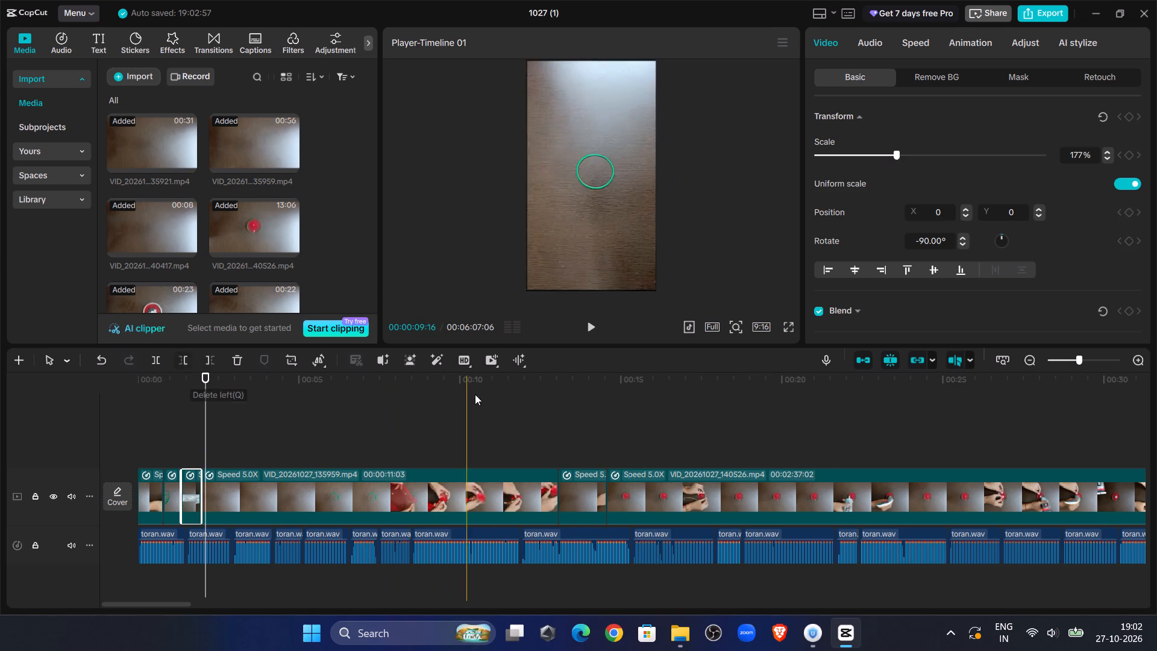
Replay the opening and trim the start of VID_20261027_135959.mp4 up to 00:00:04:06, removing the empty-table footage.
{"action": "left_click", "coordinate": [158, 451]}
{"action": "left_click", "coordinate": [592, 324]}
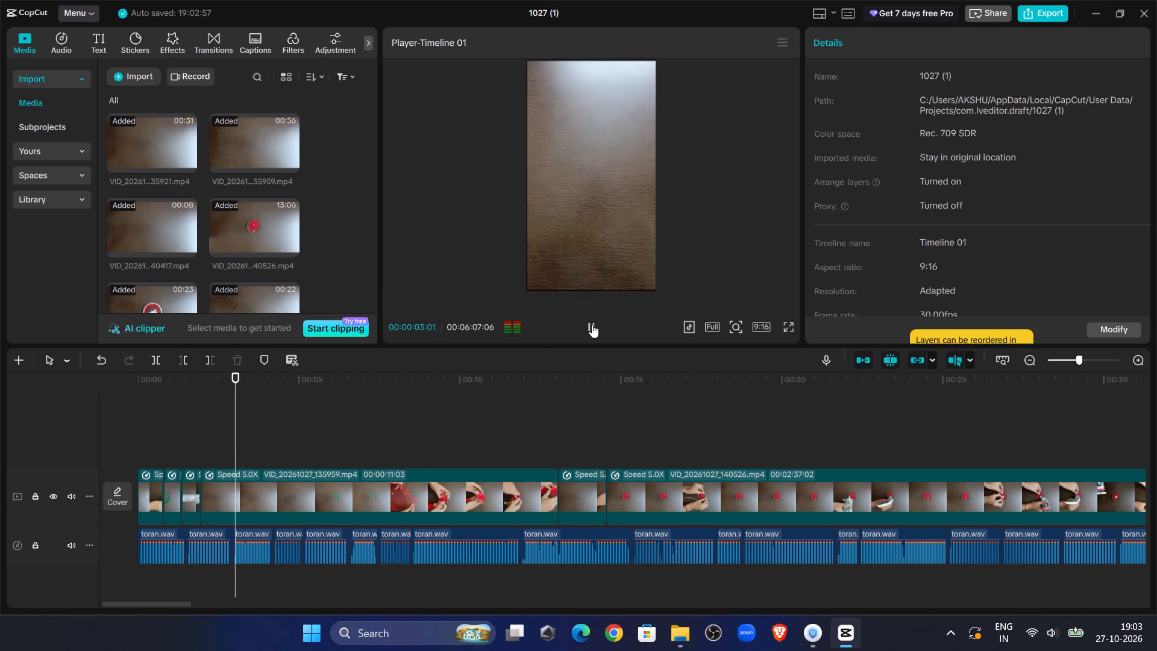
{"action": "left_click", "coordinate": [592, 324]}
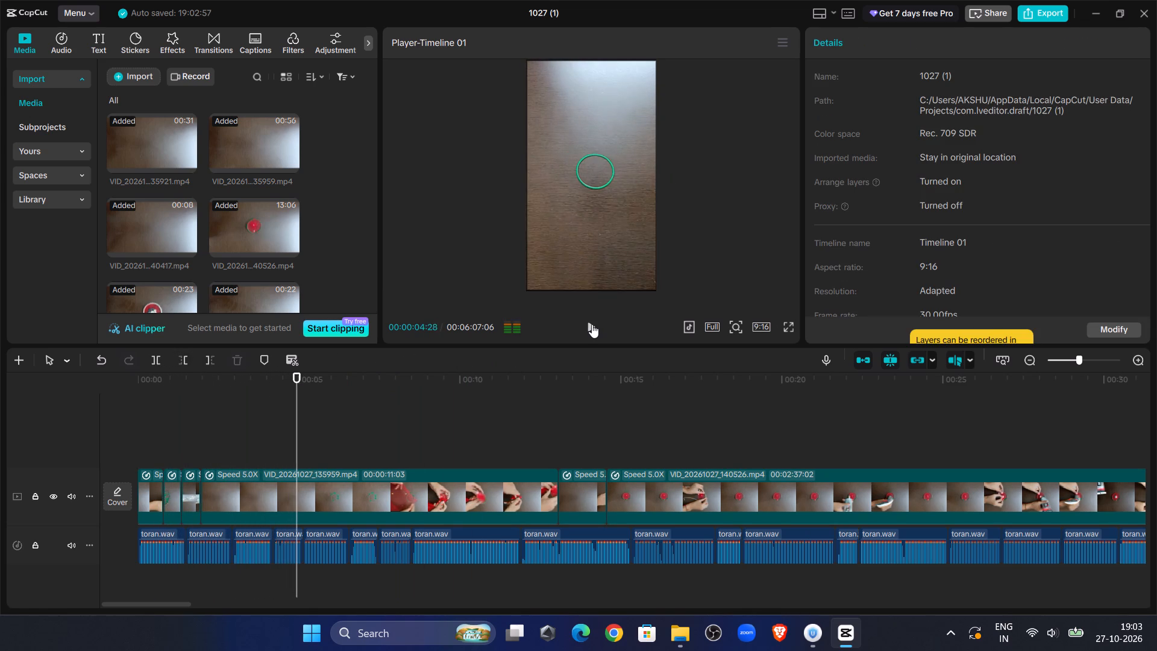
{"action": "left_click_drag", "start_coordinate": [293, 404], "coordinate": [274, 415]}
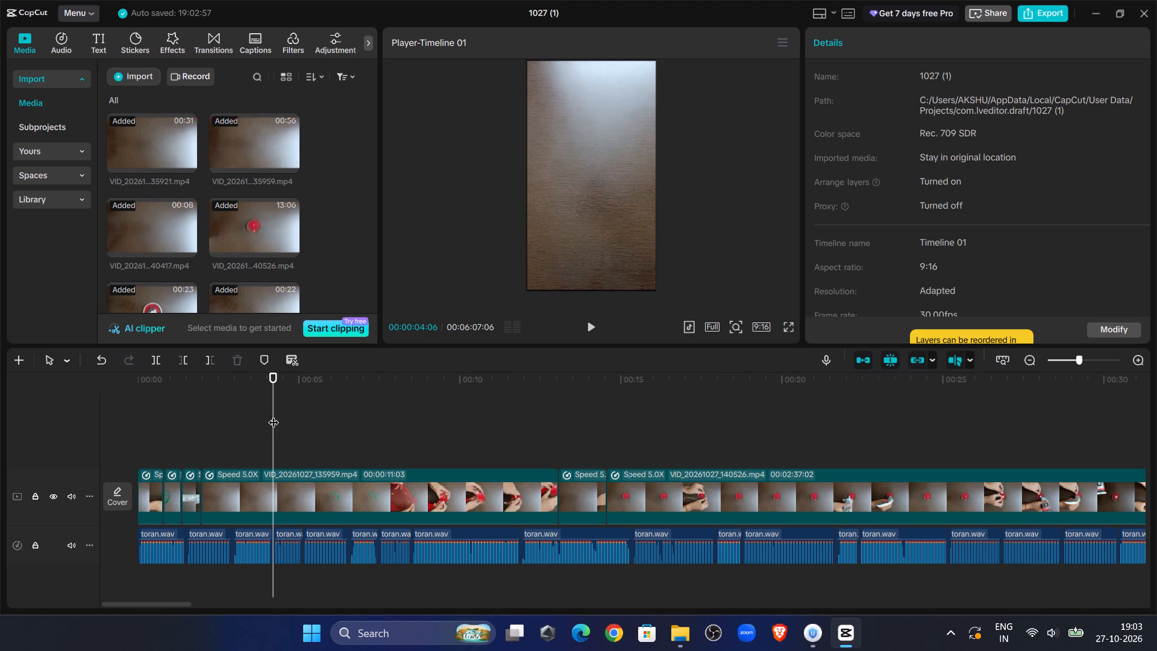
{"action": "left_click", "coordinate": [298, 515]}
{"action": "left_click", "coordinate": [181, 345]}
{"action": "left_click", "coordinate": [183, 357]}
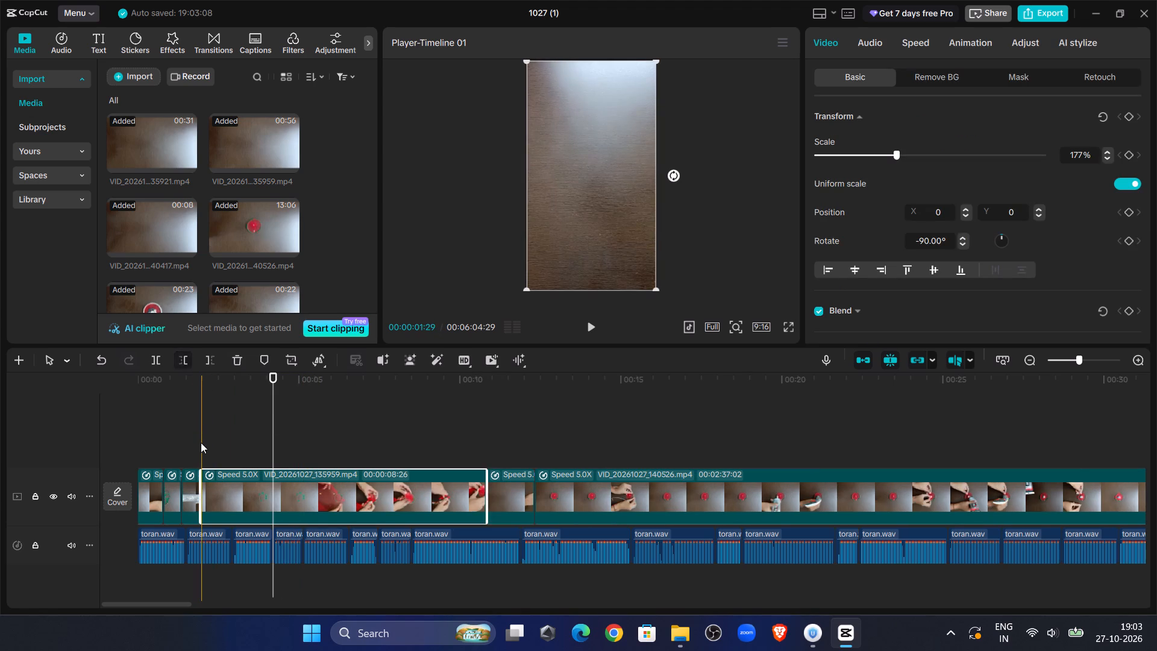
Play VID_20261027_135959.mp4 against the voiceover and split it at 00:00:02:28, with the single green ring on the table.
{"action": "left_click", "coordinate": [201, 438]}
{"action": "left_click", "coordinate": [596, 325]}
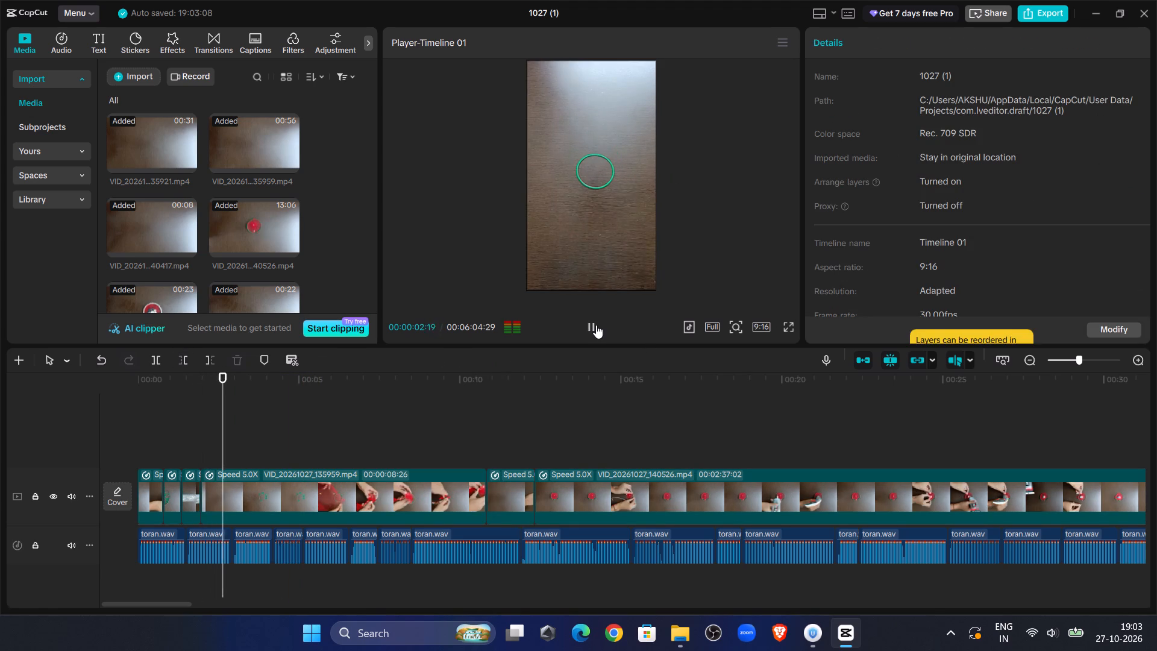
{"action": "left_click", "coordinate": [589, 323]}
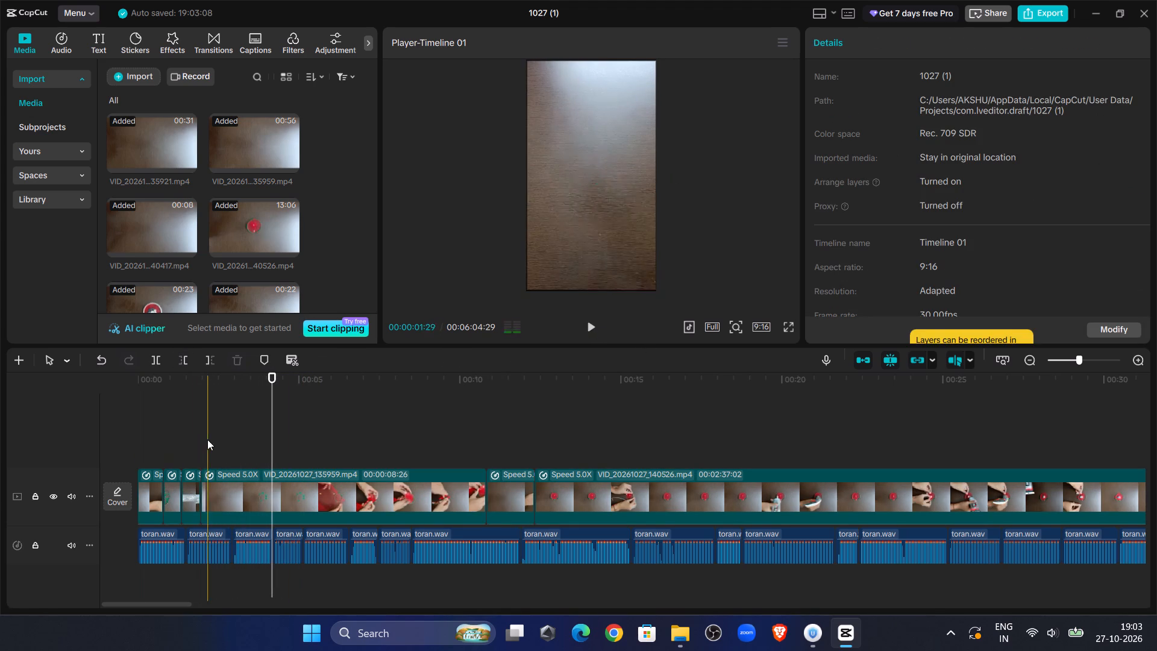
{"action": "left_click", "coordinate": [207, 439]}
{"action": "left_click", "coordinate": [583, 330]}
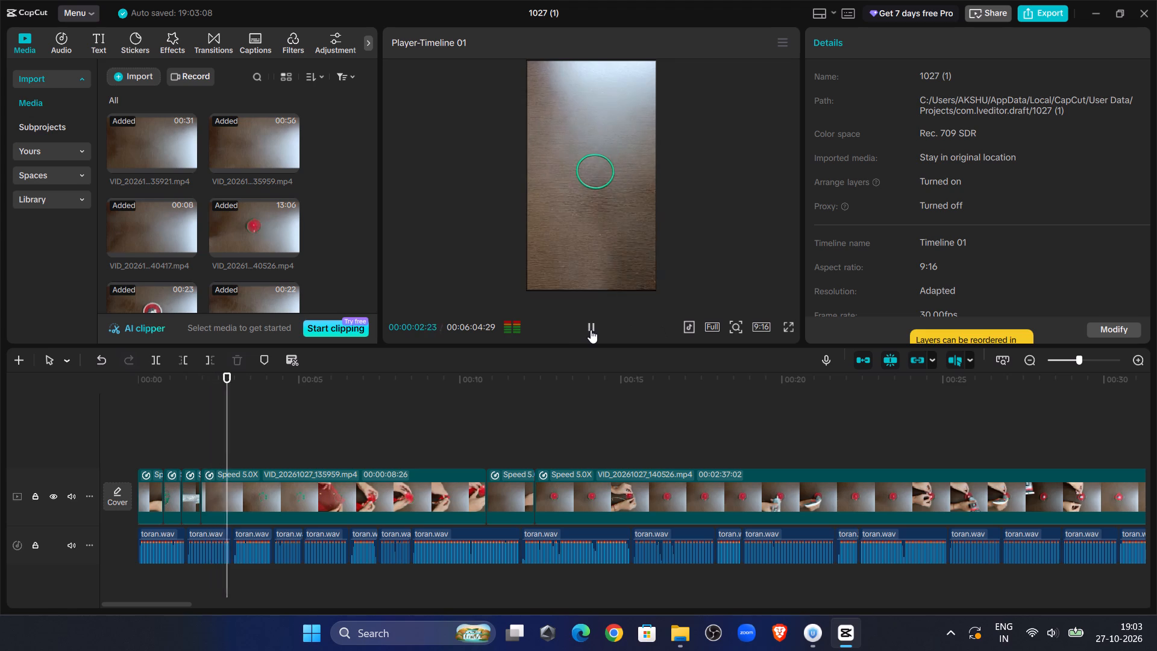
{"action": "left_click", "coordinate": [591, 330]}
{"action": "left_click", "coordinate": [289, 489]}
{"action": "left_click", "coordinate": [146, 362]}
{"action": "left_click", "coordinate": [158, 362]}
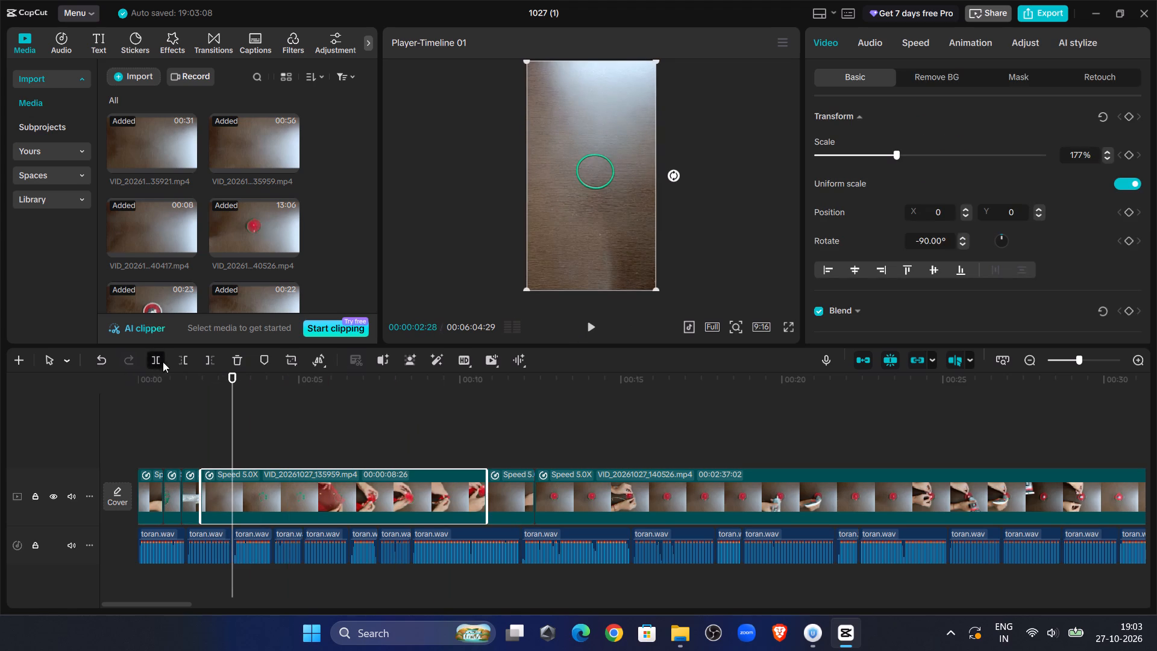
Trim the start of the second piece of VID_20261027_135959.mp4 up to 00:00:04:16, before the red cloth appears.
{"action": "left_click_drag", "start_coordinate": [232, 385], "coordinate": [322, 418]}
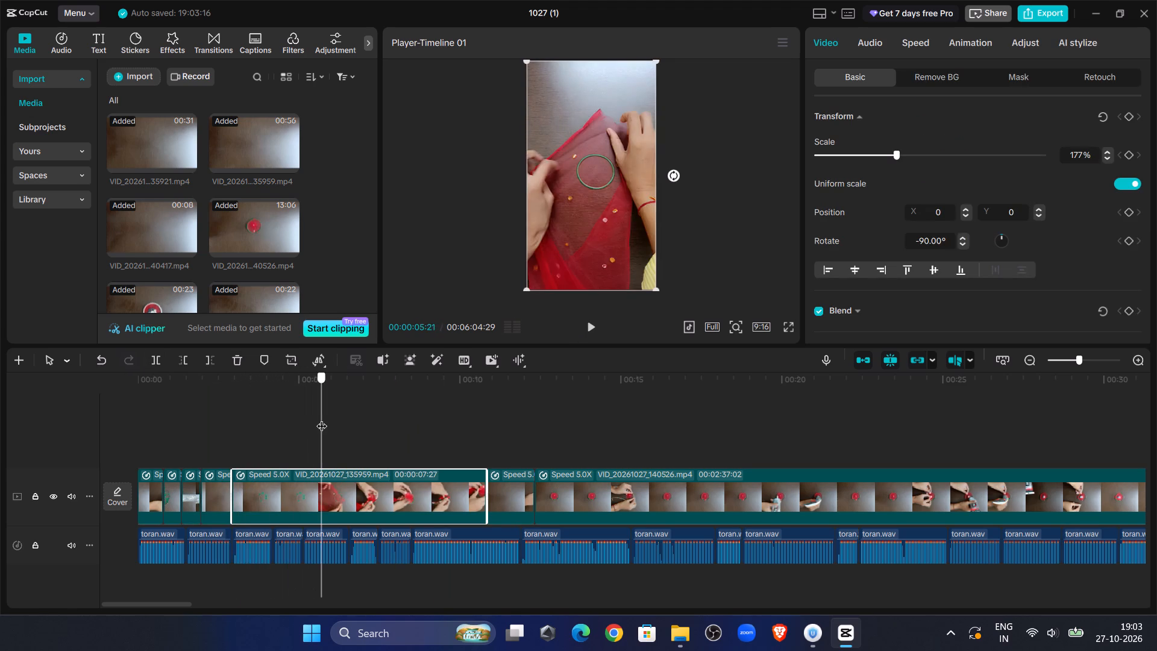
{"action": "left_click_drag", "start_coordinate": [322, 418], "coordinate": [284, 423]}
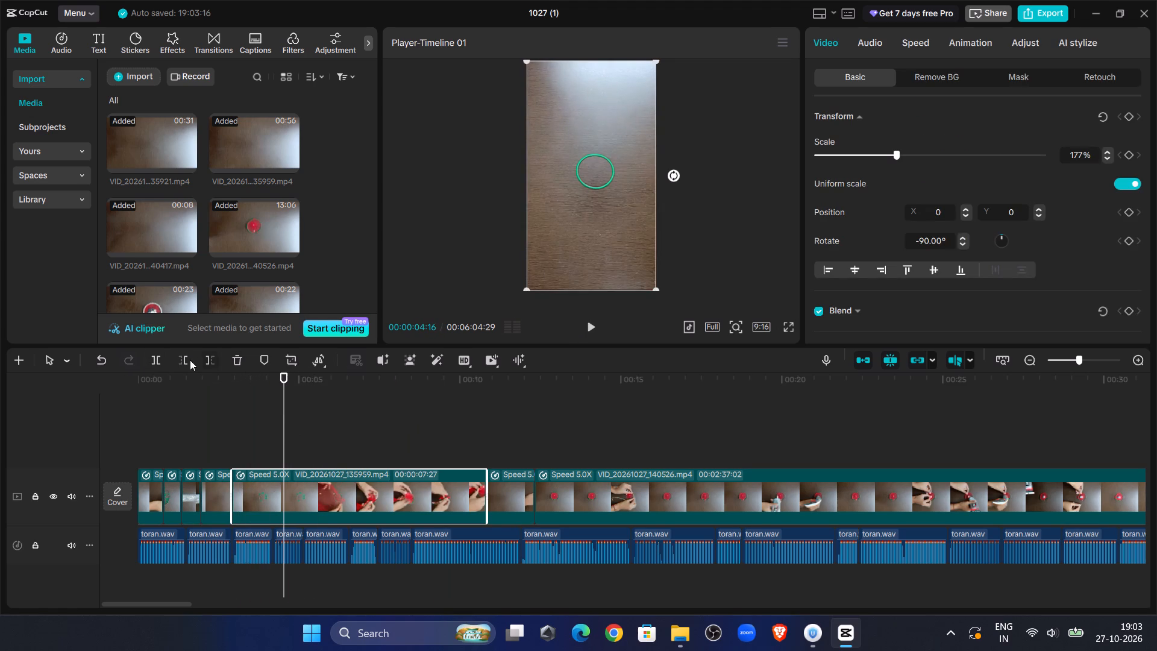
{"action": "left_click", "coordinate": [183, 357]}
Replay the second piece of VID_20261027_135959.mp4 and trim its start further, up to about 3.8 seconds.
{"action": "left_click", "coordinate": [220, 434]}
{"action": "left_click", "coordinate": [594, 336]}
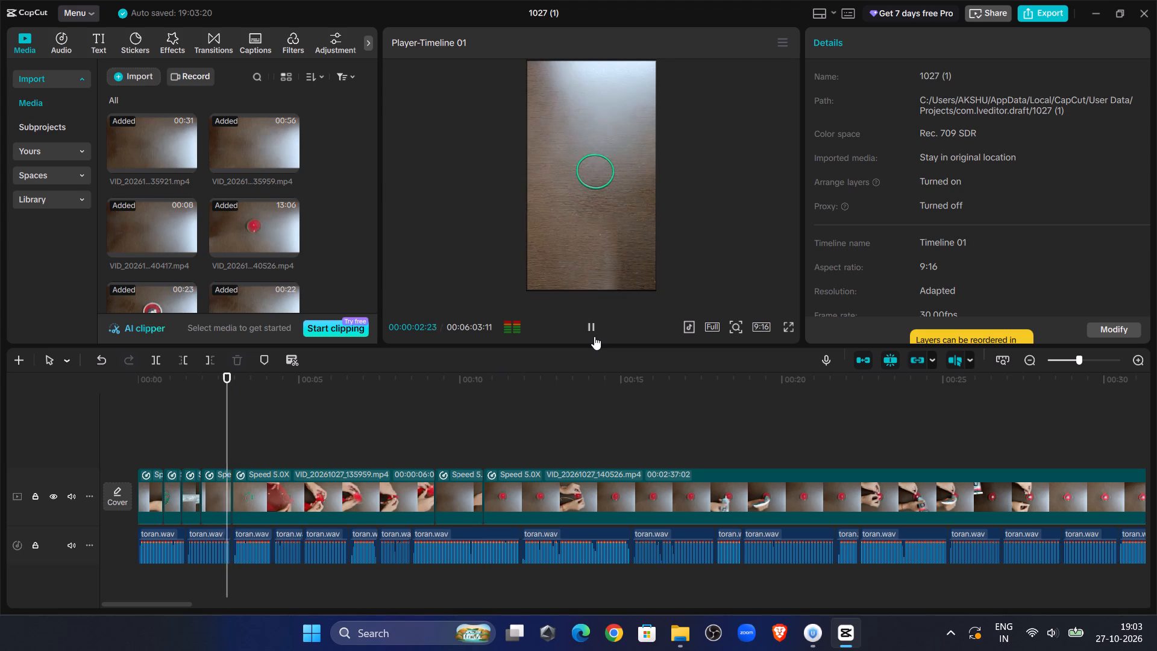
{"action": "left_click", "coordinate": [606, 333]}
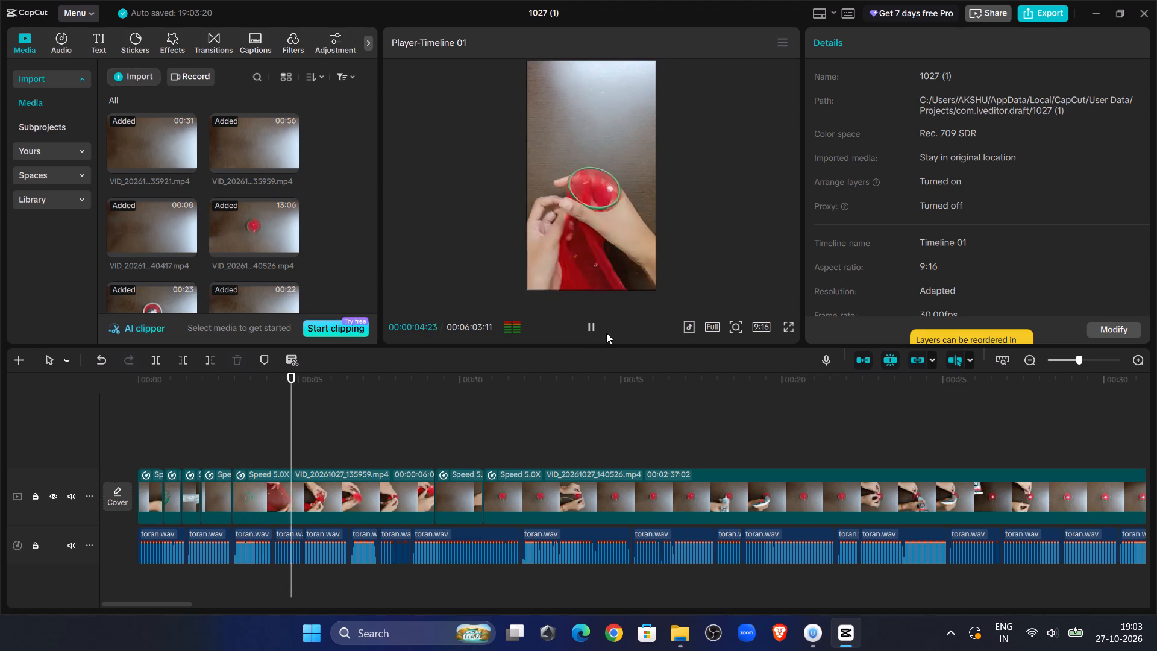
{"action": "left_click", "coordinate": [606, 333]}
{"action": "left_click", "coordinate": [583, 322]}
{"action": "left_click_drag", "start_coordinate": [318, 406], "coordinate": [312, 404]}
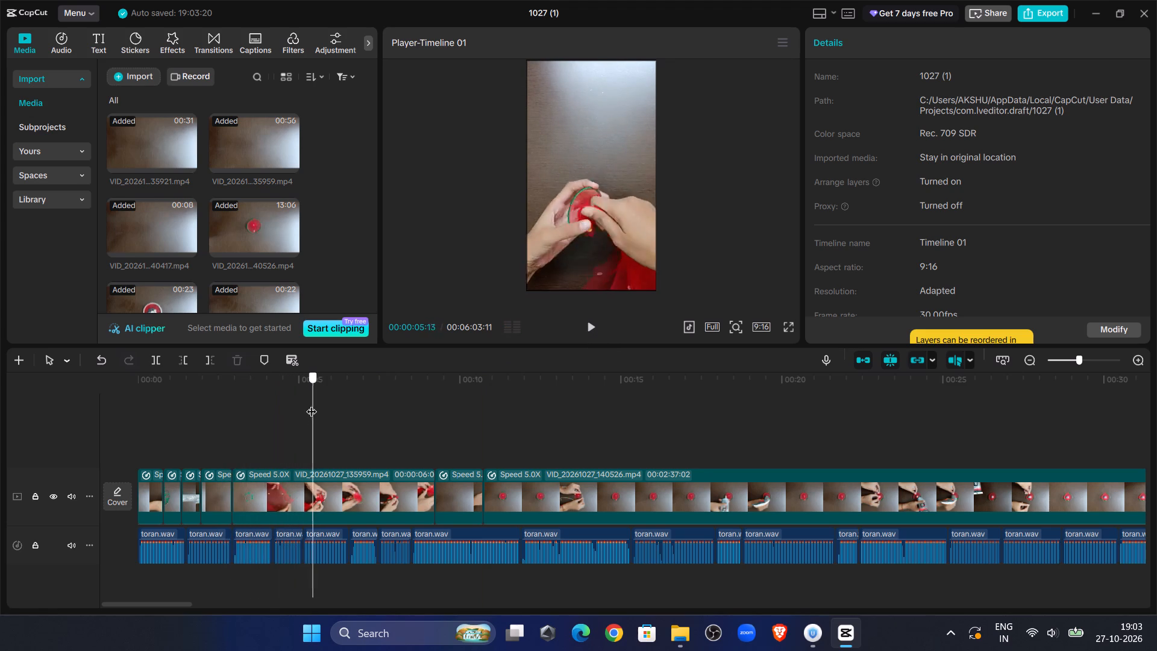
{"action": "left_click_drag", "start_coordinate": [312, 404], "coordinate": [263, 428]}
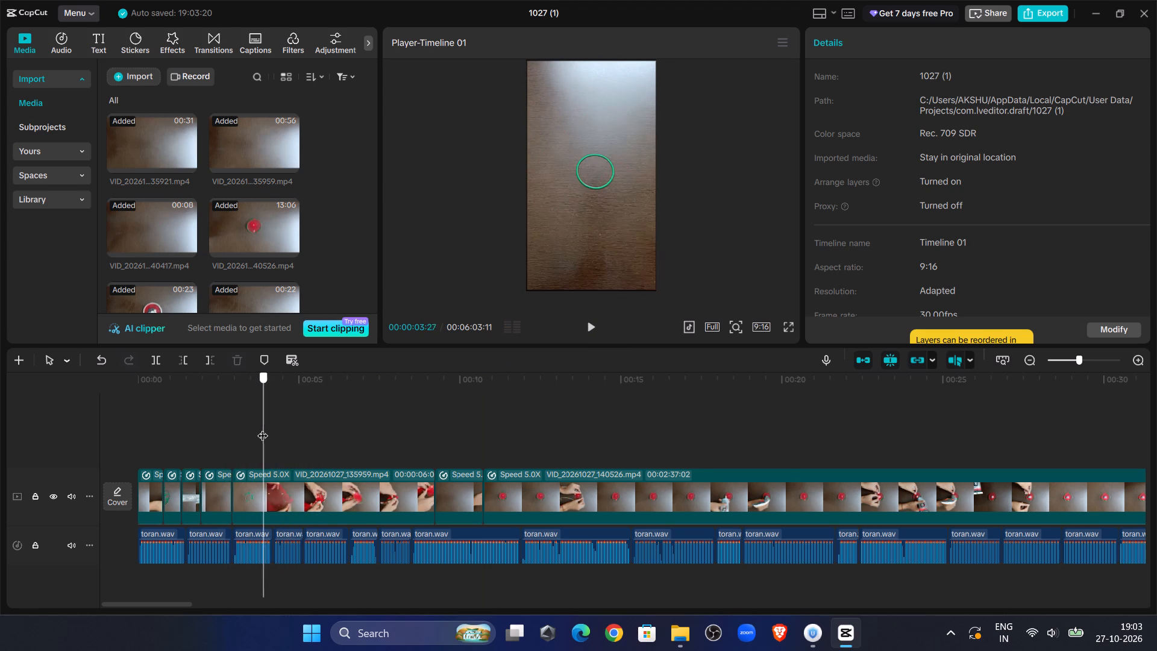
{"action": "left_click_drag", "start_coordinate": [263, 428], "coordinate": [261, 429]}
{"action": "left_click", "coordinate": [278, 481]}
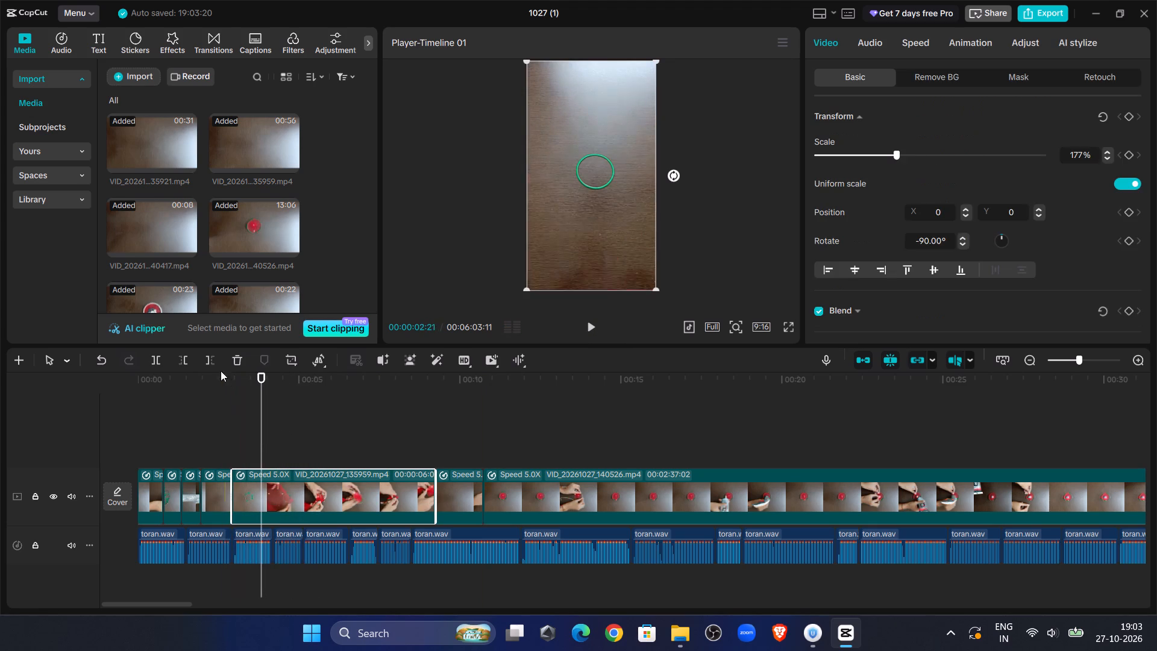
{"action": "left_click", "coordinate": [187, 362]}
Replay the second piece of VID_20261027_135959.mp4 against the voiceover and trim its end back to 00:00:08:02.
{"action": "left_click", "coordinate": [222, 424]}
{"action": "left_click", "coordinate": [582, 341]}
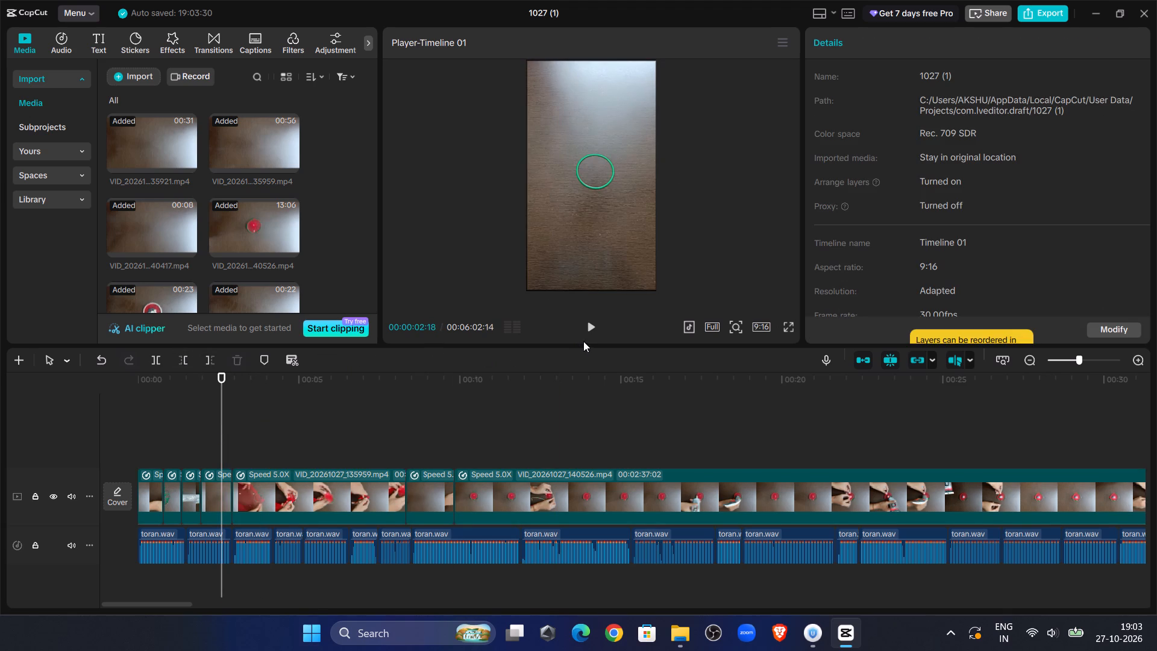
{"action": "left_click", "coordinate": [588, 335]}
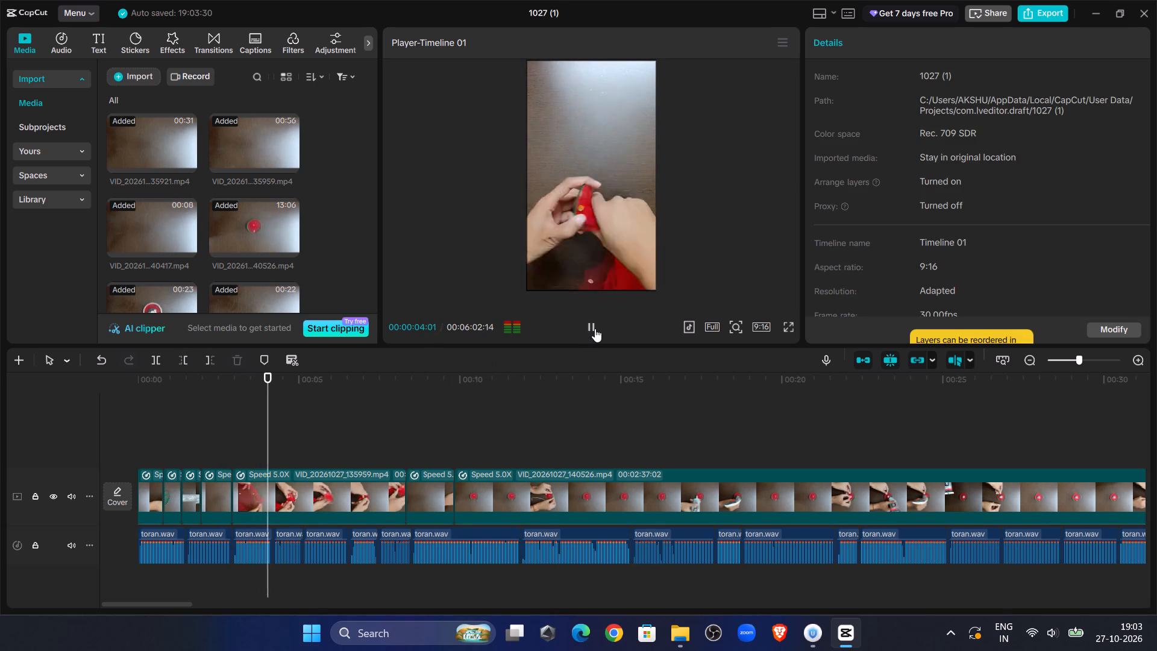
{"action": "left_click", "coordinate": [595, 329]}
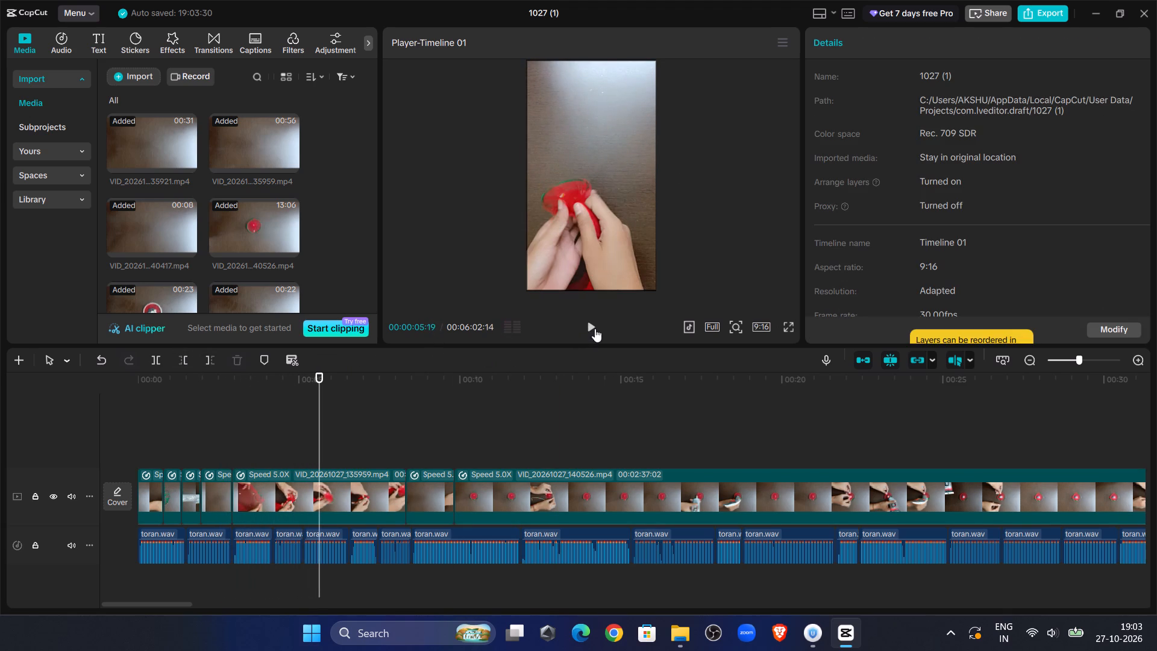
{"action": "left_click", "coordinate": [595, 329]}
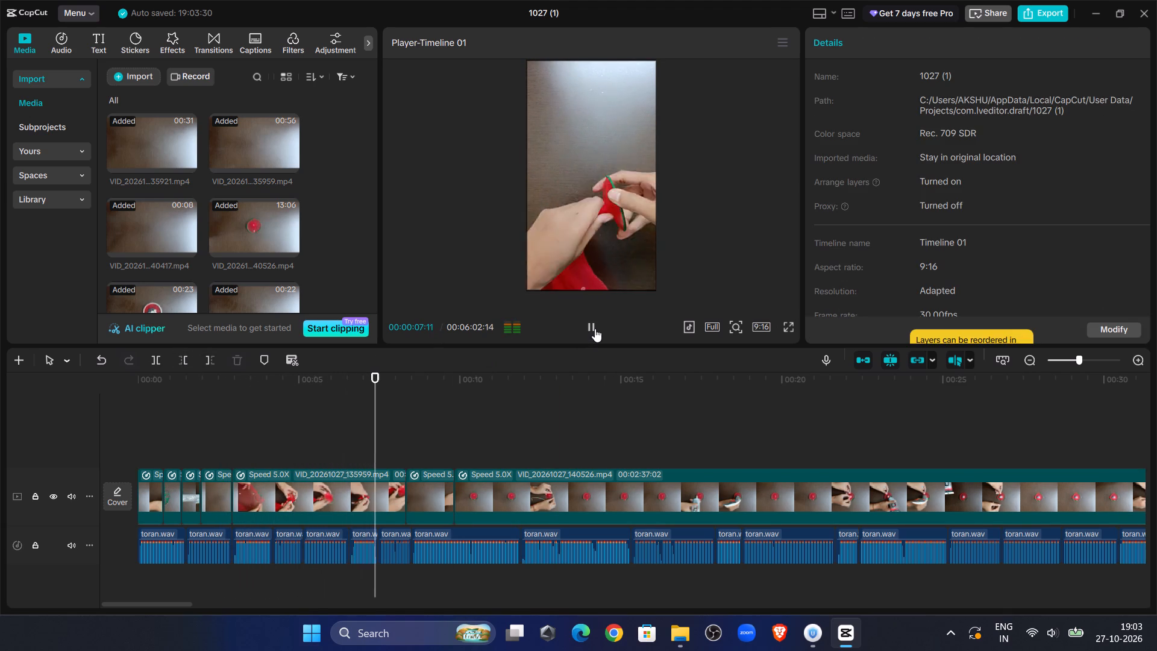
{"action": "left_click", "coordinate": [595, 329]}
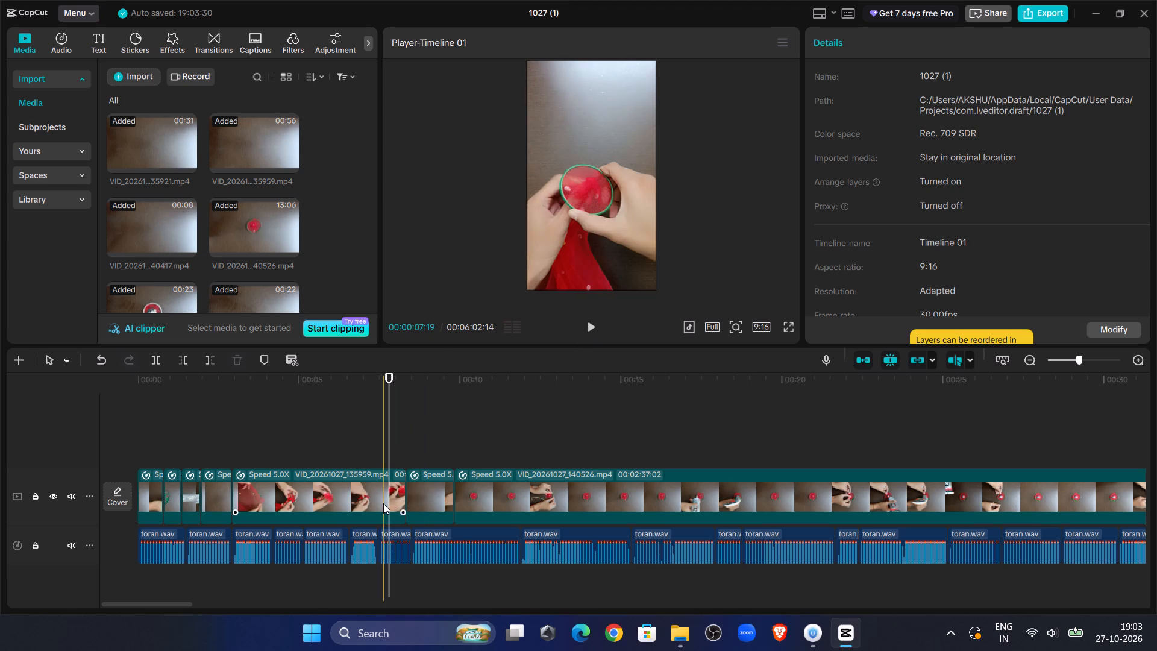
{"action": "left_click", "coordinate": [383, 503]}
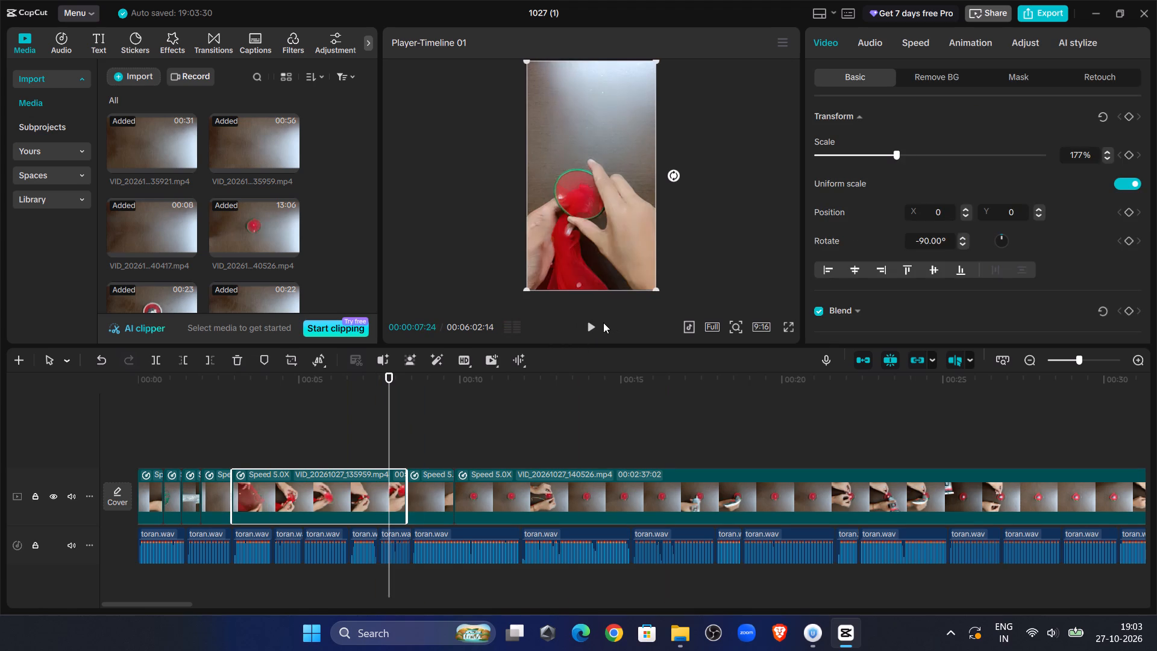
{"action": "double_click", "coordinate": [600, 323]}
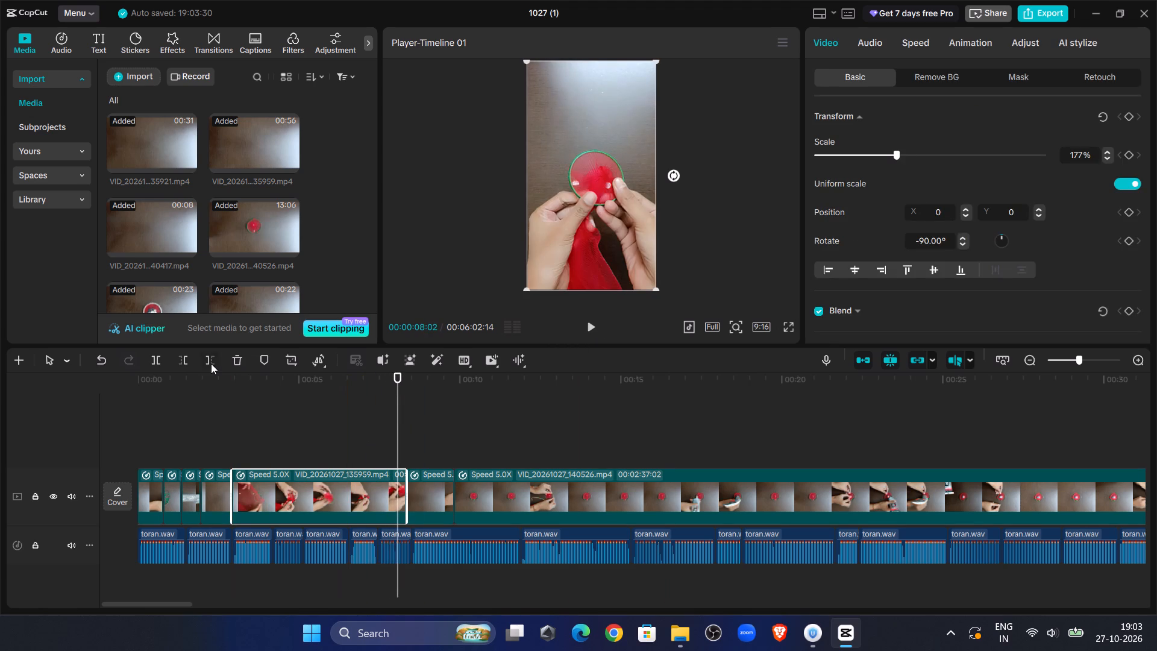
{"action": "left_click", "coordinate": [211, 363]}
Play the short clip between VID_20261027_135959.mp4 and VID_20261027_140526.mp4 and trim its end back to 00:00:08:21.
{"action": "left_click", "coordinate": [590, 325]}
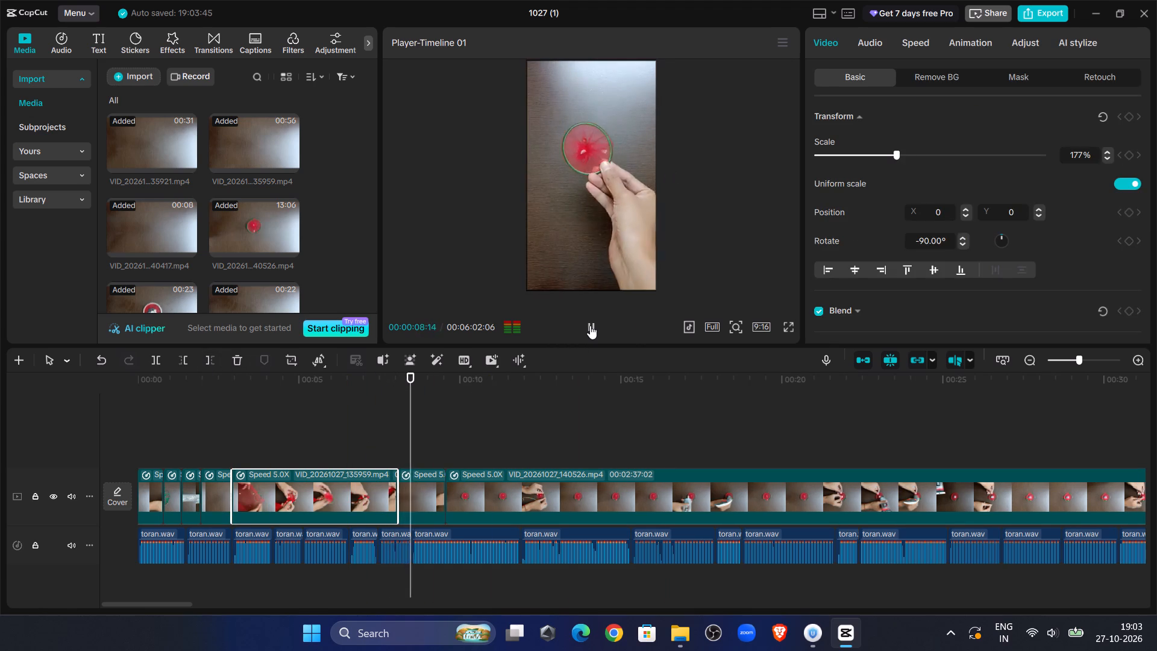
{"action": "left_click", "coordinate": [590, 325]}
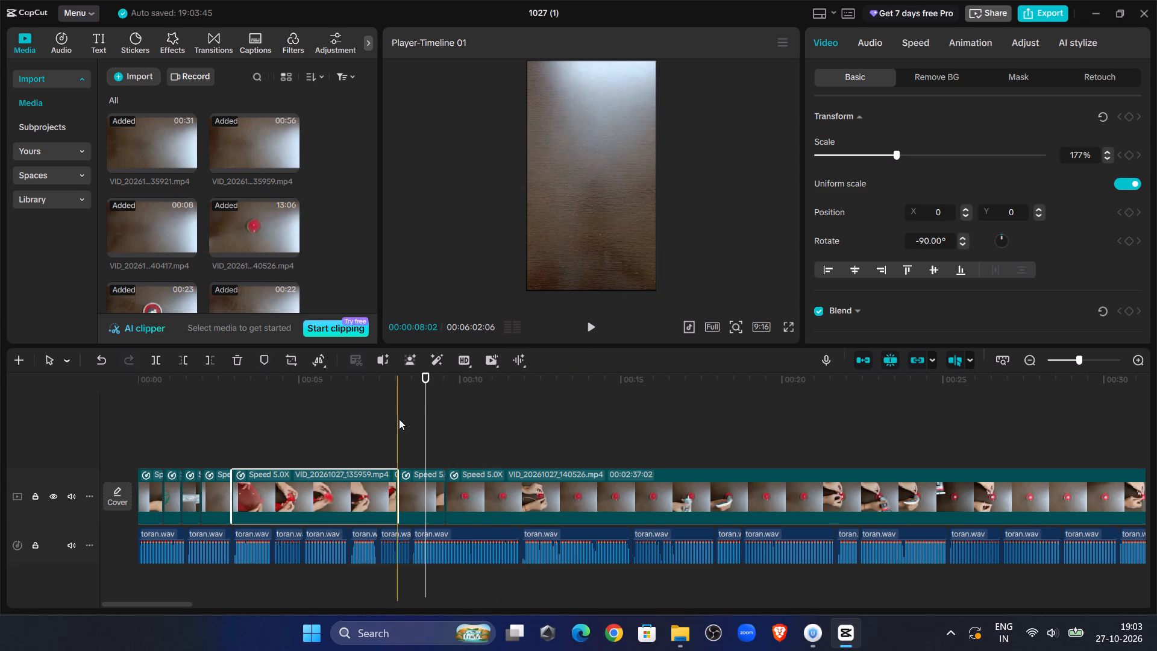
{"action": "left_click", "coordinate": [399, 419]}
{"action": "left_click", "coordinate": [594, 327]}
{"action": "left_click", "coordinate": [594, 327]}
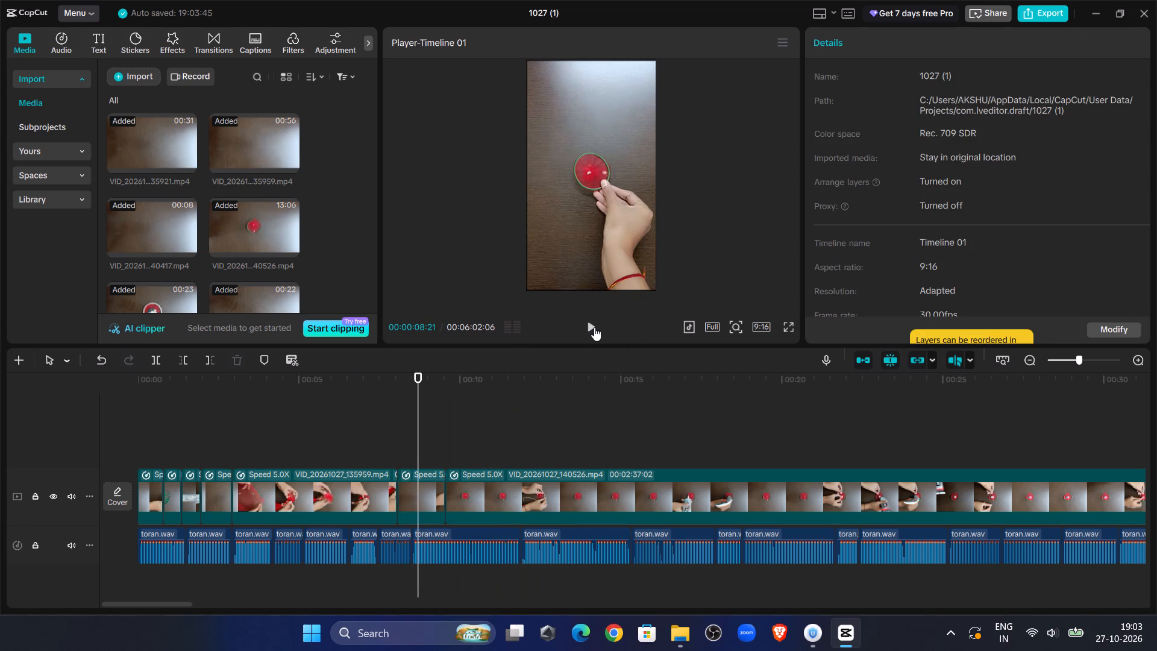
{"action": "left_click", "coordinate": [432, 503]}
{"action": "left_click", "coordinate": [213, 359]}
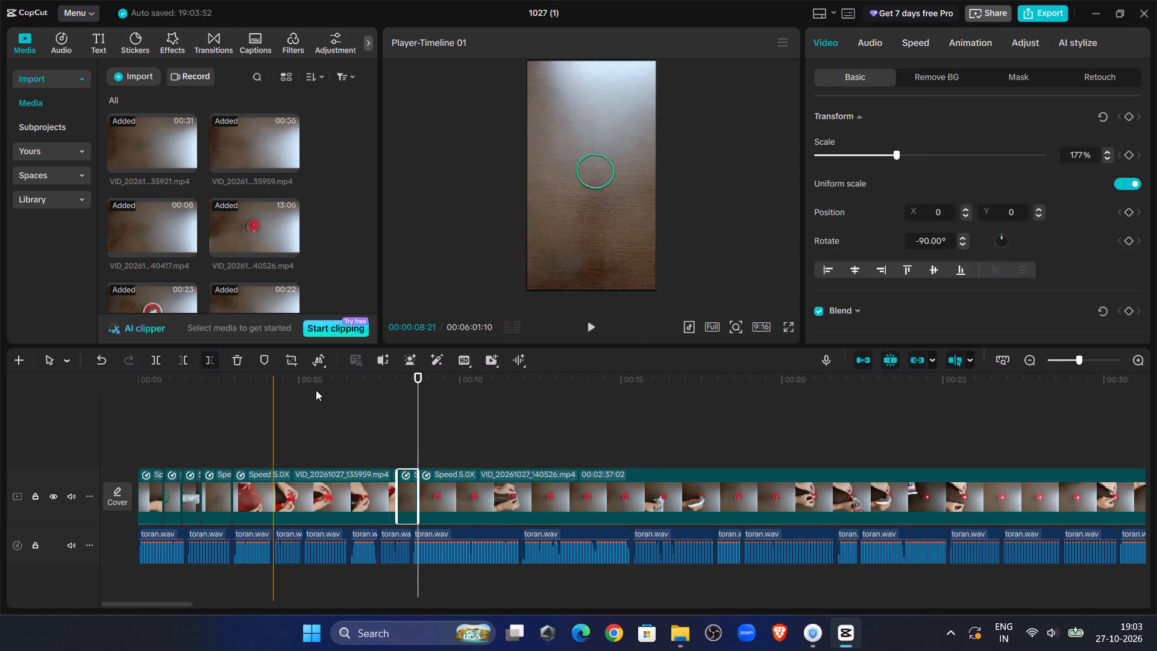
Scrub through VID_20261027_140526.mp4 and trim its start up to about 15 seconds, removing footage before the glue is applied to the red circle.
{"action": "left_click", "coordinate": [596, 325]}
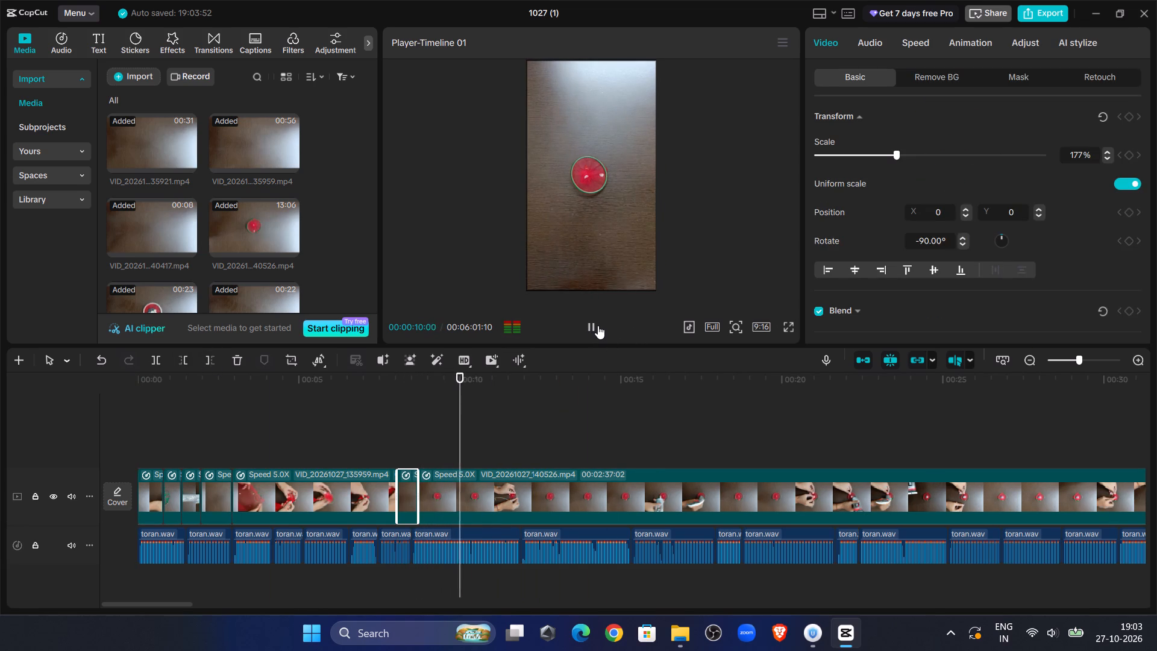
{"action": "left_click", "coordinate": [598, 325]}
{"action": "left_click_drag", "start_coordinate": [475, 384], "coordinate": [522, 395]}
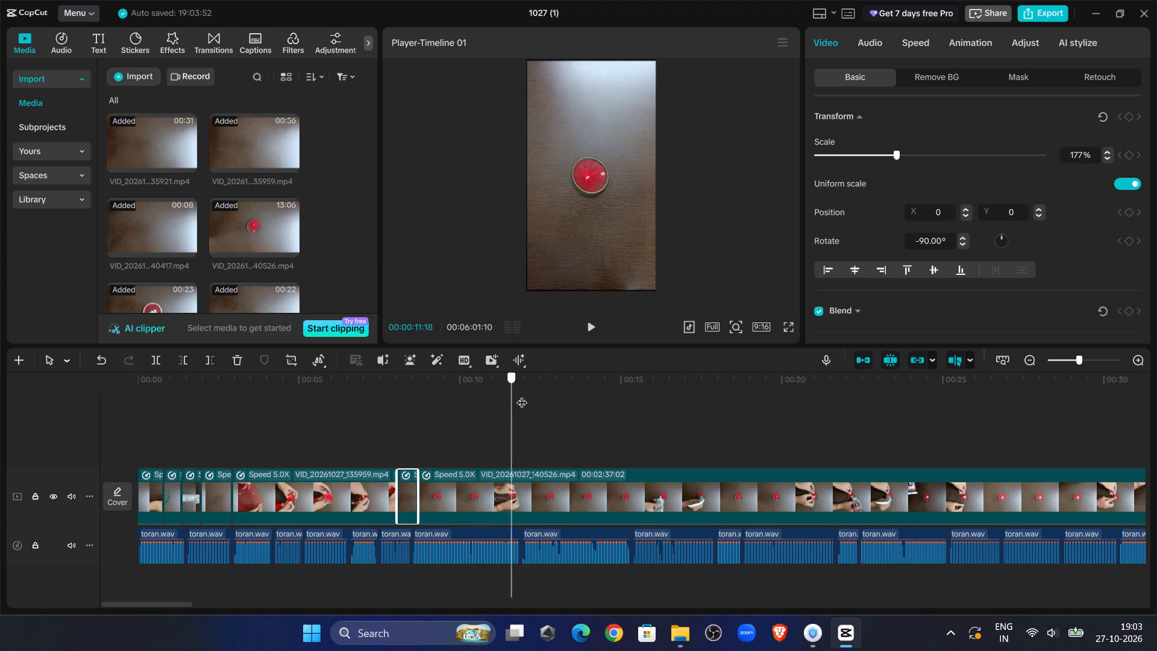
{"action": "left_click_drag", "start_coordinate": [522, 395], "coordinate": [648, 425]}
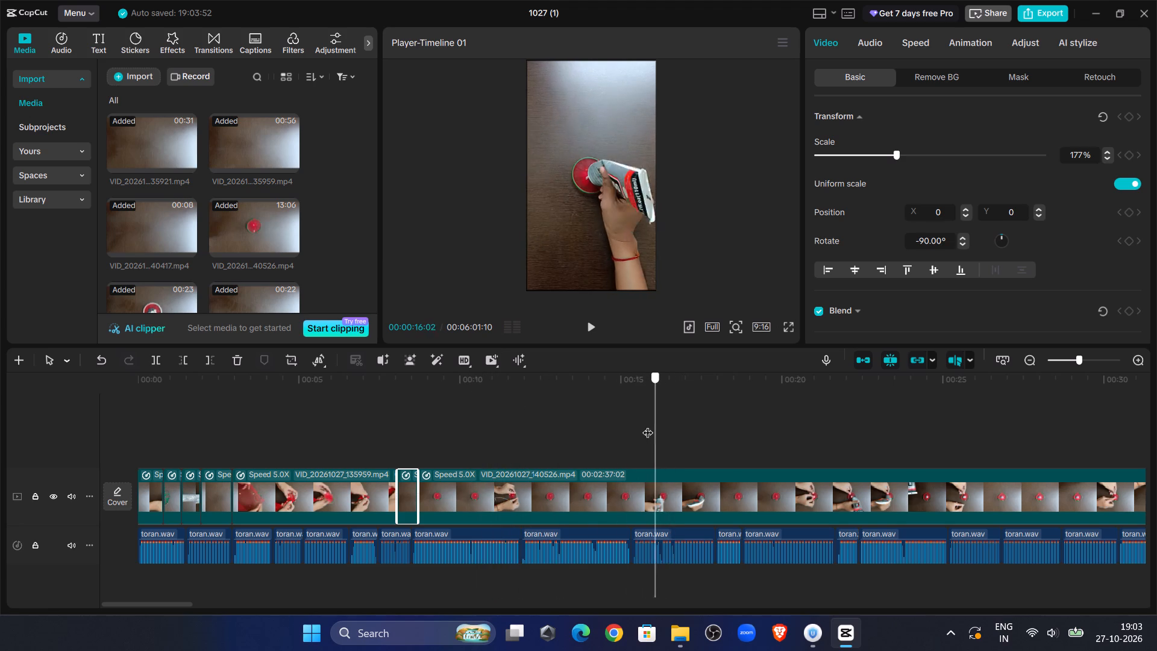
{"action": "left_click_drag", "start_coordinate": [648, 425], "coordinate": [626, 419]}
{"action": "left_click", "coordinate": [604, 483]}
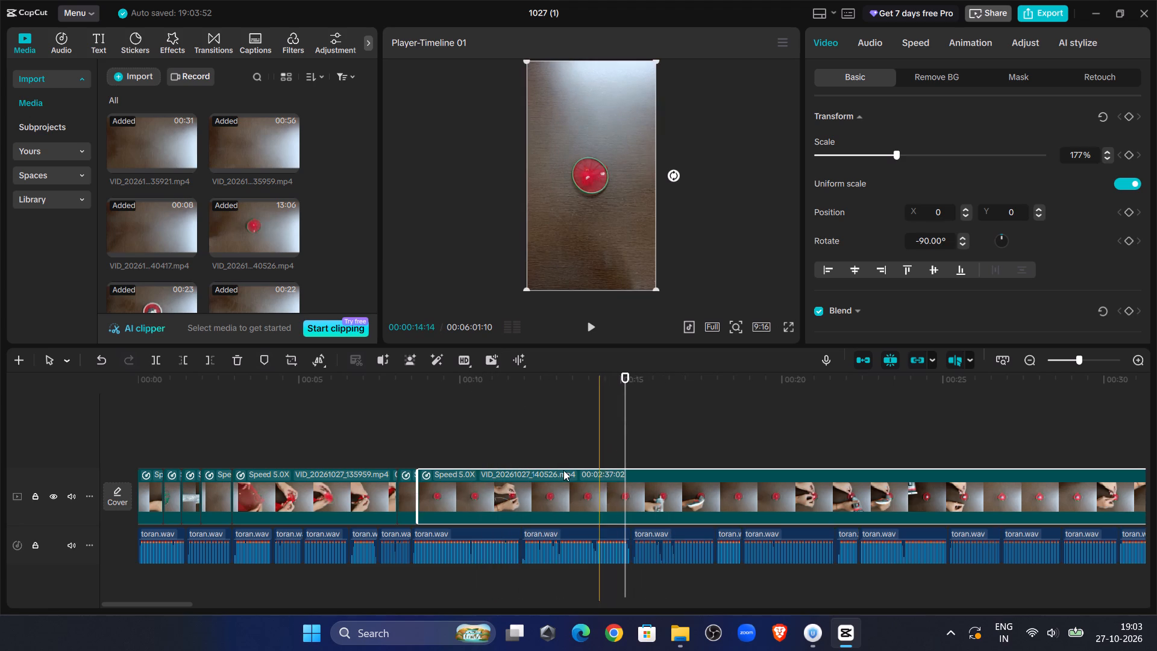
{"action": "left_click", "coordinate": [183, 360]}
Replay the video from the start and split the second piece of VID_20261027_135959.mp4 at about 5.1 seconds.
{"action": "left_click", "coordinate": [340, 415]}
{"action": "left_click_drag", "start_coordinate": [340, 415], "coordinate": [0, 419]}
{"action": "left_click", "coordinate": [583, 325]}
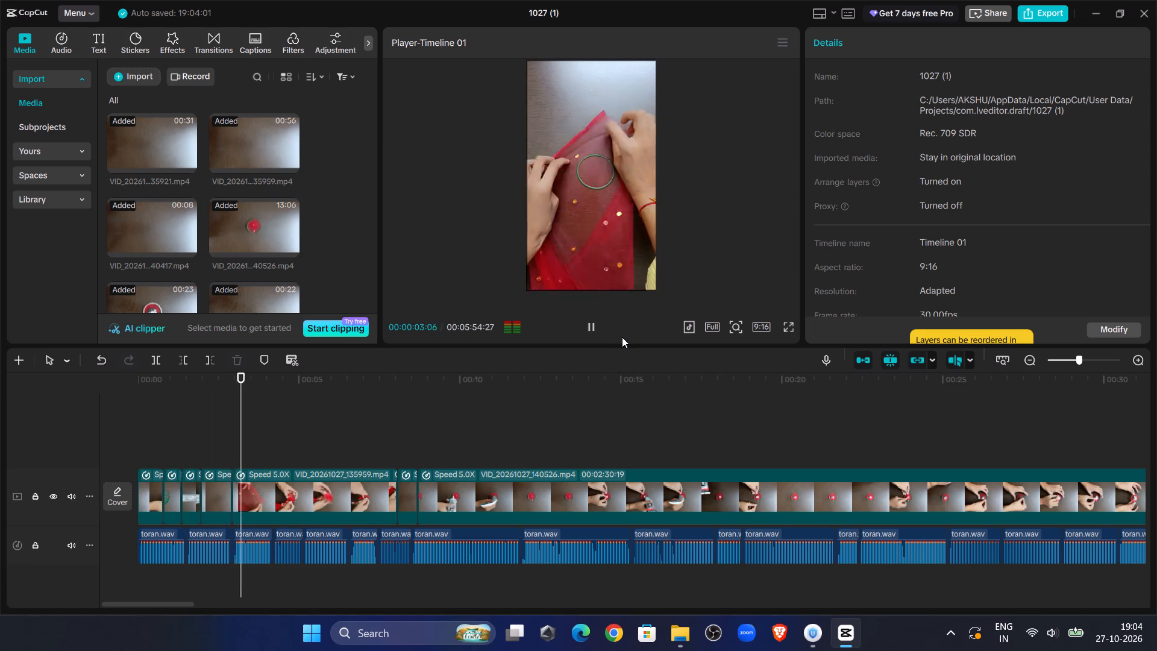
{"action": "left_click", "coordinate": [621, 335]}
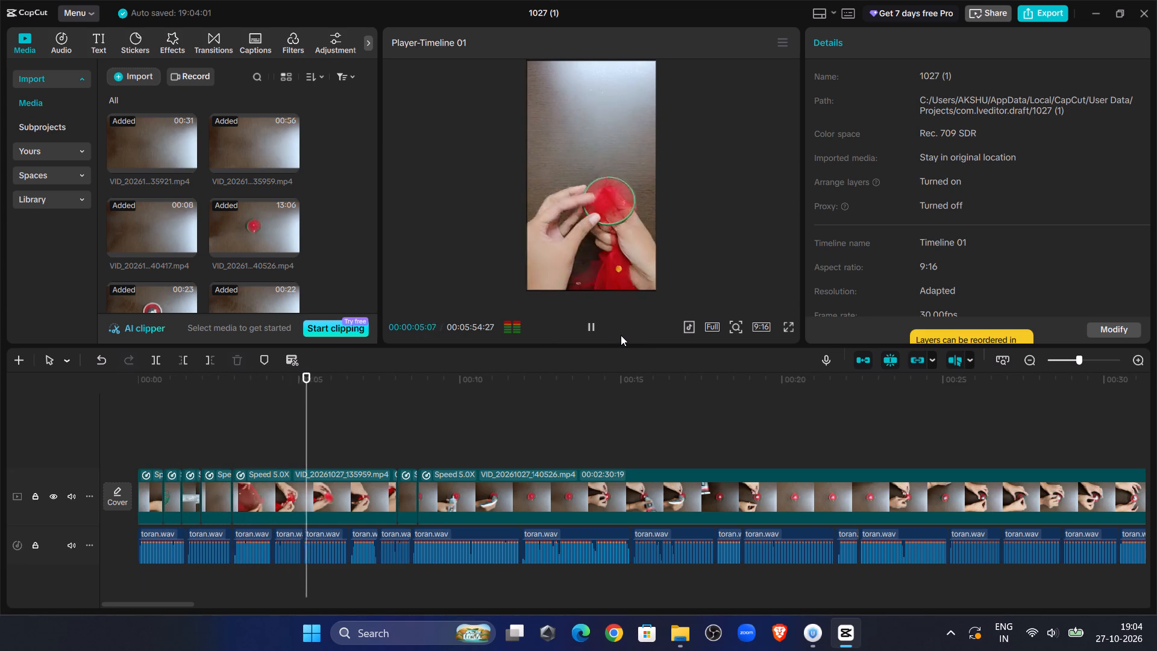
{"action": "left_click", "coordinate": [592, 325]}
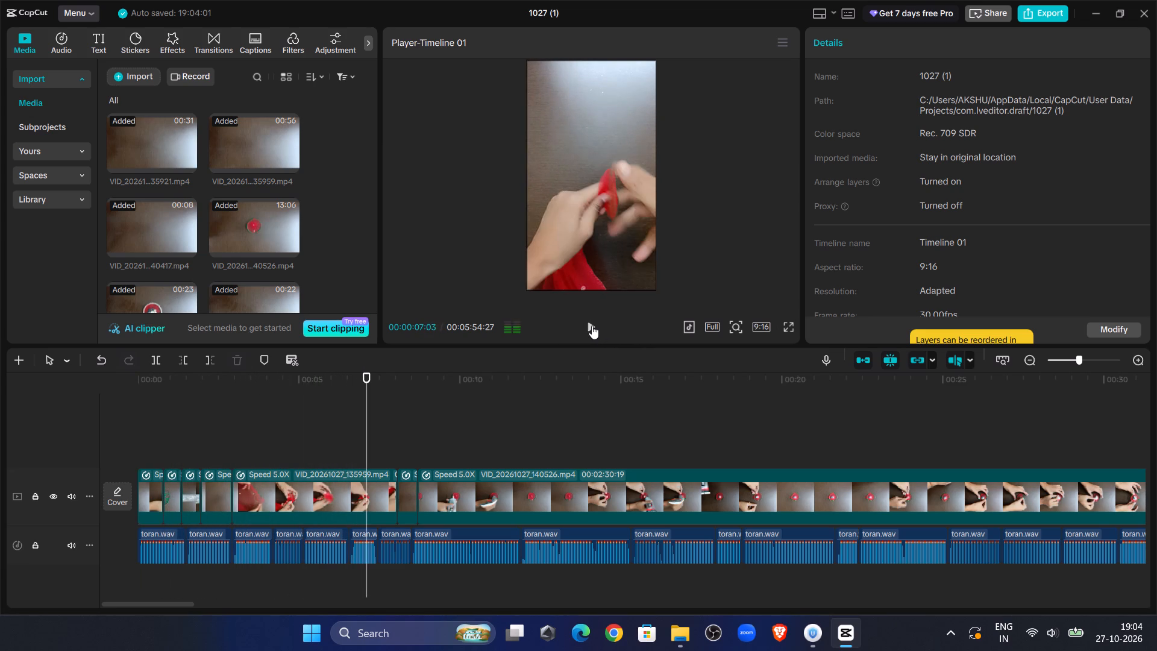
{"action": "left_click", "coordinate": [233, 382]}
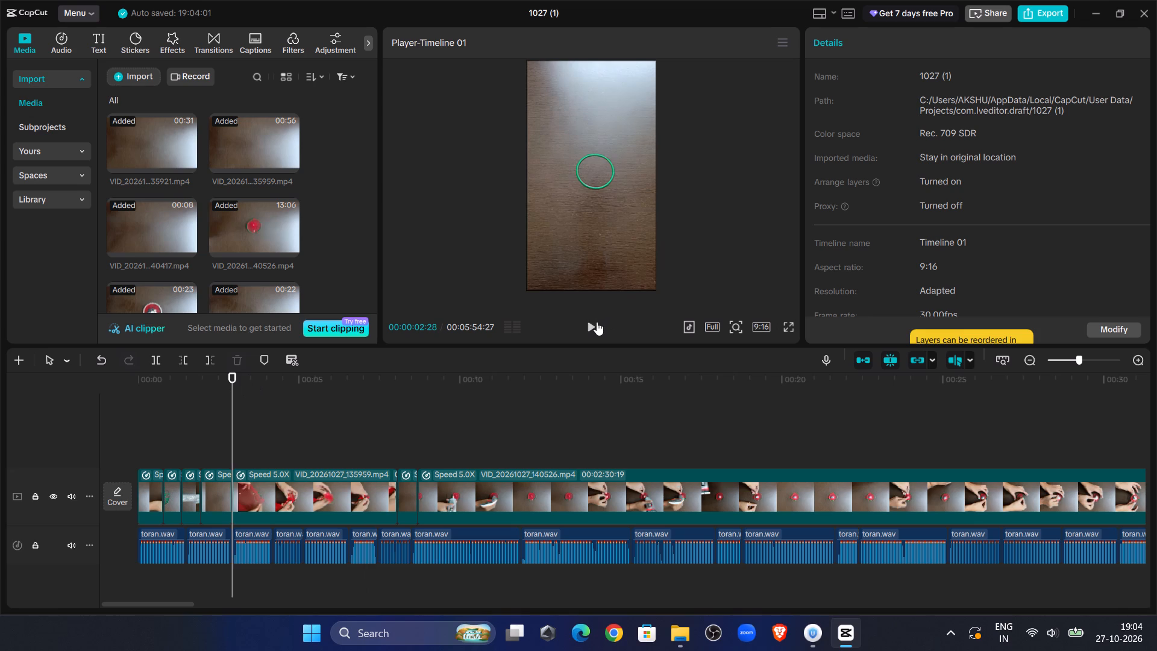
{"action": "left_click", "coordinate": [597, 322]}
{"action": "left_click", "coordinate": [597, 322]}
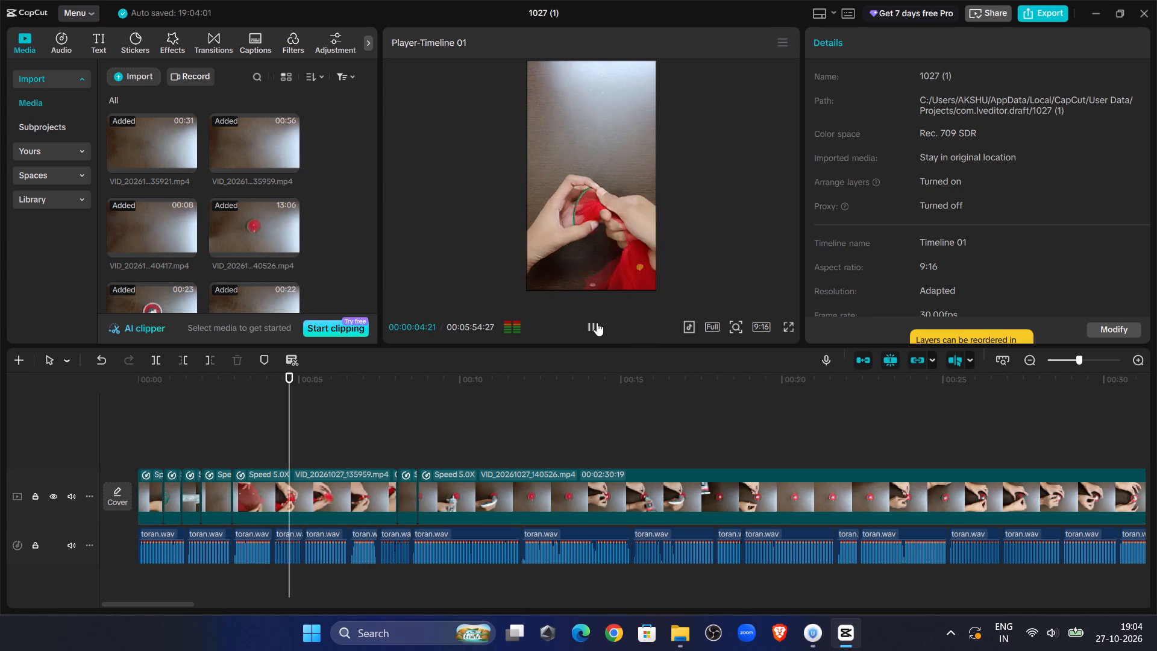
{"action": "double_click", "coordinate": [597, 322]}
{"action": "left_click", "coordinate": [265, 489]}
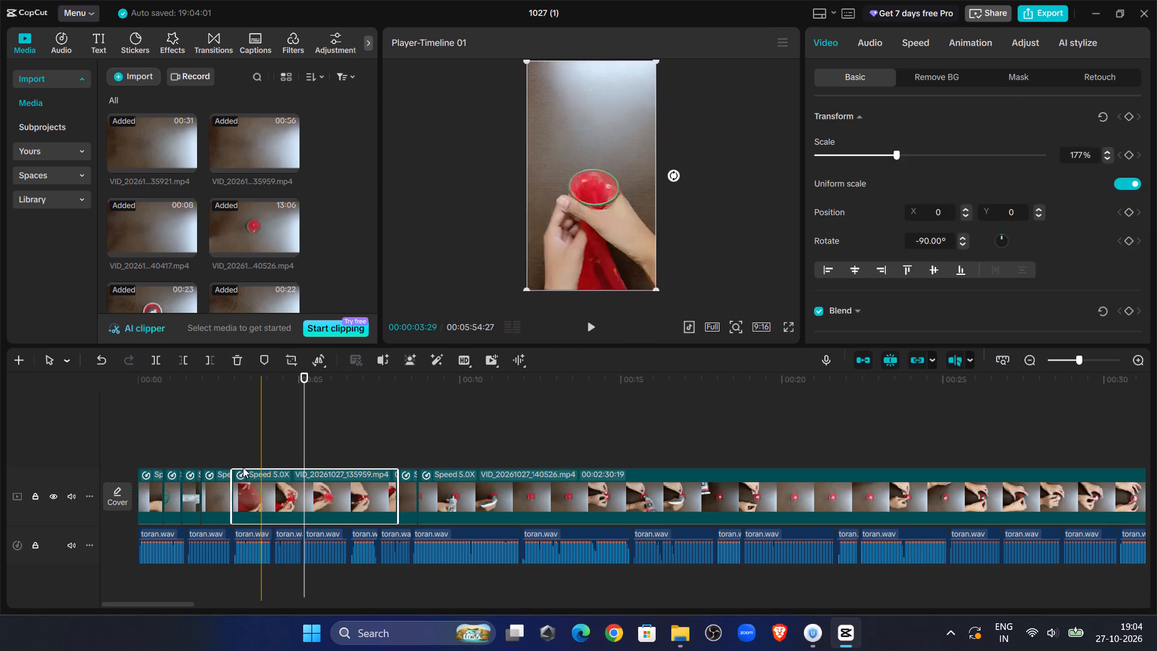
{"action": "left_click", "coordinate": [158, 362]}
Play the newly split last piece of VID_20261027_135959.mp4 and trim its start up to 00:00:06:04.
{"action": "left_click", "coordinate": [594, 324]}
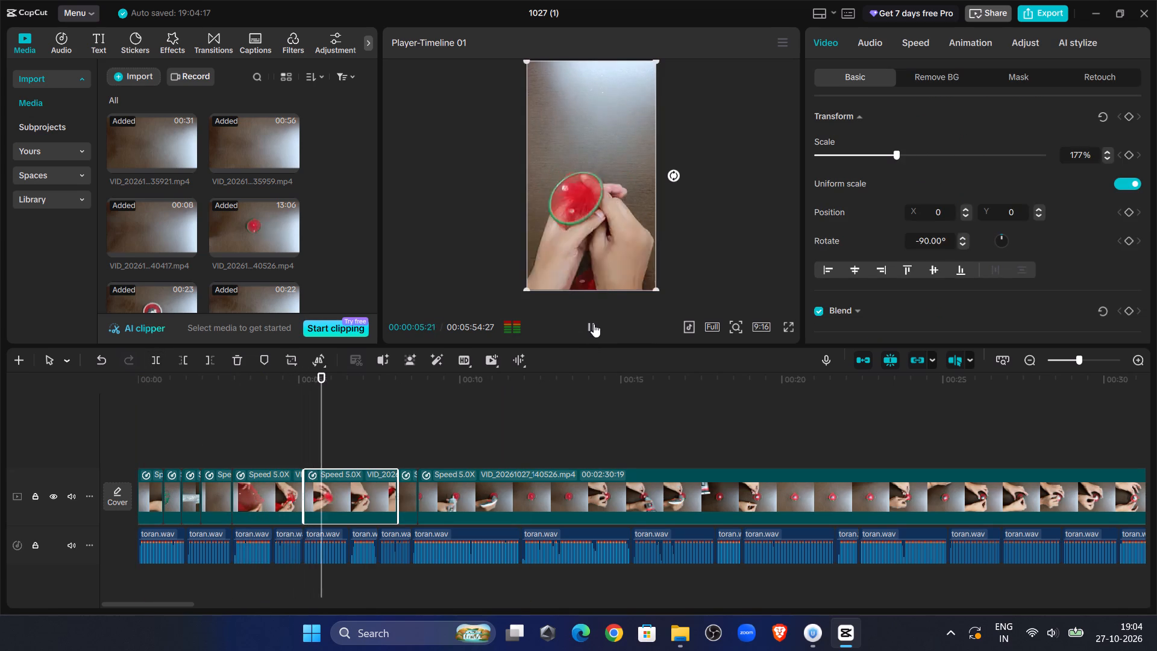
{"action": "left_click", "coordinate": [594, 324]}
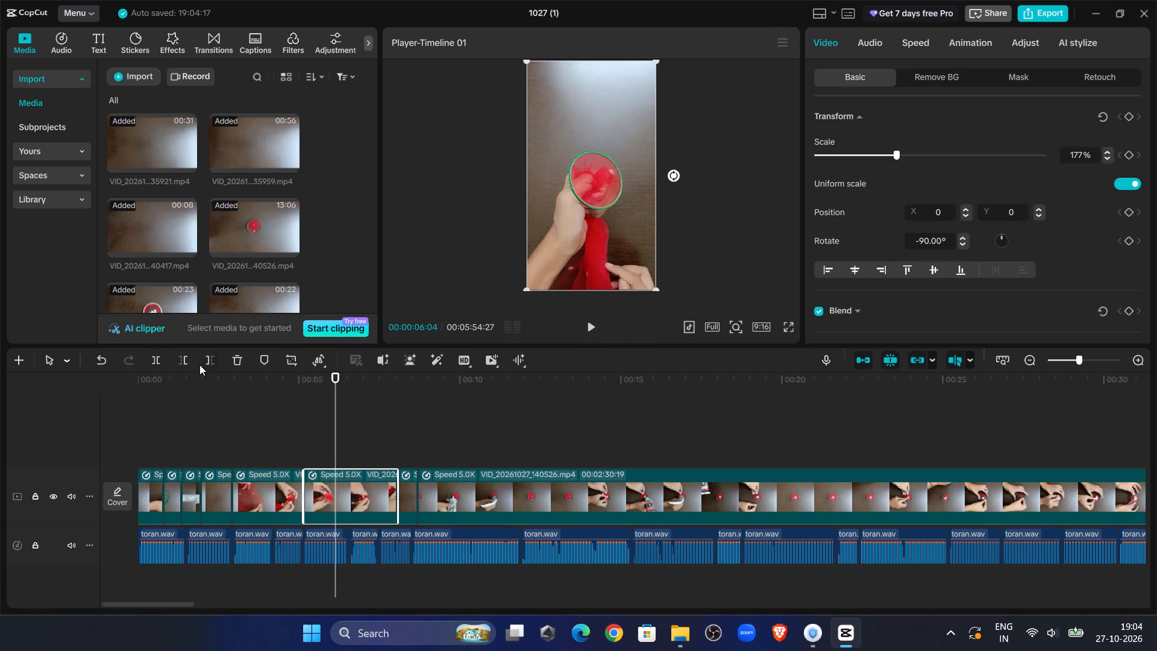
{"action": "left_click", "coordinate": [184, 359]}
Replay the following clips and trim the start of VID_20261027_140526.mp4 up to about 8.3 seconds, where the glue is being applied.
{"action": "left_click", "coordinate": [278, 404]}
{"action": "left_click", "coordinate": [592, 330]}
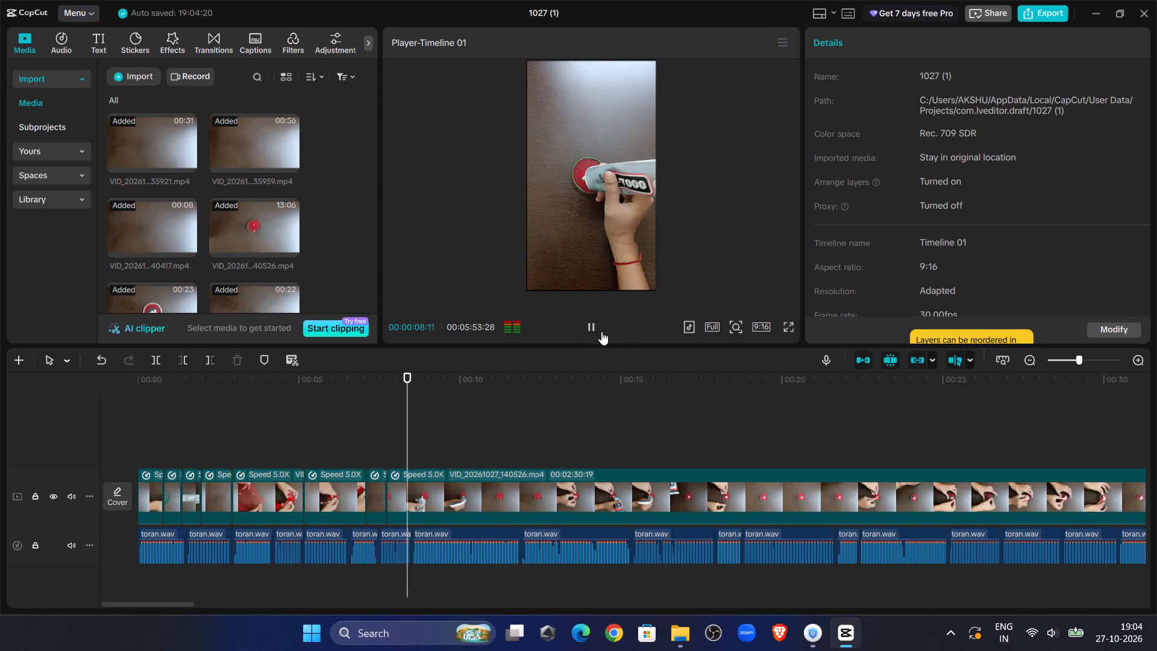
{"action": "left_click", "coordinate": [595, 329]}
{"action": "left_click", "coordinate": [390, 436]}
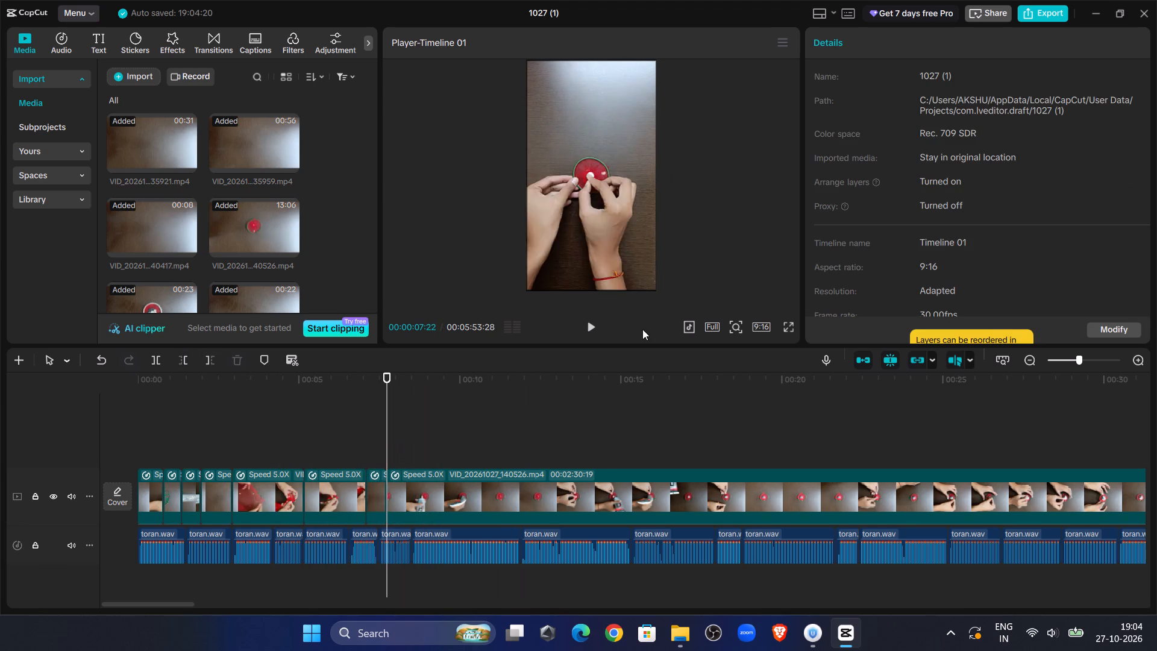
{"action": "left_click", "coordinate": [567, 324]}
{"action": "left_click", "coordinate": [595, 324]}
{"action": "left_click", "coordinate": [598, 324]}
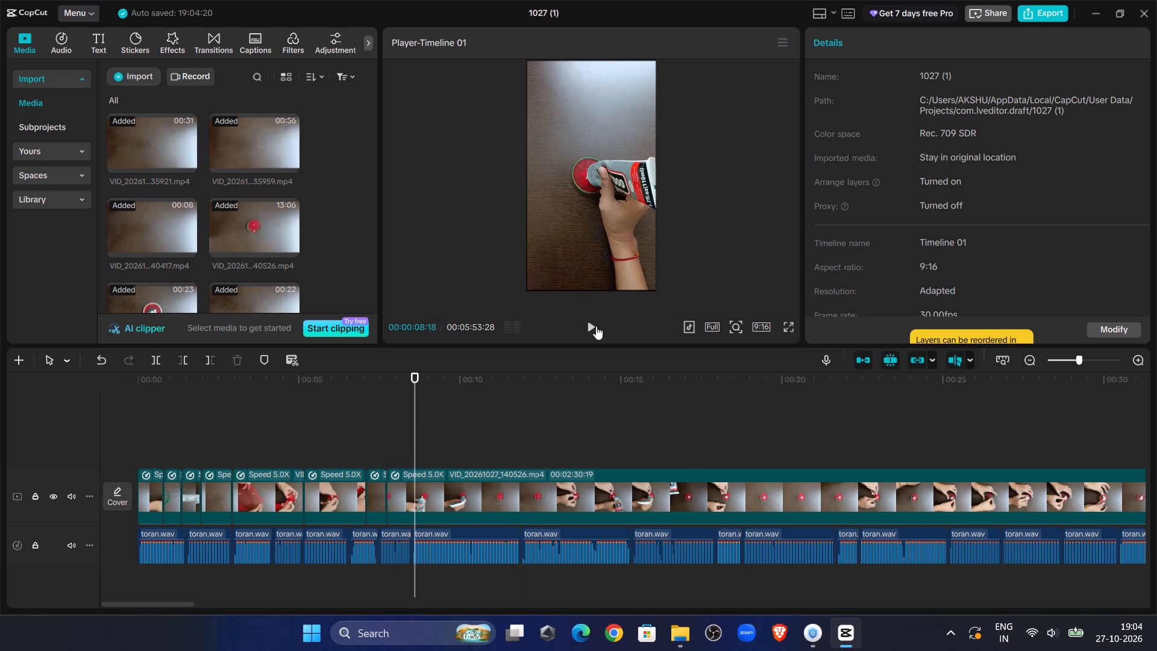
{"action": "left_click_drag", "start_coordinate": [413, 422], "coordinate": [404, 422]}
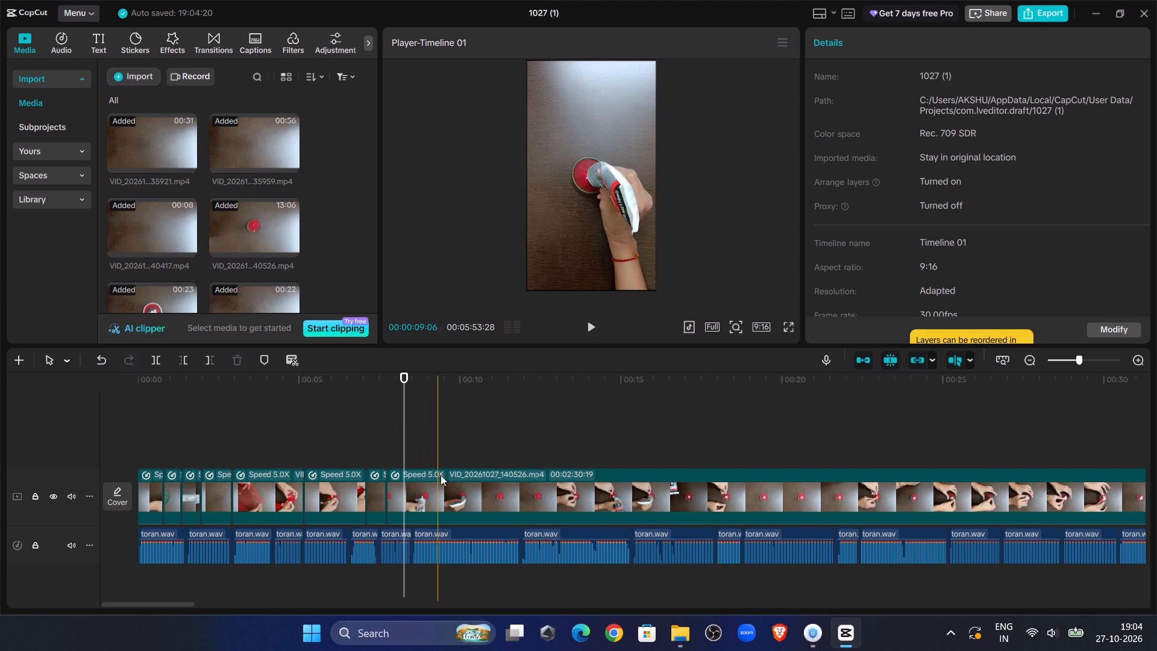
{"action": "left_click", "coordinate": [443, 498]}
{"action": "left_click", "coordinate": [182, 363]}
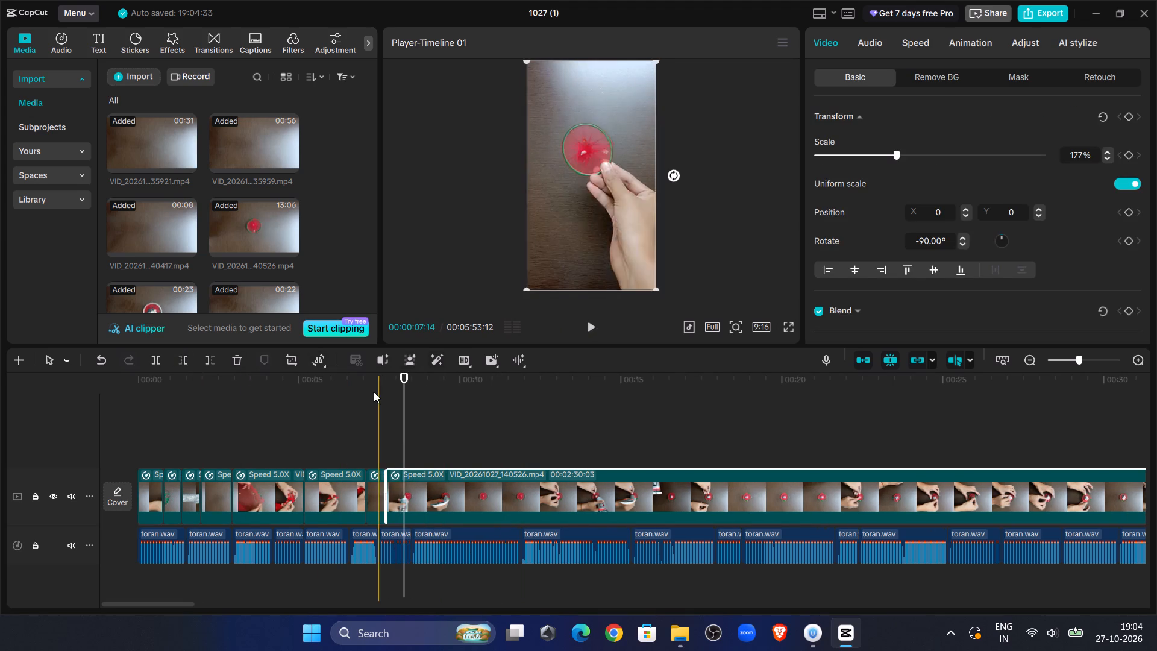
Play the start of VID_20261027_140526.mp4 against the voiceover and split it at 00:00:08:12, during the gluing.
{"action": "left_click", "coordinate": [374, 392]}
{"action": "left_click", "coordinate": [579, 327]}
{"action": "left_click", "coordinate": [586, 327]}
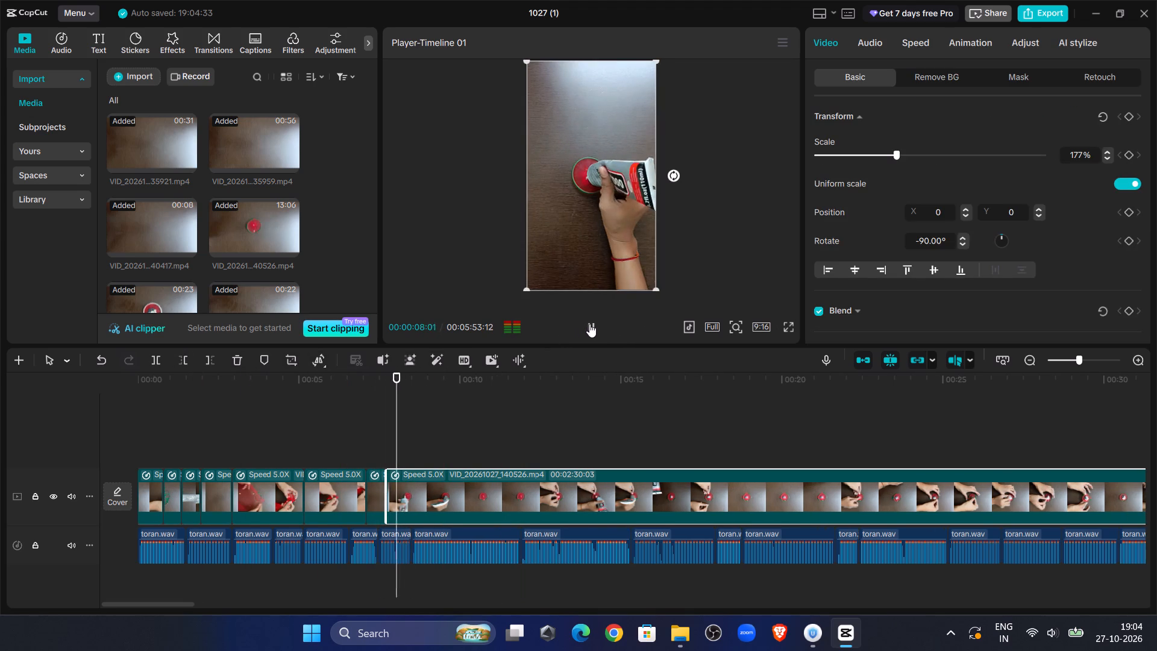
{"action": "left_click", "coordinate": [589, 324]}
{"action": "left_click", "coordinate": [398, 514]}
{"action": "left_click", "coordinate": [155, 358]}
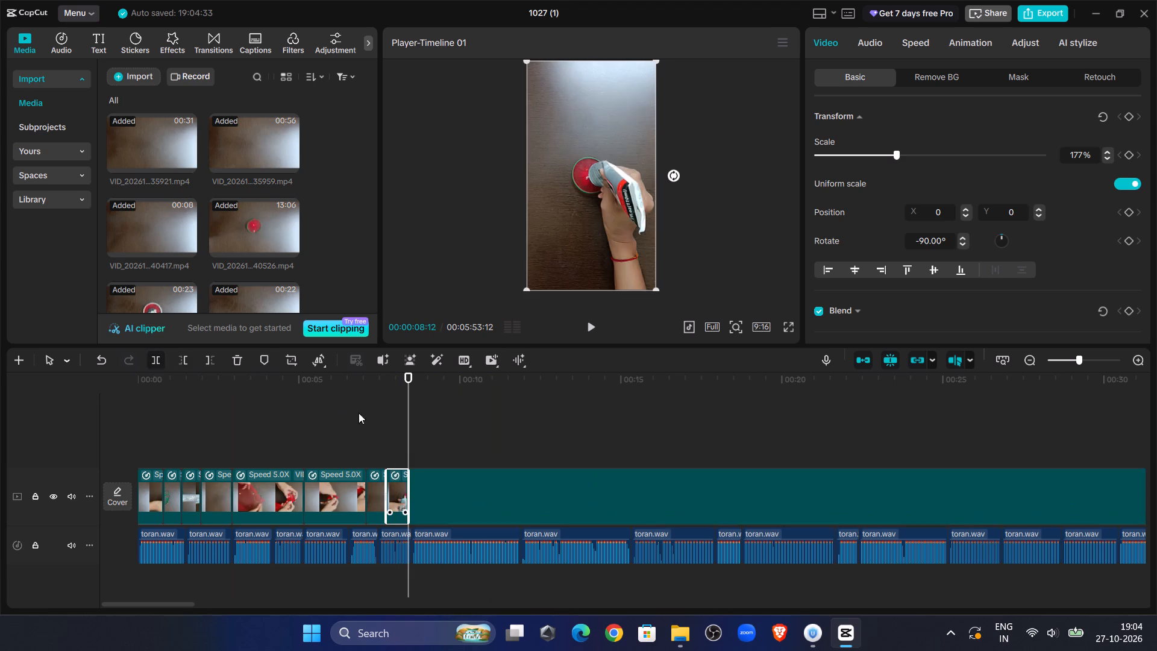
Scrub the second piece of VID_20261027_140526.mp4 and trim its start up to about 11.5 seconds, where the red circle lies alone.
{"action": "left_click_drag", "start_coordinate": [407, 399], "coordinate": [550, 439]}
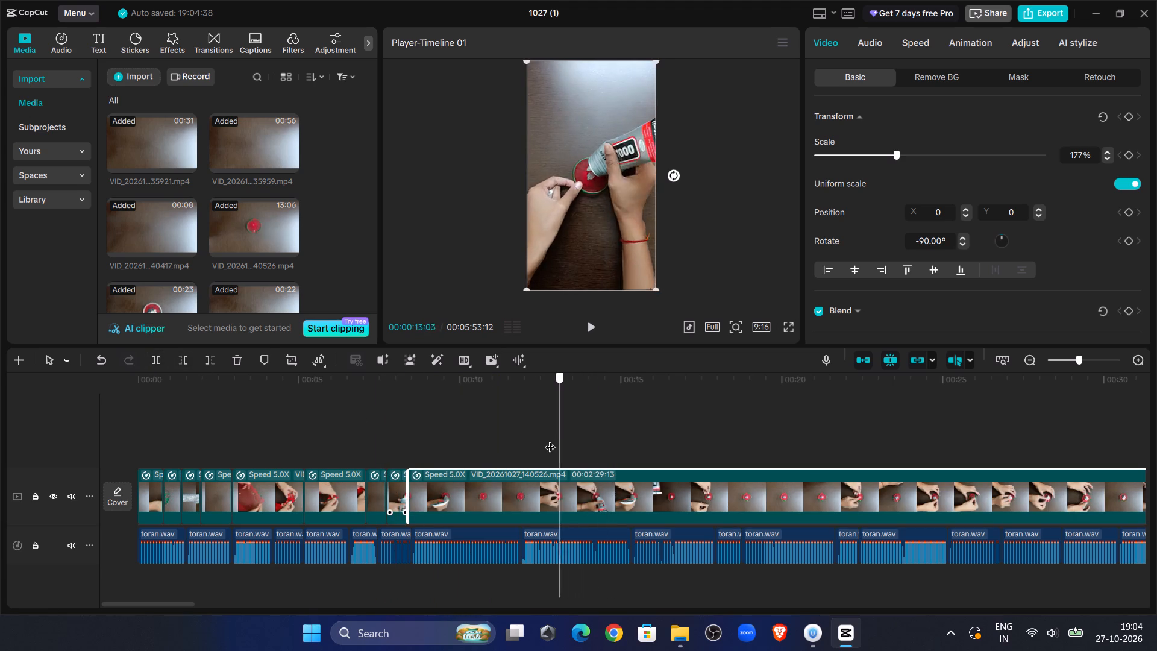
{"action": "left_click_drag", "start_coordinate": [550, 439], "coordinate": [504, 451]}
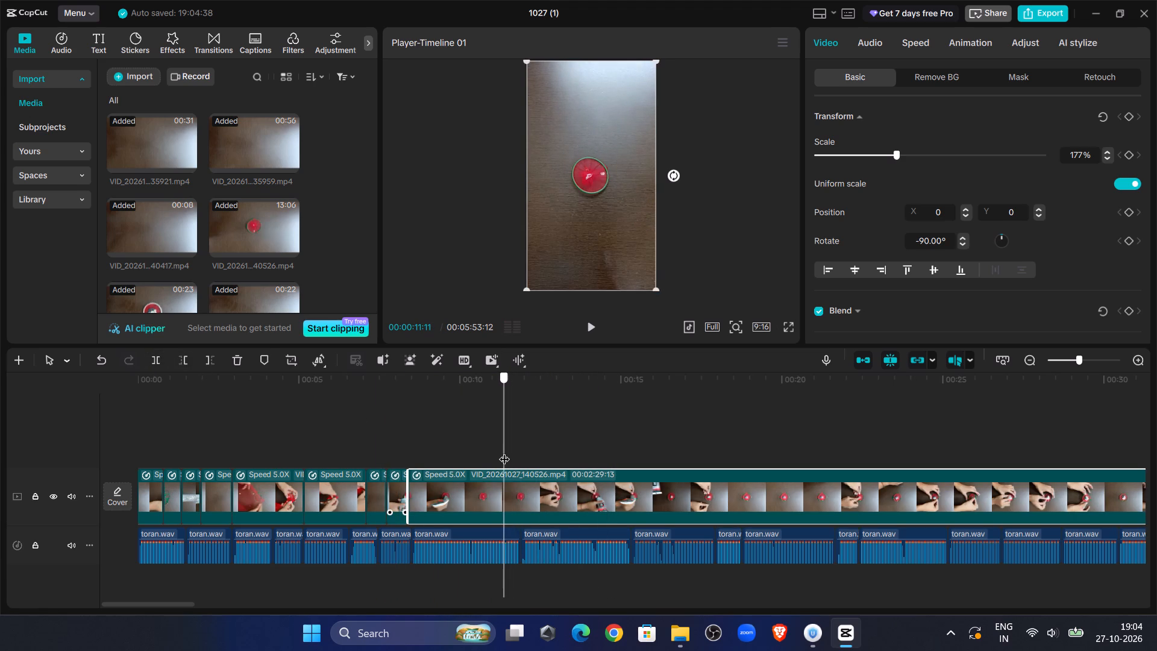
{"action": "left_click_drag", "start_coordinate": [504, 451], "coordinate": [507, 461]}
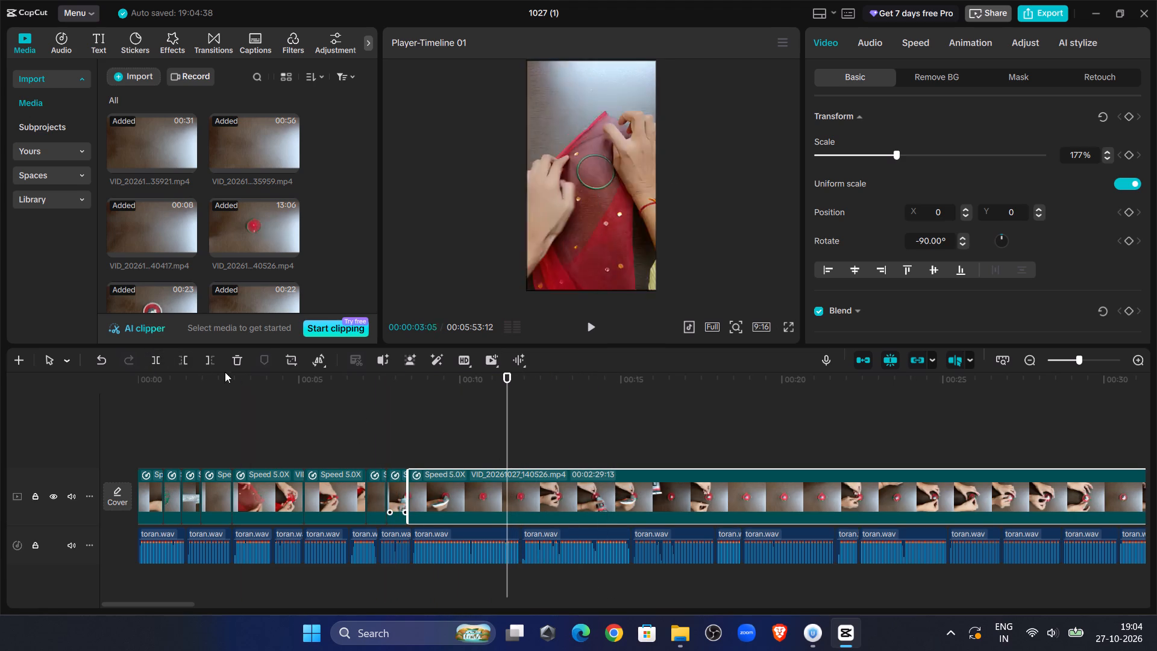
{"action": "left_click", "coordinate": [180, 366]}
Play the cut from 00:00:07:27 and split the last piece of VID_20261027_140526.mp4 at about 9.4 seconds.
{"action": "left_click", "coordinate": [405, 438]}
{"action": "left_click", "coordinate": [392, 436]}
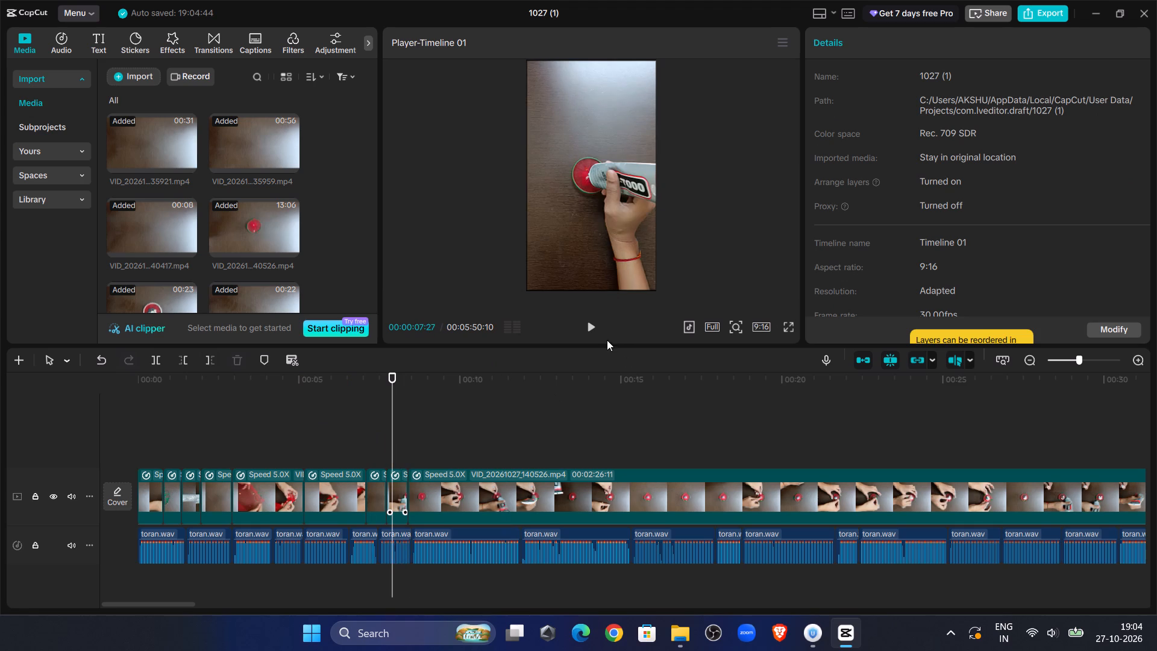
{"action": "left_click", "coordinate": [595, 335]}
{"action": "left_click", "coordinate": [595, 335]}
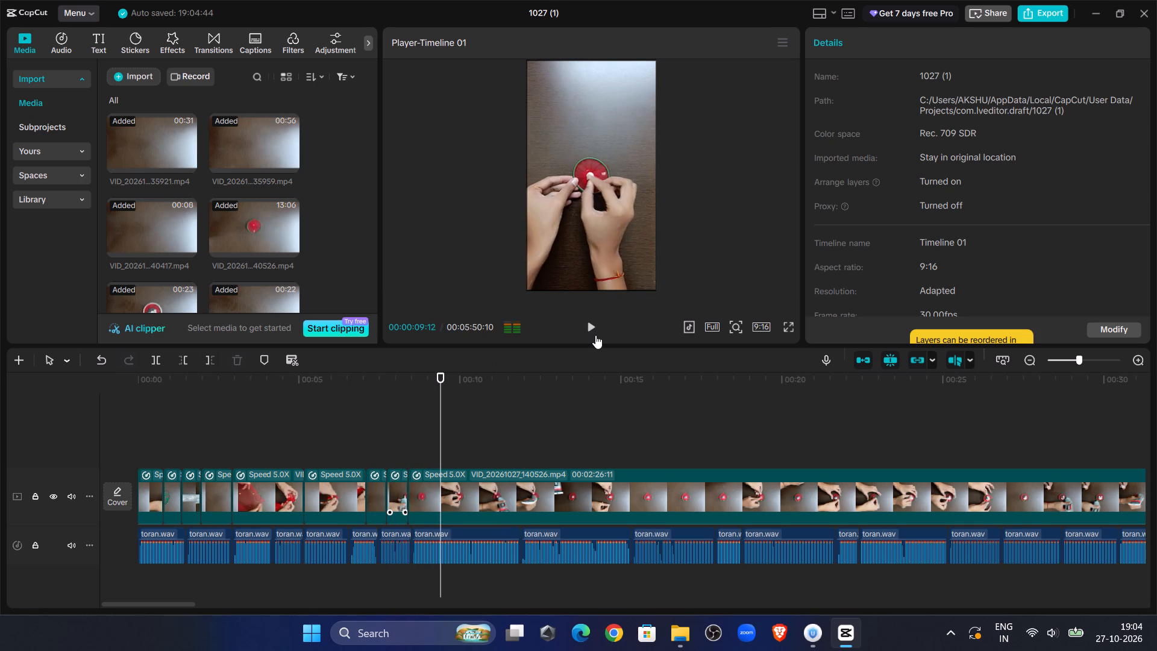
{"action": "left_click", "coordinate": [436, 507]}
{"action": "left_click", "coordinate": [153, 359]}
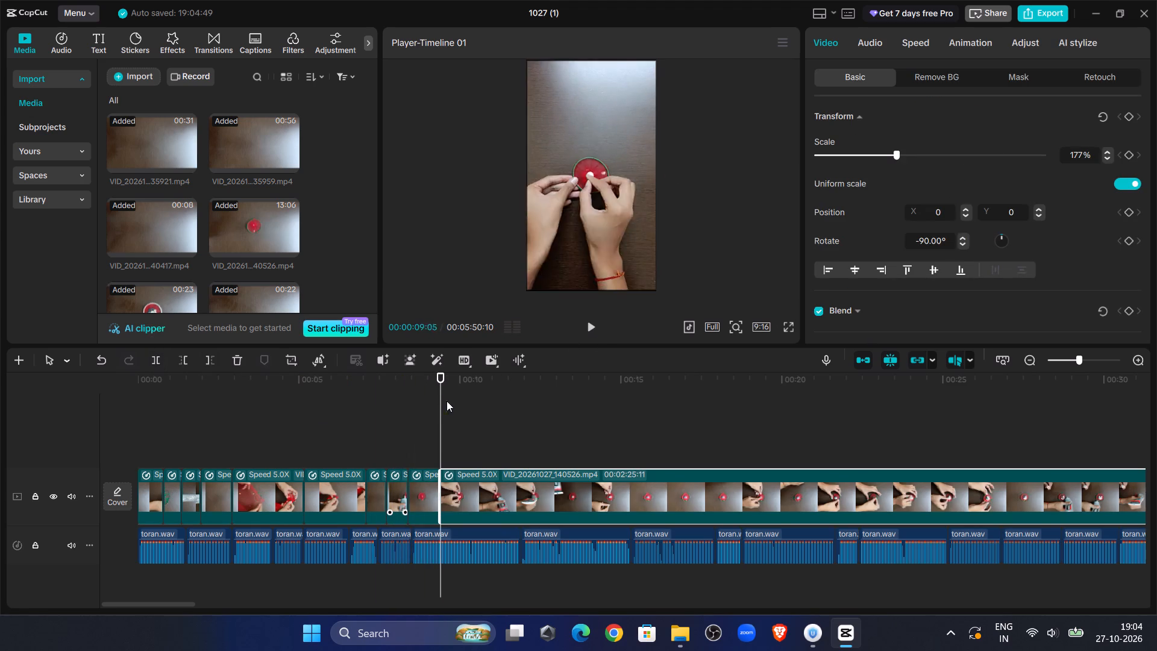
Scrub the newly split piece of VID_20261027_140526.mp4 and trim its start up to 00:00:12:13, where glue is applied to the circle.
{"action": "left_click_drag", "start_coordinate": [441, 401], "coordinate": [697, 441]}
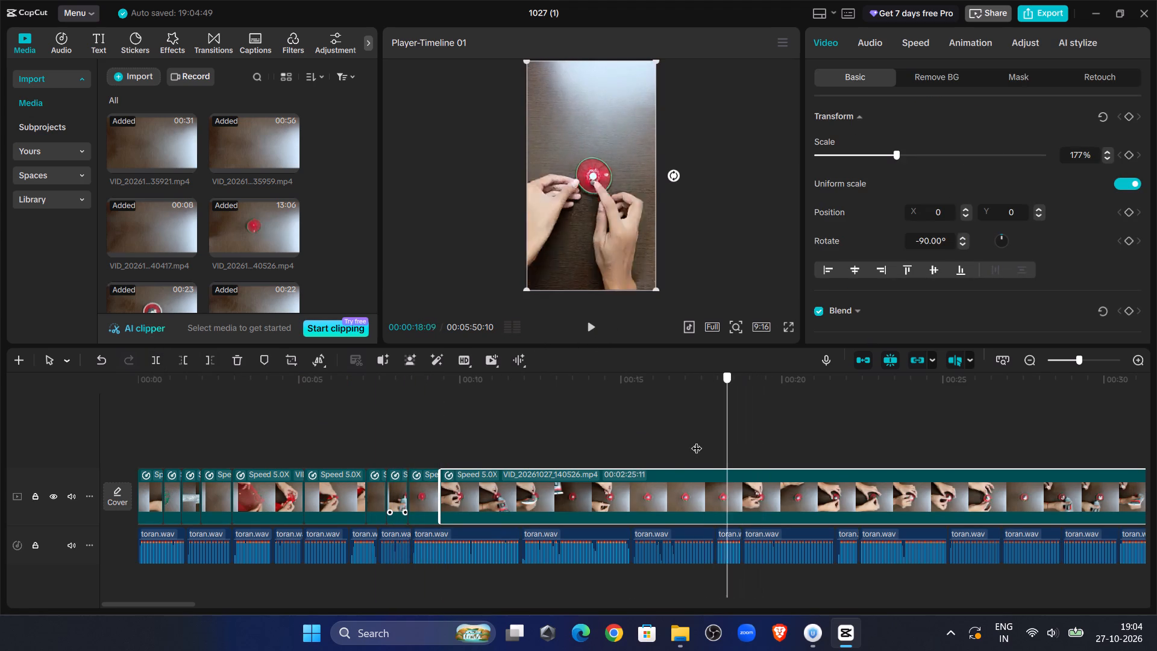
{"action": "left_click_drag", "start_coordinate": [697, 441], "coordinate": [558, 454]}
{"action": "left_click_drag", "start_coordinate": [558, 454], "coordinate": [539, 456]}
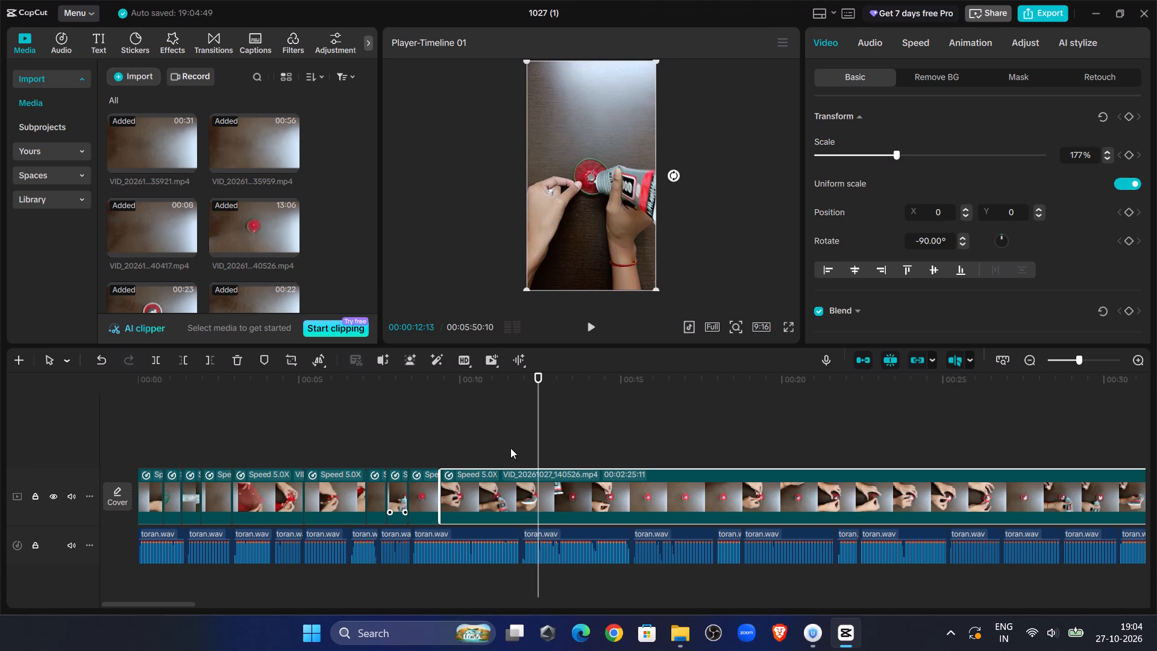
{"action": "left_click", "coordinate": [186, 360]}
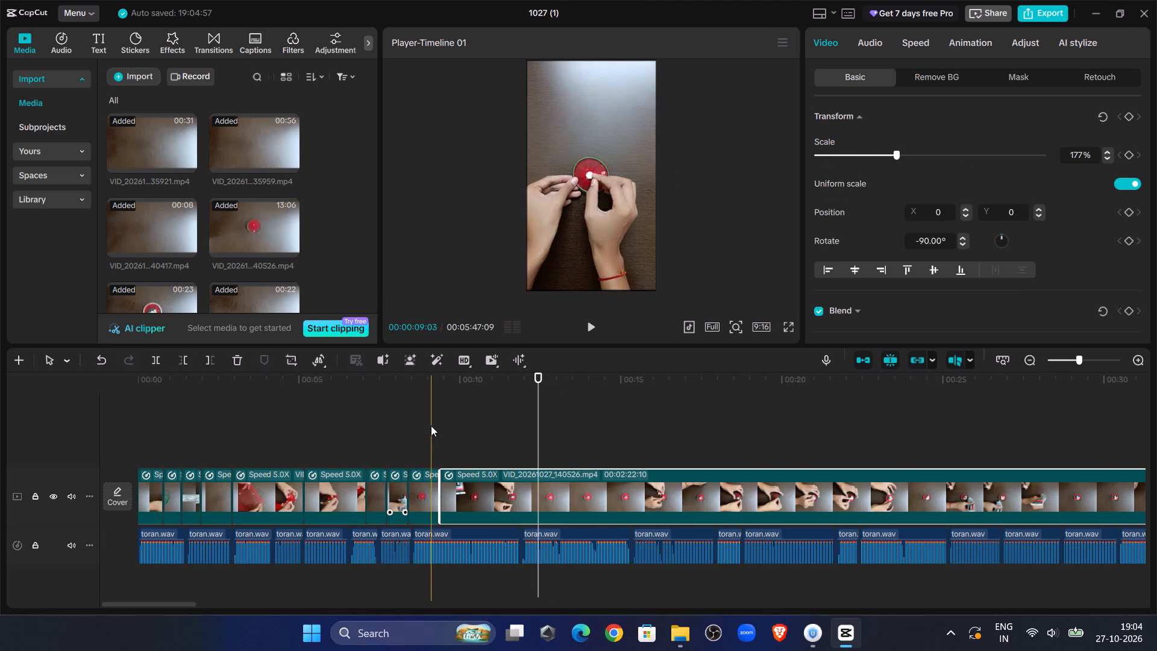
Replay from 00:00:09:03 and split the trimmed piece of VID_20261027_140526.mp4 at 00:00:10:05, where the circle lies alone.
{"action": "left_click", "coordinate": [431, 426]}
{"action": "left_click", "coordinate": [589, 313]}
{"action": "left_click", "coordinate": [591, 341]}
{"action": "left_click", "coordinate": [591, 339]}
{"action": "left_click", "coordinate": [589, 331]}
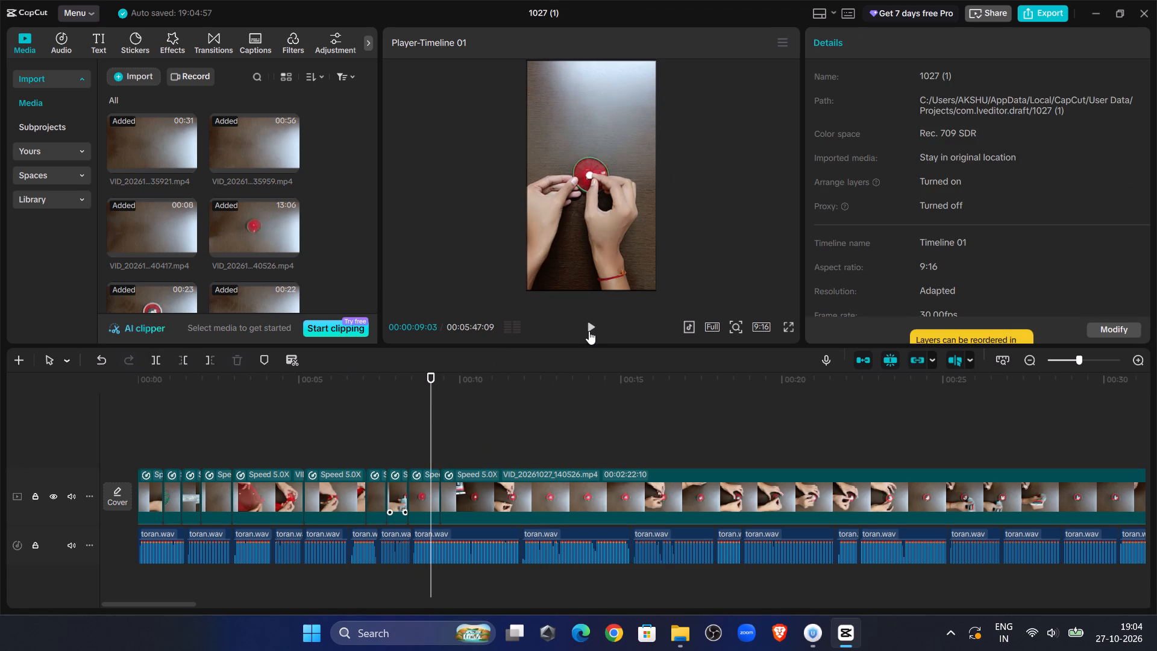
{"action": "left_click", "coordinate": [589, 331]}
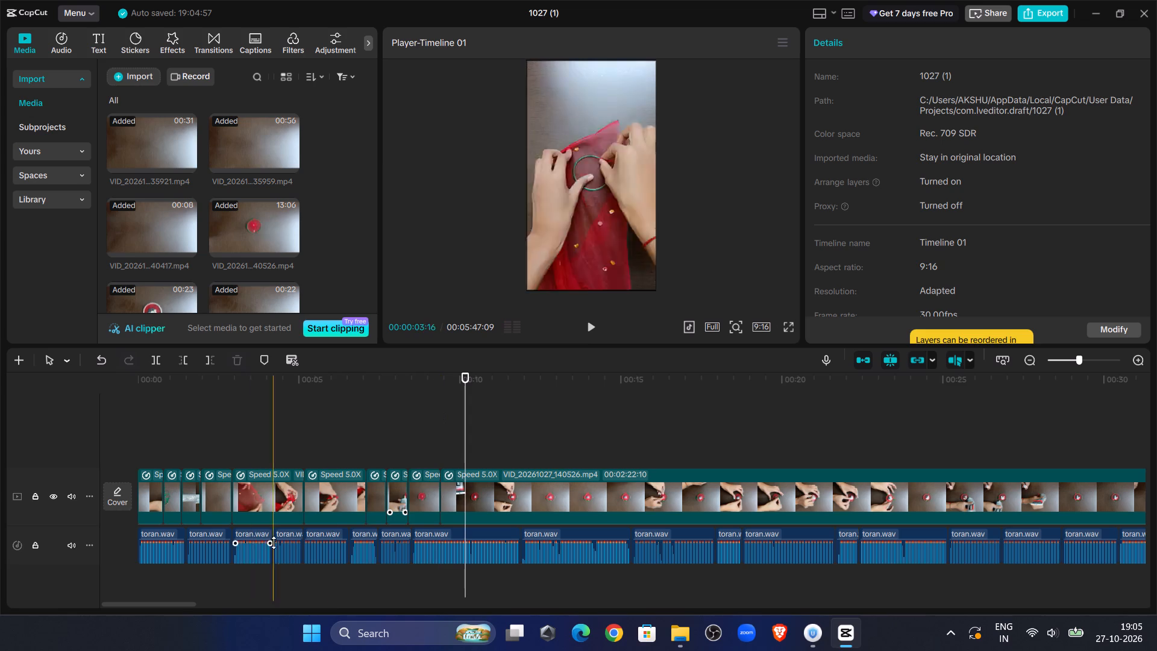
{"action": "left_click", "coordinate": [459, 496]}
{"action": "left_click", "coordinate": [152, 358]}
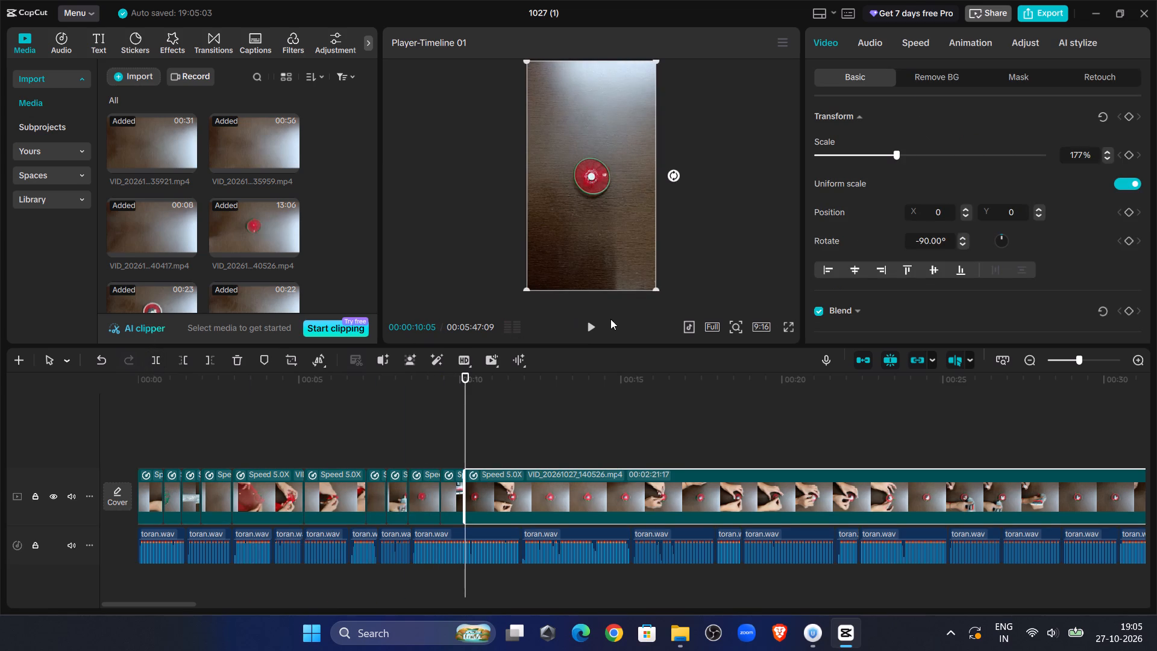
Preview the long remaining piece of VID_20261027_140526.mp4 and set its speed to 53.7x.
{"action": "left_click", "coordinate": [593, 324]}
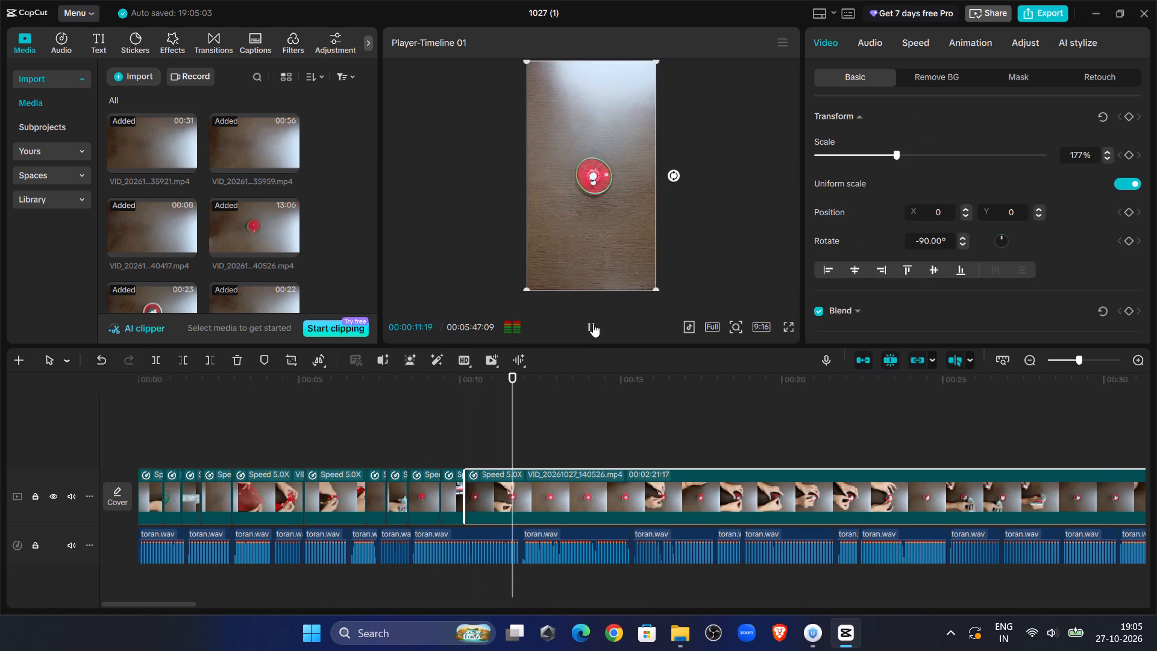
{"action": "left_click", "coordinate": [593, 324]}
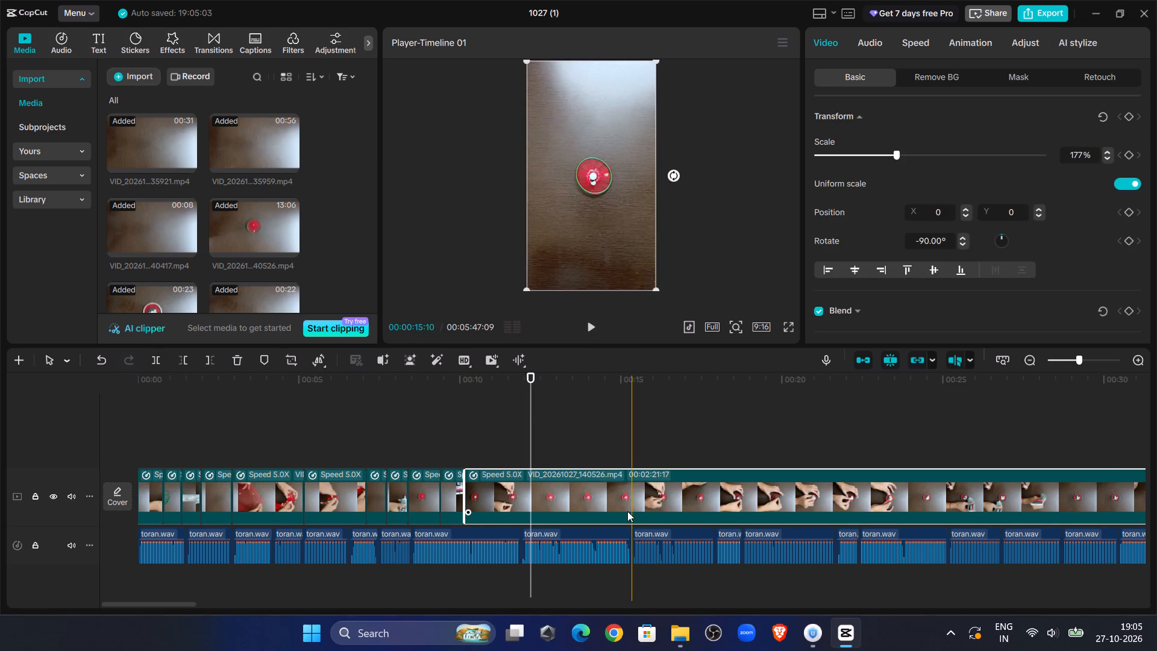
{"action": "left_click", "coordinate": [627, 511]}
{"action": "left_click", "coordinate": [701, 408]}
{"action": "left_click_drag", "start_coordinate": [701, 408], "coordinate": [1072, 440]}
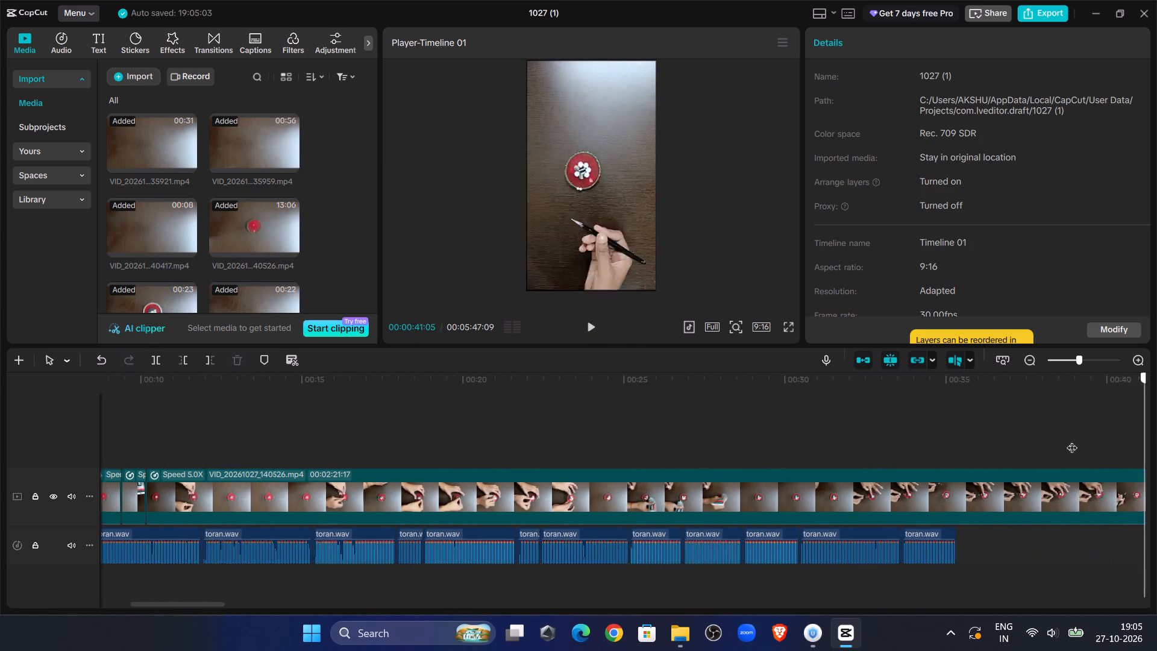
{"action": "left_click_drag", "start_coordinate": [1072, 440], "coordinate": [735, 450]}
{"action": "left_click", "coordinate": [689, 501]}
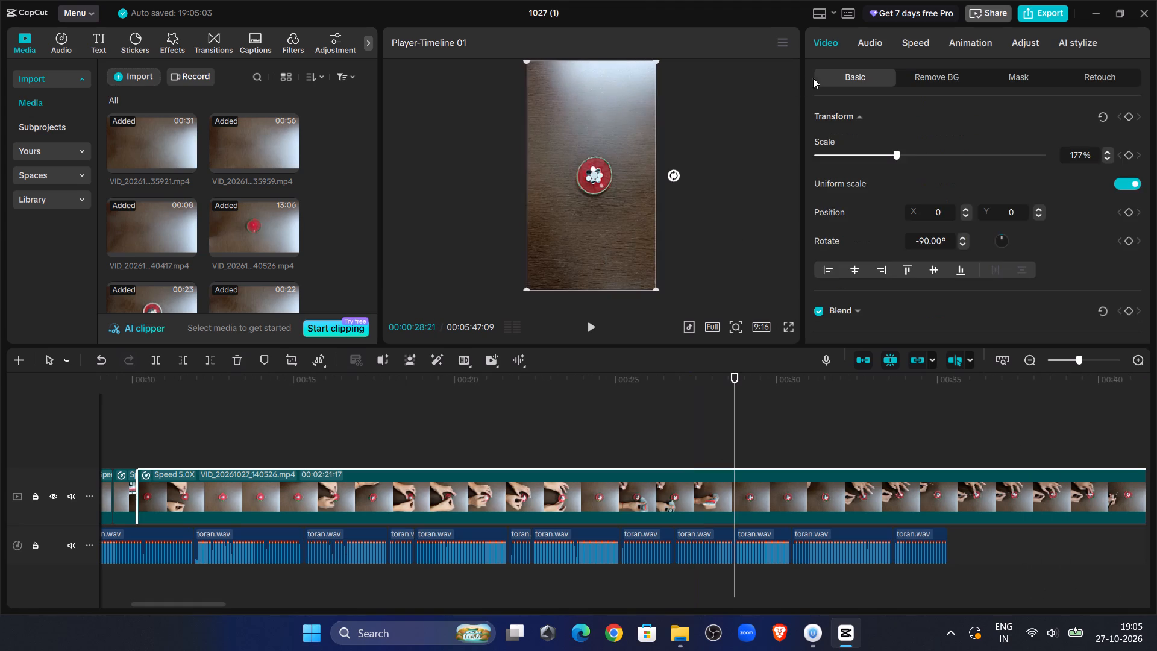
{"action": "left_click", "coordinate": [903, 46]}
{"action": "left_click", "coordinate": [1018, 140]}
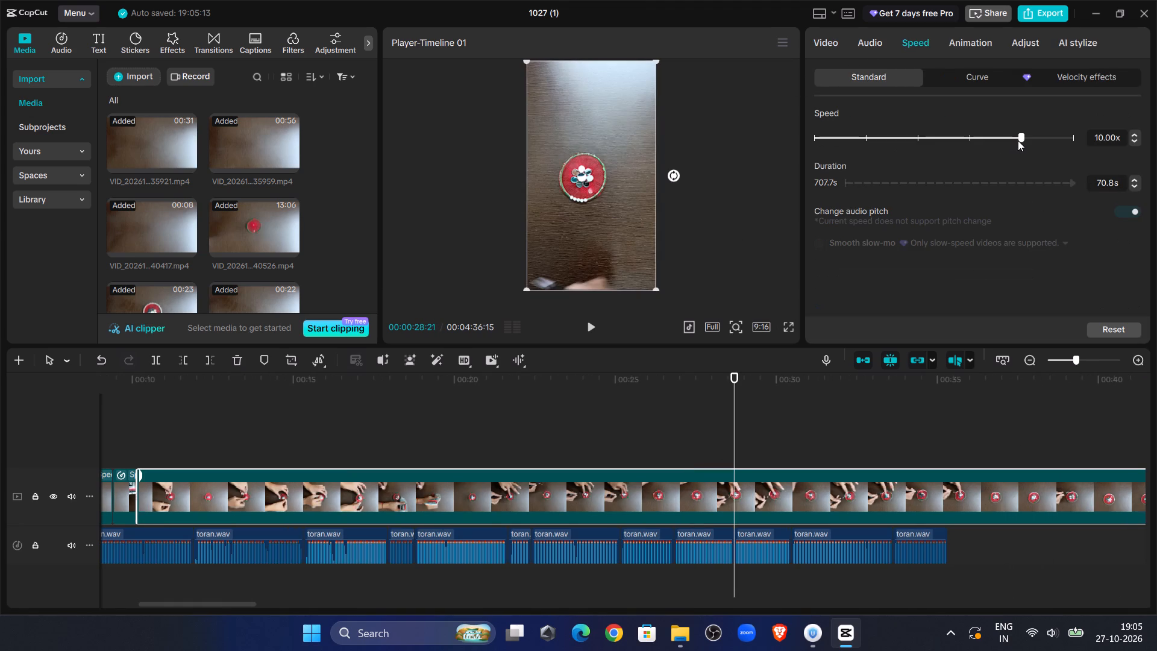
{"action": "left_click", "coordinate": [1047, 139]}
Play the 53.7x piece of VID_20261027_140526.mp4 against the voiceover and split it at about 15 seconds.
{"action": "left_click", "coordinate": [195, 422]}
{"action": "left_click_drag", "start_coordinate": [195, 422], "coordinate": [168, 416]}
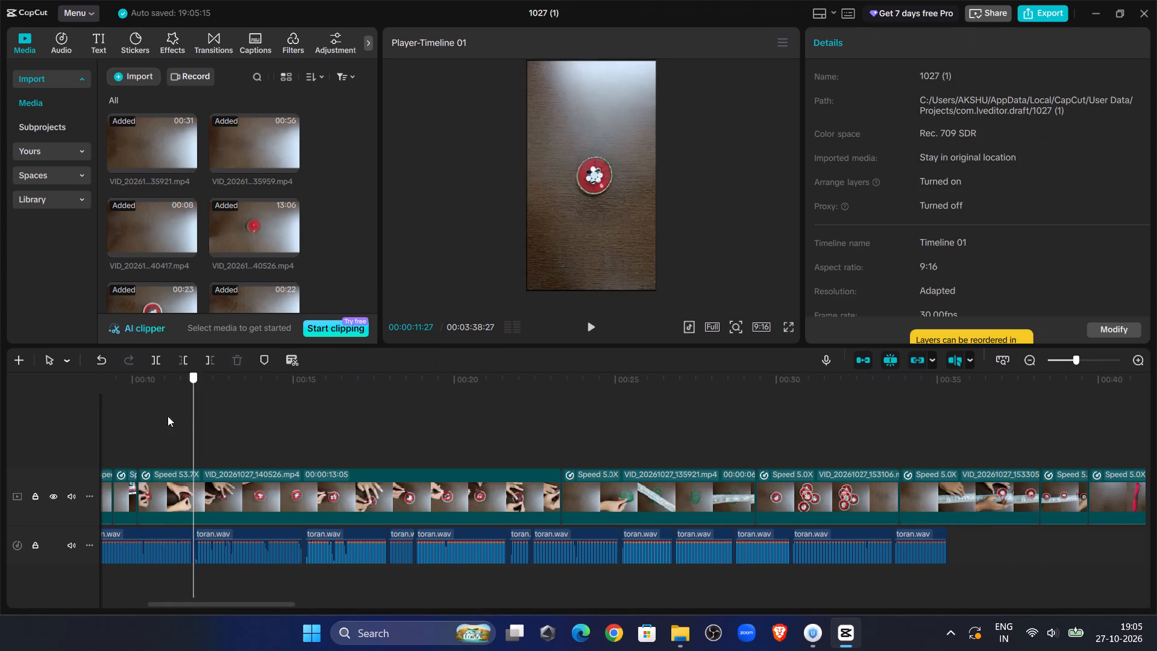
{"action": "left_click_drag", "start_coordinate": [168, 416], "coordinate": [259, 457]}
{"action": "left_click", "coordinate": [588, 335]}
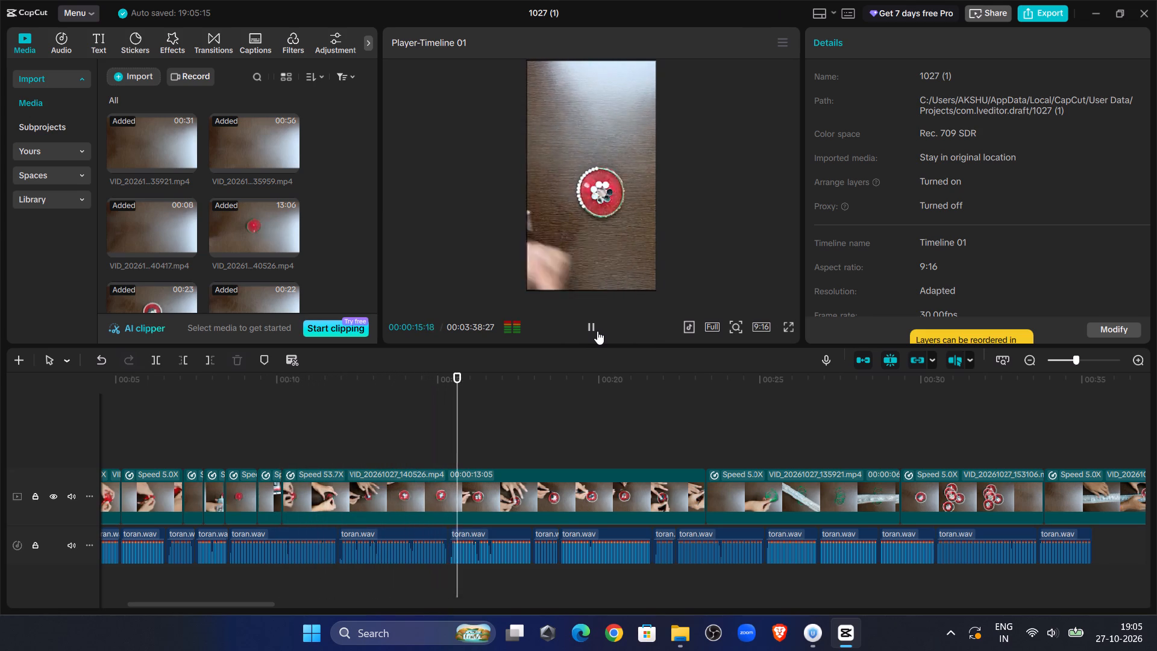
{"action": "left_click", "coordinate": [597, 331]}
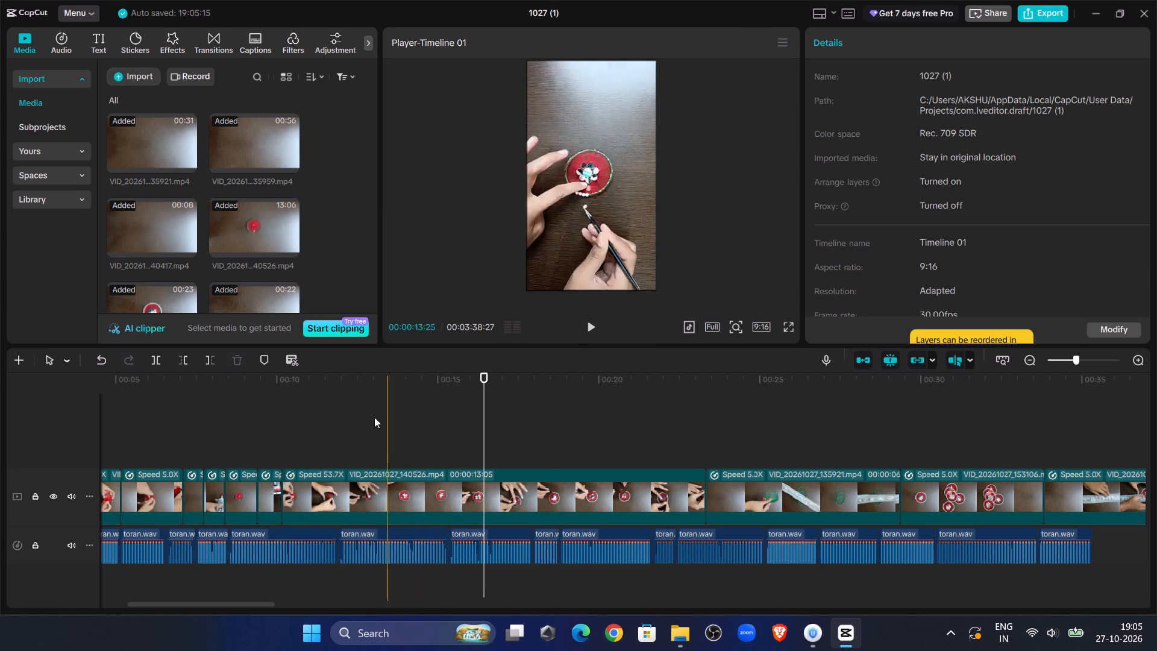
{"action": "left_click", "coordinate": [371, 415]}
{"action": "left_click", "coordinate": [598, 332]}
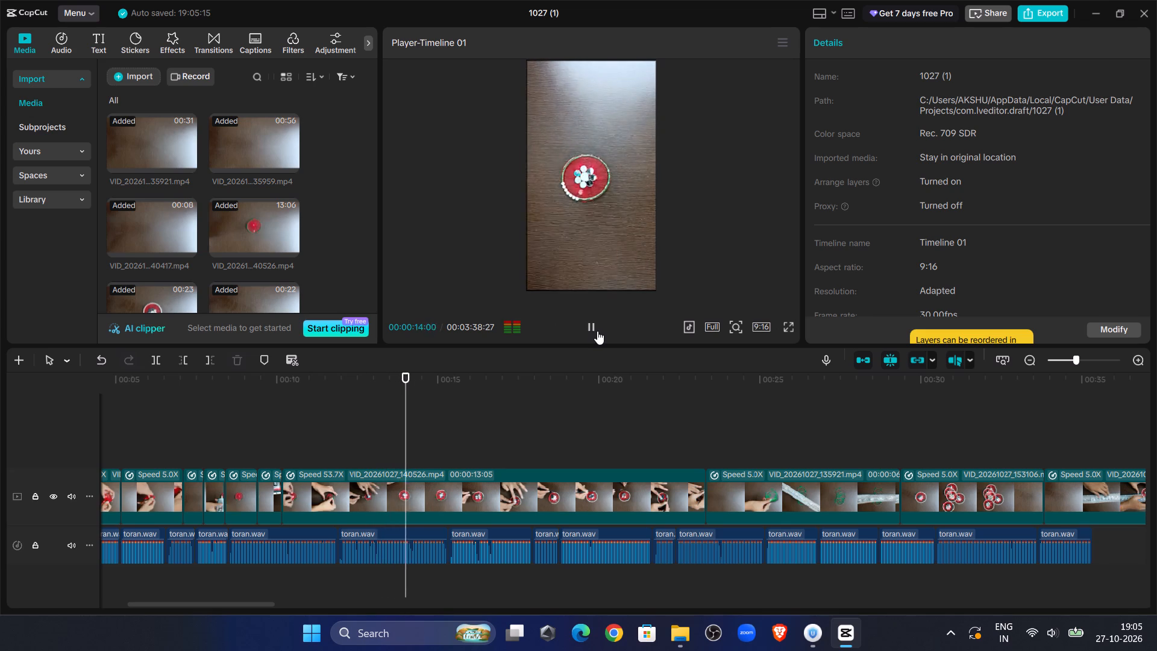
{"action": "left_click", "coordinate": [597, 331]}
{"action": "left_click", "coordinate": [412, 494]}
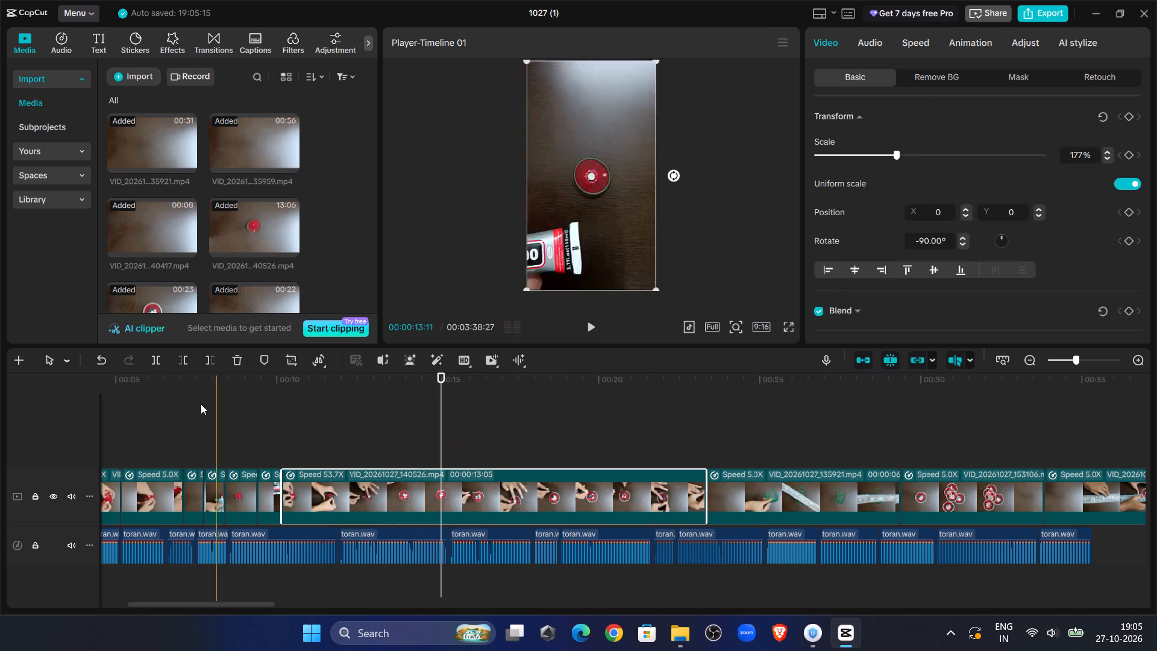
{"action": "left_click", "coordinate": [157, 368]}
Scrub the second 53.7x piece of VID_20261027_140526.mp4 and set its speed to 100x.
{"action": "left_click", "coordinate": [511, 412]}
{"action": "left_click_drag", "start_coordinate": [511, 412], "coordinate": [559, 427]}
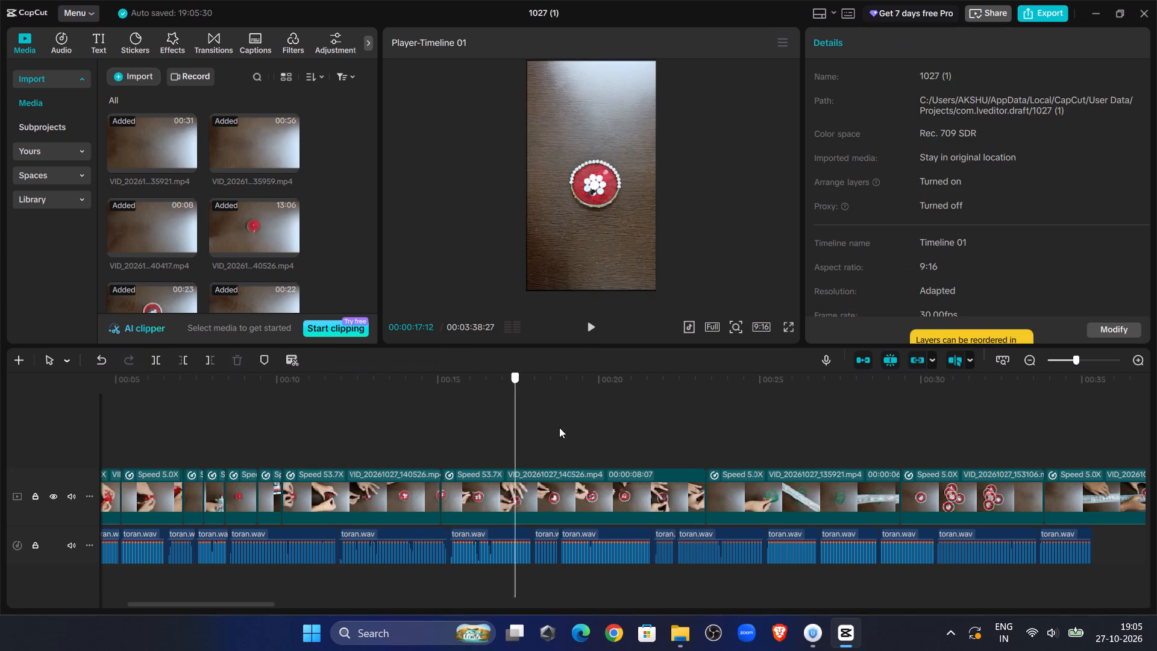
{"action": "left_click_drag", "start_coordinate": [559, 427], "coordinate": [650, 453]}
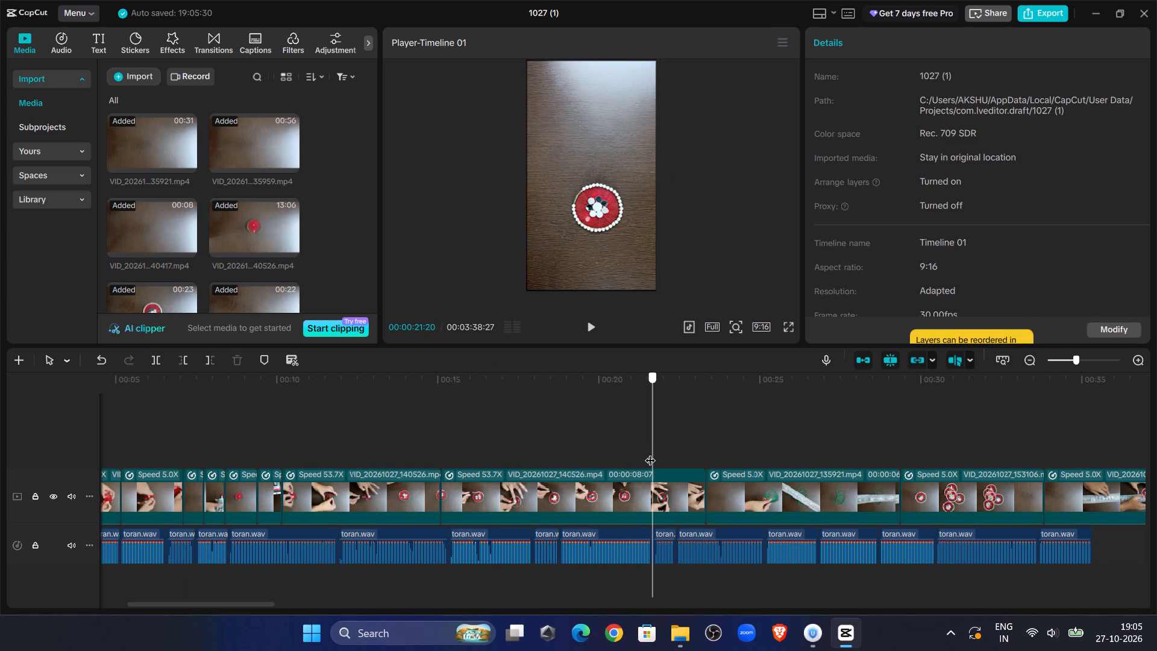
{"action": "left_click_drag", "start_coordinate": [650, 453], "coordinate": [640, 457]}
{"action": "left_click", "coordinate": [622, 510]}
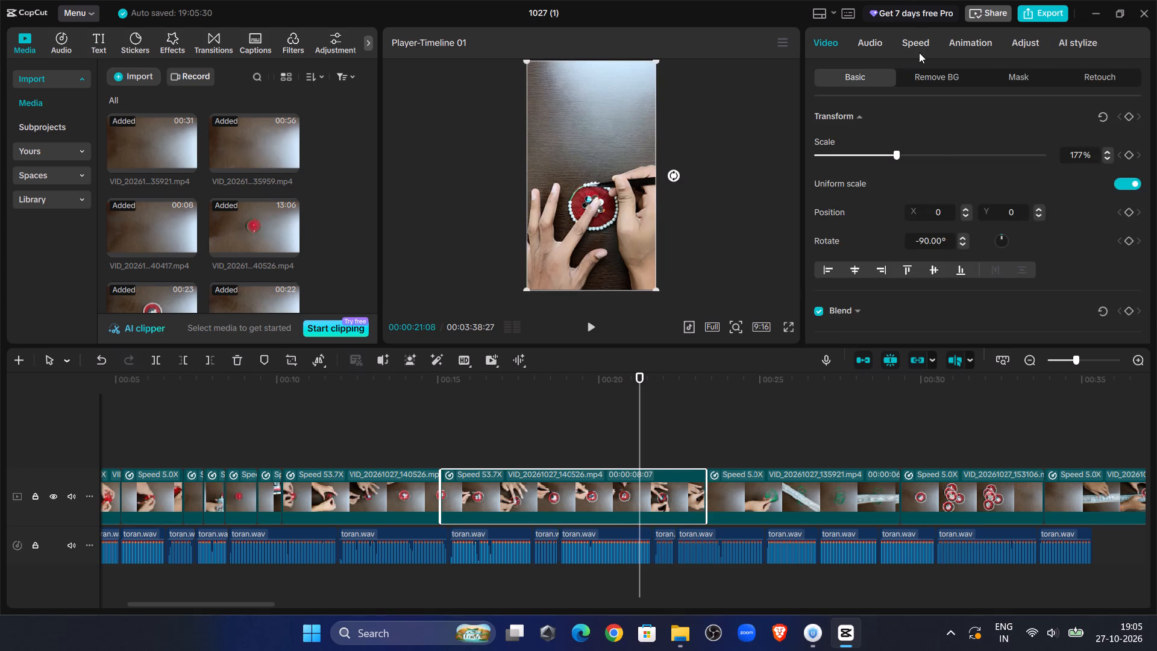
{"action": "left_click", "coordinate": [919, 52]}
{"action": "left_click_drag", "start_coordinate": [1053, 133], "coordinate": [1096, 145]}
Replay the 53.7x piece, split it at 00:00:13:11 and raise the speed of its second part to the 100x maximum.
{"action": "left_click", "coordinate": [342, 402]}
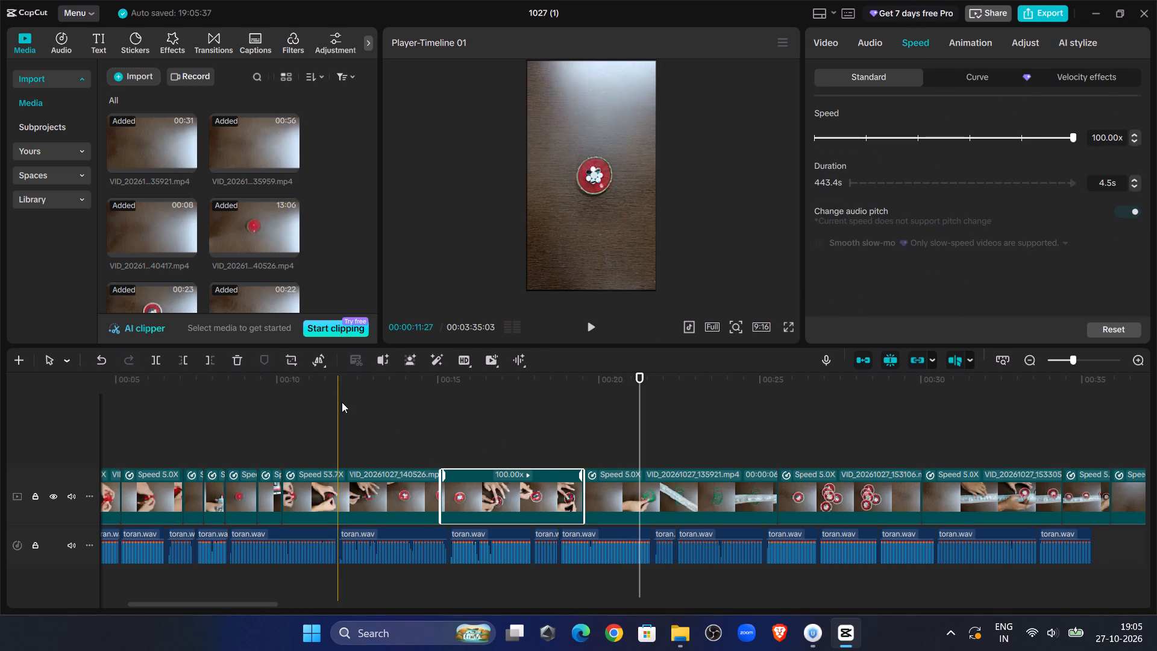
{"action": "left_click", "coordinate": [595, 332]}
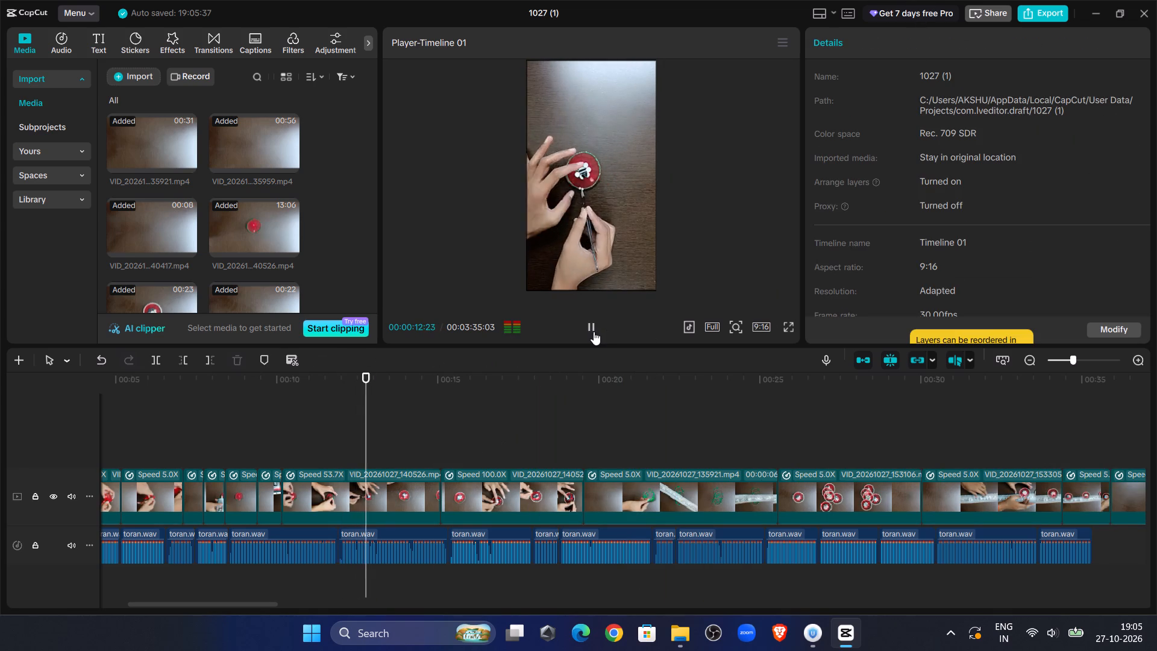
{"action": "left_click", "coordinate": [593, 329]}
{"action": "left_click", "coordinate": [333, 486]}
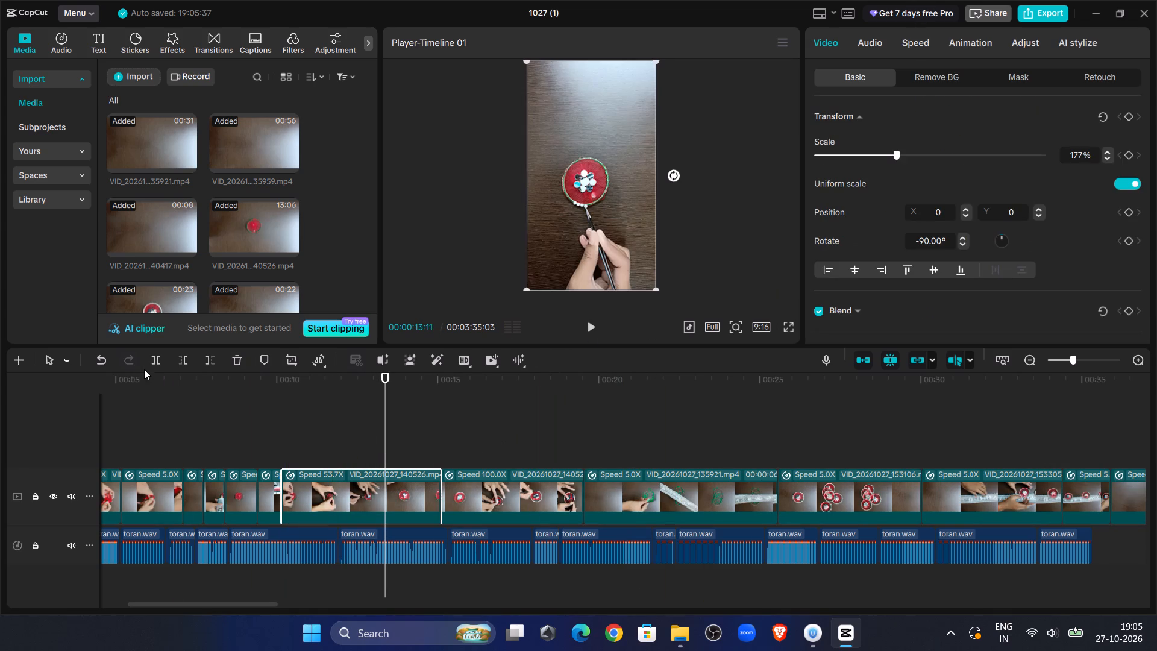
{"action": "left_click", "coordinate": [148, 359]}
{"action": "left_click", "coordinate": [920, 48]}
{"action": "left_click_drag", "start_coordinate": [1056, 135], "coordinate": [1138, 149]}
Play the sped-up bead work against the voiceover and split the last 100x piece of VID_20261027_140526.mp4 at about 17.7 seconds.
{"action": "left_click", "coordinate": [322, 403]}
{"action": "left_click", "coordinate": [590, 327]}
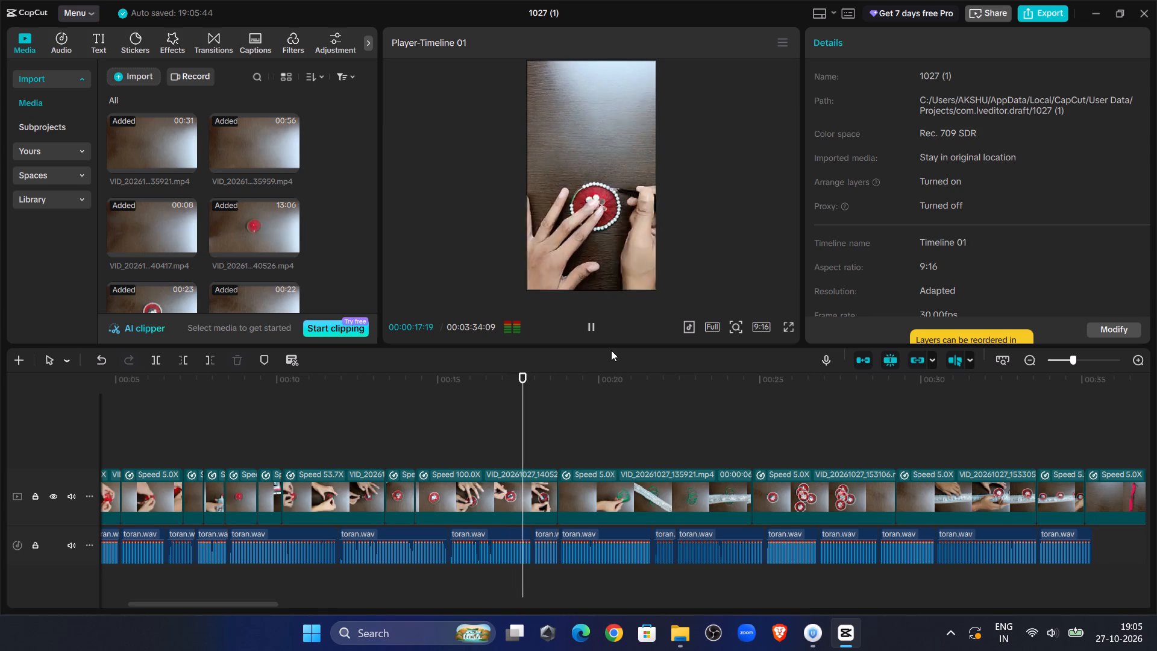
{"action": "left_click", "coordinate": [611, 350]}
{"action": "left_click", "coordinate": [611, 350]}
{"action": "left_click", "coordinate": [474, 448]}
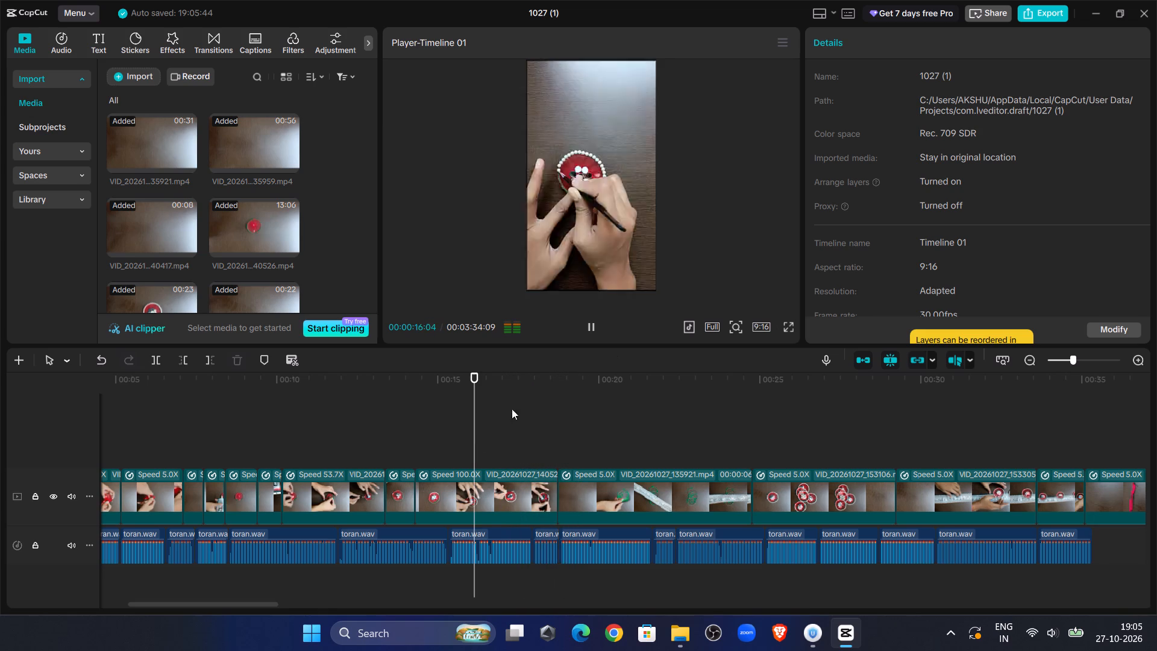
{"action": "left_click", "coordinate": [595, 322]}
{"action": "left_click", "coordinate": [595, 322]}
{"action": "left_click", "coordinate": [595, 322]}
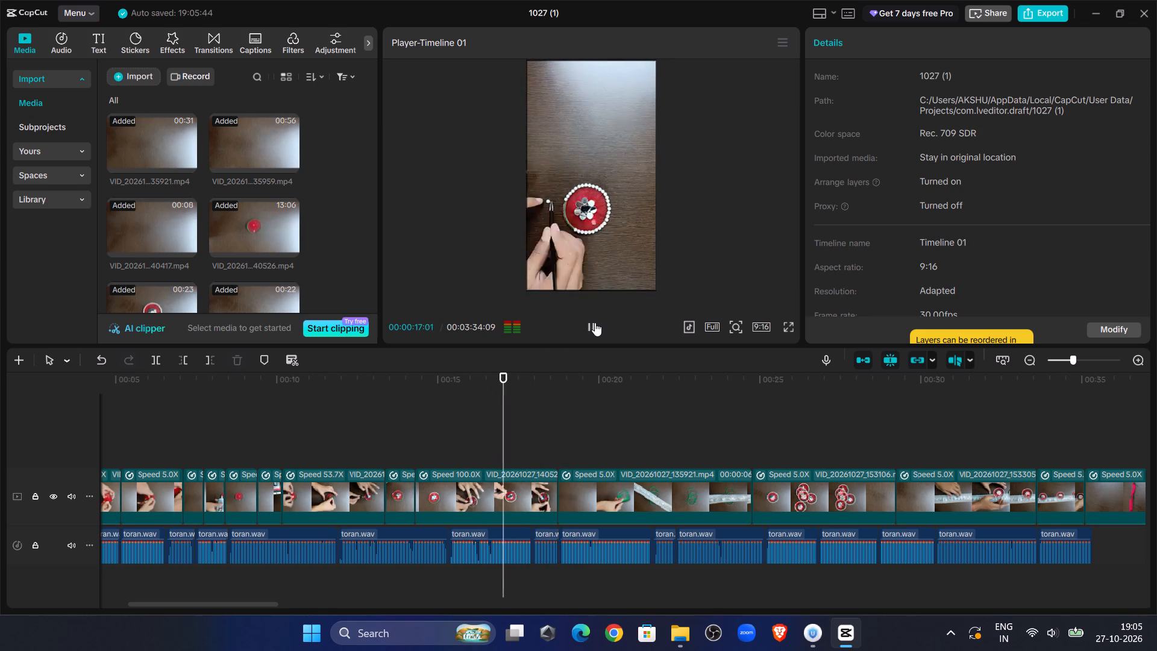
{"action": "left_click", "coordinate": [595, 322]}
{"action": "left_click", "coordinate": [484, 494]}
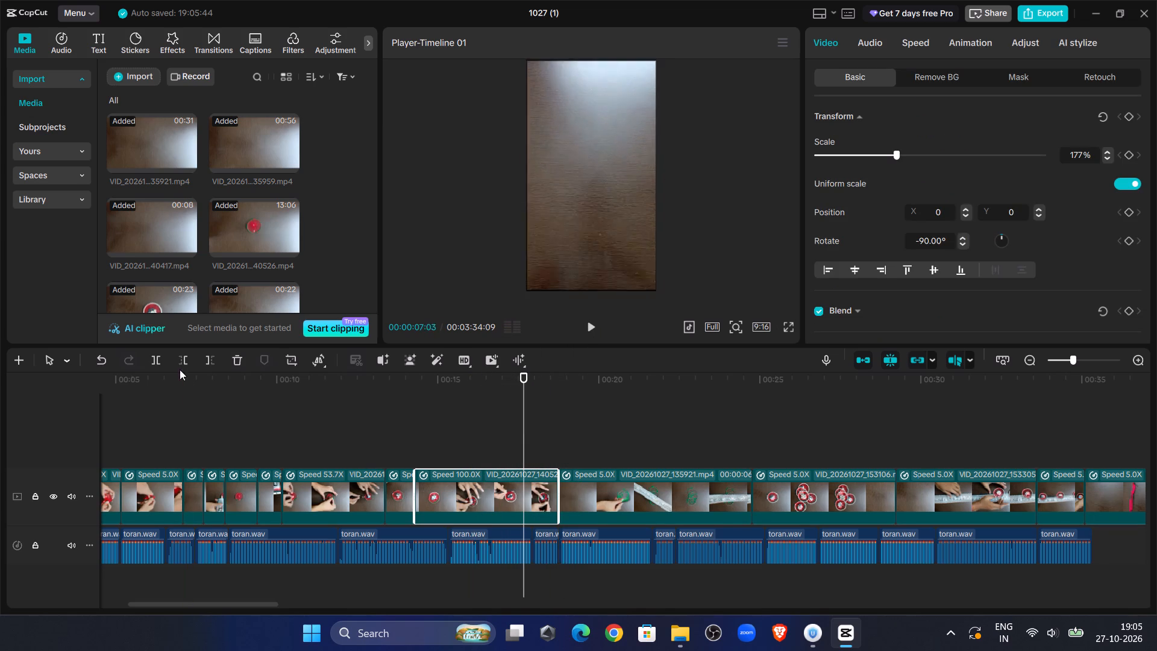
{"action": "left_click", "coordinate": [160, 360]}
Play the short last piece of VID_20261027_140526.mp4 and trim its start up to 00:00:18:16.
{"action": "left_click", "coordinate": [596, 330]}
{"action": "left_click", "coordinate": [597, 329]}
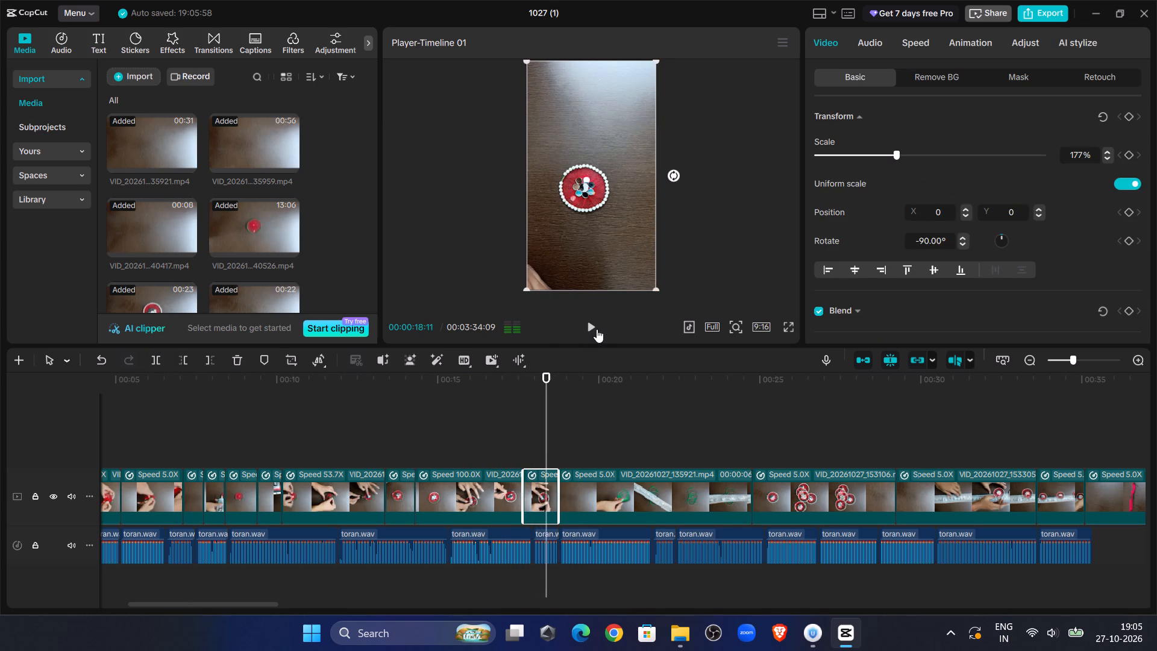
{"action": "double_click", "coordinate": [597, 329]}
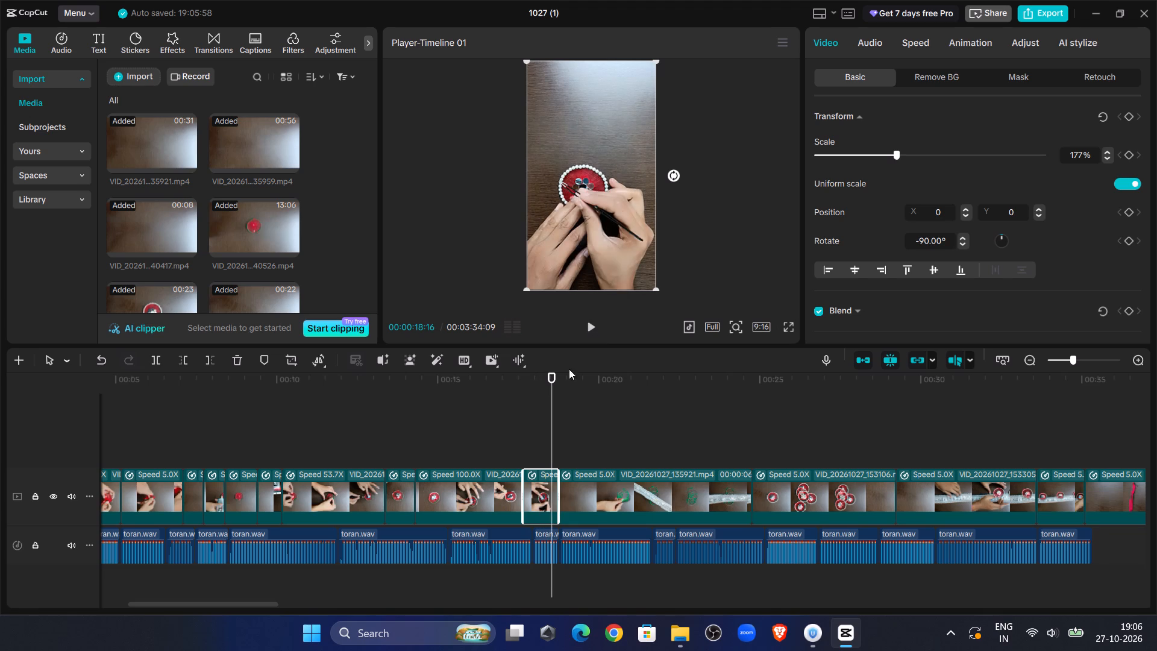
{"action": "left_click", "coordinate": [190, 362]}
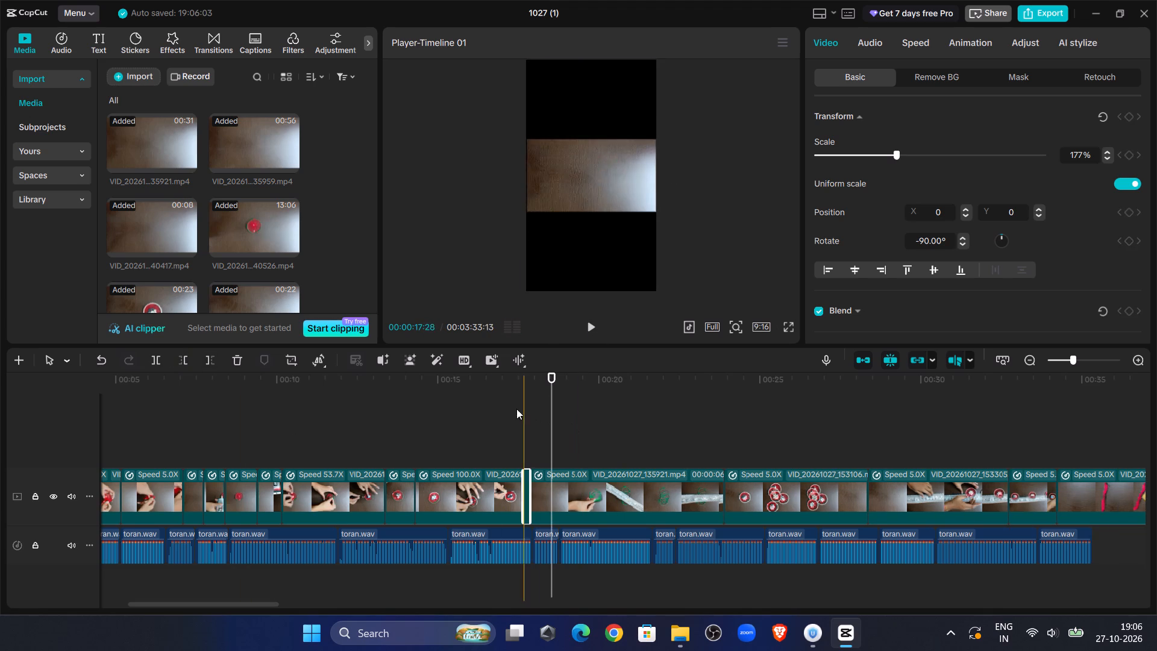
Review the unrotated VID_20261027_135921.mp4 clip after the bead work and delete it from the timeline.
{"action": "left_click", "coordinate": [507, 404]}
{"action": "left_click", "coordinate": [591, 335]}
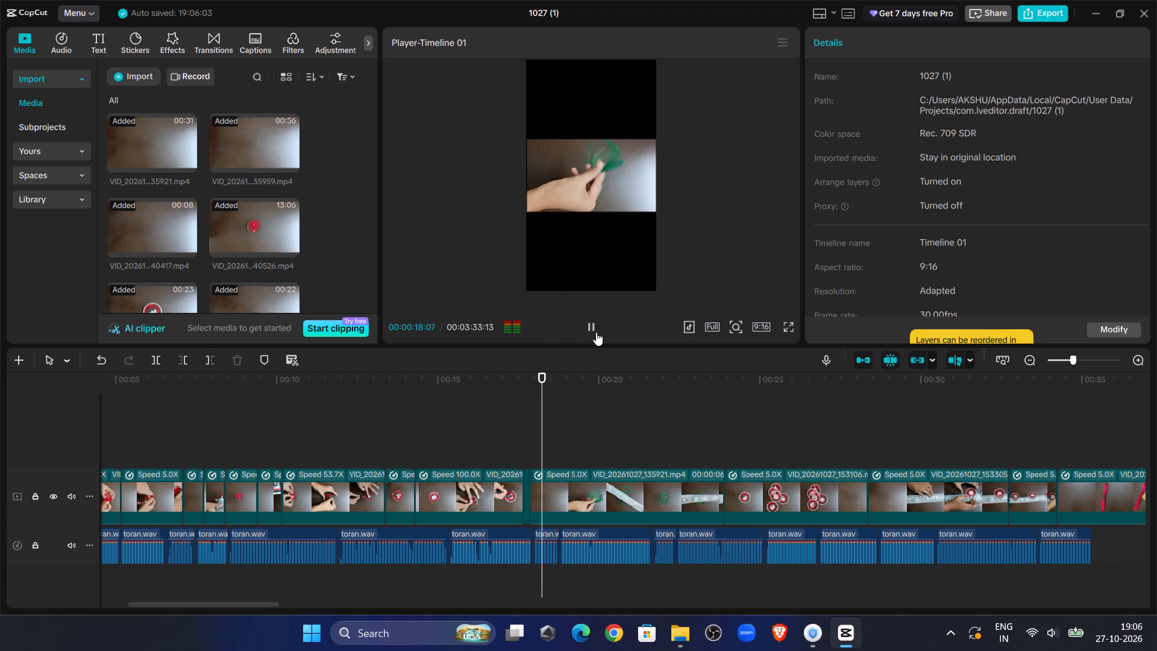
{"action": "left_click", "coordinate": [596, 332]}
{"action": "left_click", "coordinate": [575, 495]}
{"action": "left_click", "coordinate": [586, 414]}
{"action": "left_click_drag", "start_coordinate": [616, 423], "coordinate": [630, 430]}
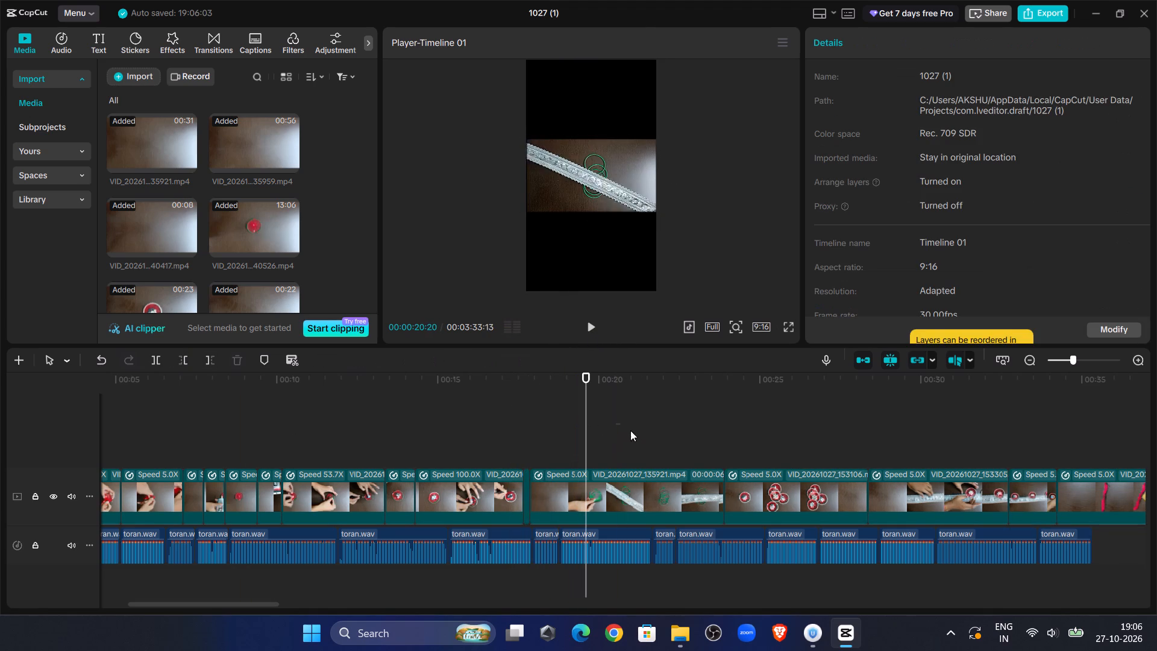
{"action": "left_click_drag", "start_coordinate": [630, 430], "coordinate": [685, 454]}
{"action": "left_click", "coordinate": [636, 496]}
{"action": "key", "text": "Delete"}
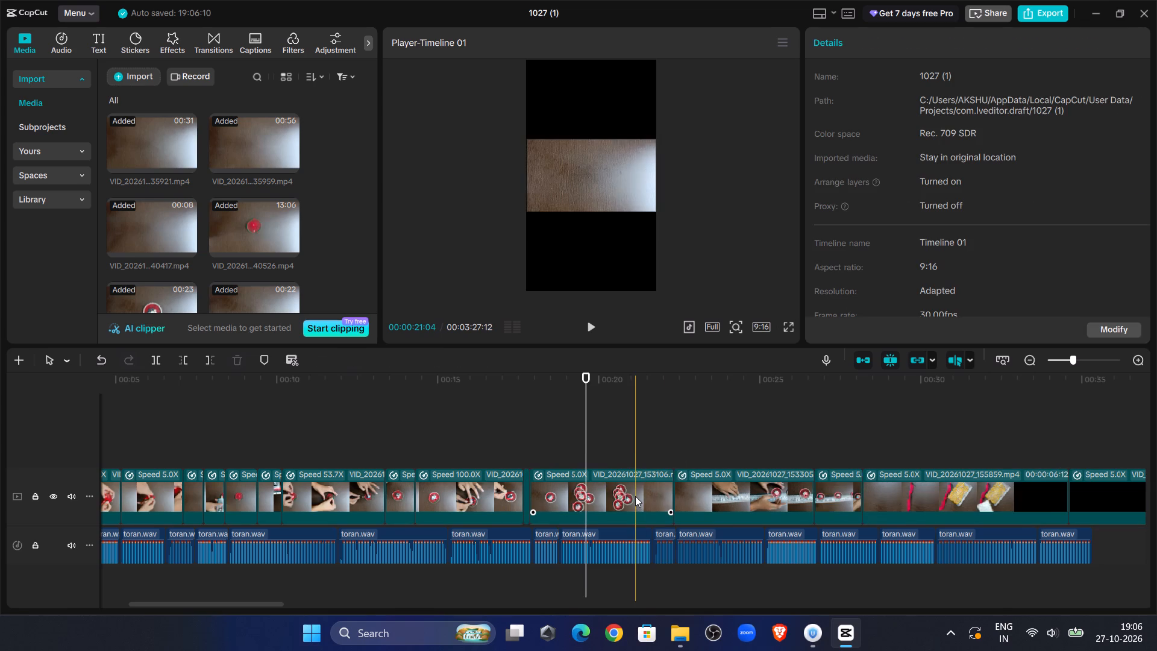
Rotate the VID_20261027_153106.mp4 clip after the bead work to -90° and scale it to 177% to fill the vertical frame.
{"action": "left_click", "coordinate": [521, 426]}
{"action": "left_click", "coordinate": [591, 326]}
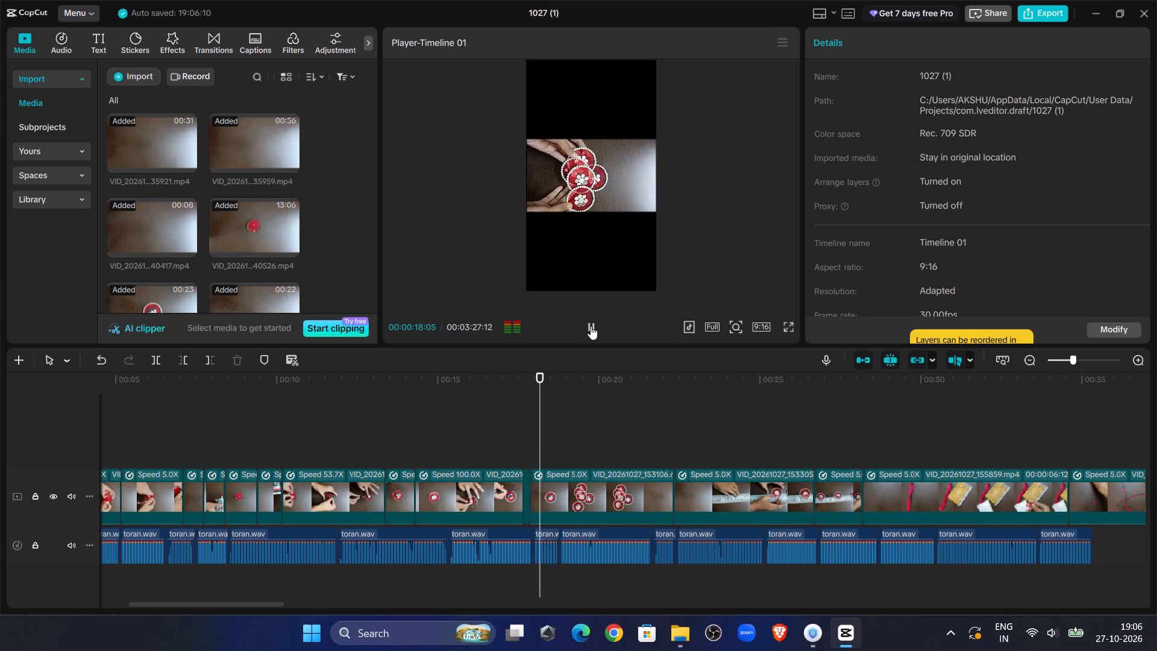
{"action": "left_click", "coordinate": [591, 326]}
{"action": "left_click", "coordinate": [577, 485]}
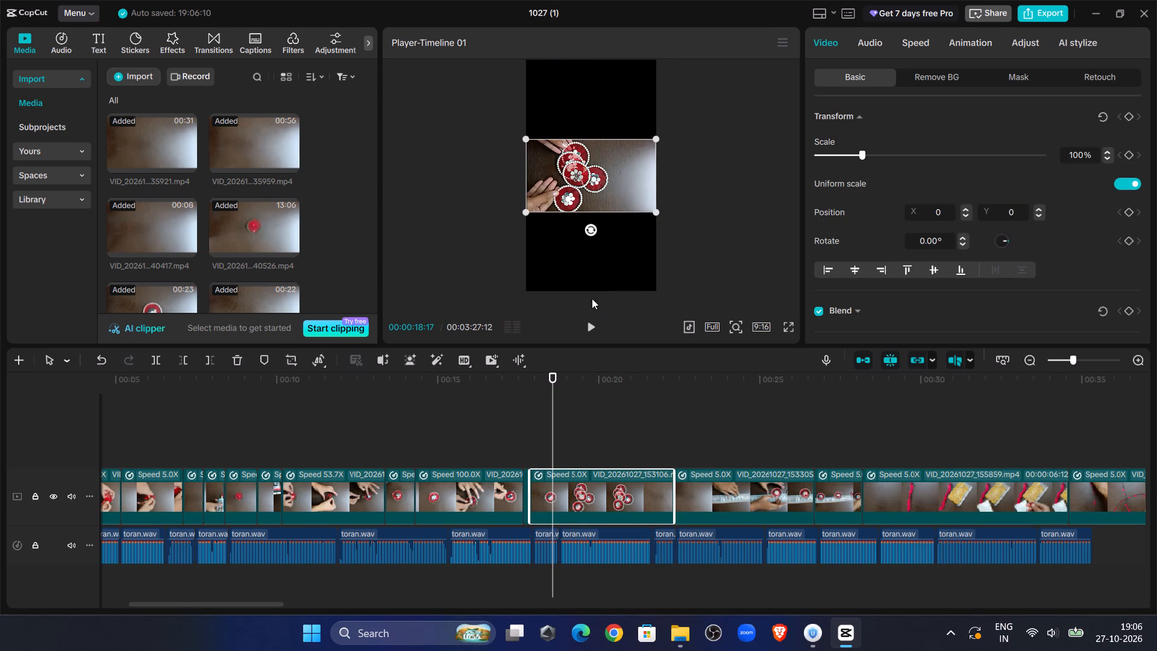
{"action": "left_click_drag", "start_coordinate": [588, 237], "coordinate": [636, 177]}
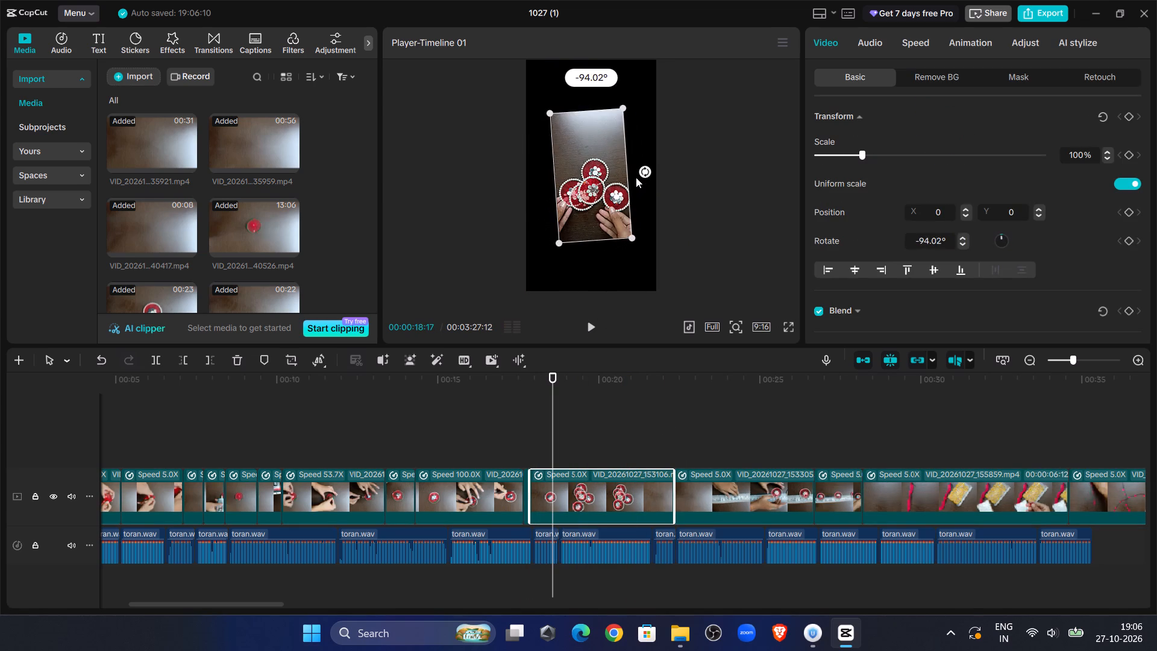
{"action": "left_click_drag", "start_coordinate": [636, 177], "coordinate": [636, 180]}
{"action": "left_click_drag", "start_coordinate": [626, 242], "coordinate": [669, 307]}
Play from the end of the bead work into the rotated VID_20261027_153106.mp4 clip and check the picture in full screen.
{"action": "left_click", "coordinate": [512, 426]}
{"action": "left_click", "coordinate": [589, 327]}
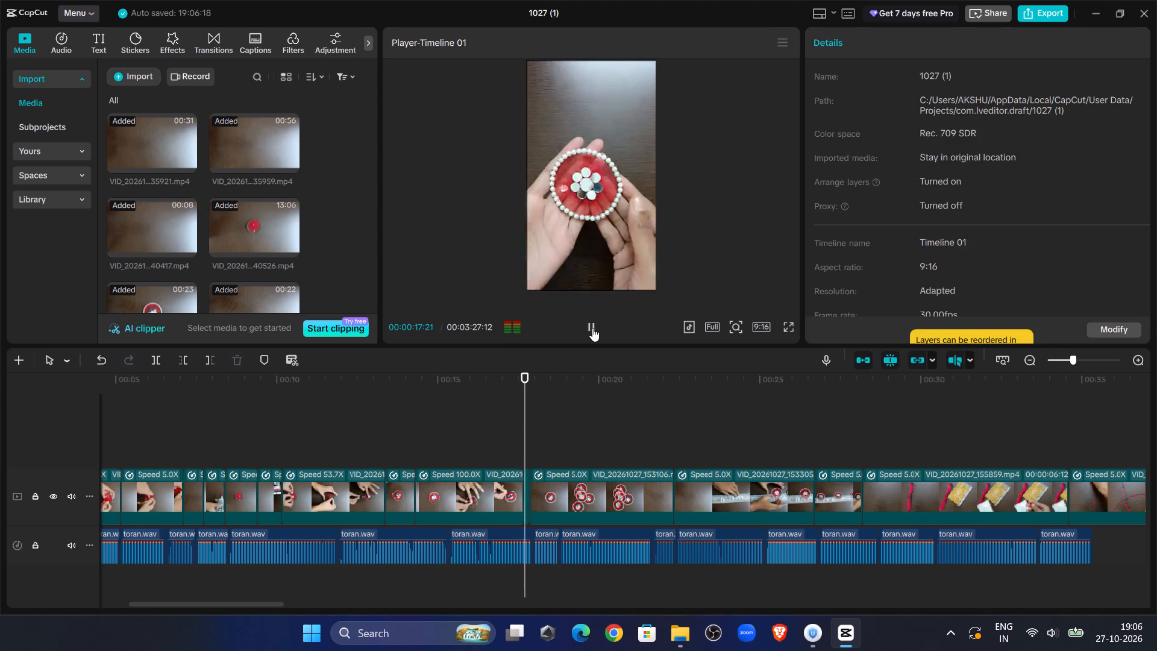
{"action": "left_click", "coordinate": [599, 327]}
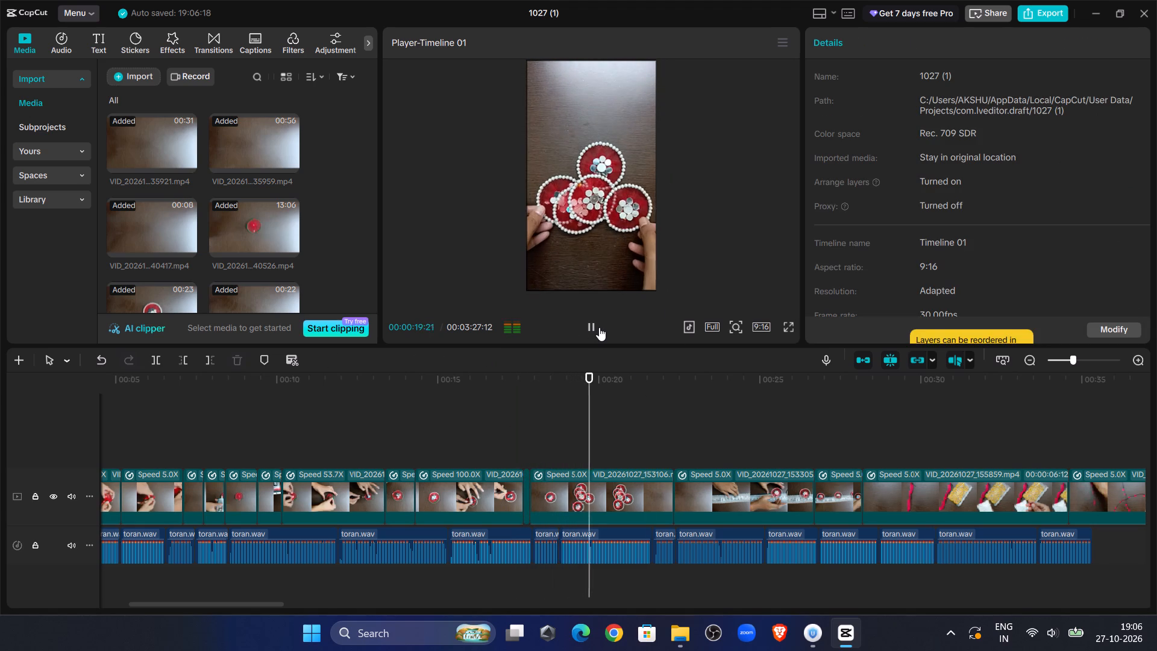
{"action": "double_click", "coordinate": [599, 327]}
{"action": "left_click", "coordinate": [793, 325]}
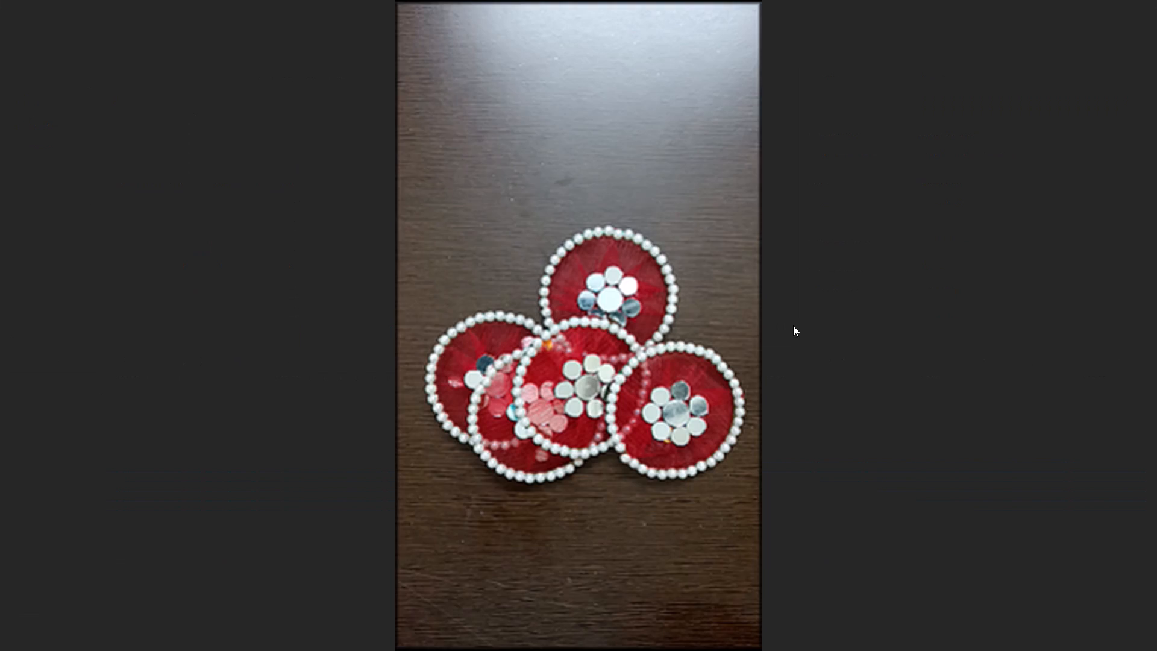
{"action": "left_click", "coordinate": [781, 588]}
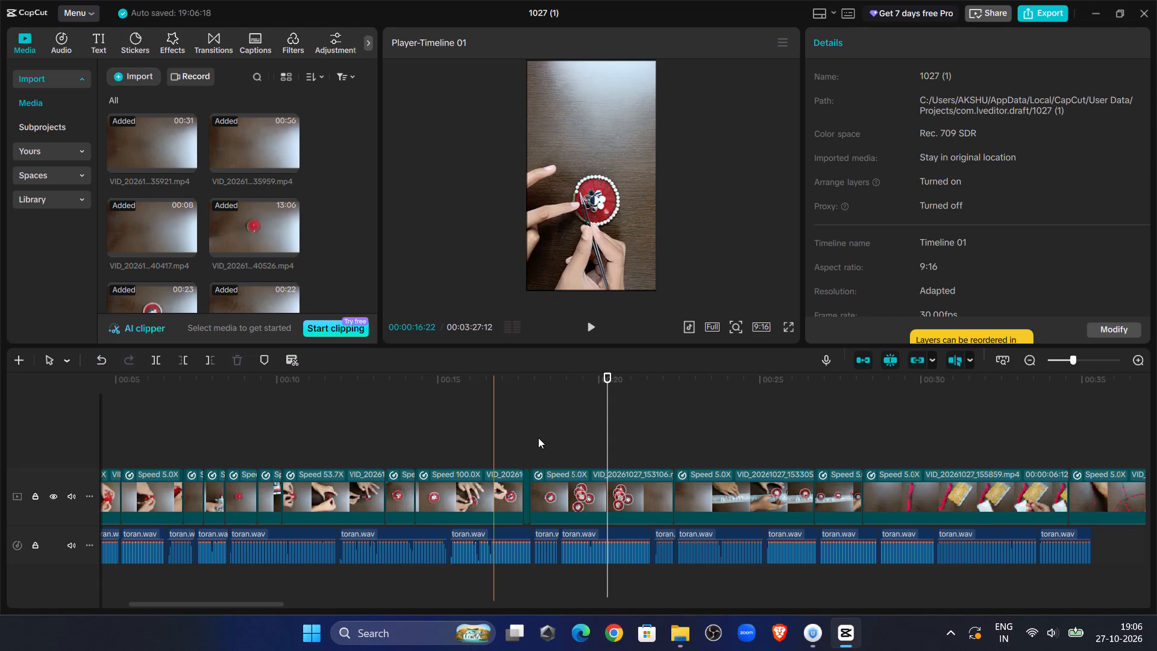
Replay the clip of the finished discs against the voiceover and trim off its end after 00:00:20:10.
{"action": "left_click", "coordinate": [533, 435]}
{"action": "left_click", "coordinate": [407, 400]}
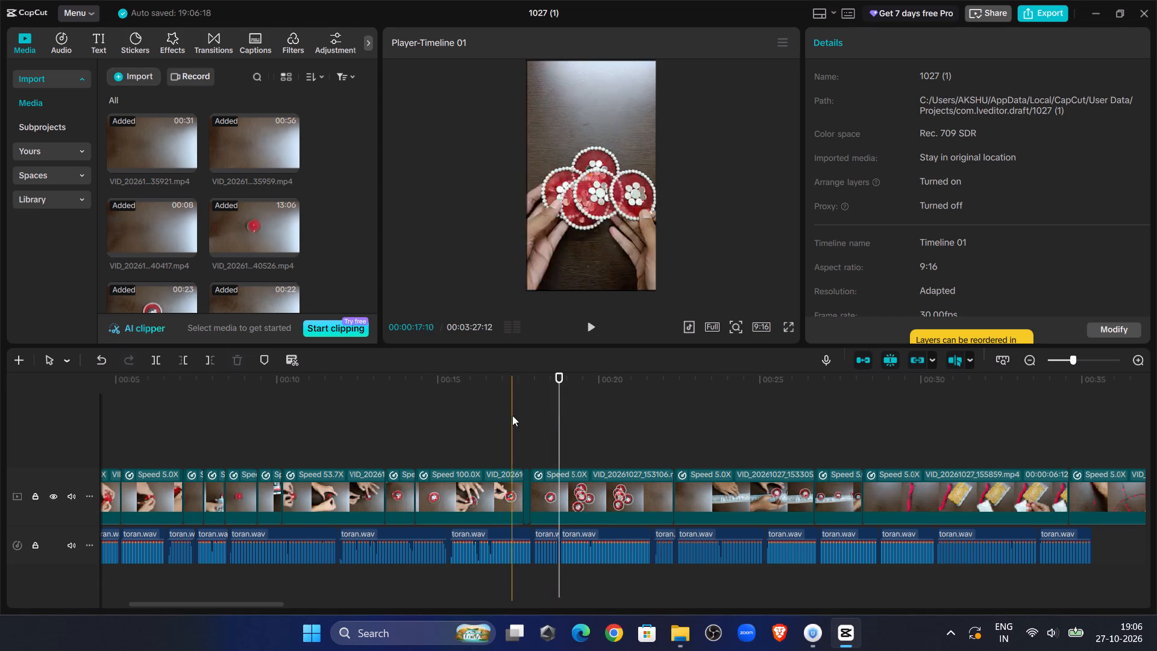
{"action": "left_click", "coordinate": [538, 422]}
{"action": "left_click", "coordinate": [594, 339]}
{"action": "left_click", "coordinate": [593, 326]}
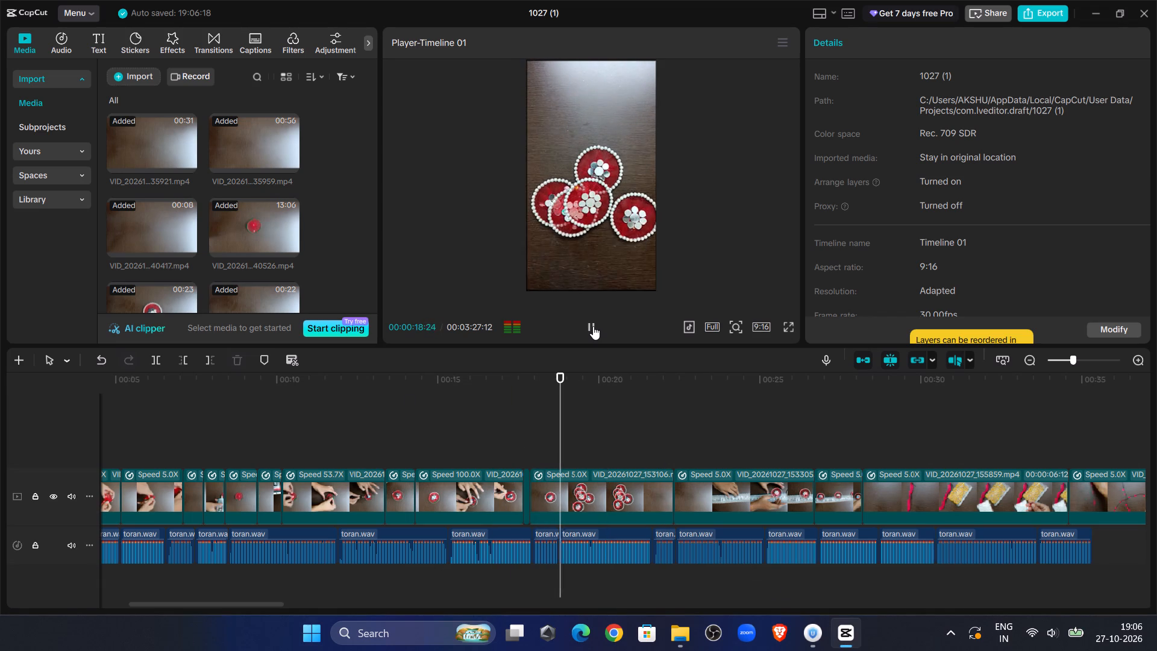
{"action": "left_click", "coordinate": [593, 326]}
{"action": "left_click", "coordinate": [593, 326]}
{"action": "left_click", "coordinate": [593, 326]}
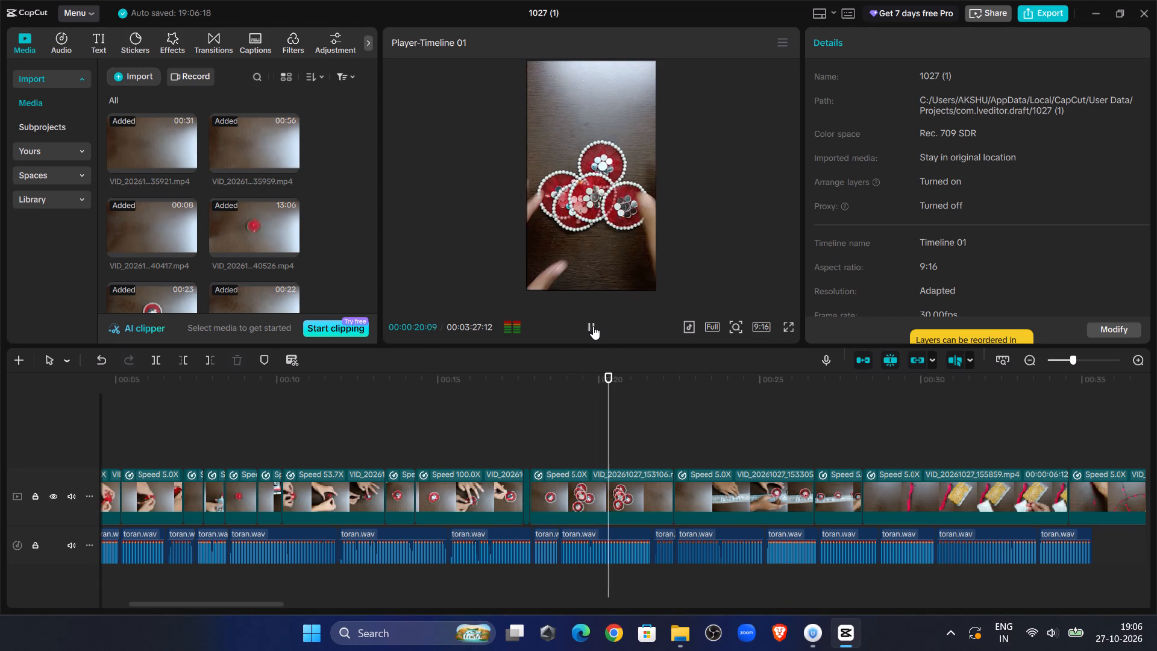
{"action": "left_click", "coordinate": [586, 498]}
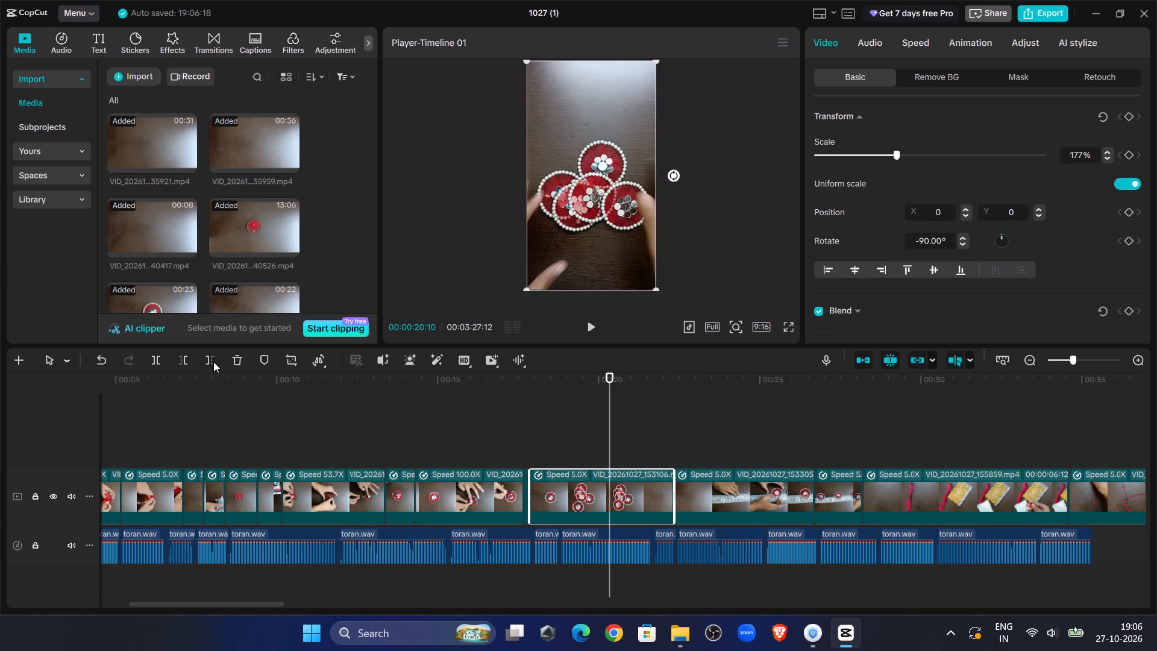
{"action": "left_click", "coordinate": [212, 362]}
Rotate the following lace clip, VID_20261027_153305, to -90° and scale it to 177% to fill the vertical frame.
{"action": "left_click", "coordinate": [591, 325]}
{"action": "left_click", "coordinate": [591, 325]}
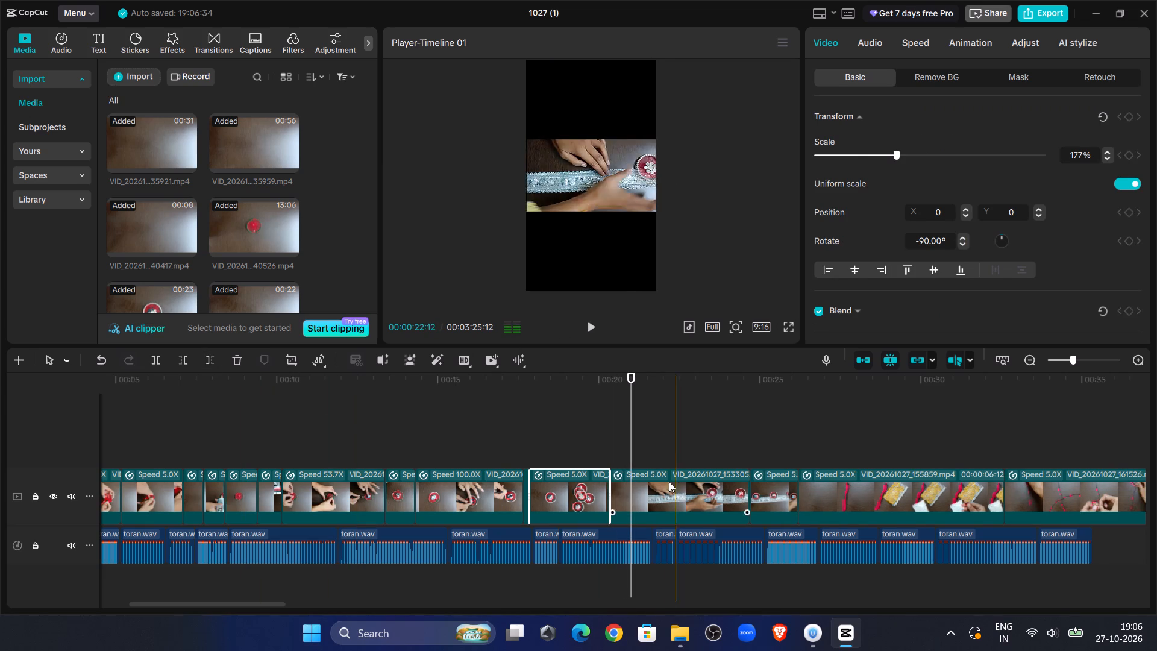
{"action": "left_click", "coordinate": [663, 486]}
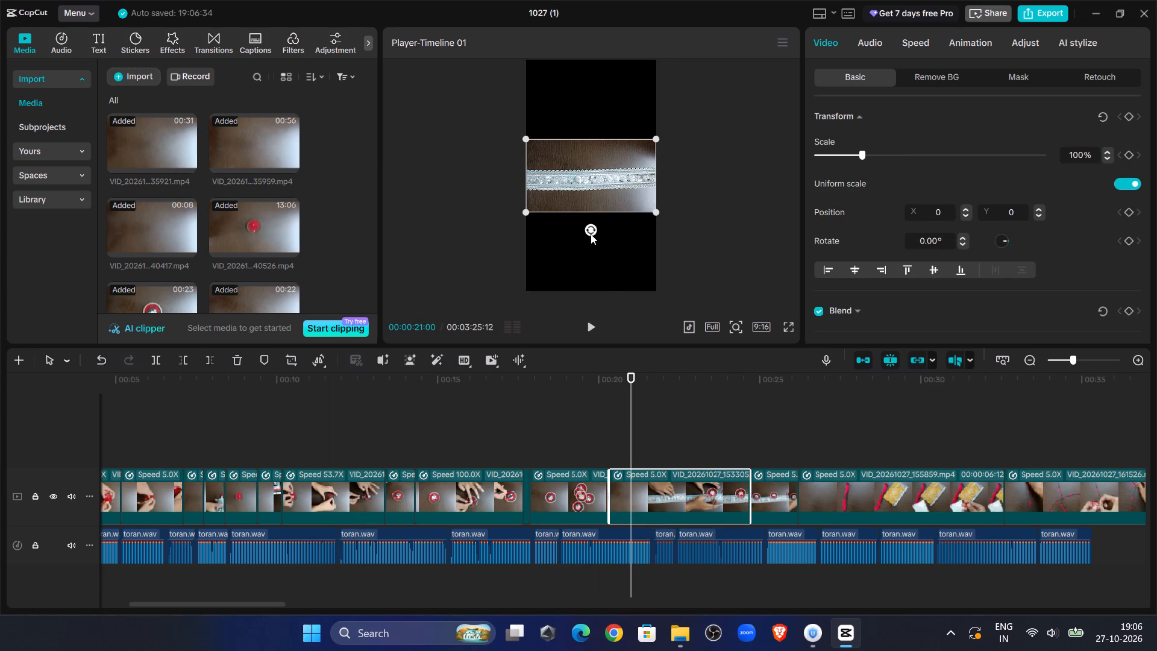
{"action": "left_click_drag", "start_coordinate": [591, 234], "coordinate": [630, 178]}
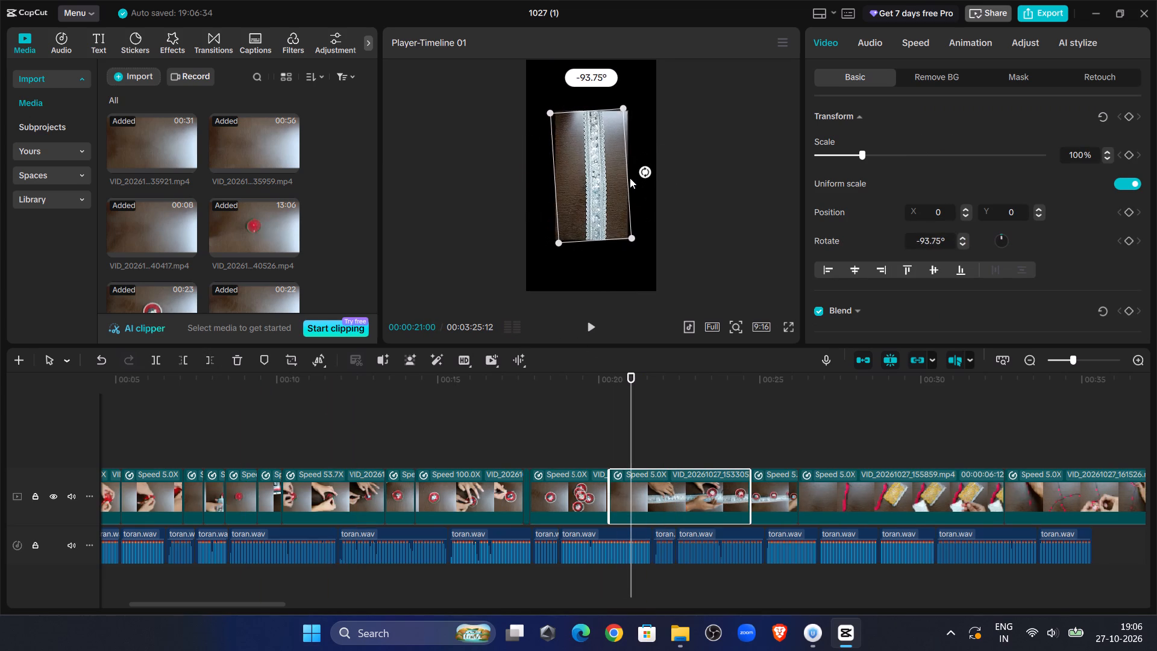
{"action": "left_click_drag", "start_coordinate": [630, 178], "coordinate": [633, 182]}
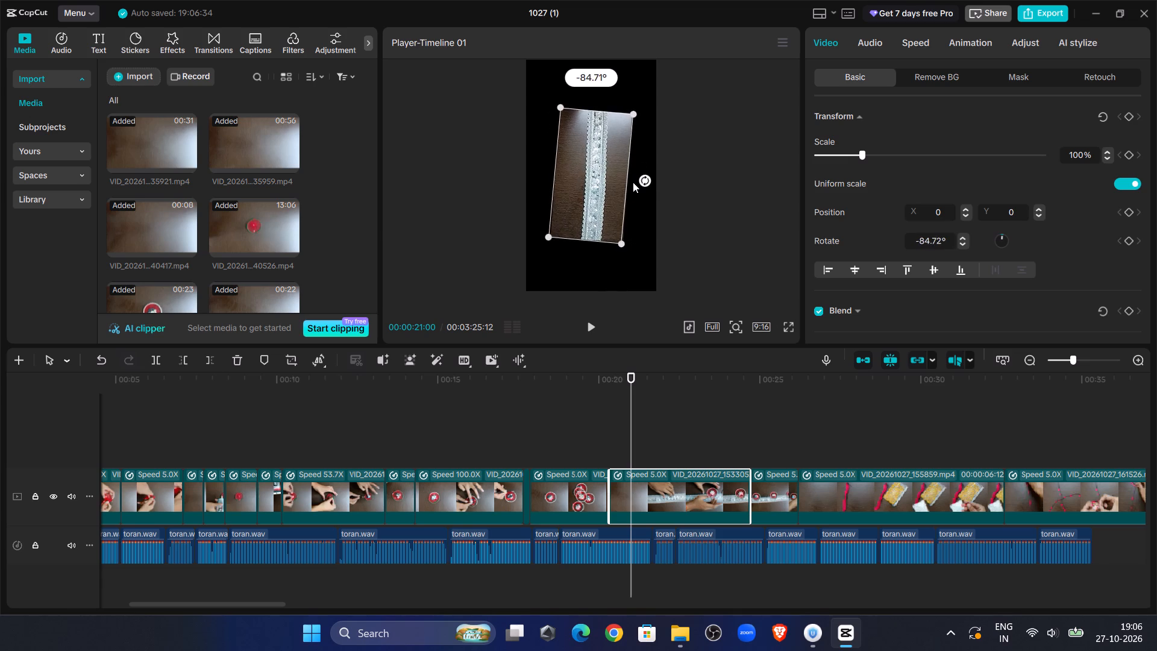
{"action": "left_click_drag", "start_coordinate": [633, 182], "coordinate": [633, 178]}
{"action": "left_click_drag", "start_coordinate": [628, 238], "coordinate": [663, 303]}
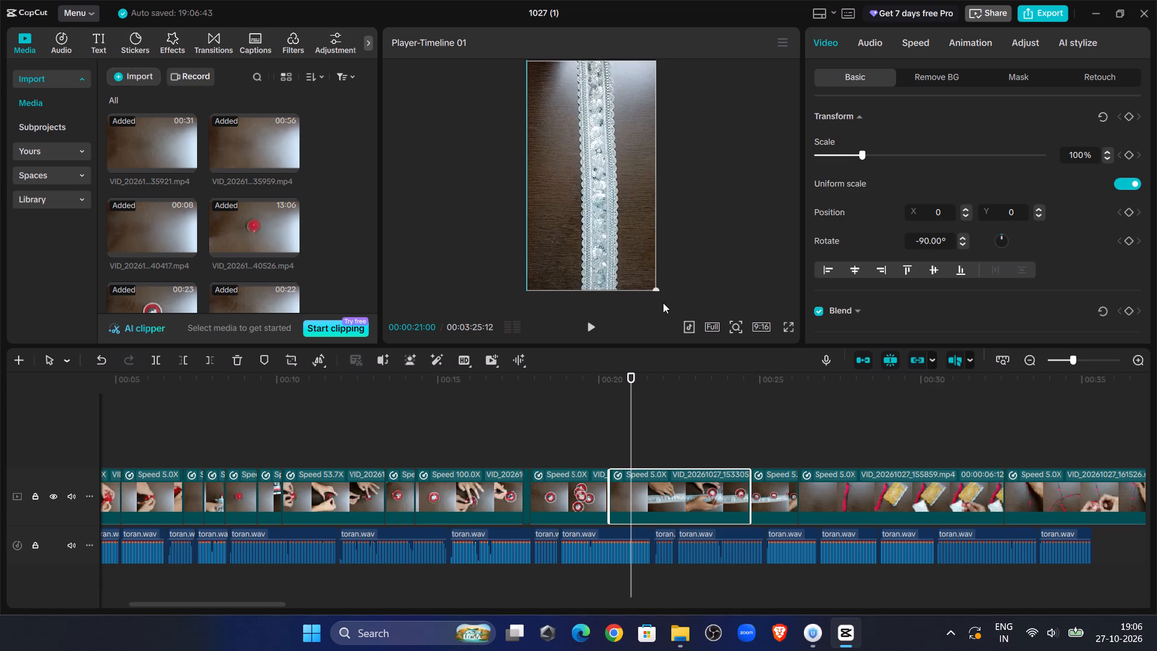
{"action": "left_click_drag", "start_coordinate": [663, 303], "coordinate": [665, 306]}
Replay the change from the discs to the lace and split the lace clip at about 20.8 seconds.
{"action": "left_click", "coordinate": [601, 422]}
{"action": "left_click", "coordinate": [598, 319]}
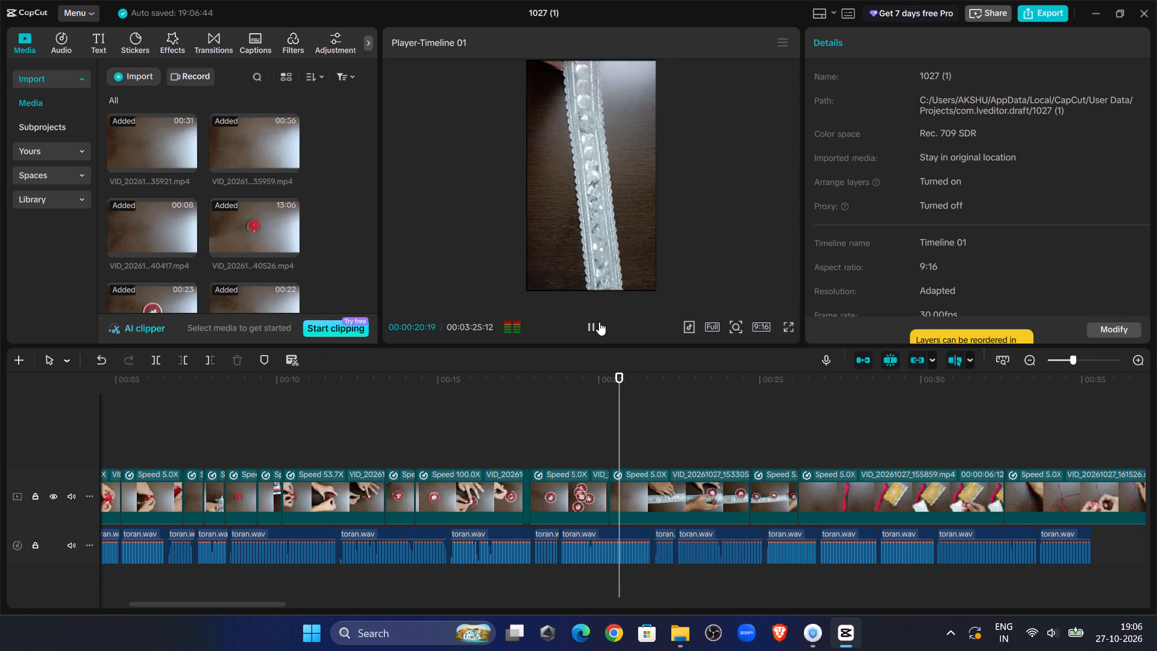
{"action": "left_click", "coordinate": [599, 322]}
{"action": "left_click", "coordinate": [607, 432]}
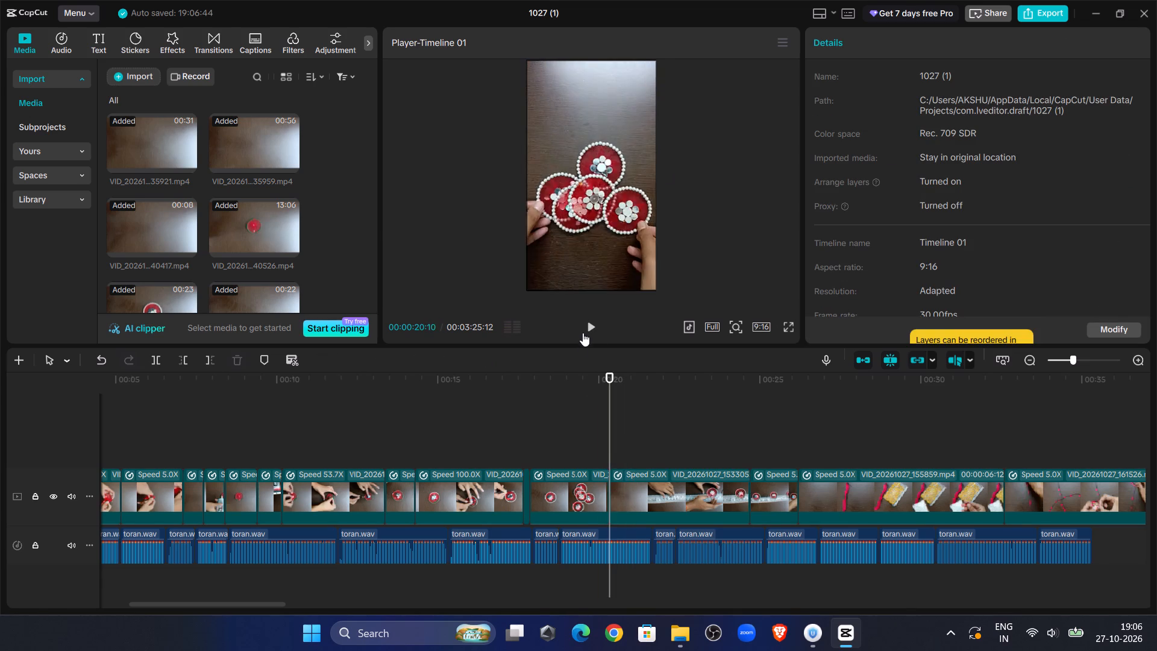
{"action": "left_click", "coordinate": [594, 329]}
{"action": "left_click", "coordinate": [594, 329]}
{"action": "left_click", "coordinate": [624, 491]}
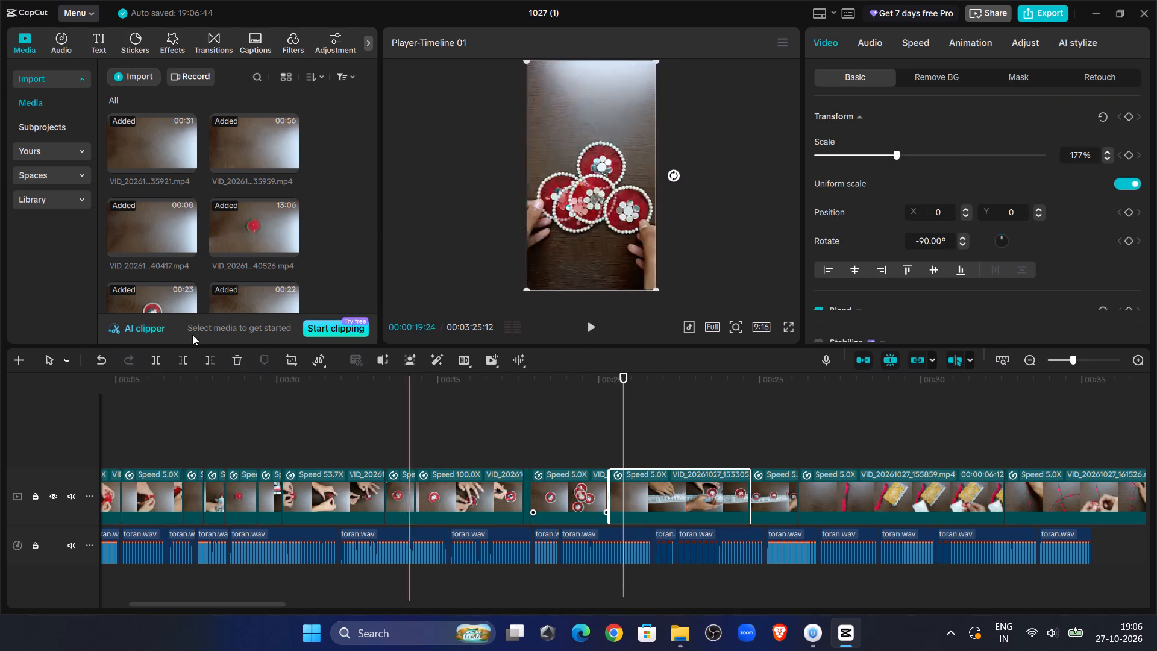
{"action": "left_click", "coordinate": [162, 356]}
Play the second part of the lace clip and trim its start up to 00:00:21:09.
{"action": "left_click", "coordinate": [599, 322]}
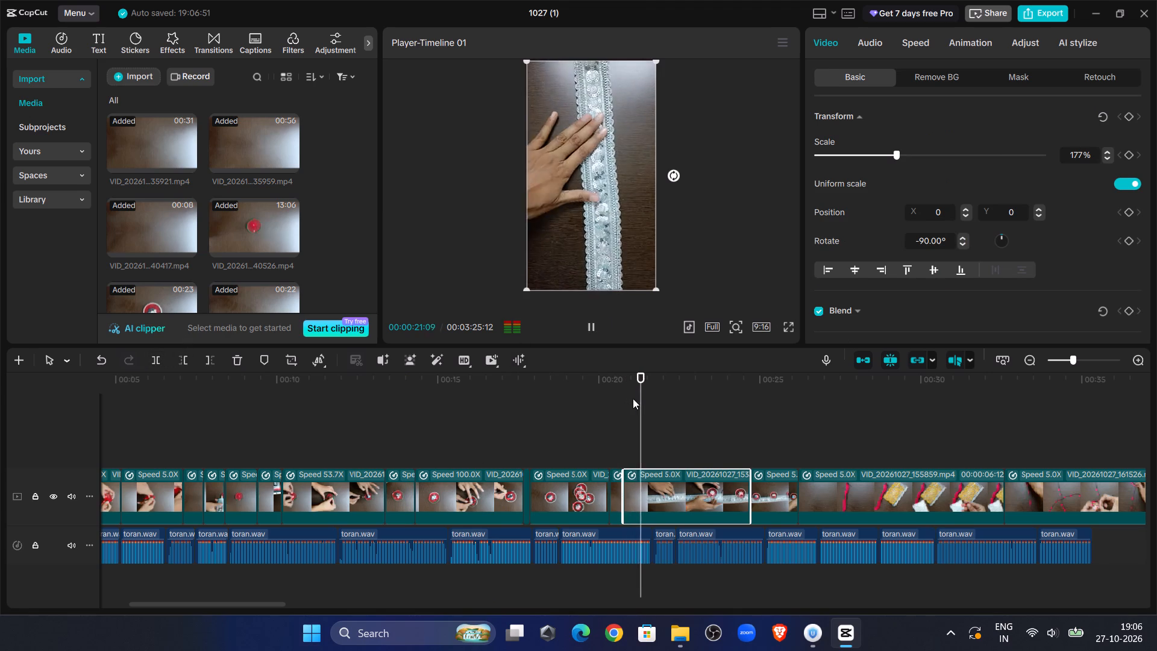
{"action": "left_click", "coordinate": [635, 398]}
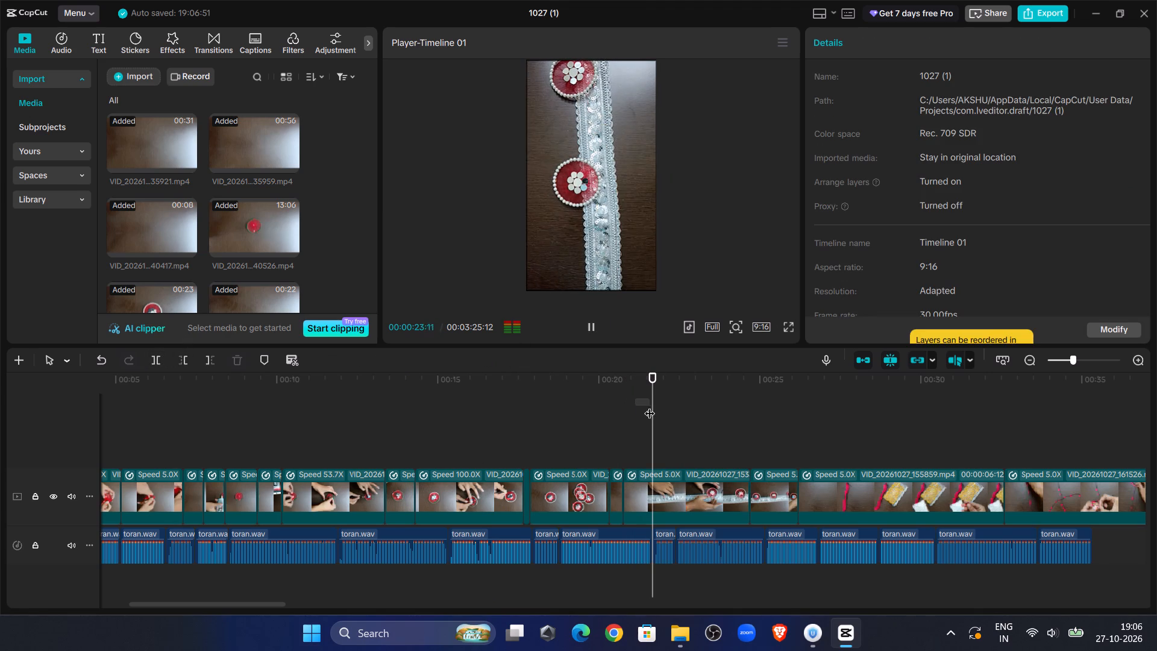
{"action": "left_click", "coordinate": [629, 420]}
{"action": "left_click", "coordinate": [647, 431]}
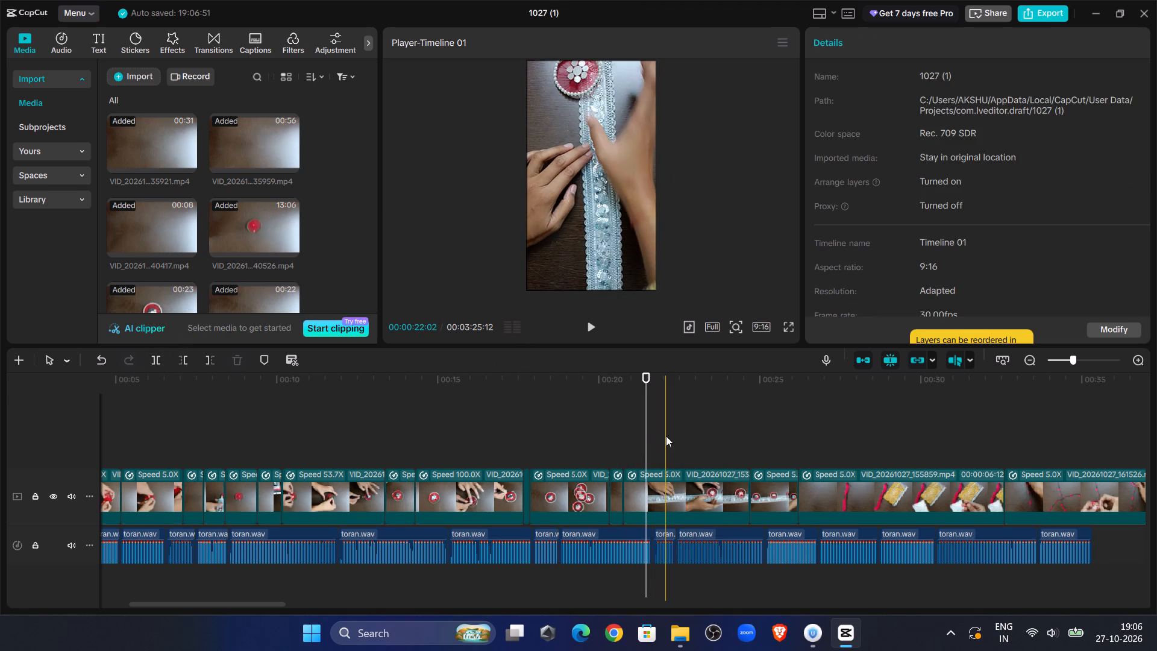
{"action": "left_click_drag", "start_coordinate": [647, 426], "coordinate": [640, 426]}
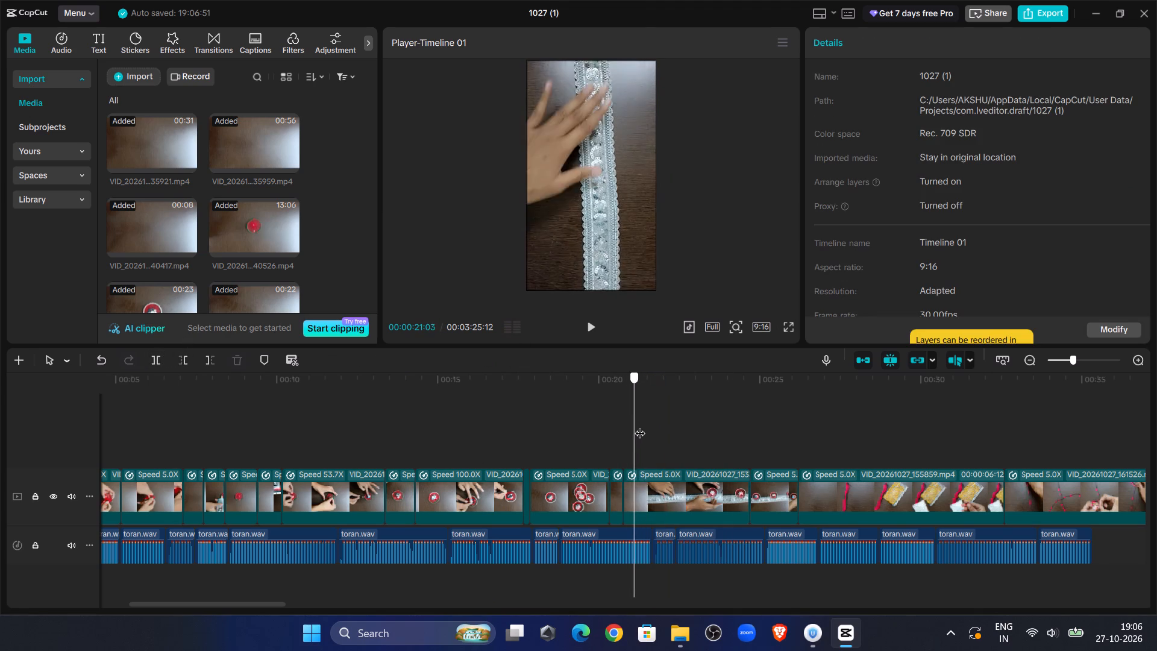
{"action": "left_click_drag", "start_coordinate": [640, 426], "coordinate": [641, 426]}
{"action": "left_click", "coordinate": [651, 499]}
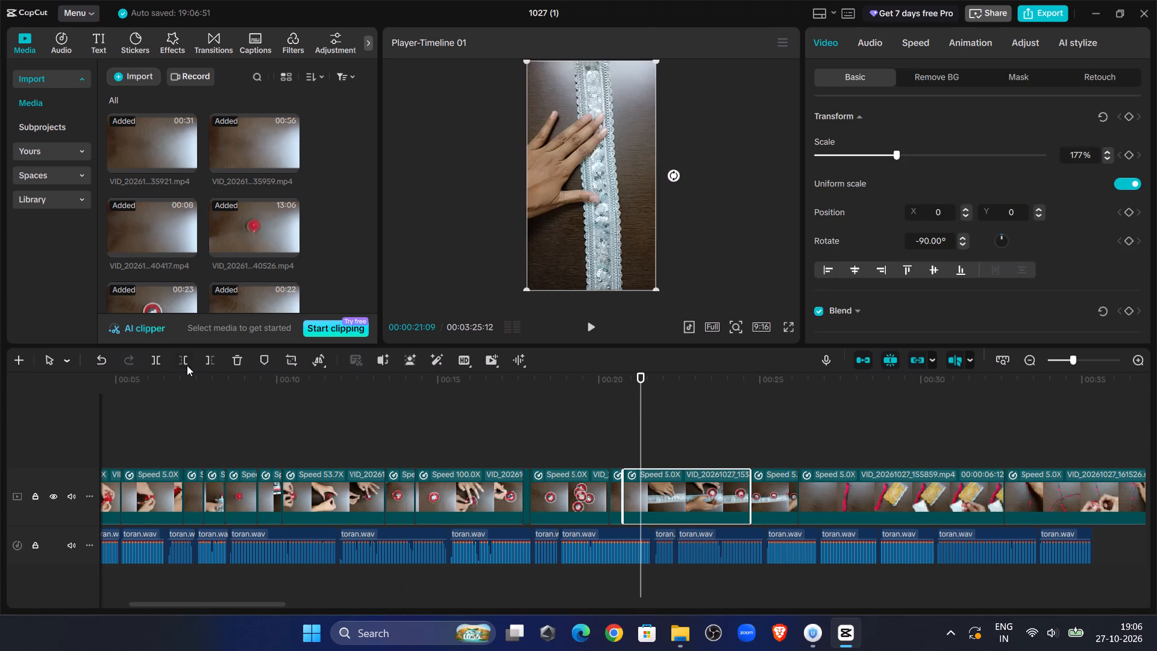
{"action": "left_click", "coordinate": [187, 365]}
Replay the discs being placed on the lace against the voiceover and trim off the clip's end after 00:00:23:20.
{"action": "left_click", "coordinate": [594, 427]}
{"action": "left_click", "coordinate": [597, 333]}
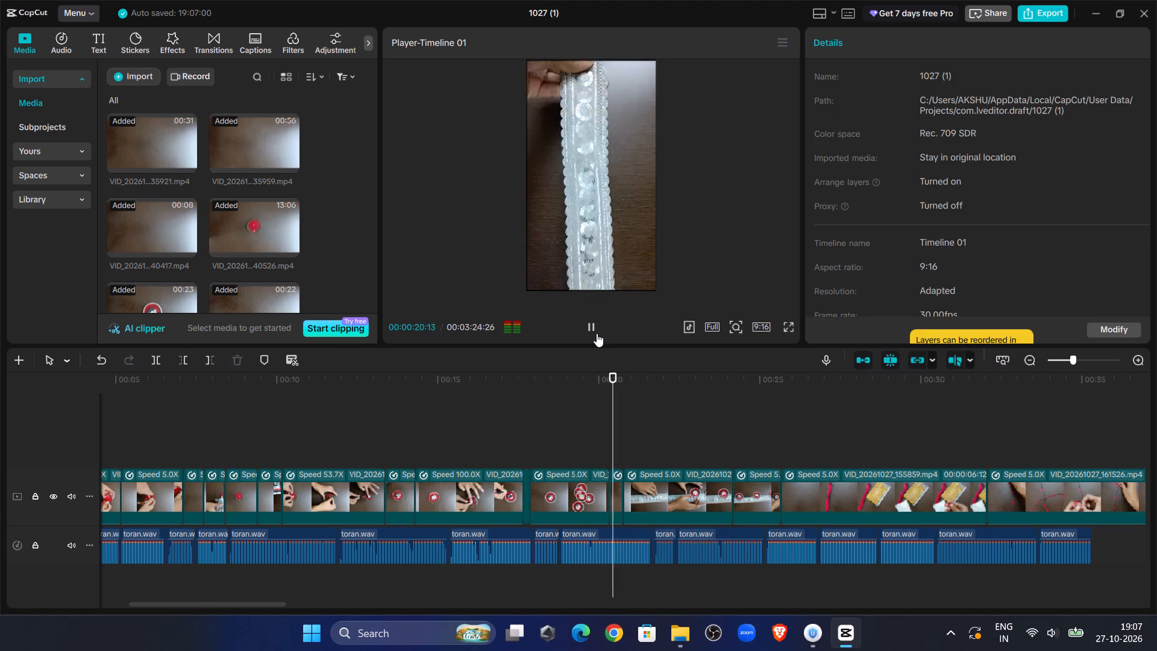
{"action": "left_click", "coordinate": [597, 333]}
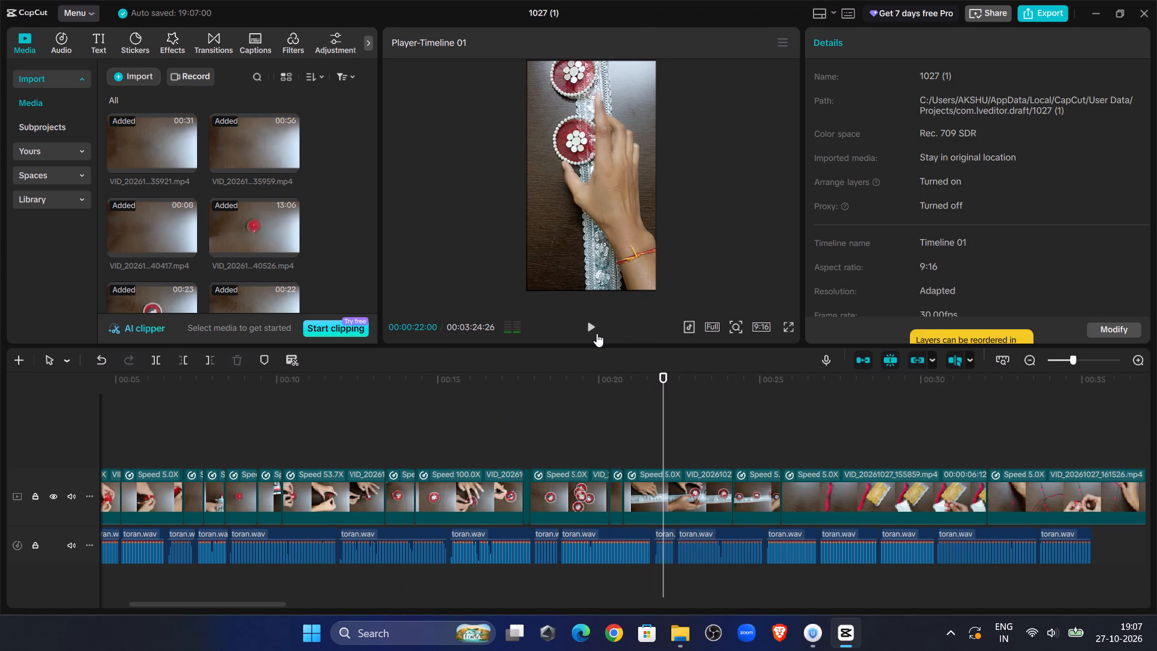
{"action": "left_click", "coordinate": [597, 333]}
{"action": "left_click", "coordinate": [597, 333]}
{"action": "left_click", "coordinate": [597, 333]}
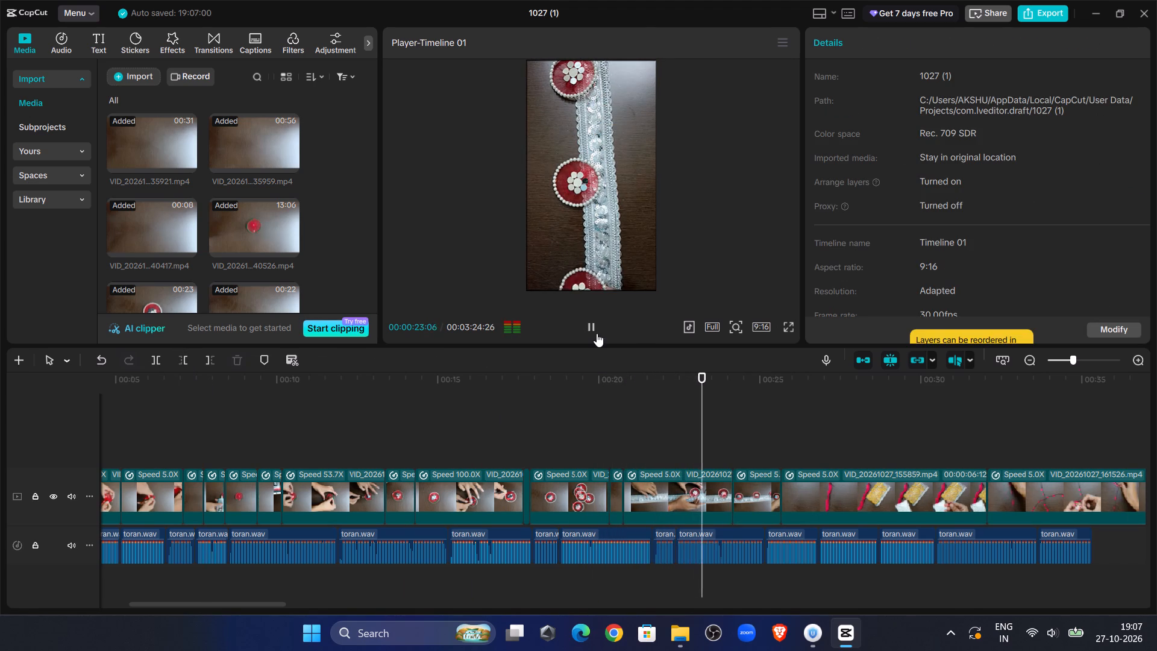
{"action": "left_click", "coordinate": [597, 333]}
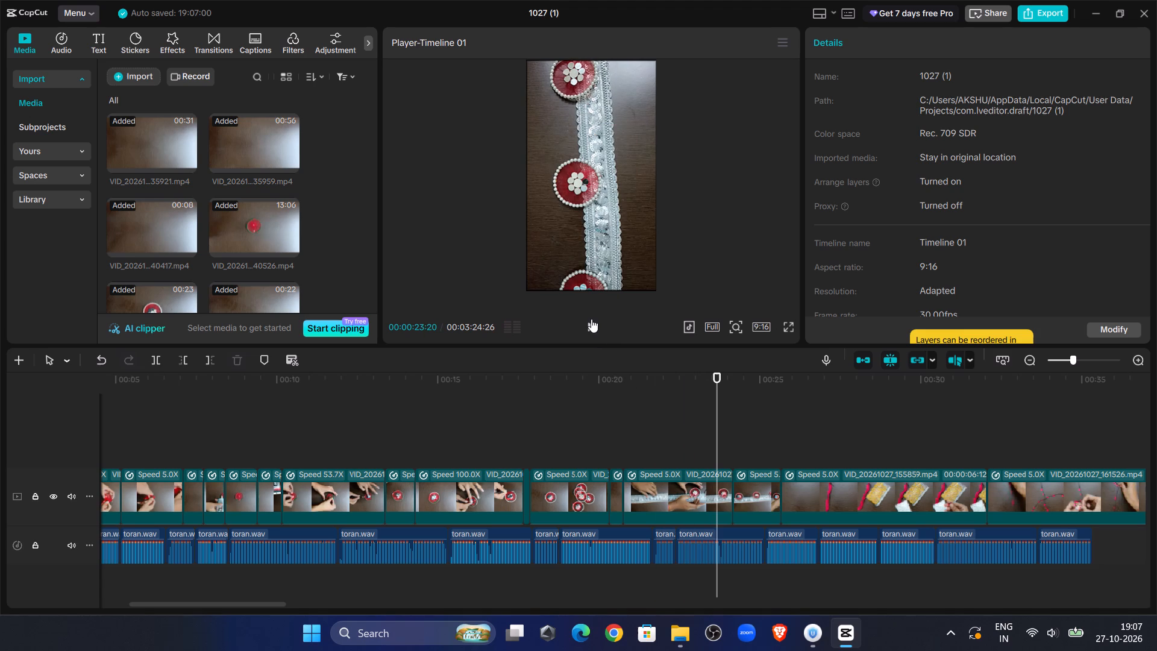
{"action": "left_click", "coordinate": [594, 321]}
{"action": "left_click", "coordinate": [594, 321]}
{"action": "left_click", "coordinate": [659, 404]}
{"action": "left_click", "coordinate": [601, 319]}
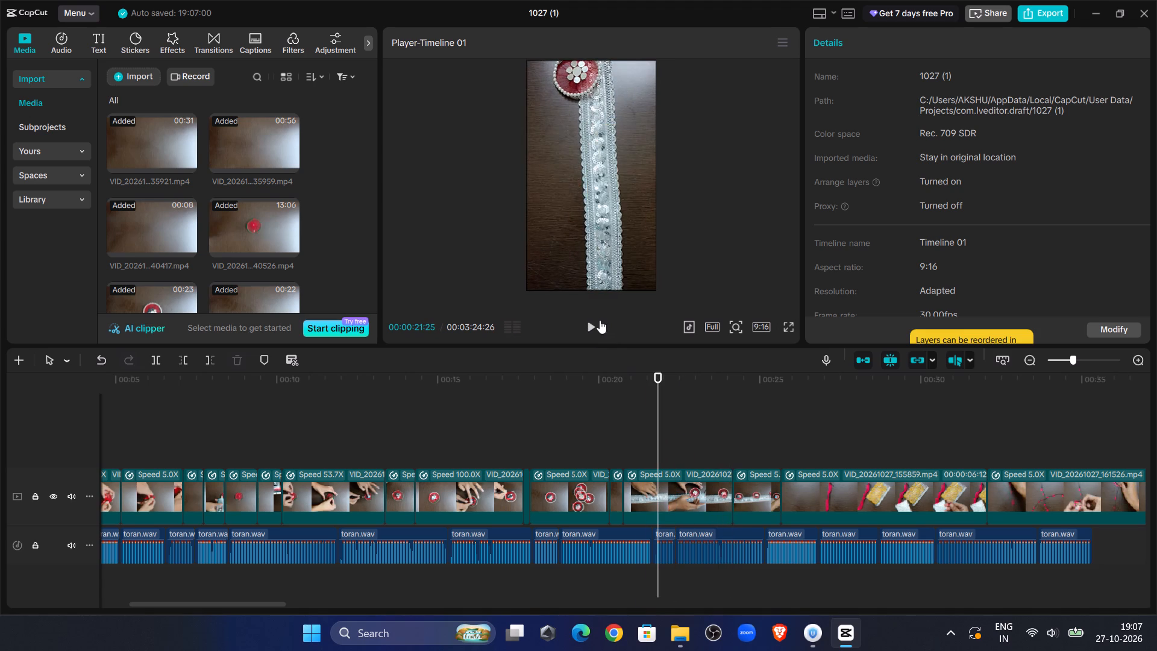
{"action": "left_click", "coordinate": [599, 333]}
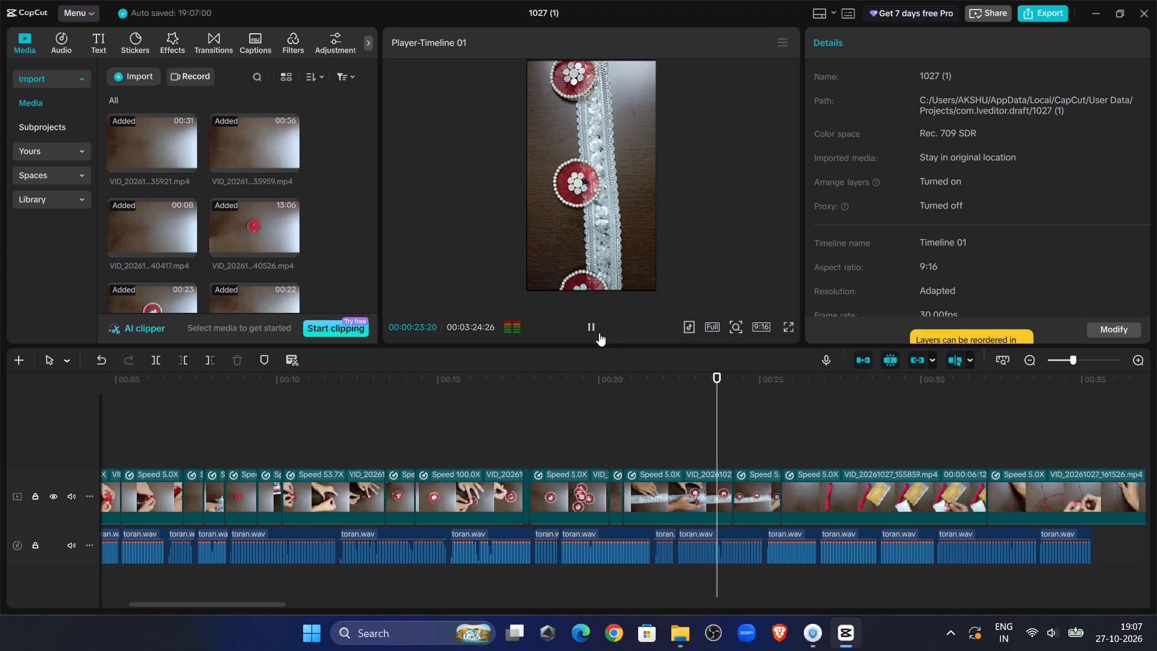
{"action": "left_click", "coordinate": [706, 490]}
{"action": "left_click", "coordinate": [210, 358]}
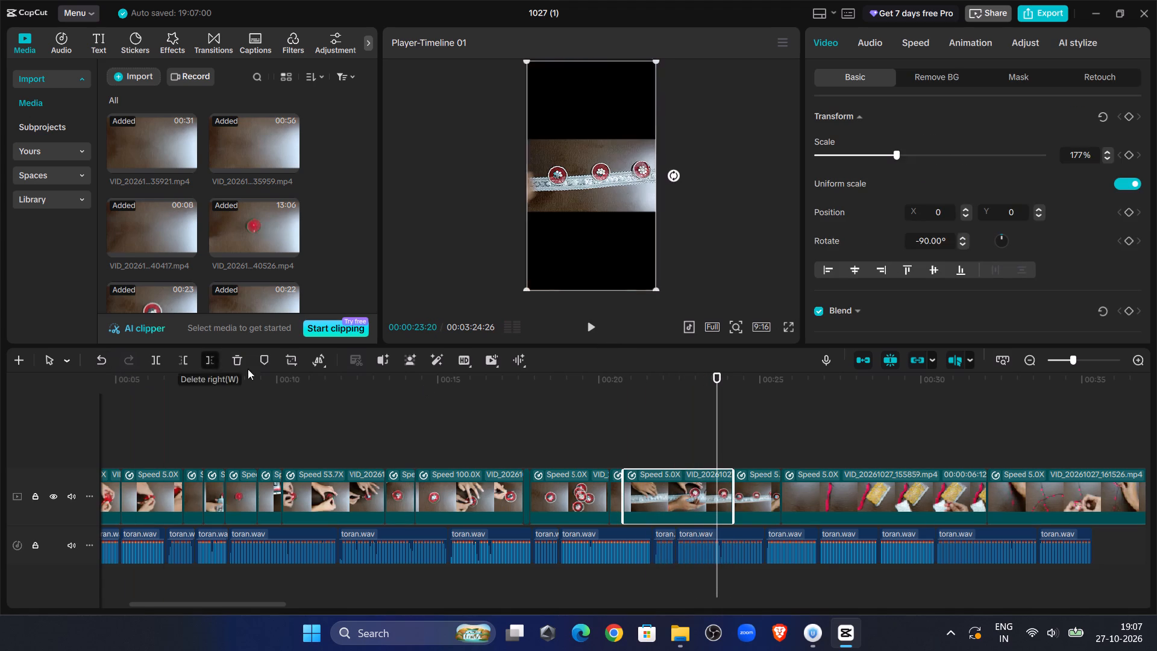
Rotate the lace clip that follows the 00:00:23:20 cut to -90° and scale it to 177% to fill the vertical frame.
{"action": "left_click", "coordinate": [585, 329]}
{"action": "left_click", "coordinate": [585, 329]}
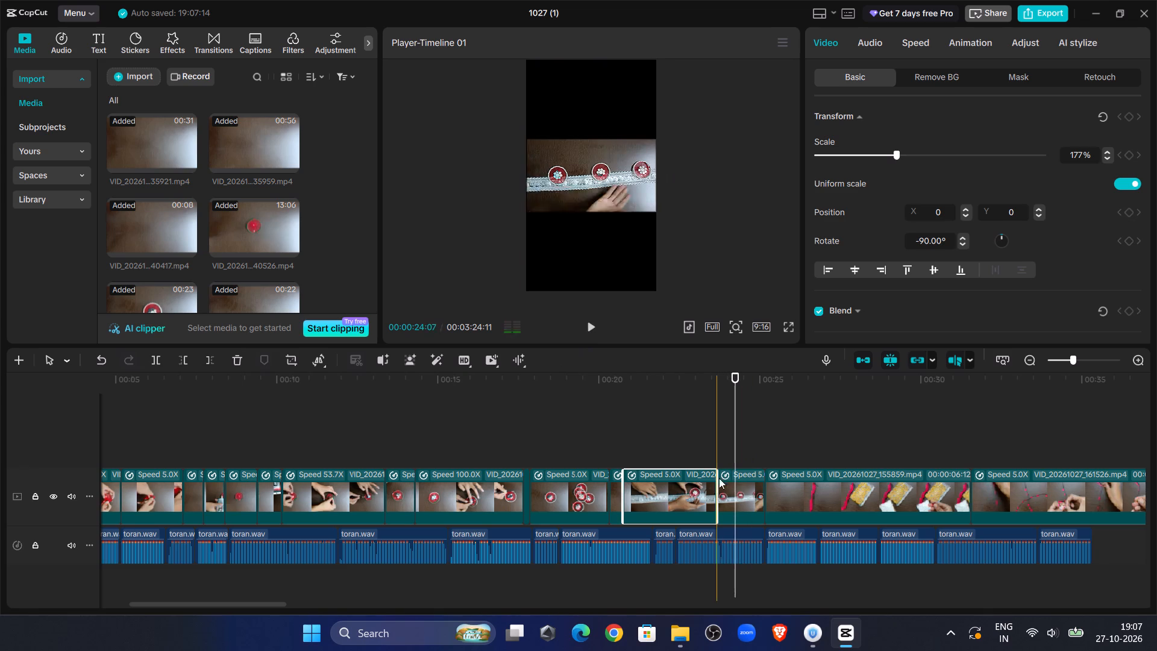
{"action": "left_click", "coordinate": [726, 494]}
{"action": "left_click_drag", "start_coordinate": [589, 227], "coordinate": [618, 195]}
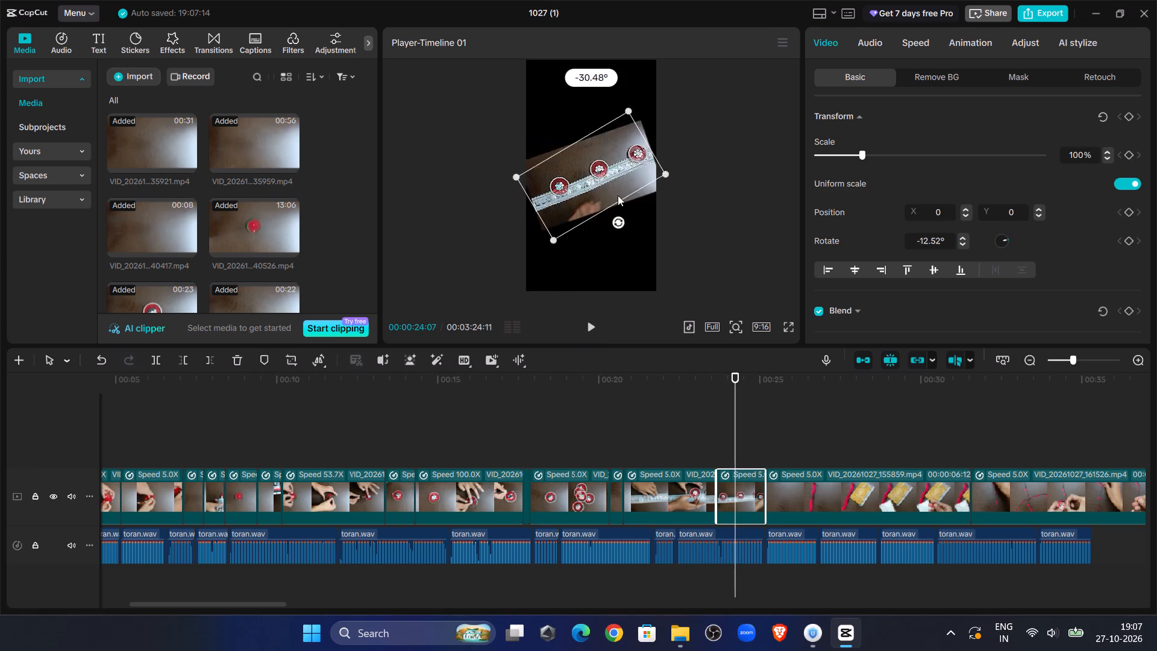
{"action": "left_click_drag", "start_coordinate": [618, 195], "coordinate": [627, 183]}
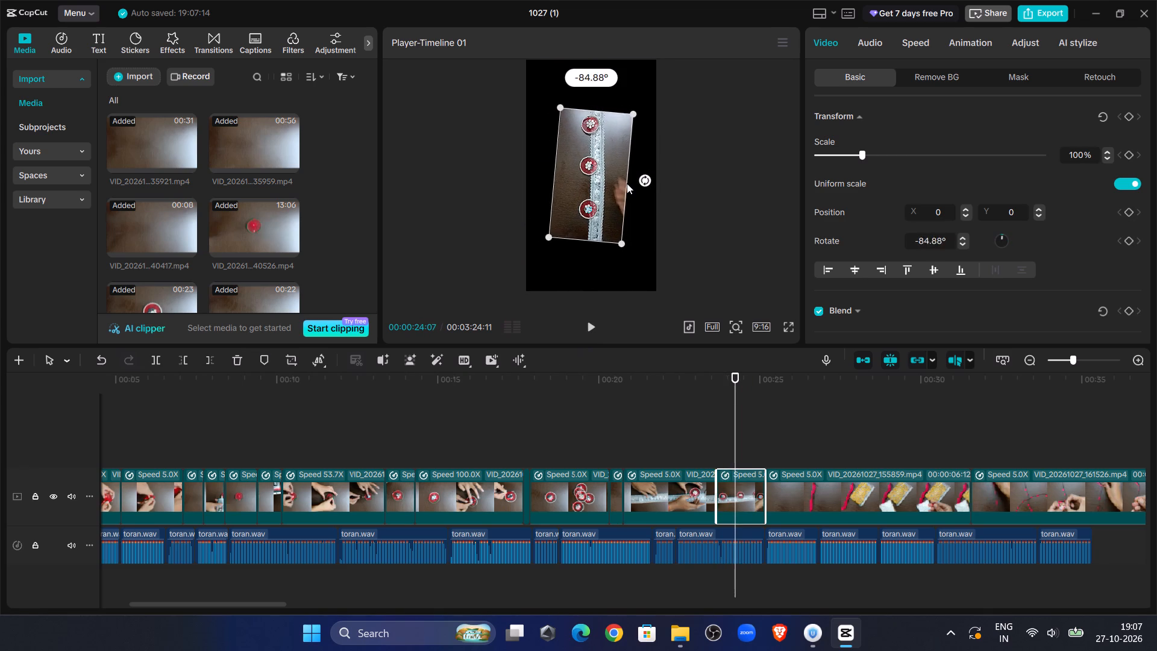
{"action": "left_click_drag", "start_coordinate": [627, 183], "coordinate": [627, 181]}
{"action": "left_click_drag", "start_coordinate": [625, 235], "coordinate": [658, 289]}
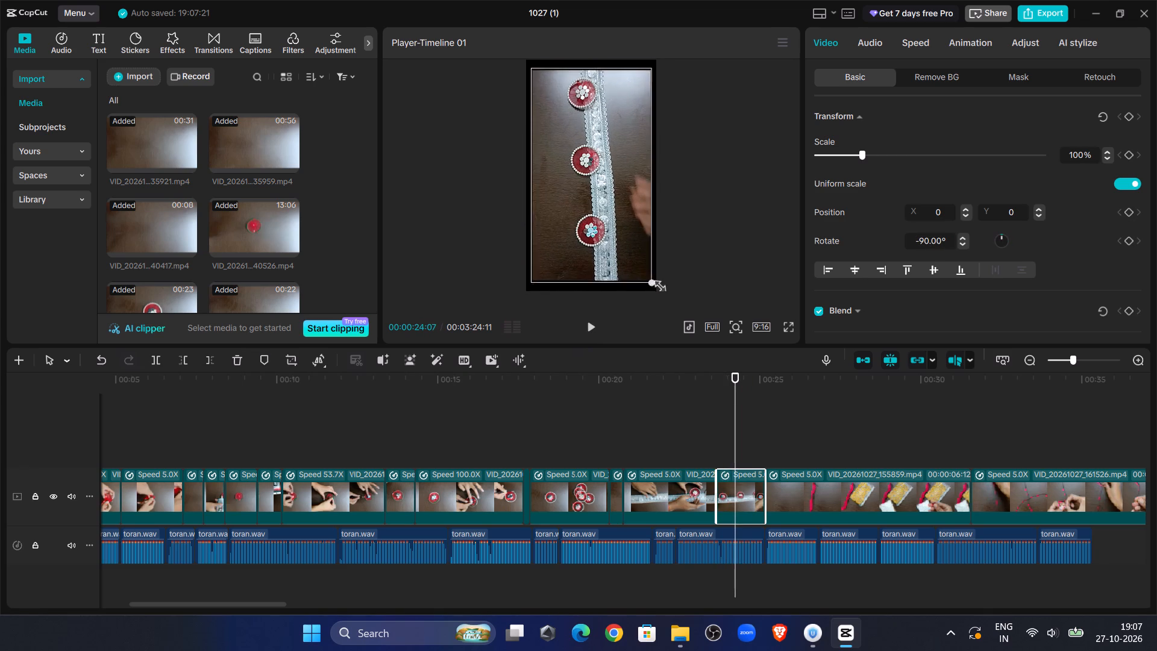
{"action": "left_click_drag", "start_coordinate": [658, 289], "coordinate": [664, 301]}
Review the finished discs-on-lace clip against the voiceover and trim off its end after 00:00:24:20.
{"action": "left_click", "coordinate": [594, 335]}
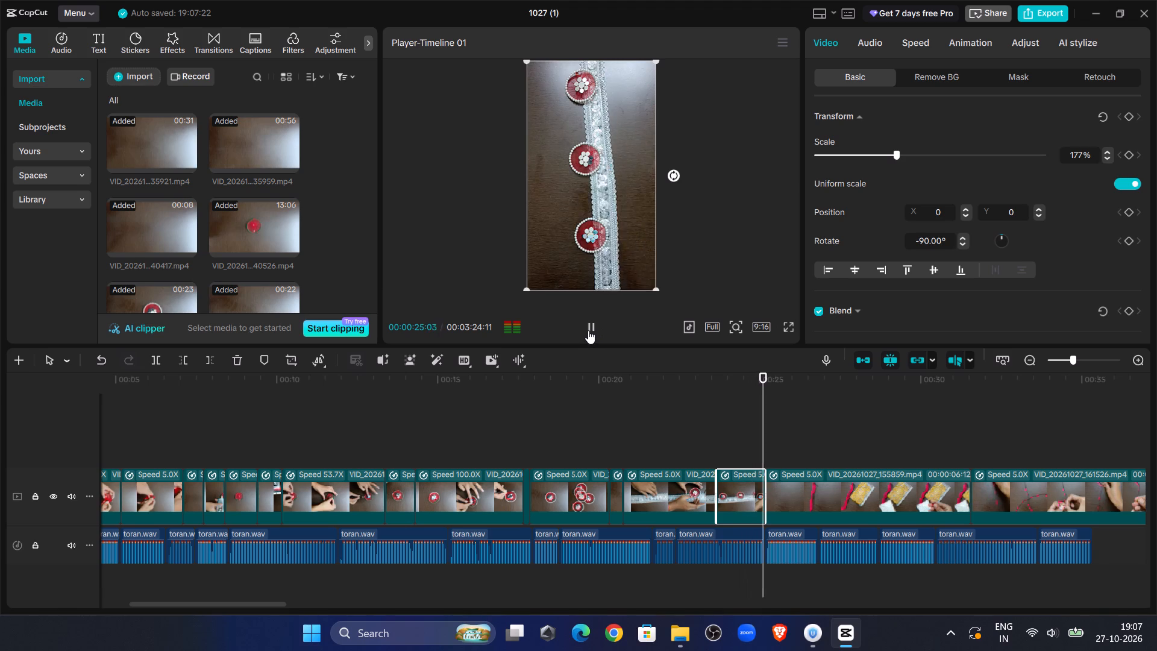
{"action": "left_click", "coordinate": [587, 328]}
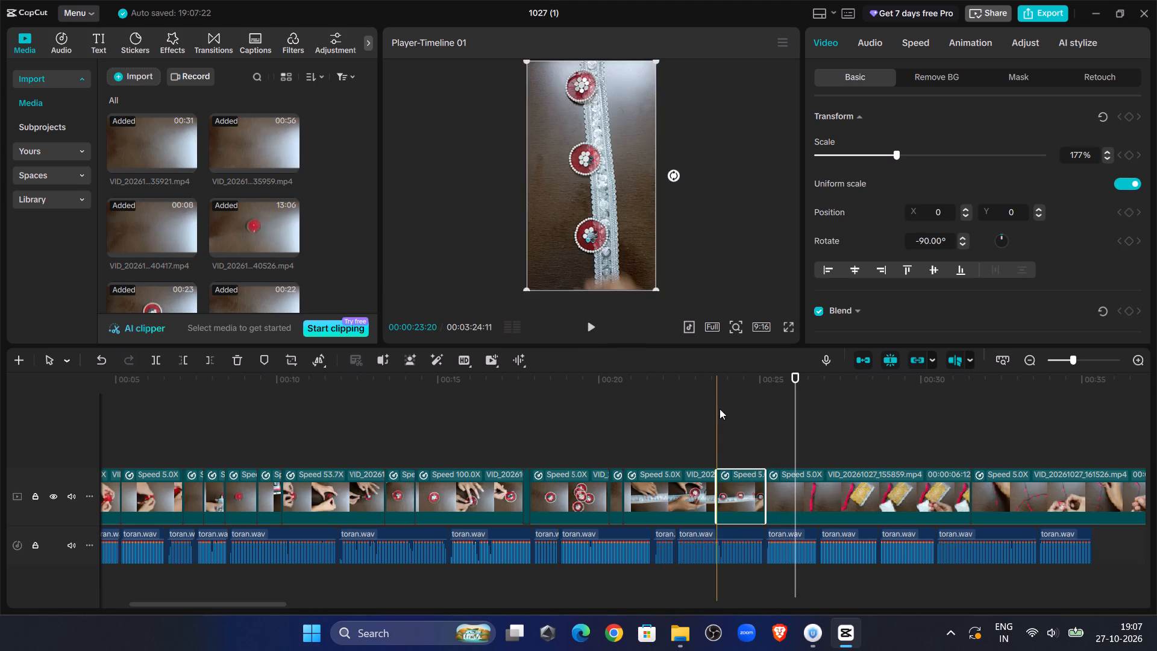
{"action": "left_click", "coordinate": [720, 409]}
{"action": "left_click", "coordinate": [602, 327]}
{"action": "left_click", "coordinate": [594, 327]}
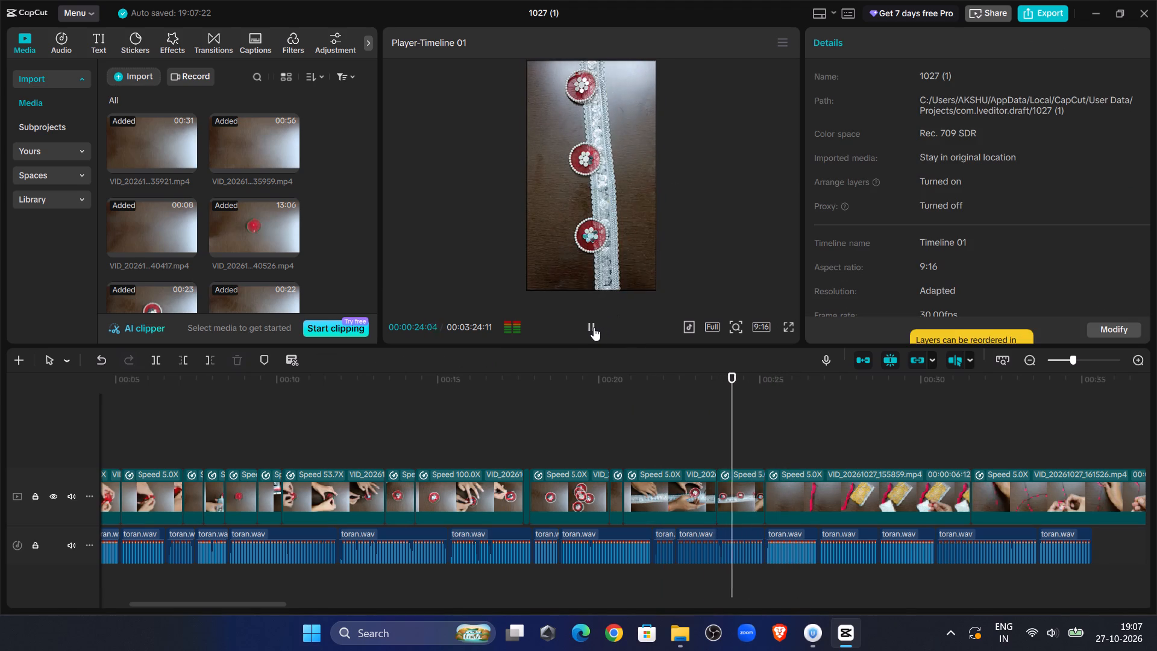
{"action": "left_click", "coordinate": [594, 327]}
{"action": "left_click", "coordinate": [785, 332]}
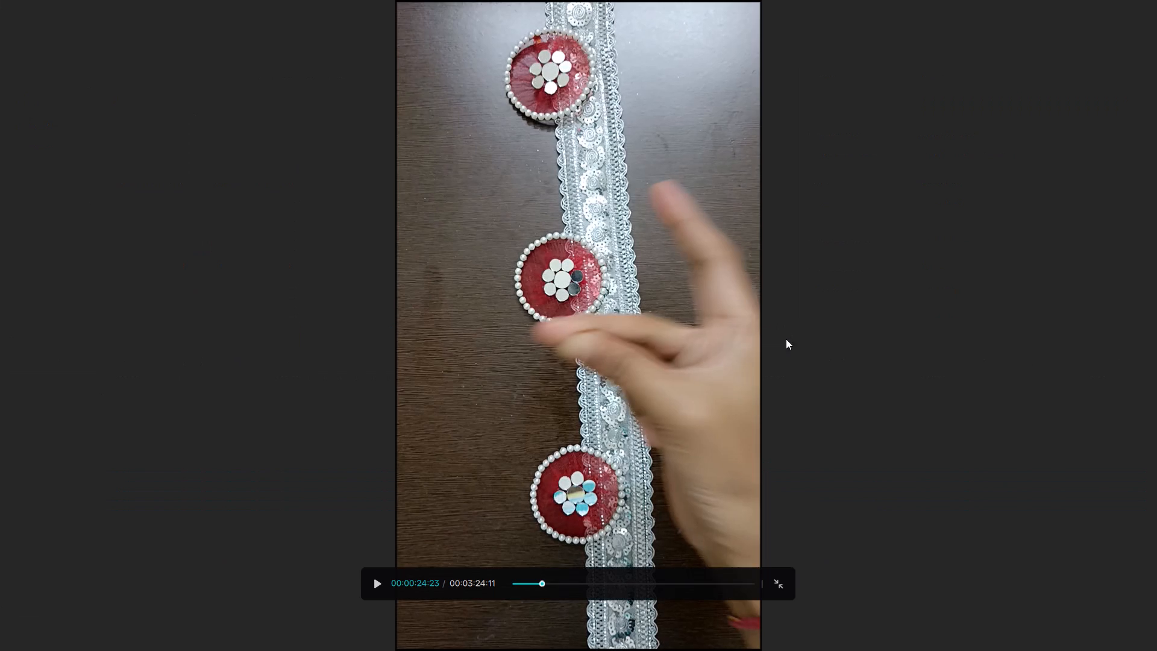
{"action": "left_click", "coordinate": [781, 584]}
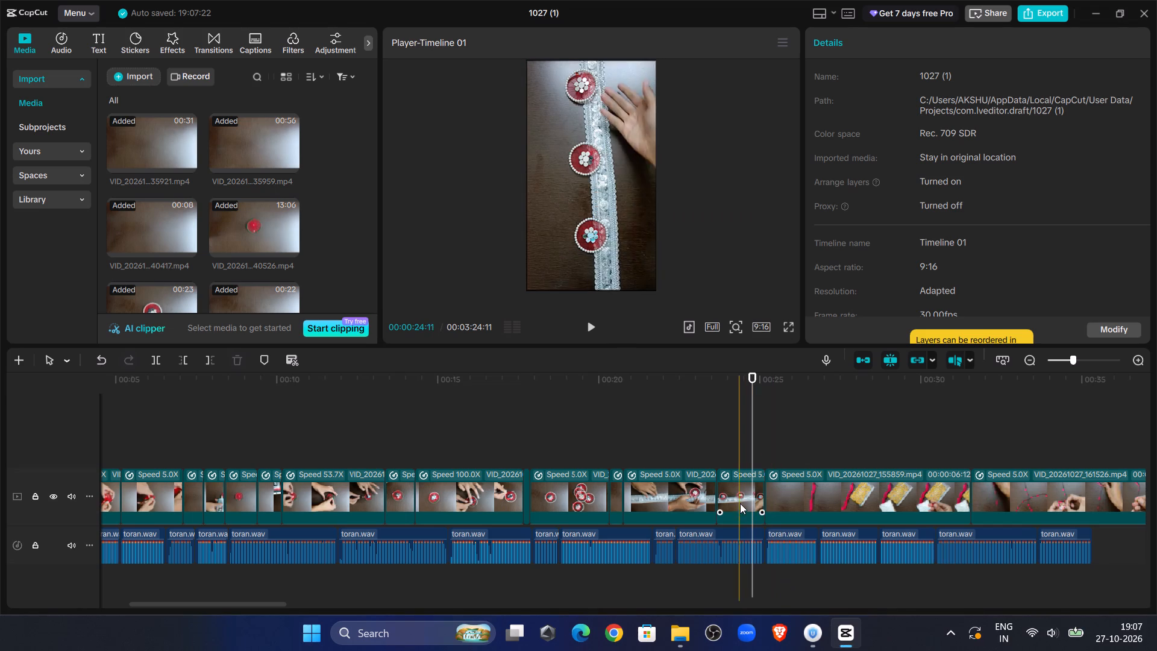
{"action": "left_click", "coordinate": [736, 403]}
{"action": "left_click", "coordinate": [595, 328]}
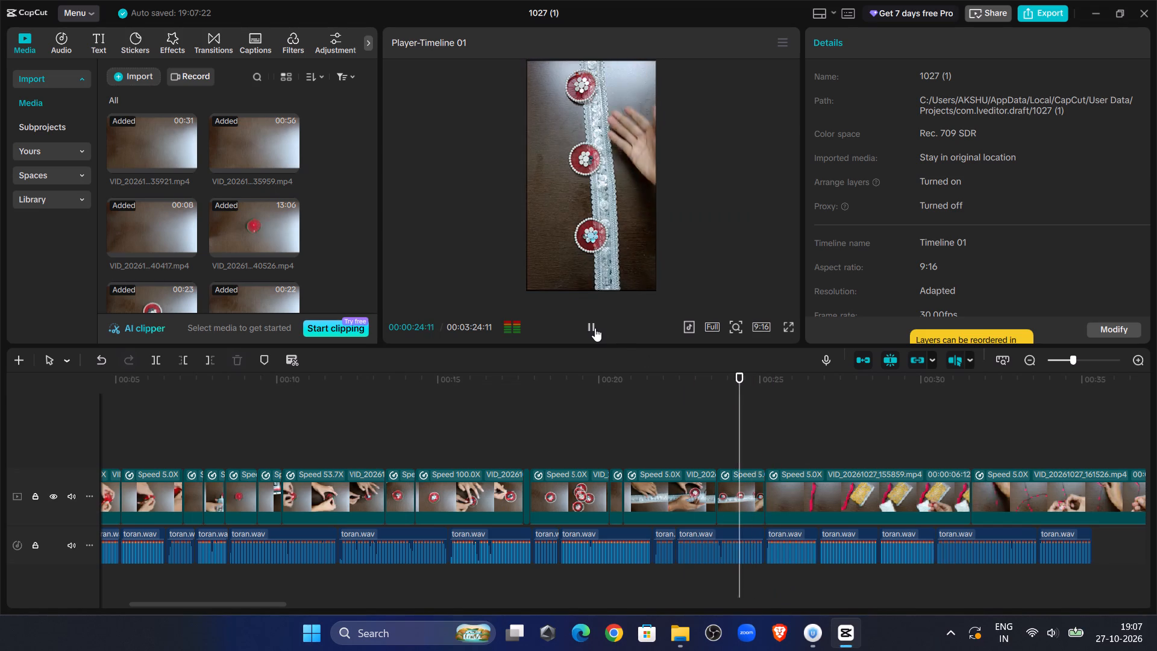
{"action": "left_click", "coordinate": [595, 328]}
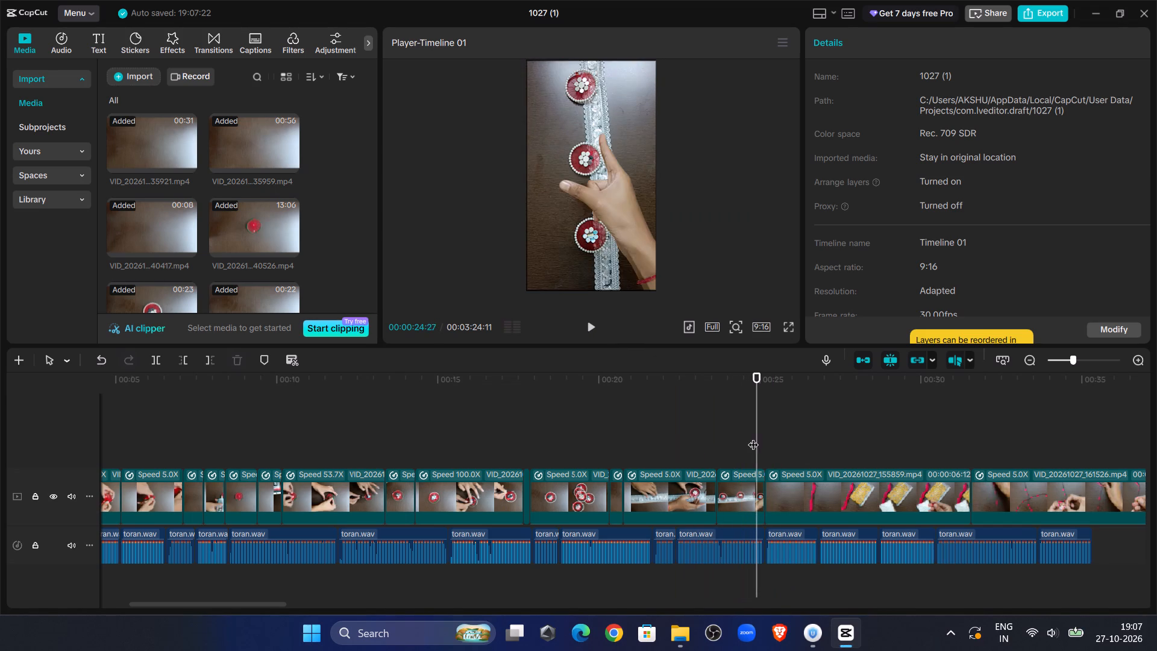
{"action": "left_click_drag", "start_coordinate": [753, 437], "coordinate": [735, 429]}
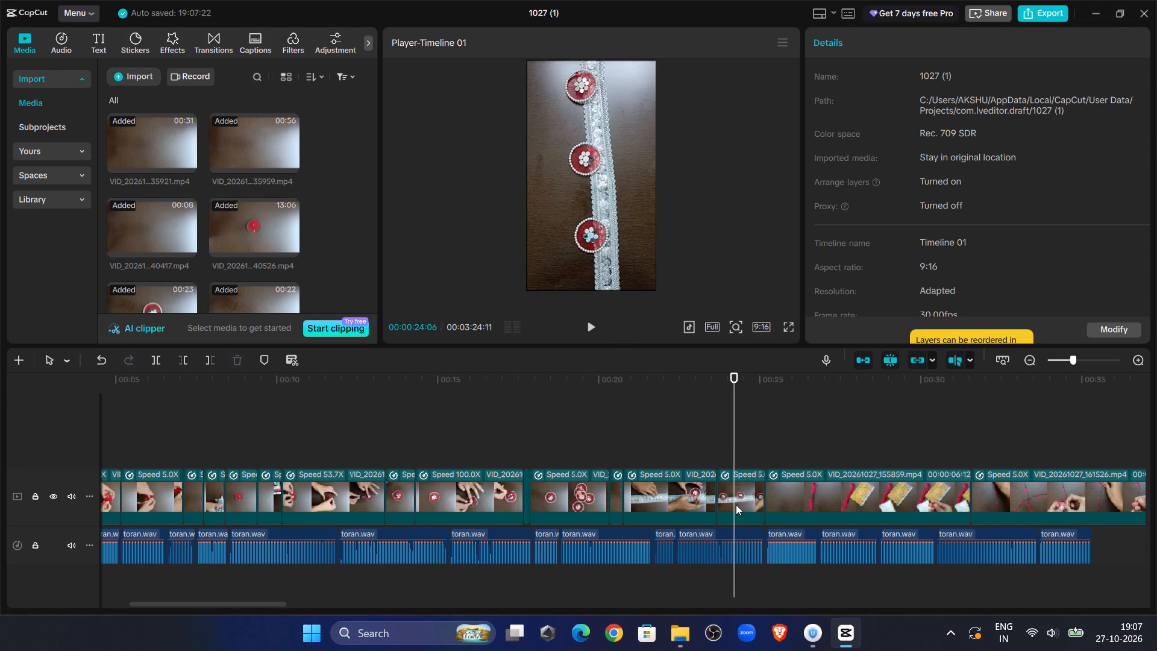
{"action": "left_click", "coordinate": [593, 326]}
{"action": "left_click", "coordinate": [593, 326]}
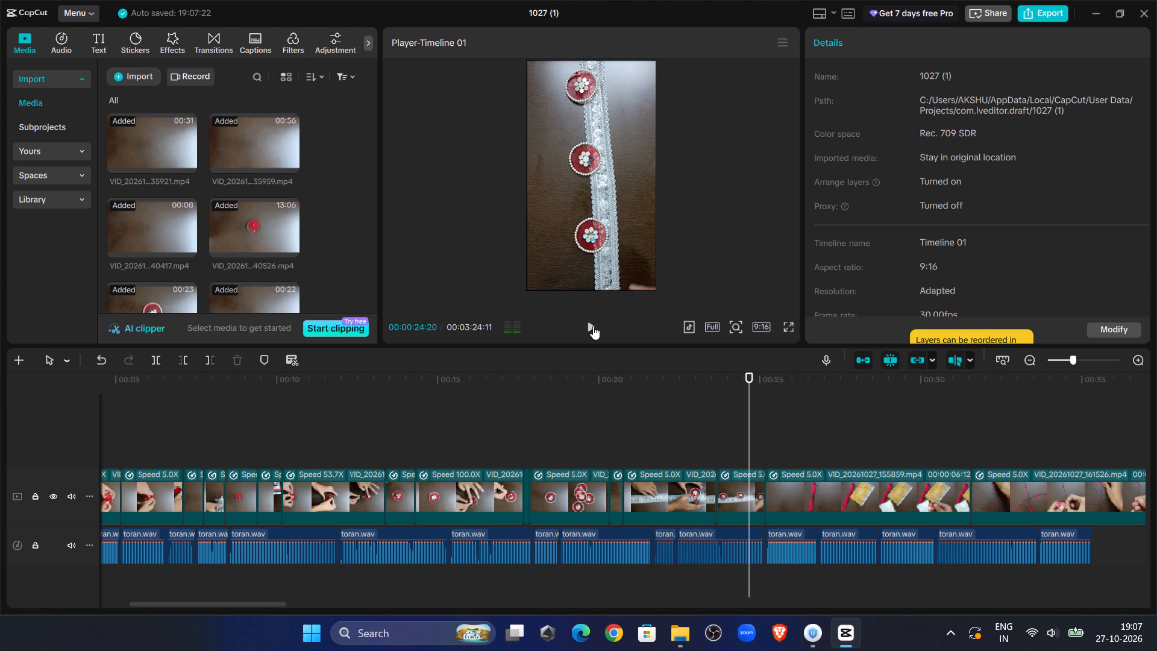
{"action": "left_click", "coordinate": [758, 495]}
{"action": "left_click", "coordinate": [209, 357]}
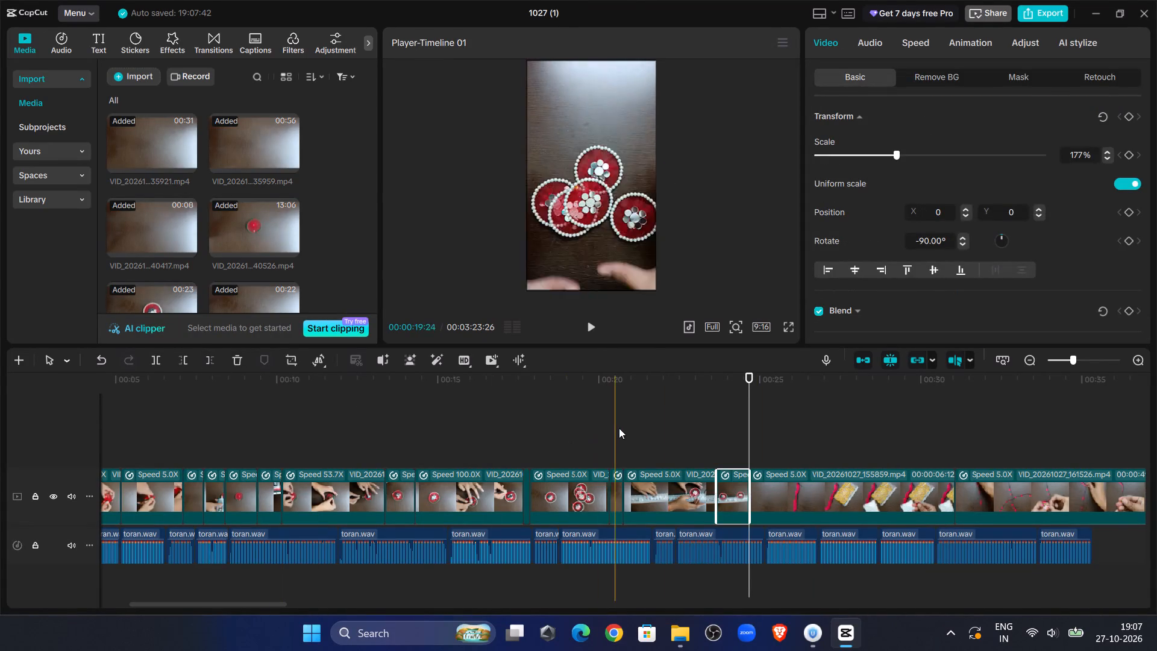
Replay the disc-placing section against the voiceover and set the speed of the longer lace clip to 7.3x.
{"action": "left_click", "coordinate": [624, 424]}
{"action": "left_click", "coordinate": [583, 334]}
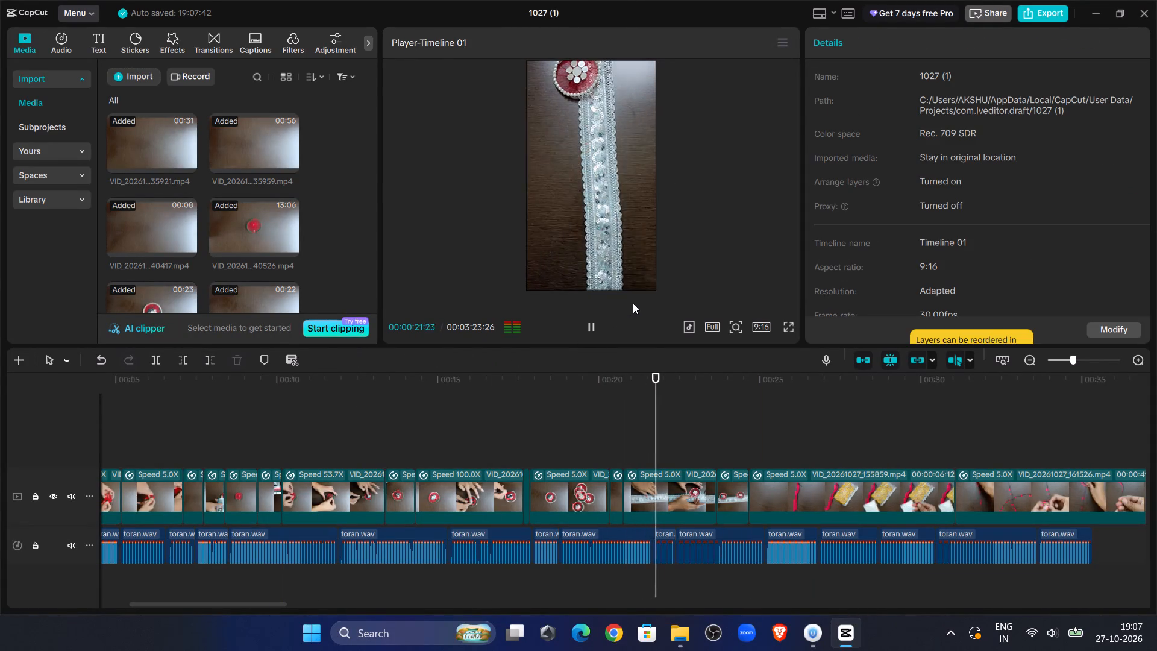
{"action": "left_click", "coordinate": [594, 324]}
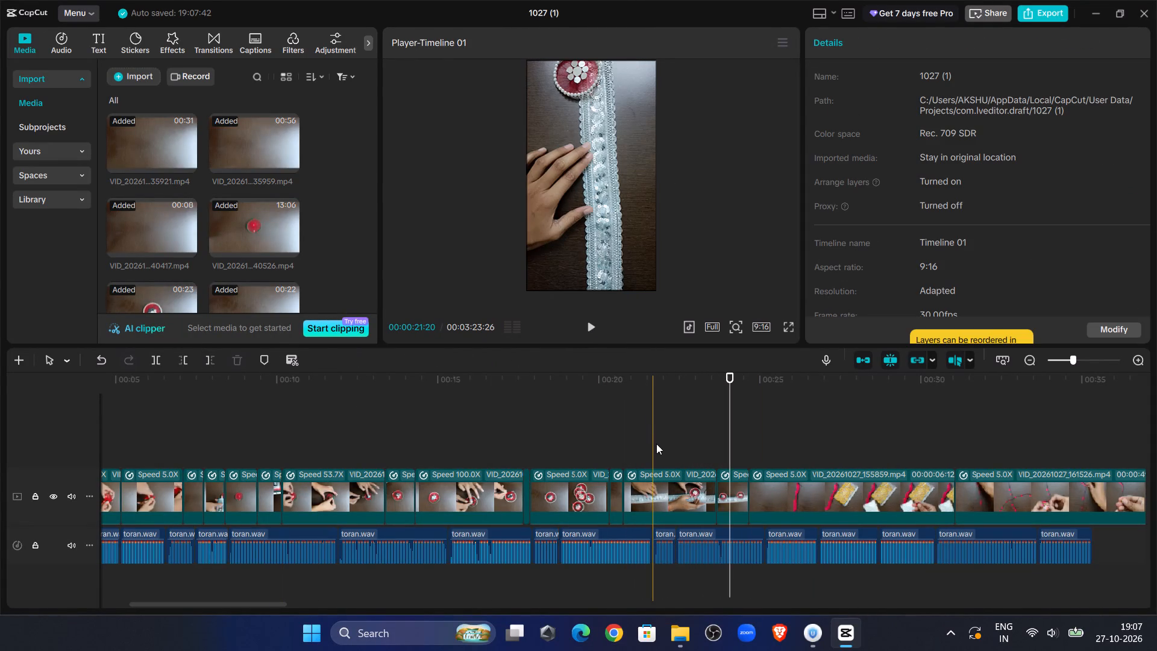
{"action": "left_click", "coordinate": [657, 414]}
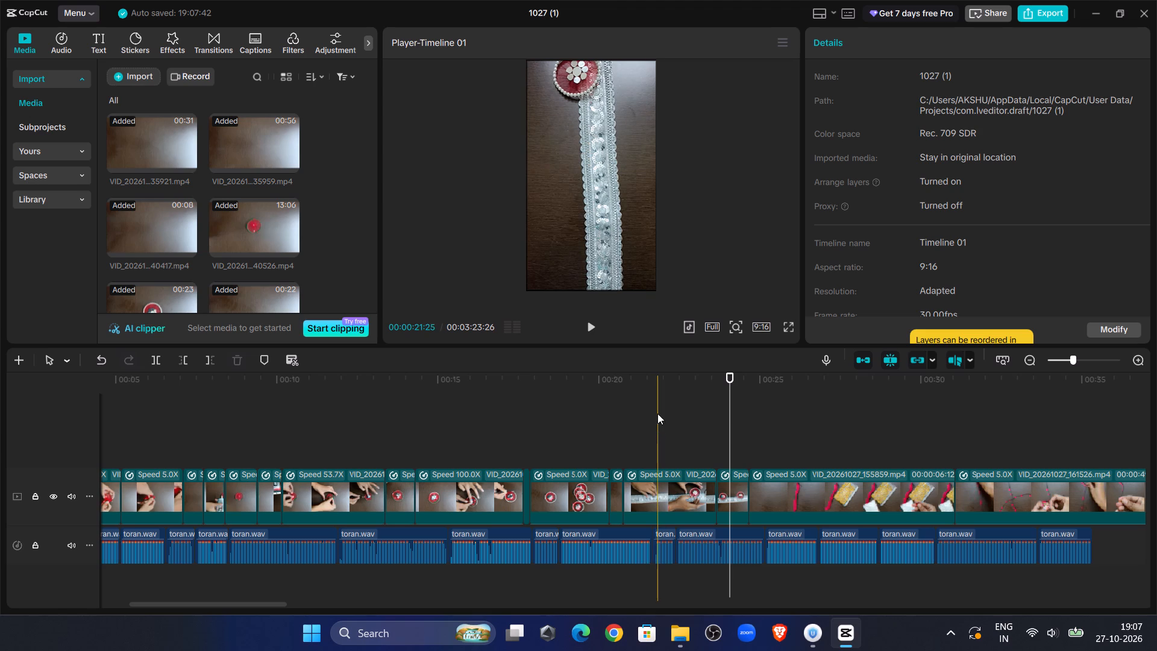
{"action": "left_click", "coordinate": [592, 320]}
{"action": "left_click", "coordinate": [592, 320]}
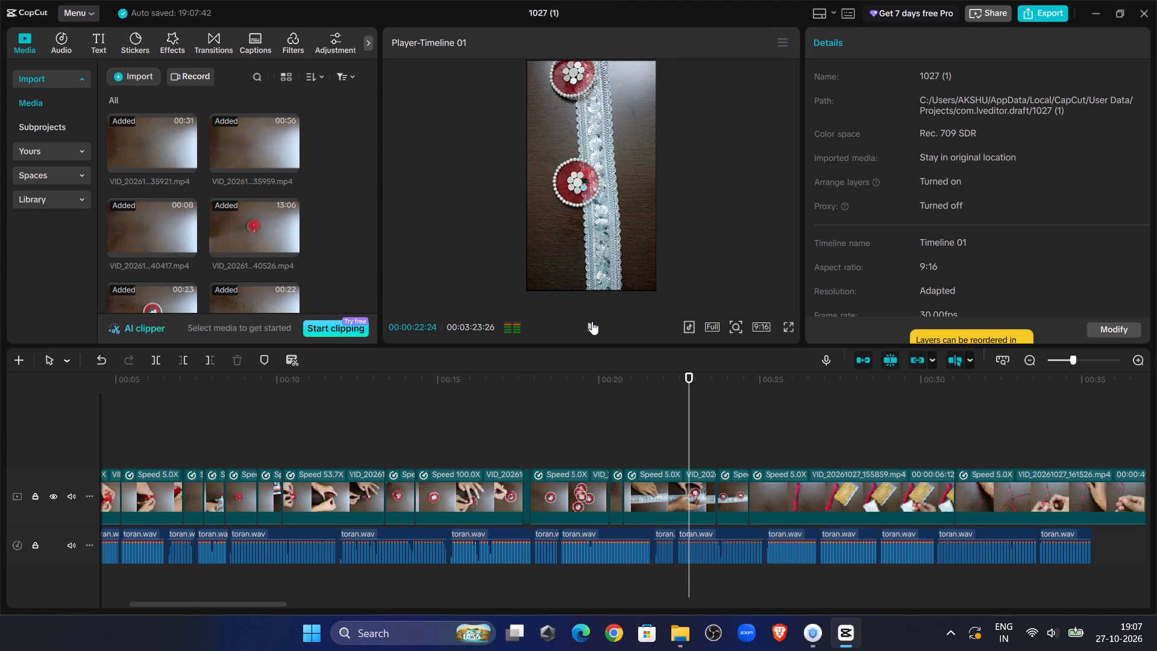
{"action": "left_click", "coordinate": [671, 513]}
{"action": "left_click", "coordinate": [921, 33]}
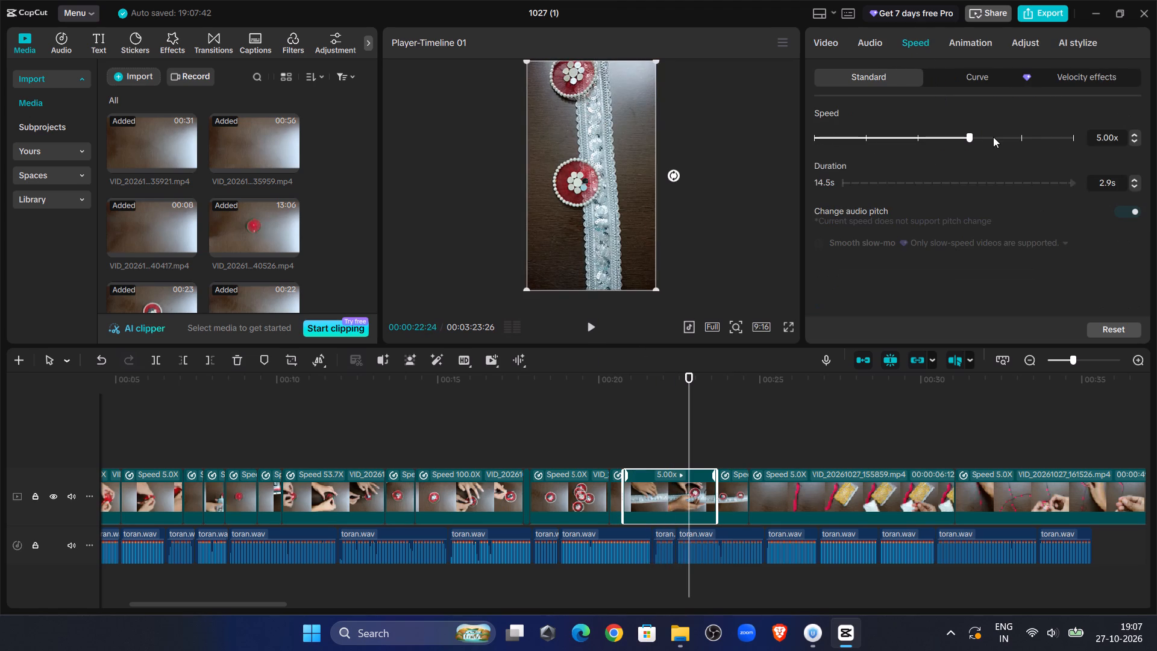
{"action": "left_click", "coordinate": [993, 137]}
Play through to the red thread clip, VID_20261027_155859, and trim its start up to 00:00:24:13.
{"action": "left_click", "coordinate": [604, 429]}
{"action": "left_click", "coordinate": [592, 329]}
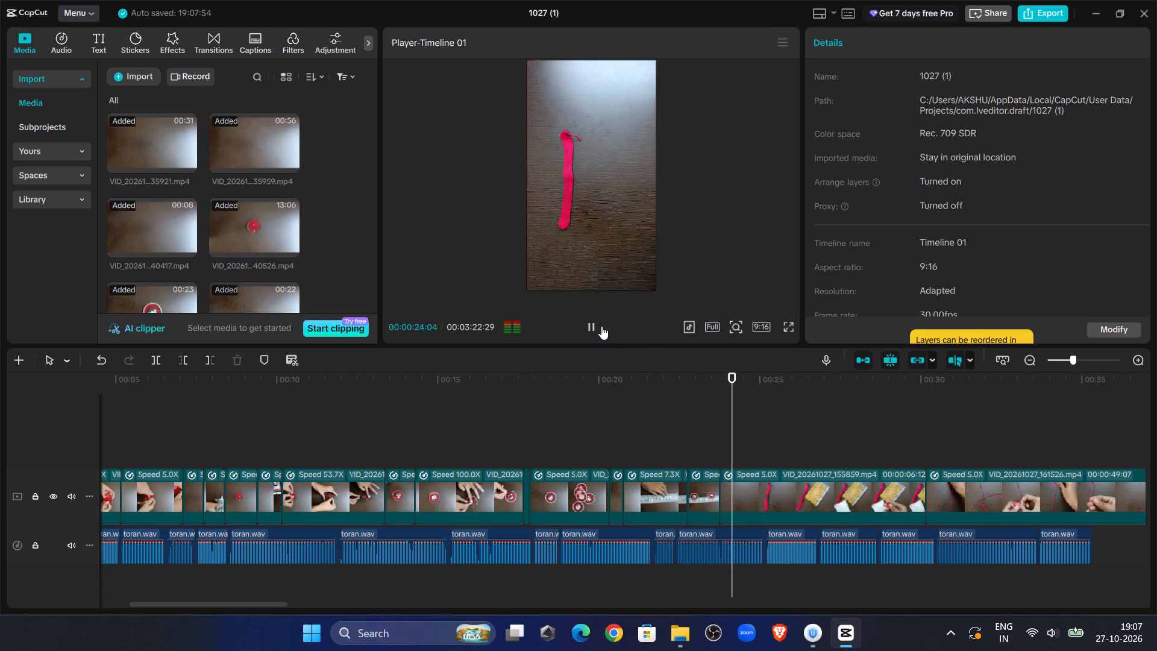
{"action": "left_click", "coordinate": [597, 329]}
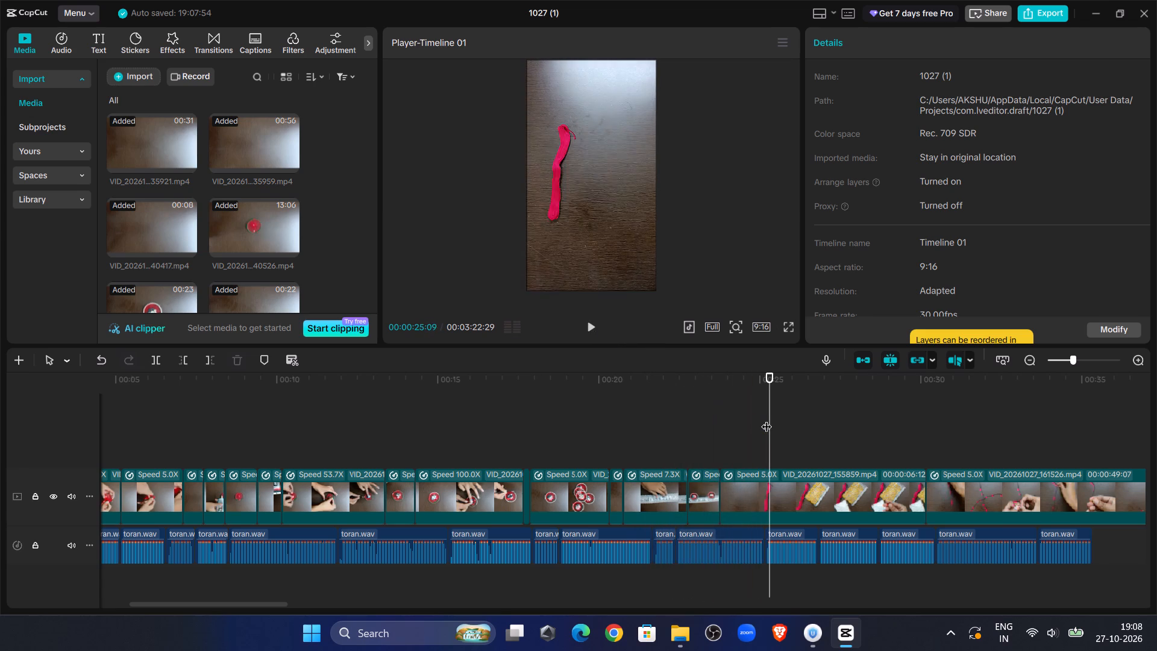
{"action": "left_click_drag", "start_coordinate": [767, 419], "coordinate": [741, 426]}
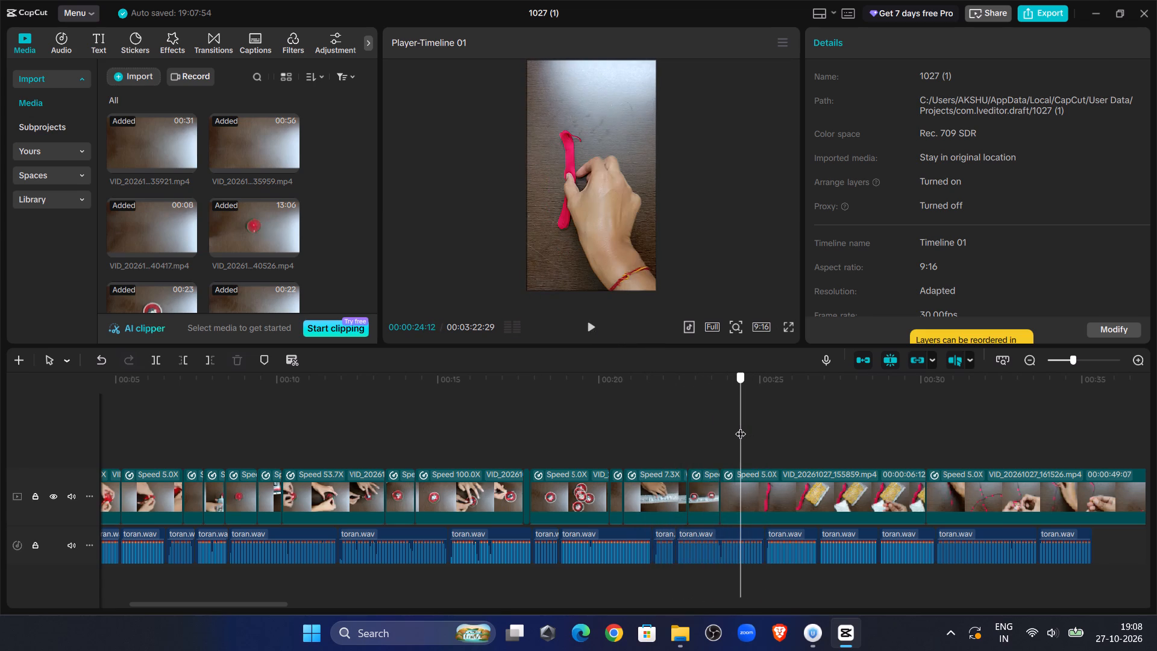
{"action": "left_click_drag", "start_coordinate": [741, 426], "coordinate": [741, 427]}
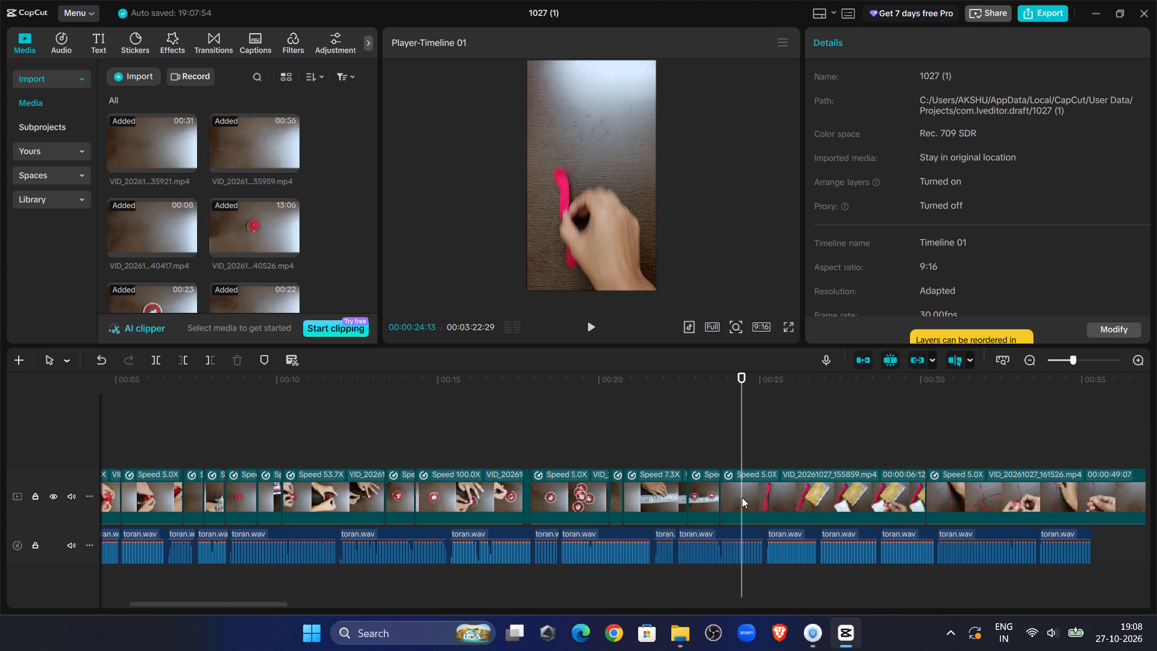
{"action": "left_click", "coordinate": [742, 498]}
{"action": "left_click", "coordinate": [183, 362]}
Replay the change from the lace to the thread and bead packets and split VID_20261027_155859 at about 00:00:24:13.
{"action": "left_click", "coordinate": [699, 438]}
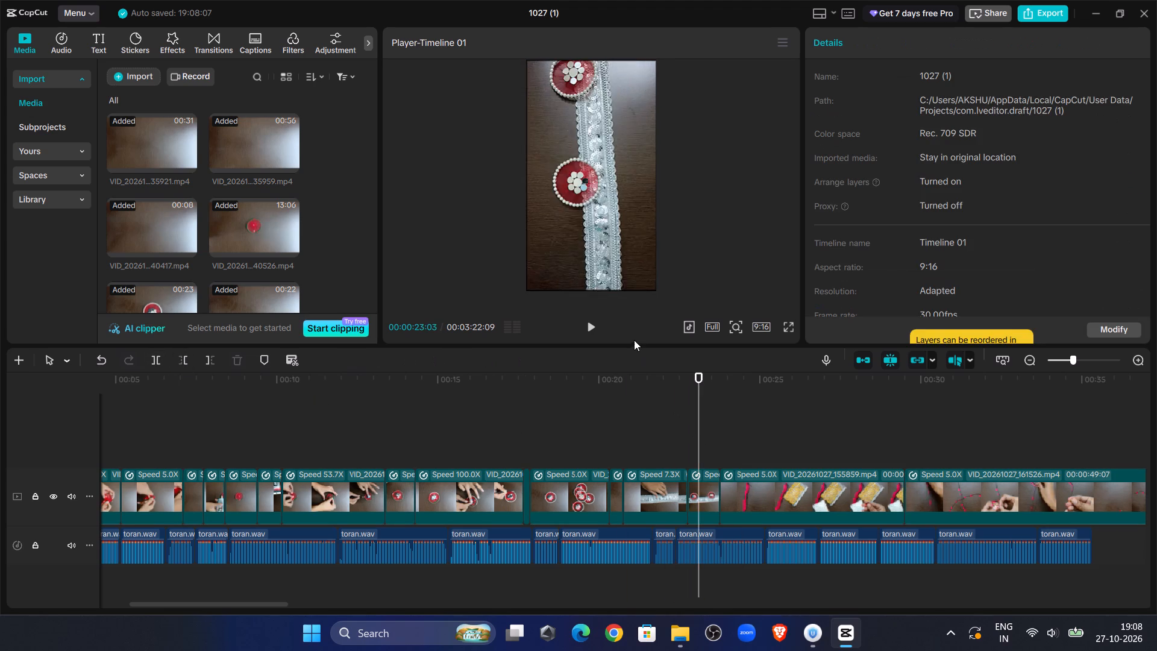
{"action": "left_click", "coordinate": [590, 327]}
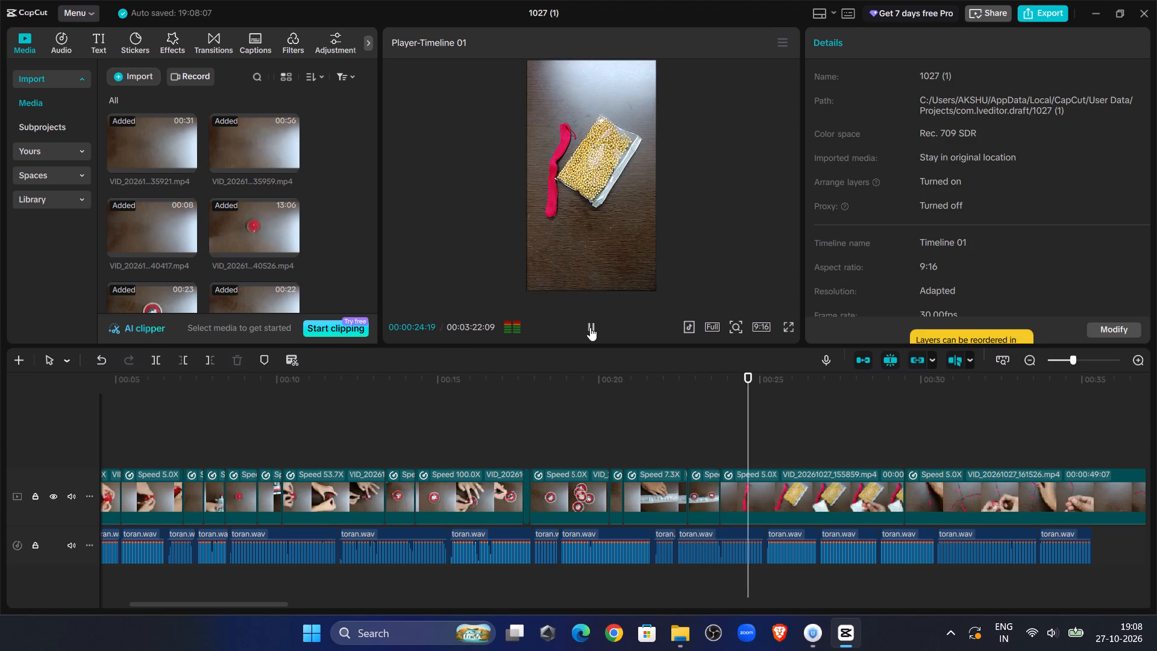
{"action": "left_click", "coordinate": [590, 327]}
{"action": "left_click", "coordinate": [735, 415]}
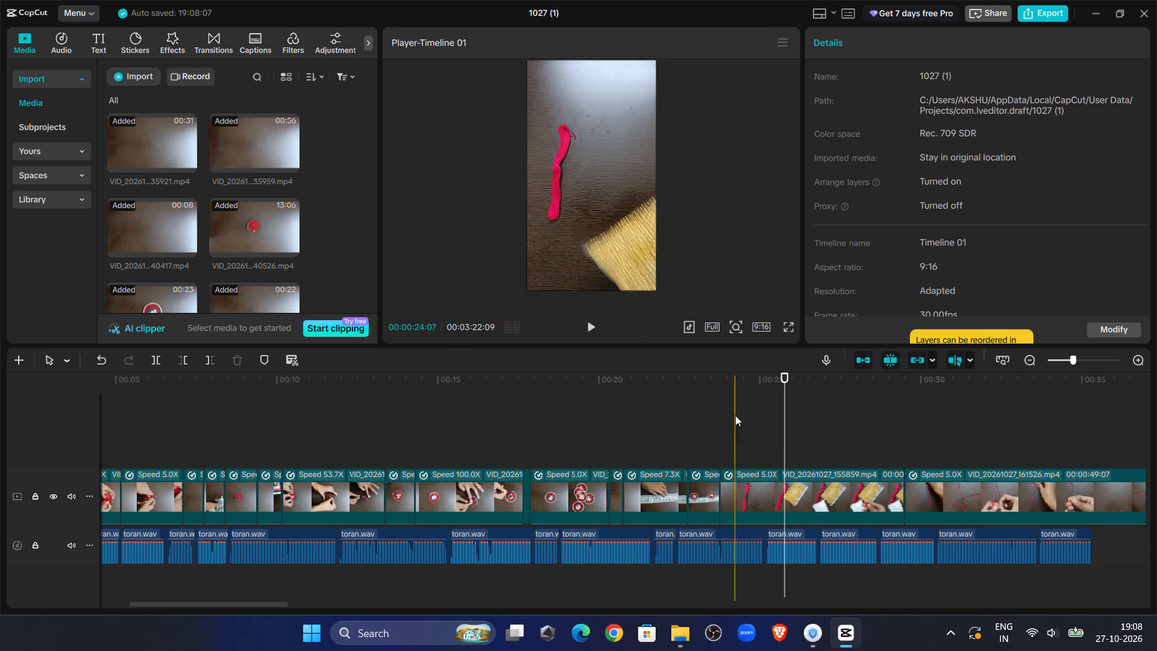
{"action": "left_click", "coordinate": [597, 338]}
{"action": "left_click", "coordinate": [591, 332]}
{"action": "left_click", "coordinate": [591, 332]}
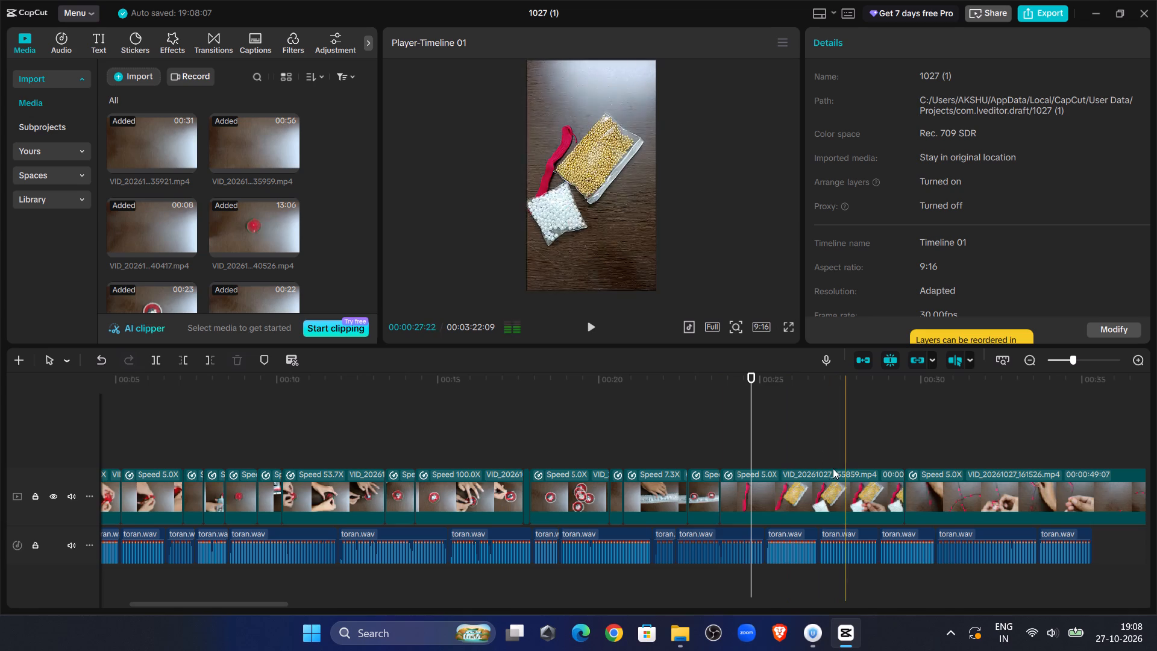
{"action": "left_click_drag", "start_coordinate": [752, 421], "coordinate": [741, 417]}
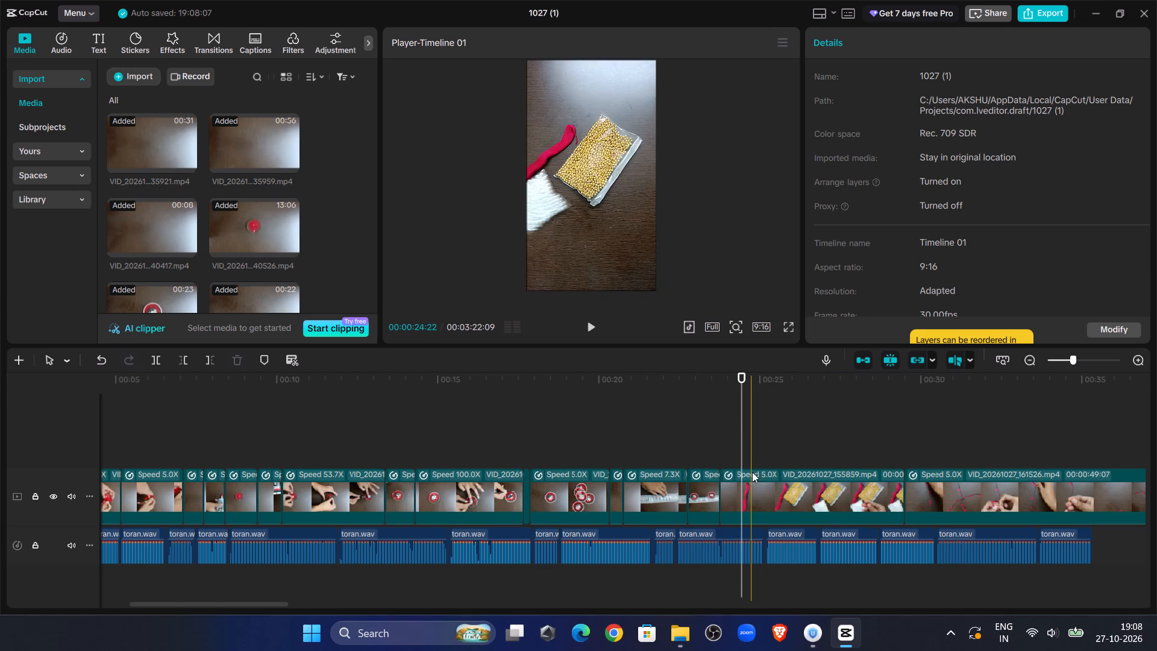
{"action": "left_click", "coordinate": [751, 511]}
{"action": "left_click", "coordinate": [162, 359]}
Play the second part of VID_20261027_155859 and trim its start up to 00:00:25:11.
{"action": "left_click", "coordinate": [585, 325]}
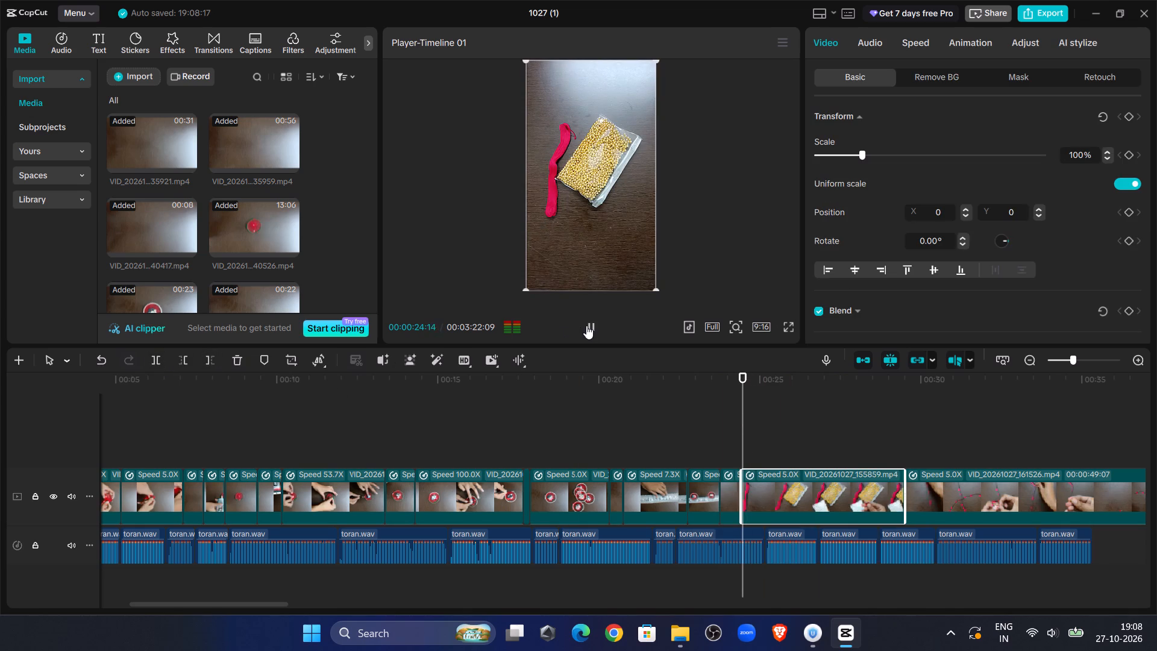
{"action": "left_click", "coordinate": [596, 322]}
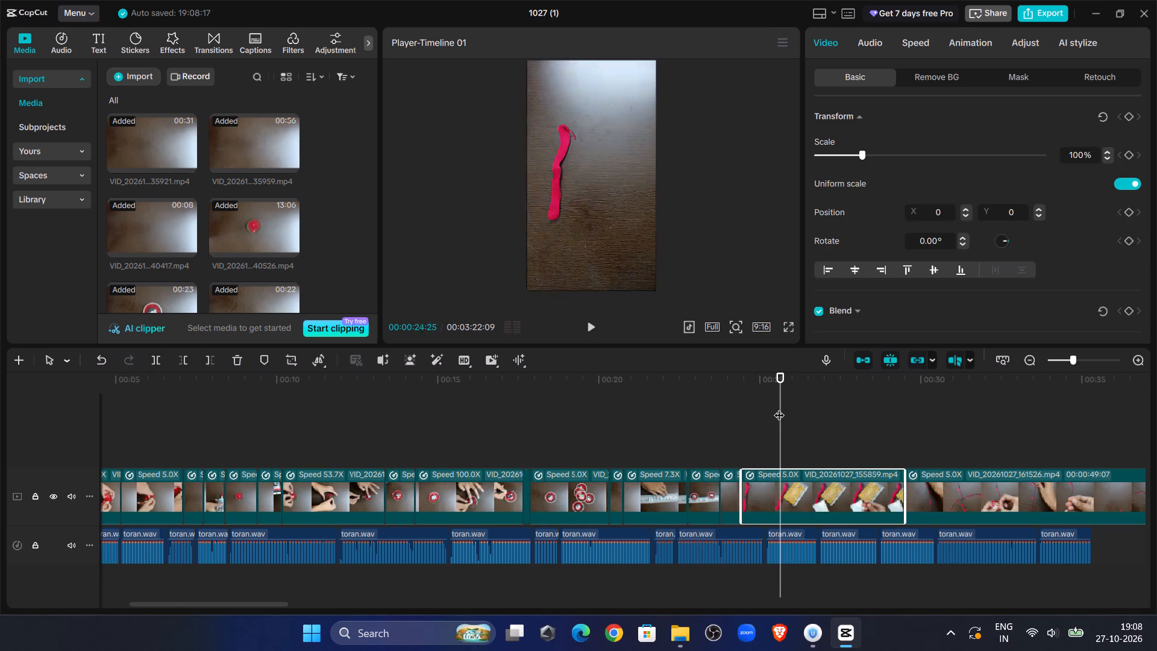
{"action": "left_click_drag", "start_coordinate": [781, 408], "coordinate": [770, 406]}
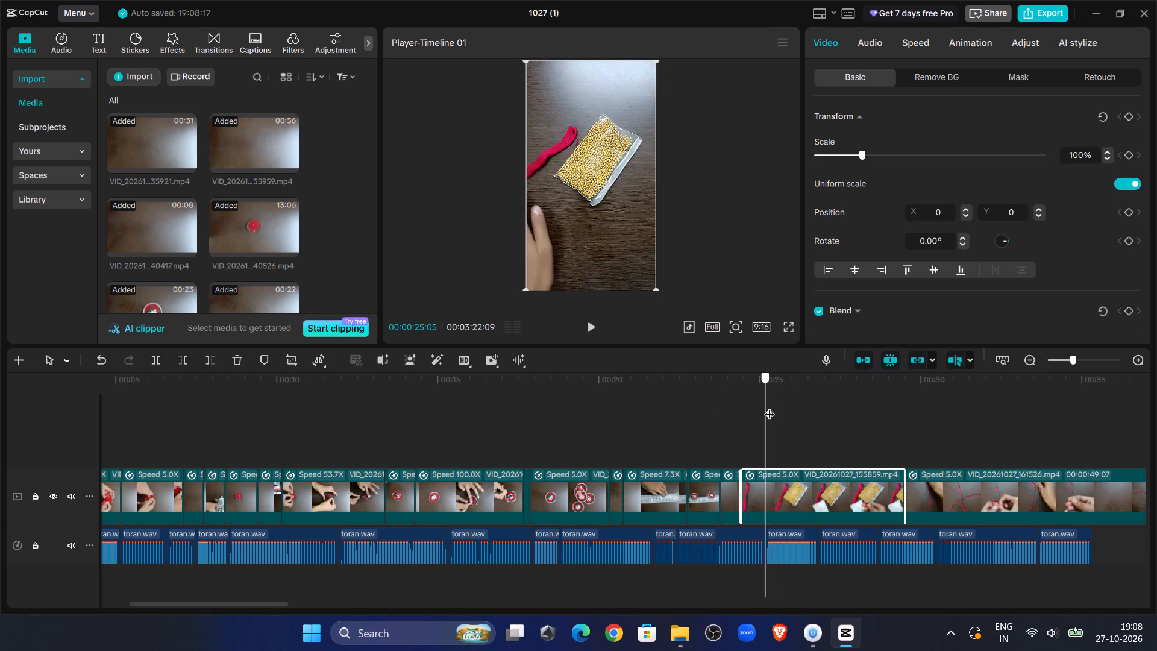
{"action": "left_click_drag", "start_coordinate": [770, 406], "coordinate": [772, 408]}
{"action": "left_click", "coordinate": [184, 359]}
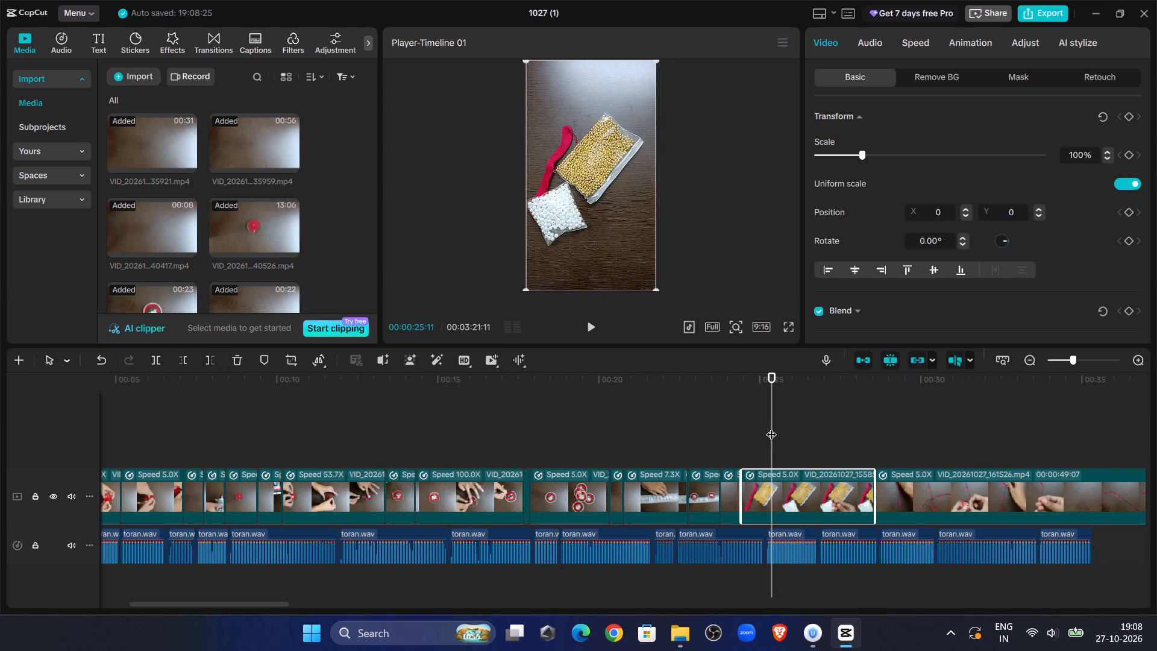
Replay the thread and bead packets section and split VID_20261027_155859 at 00:00:25:05.
{"action": "left_click", "coordinate": [724, 421]}
{"action": "left_click", "coordinate": [598, 329]}
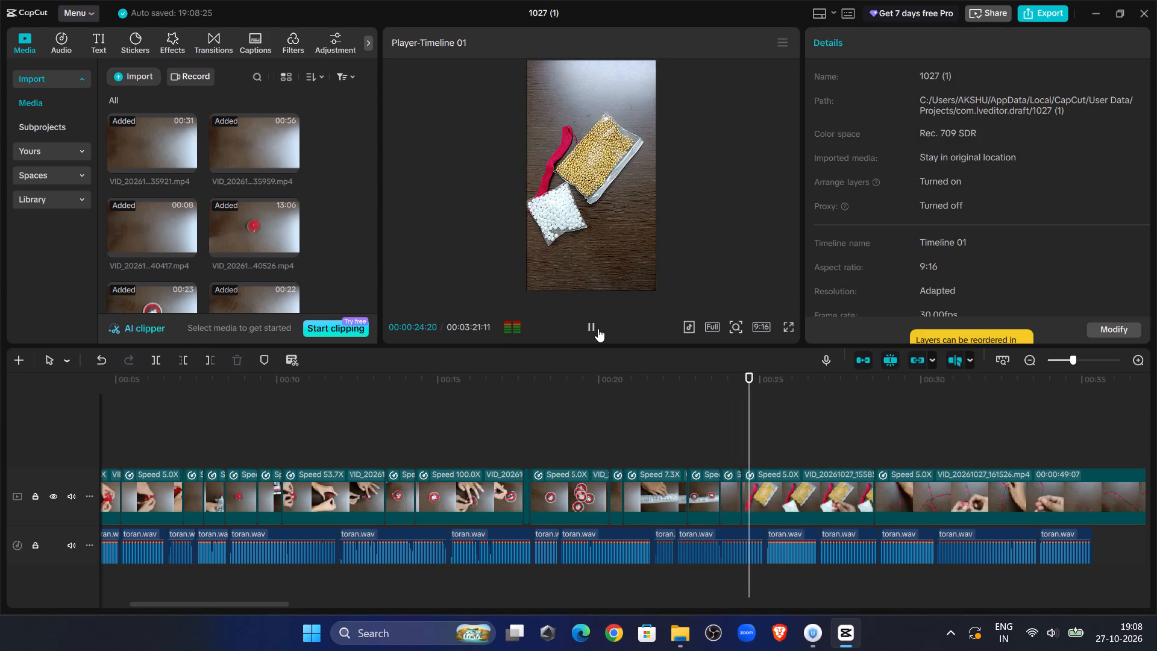
{"action": "left_click", "coordinate": [598, 329]}
{"action": "left_click", "coordinate": [751, 426]}
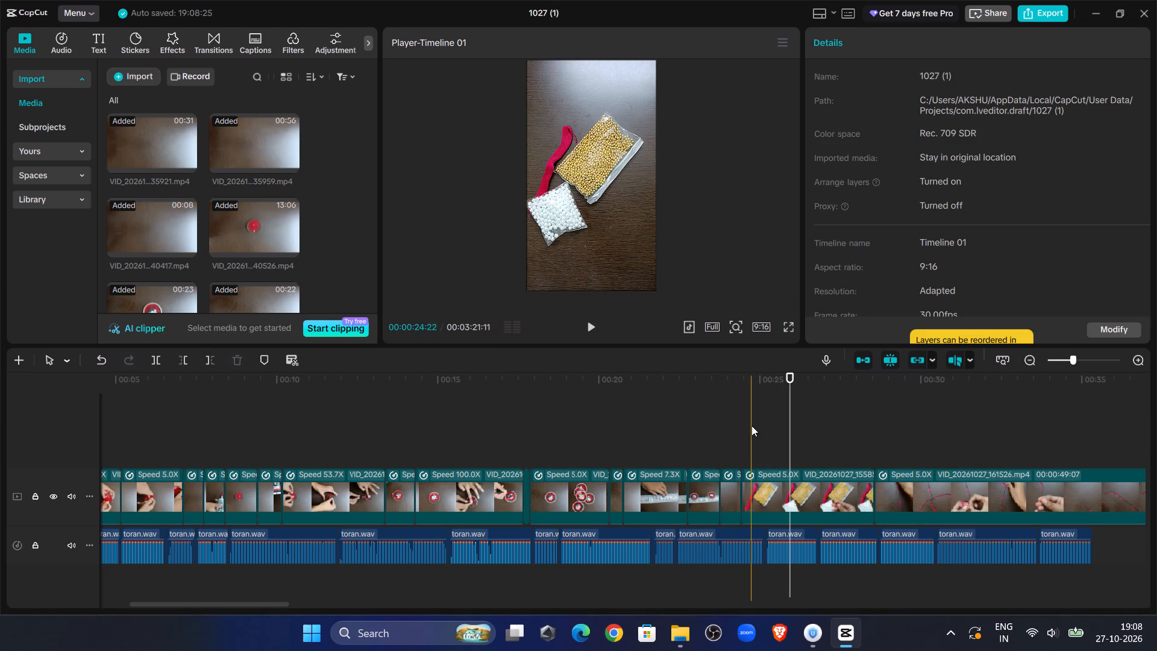
{"action": "left_click", "coordinate": [587, 333]}
{"action": "left_click", "coordinate": [587, 333]}
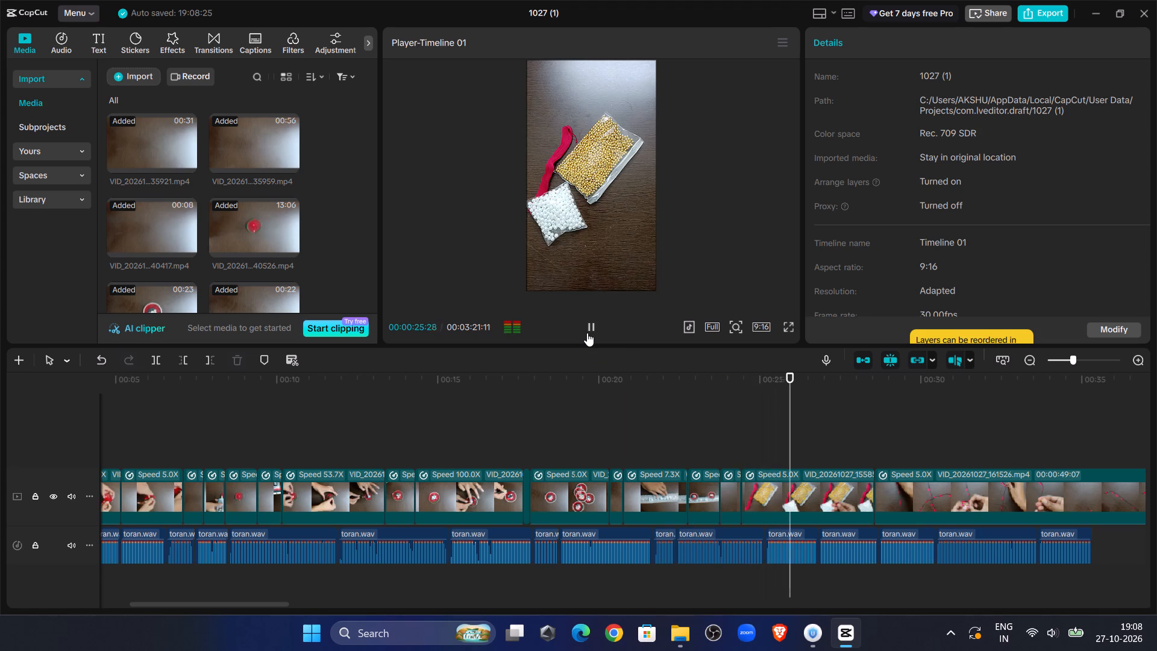
{"action": "left_click", "coordinate": [750, 407]}
{"action": "left_click", "coordinate": [741, 403]}
{"action": "left_click", "coordinate": [592, 328]}
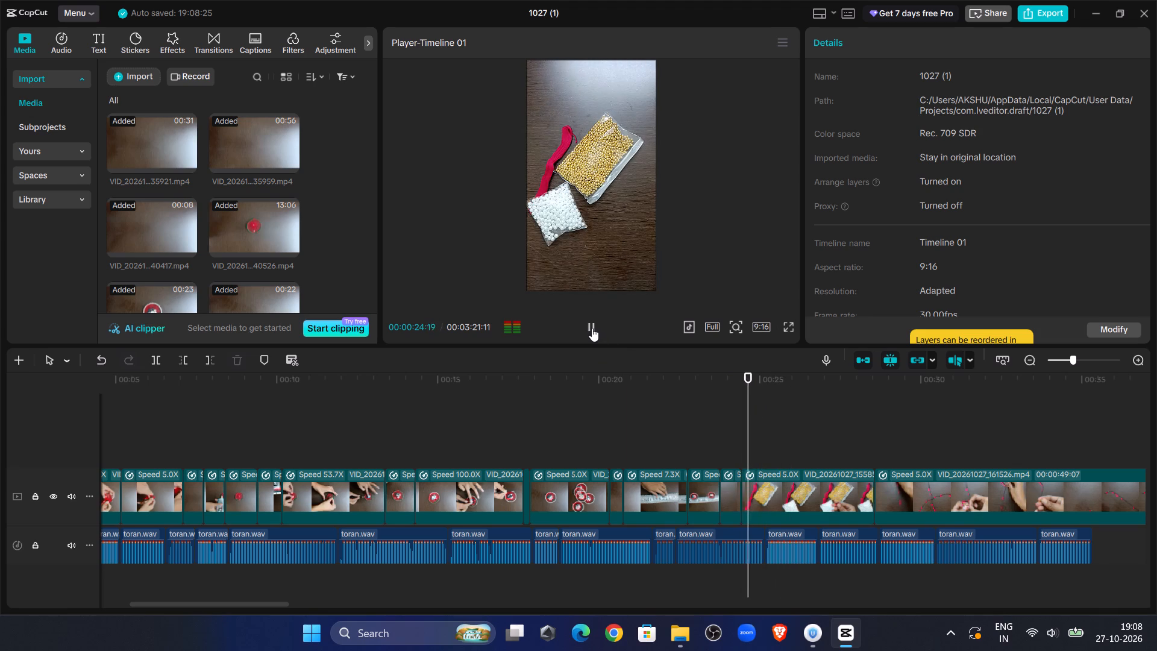
{"action": "left_click", "coordinate": [592, 328]}
{"action": "left_click", "coordinate": [766, 479]}
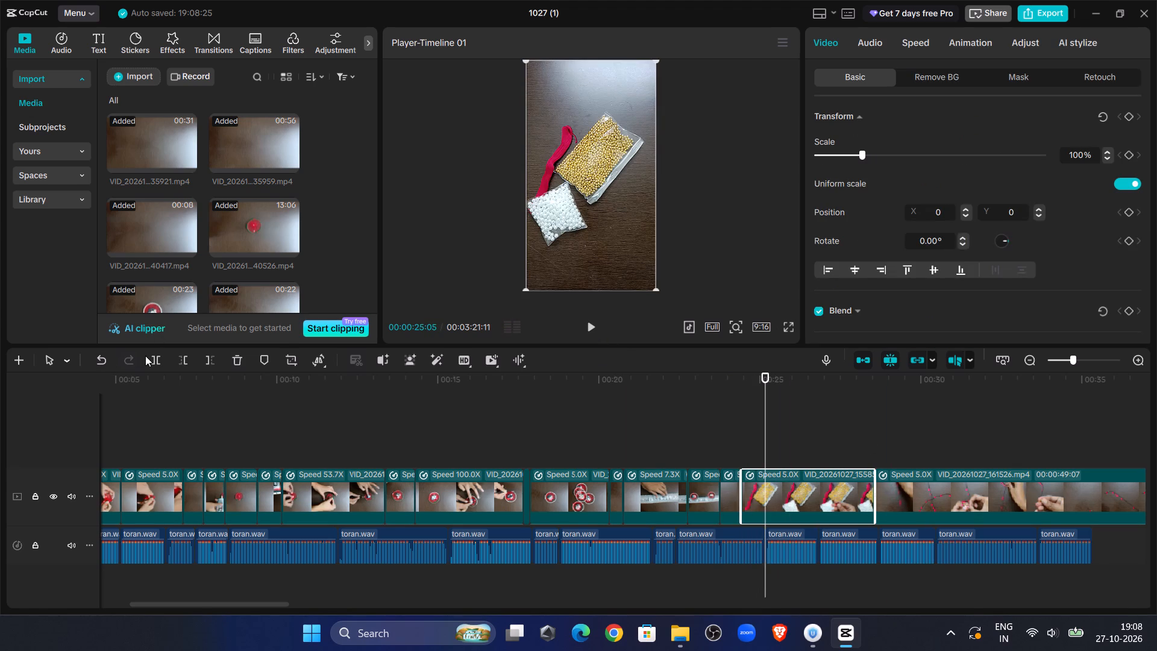
{"action": "left_click", "coordinate": [146, 355]}
{"action": "left_click", "coordinate": [152, 359]}
Trim the start of the last part of VID_20261027_155859 up to 00:00:26:25, where the hand holds the red bead.
{"action": "left_click_drag", "start_coordinate": [765, 404], "coordinate": [824, 420]}
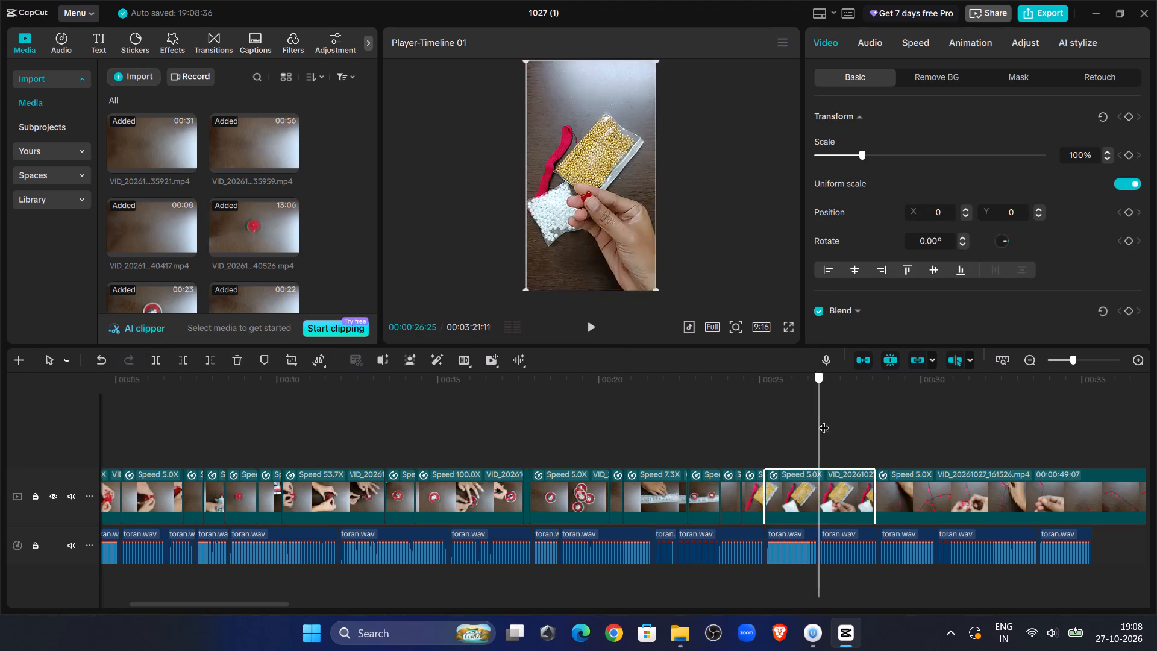
{"action": "left_click_drag", "start_coordinate": [824, 420], "coordinate": [819, 416]}
{"action": "left_click", "coordinate": [183, 353]}
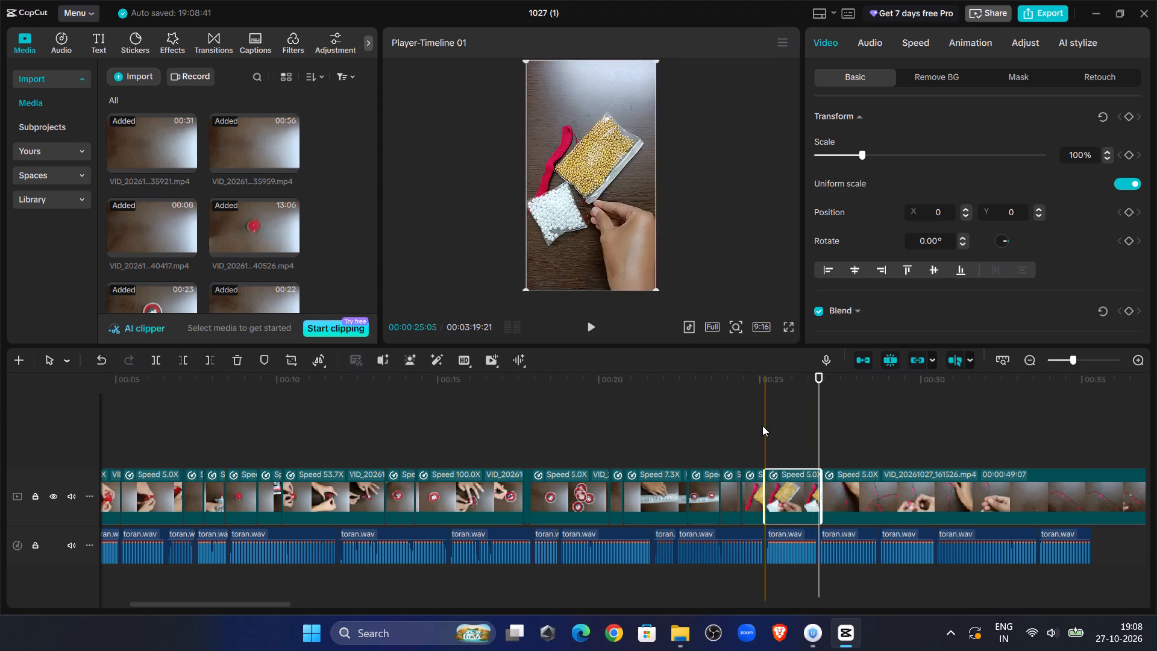
Replay the last part of VID_20261027_155859 against the voiceover and trim its end back to about 00:00:26.
{"action": "left_click", "coordinate": [762, 426]}
{"action": "left_click", "coordinate": [598, 324]}
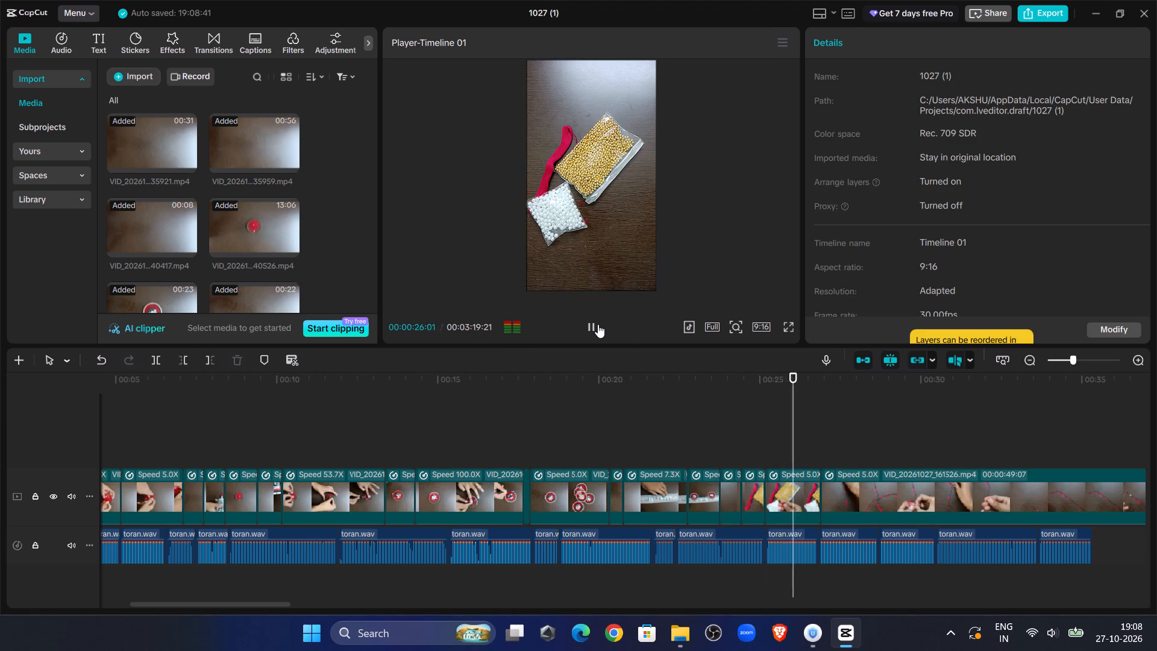
{"action": "left_click", "coordinate": [598, 324]}
{"action": "left_click", "coordinate": [760, 439]}
{"action": "left_click", "coordinate": [582, 335]}
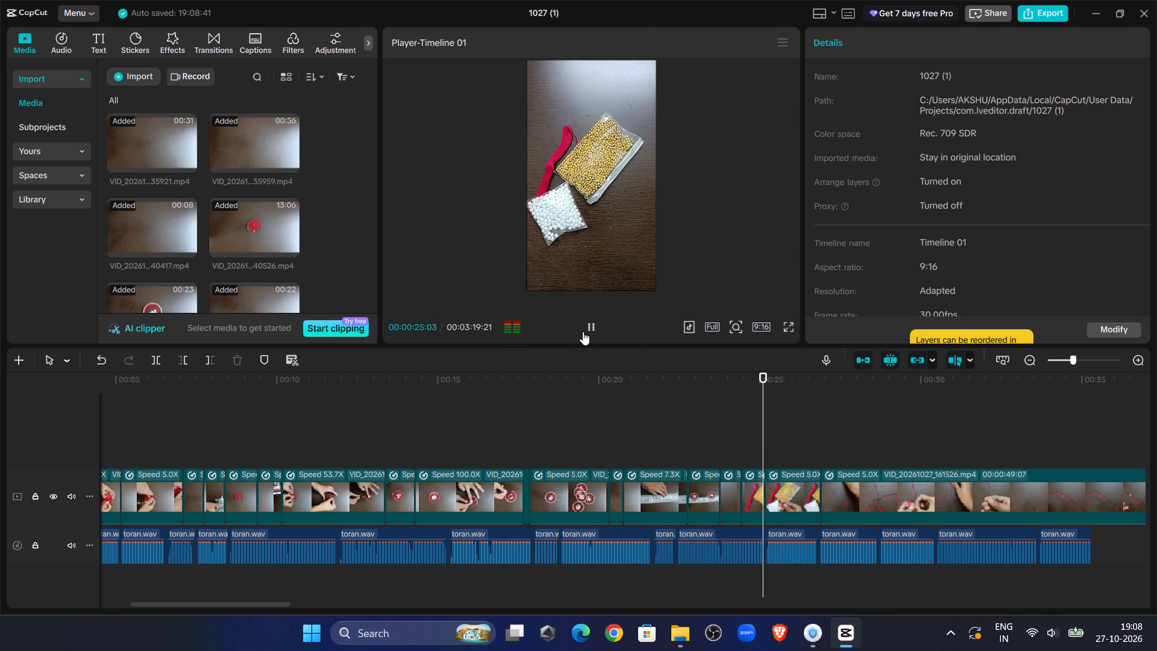
{"action": "left_click", "coordinate": [583, 332]}
{"action": "left_click", "coordinate": [794, 503]}
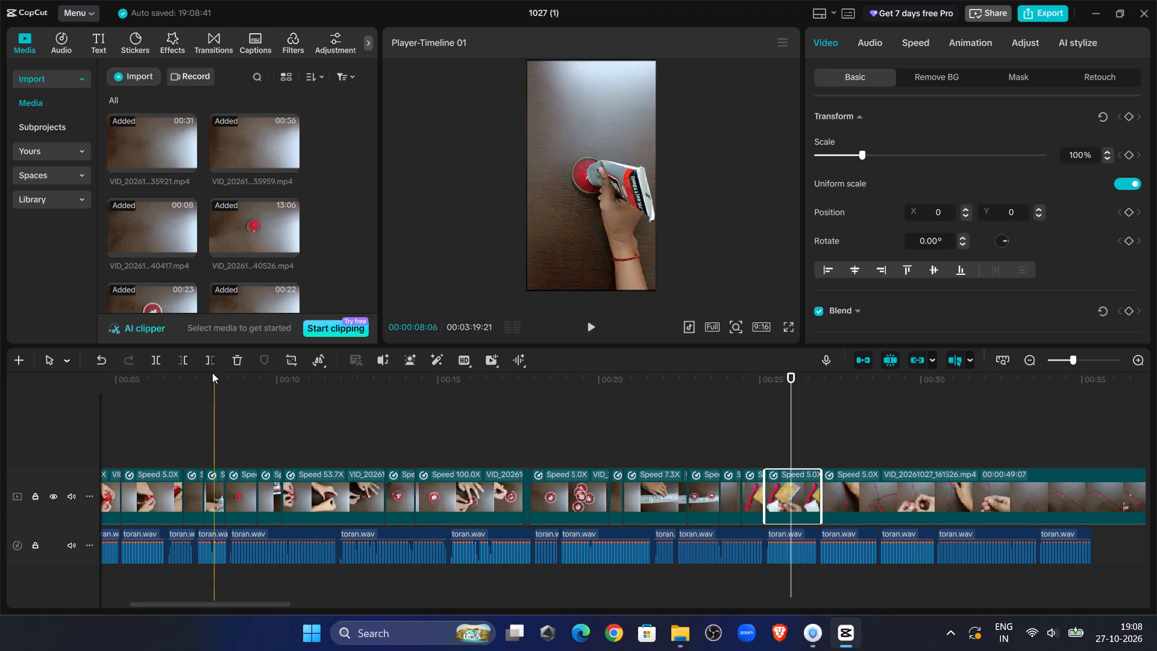
{"action": "left_click", "coordinate": [208, 360]}
Play into the red thread clip, VID_20261027_161526, and split it at 00:00:26:22.
{"action": "left_click", "coordinate": [585, 335]}
{"action": "left_click", "coordinate": [585, 335]}
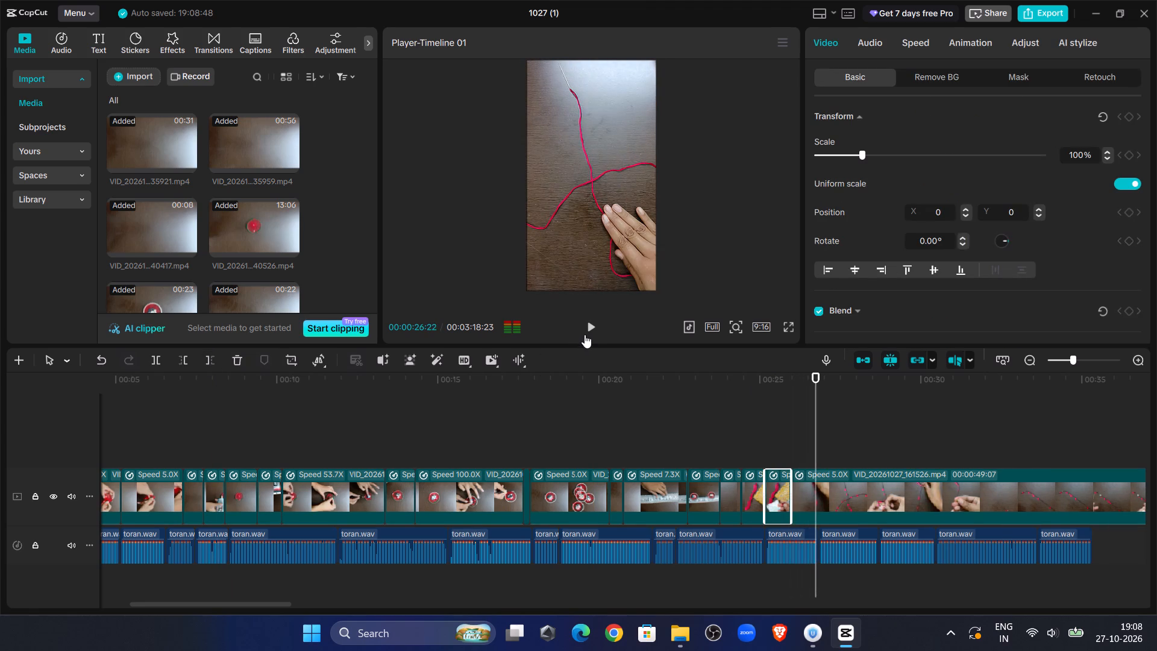
{"action": "left_click", "coordinate": [886, 523]}
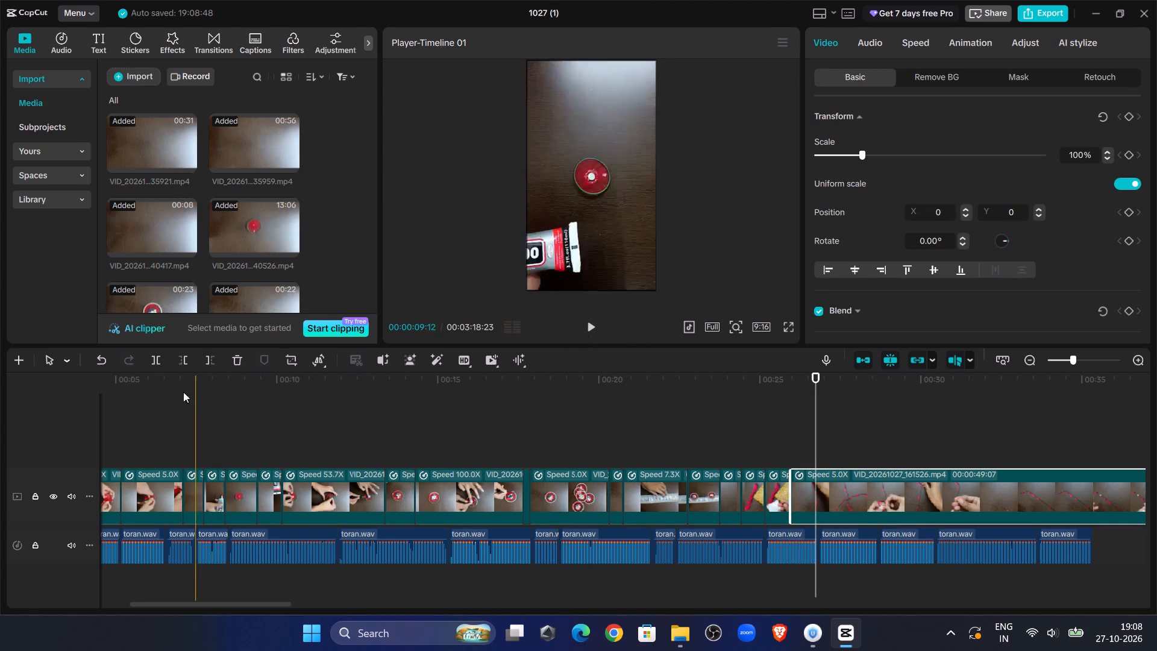
{"action": "left_click", "coordinate": [151, 359]}
Play through the second part of VID_20261027_161526 against the voiceover and trim its start up to 00:00:27:09.
{"action": "left_click", "coordinate": [592, 331]}
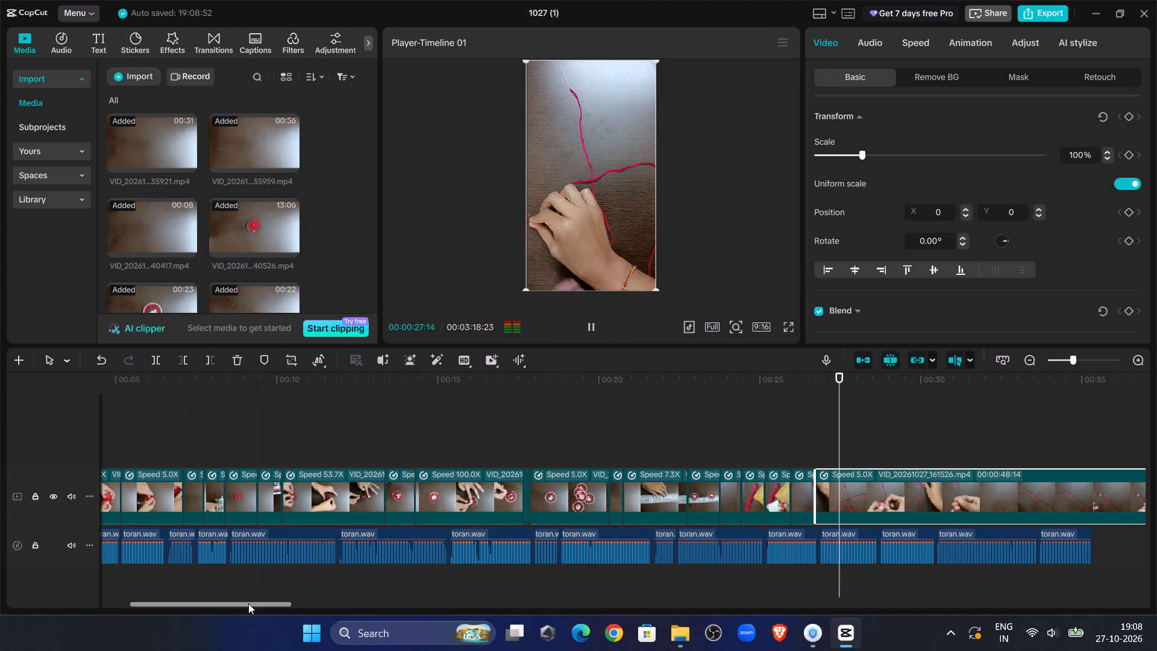
{"action": "left_click_drag", "start_coordinate": [248, 603], "coordinate": [281, 607]}
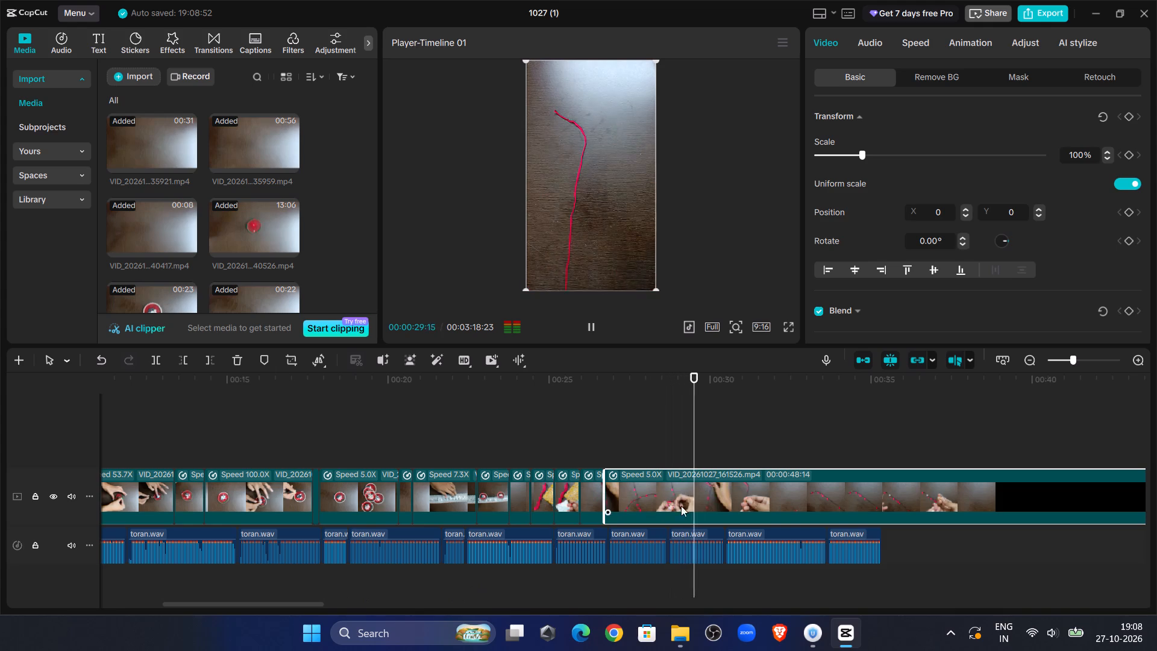
{"action": "left_click", "coordinate": [769, 412]}
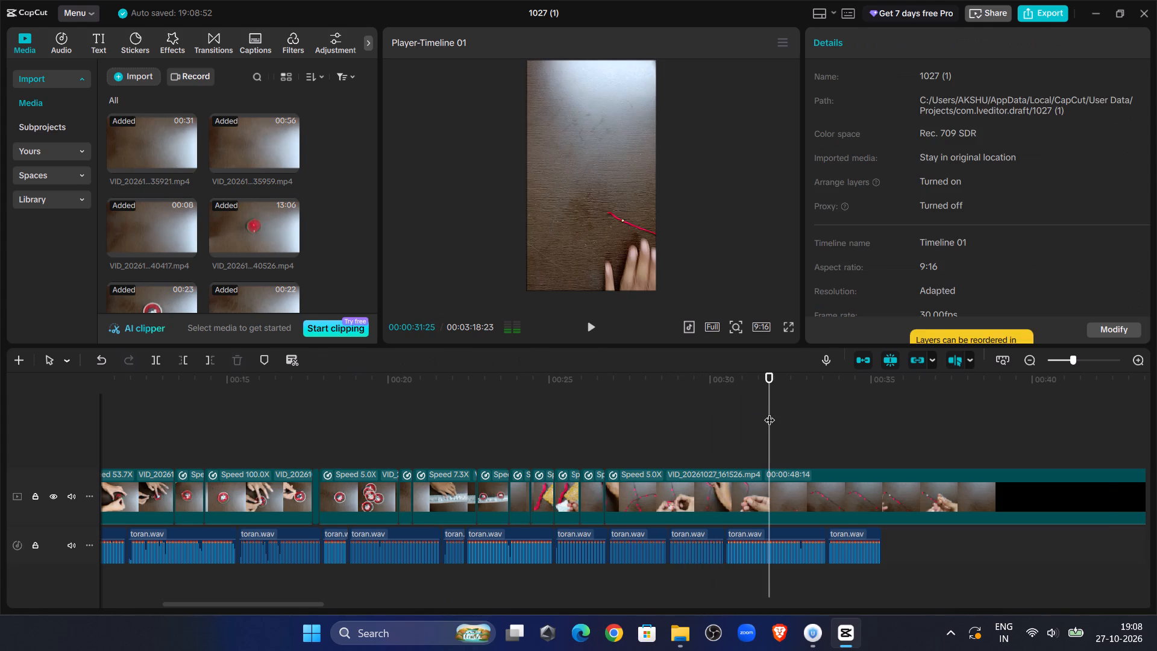
{"action": "left_click", "coordinate": [575, 422]}
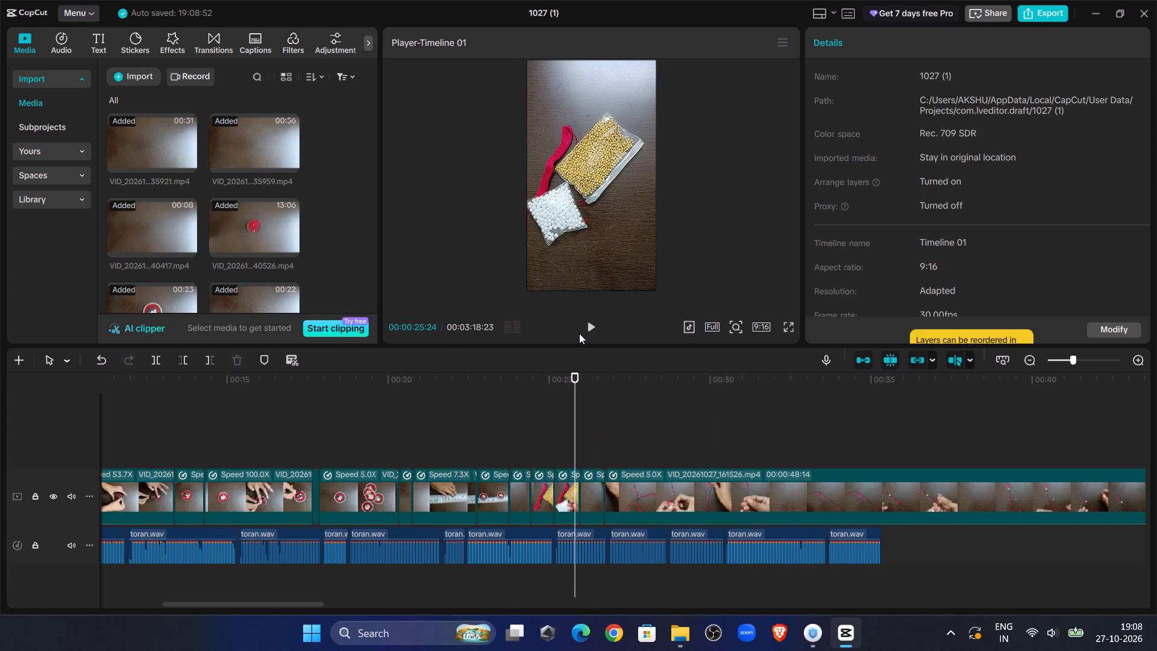
{"action": "left_click", "coordinate": [586, 330]}
{"action": "left_click", "coordinate": [586, 330]}
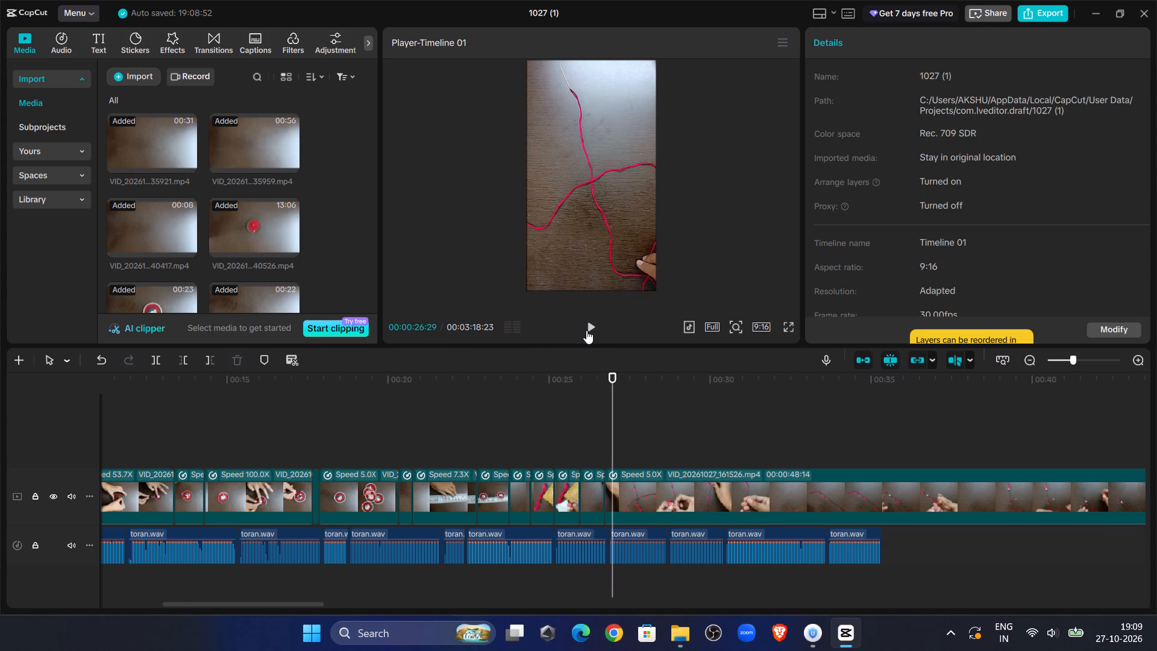
{"action": "left_click", "coordinate": [586, 330]}
{"action": "left_click", "coordinate": [586, 330]}
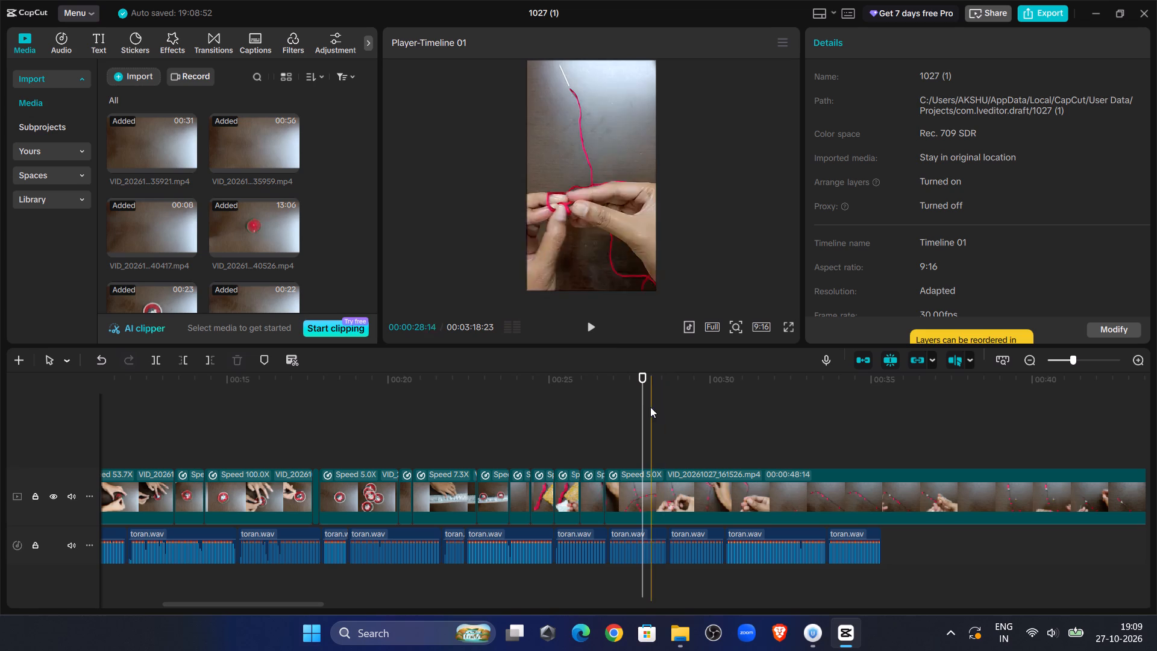
{"action": "left_click_drag", "start_coordinate": [641, 403], "coordinate": [645, 409]}
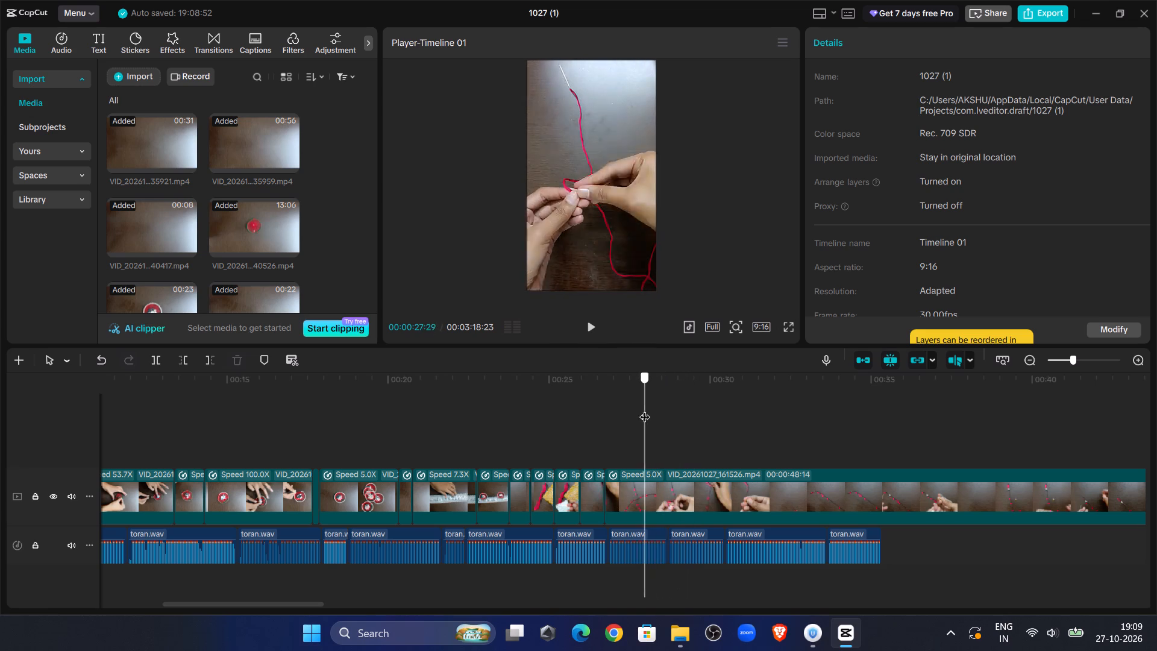
{"action": "left_click_drag", "start_coordinate": [645, 409], "coordinate": [623, 414]}
{"action": "left_click", "coordinate": [643, 509]}
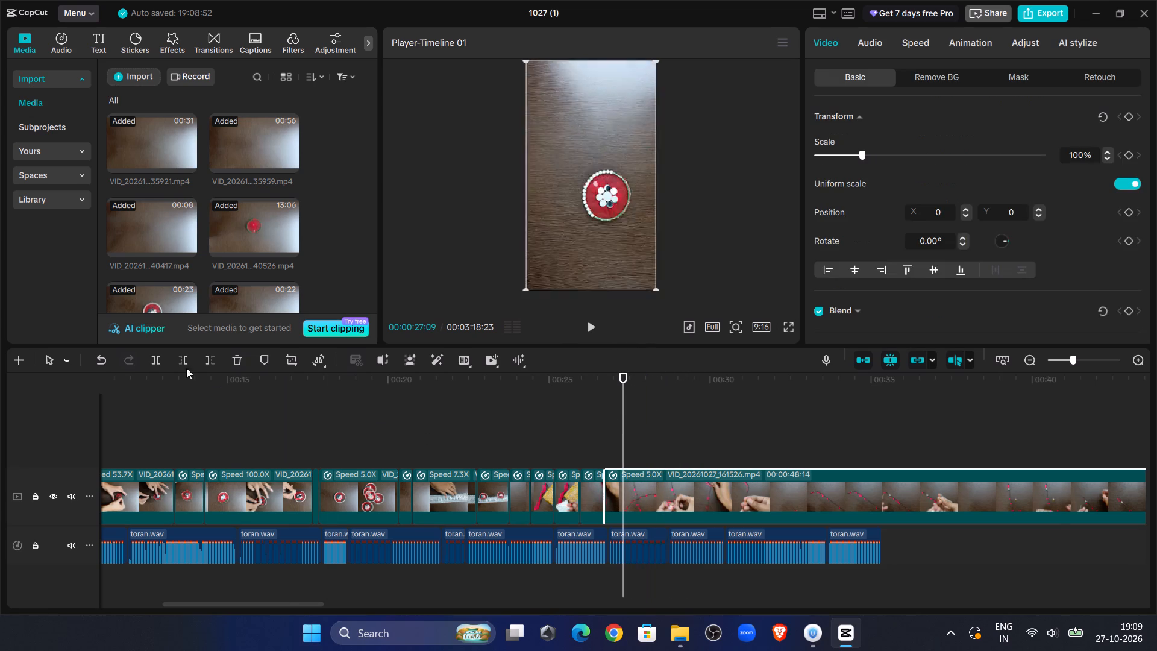
{"action": "left_click", "coordinate": [175, 365]}
Replay the red thread section and split VID_20261027_161526 at 00:00:28:05.
{"action": "left_click", "coordinate": [582, 422]}
{"action": "left_click", "coordinate": [596, 331]}
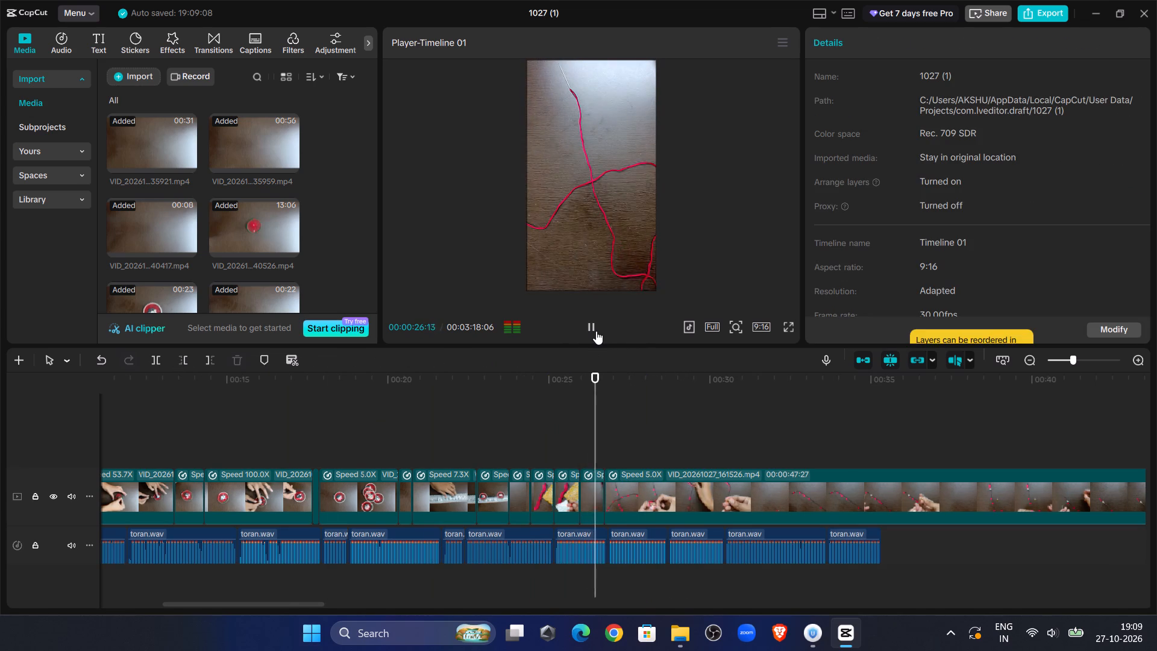
{"action": "left_click", "coordinate": [596, 332]}
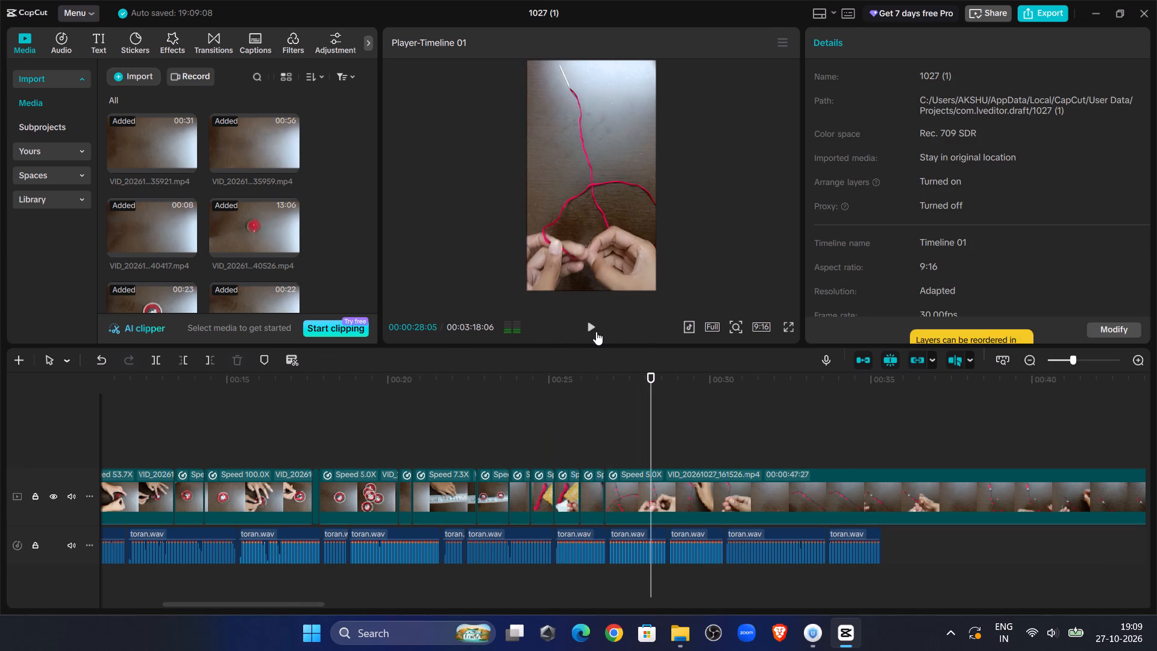
{"action": "left_click", "coordinate": [648, 497]}
{"action": "left_click", "coordinate": [156, 363]}
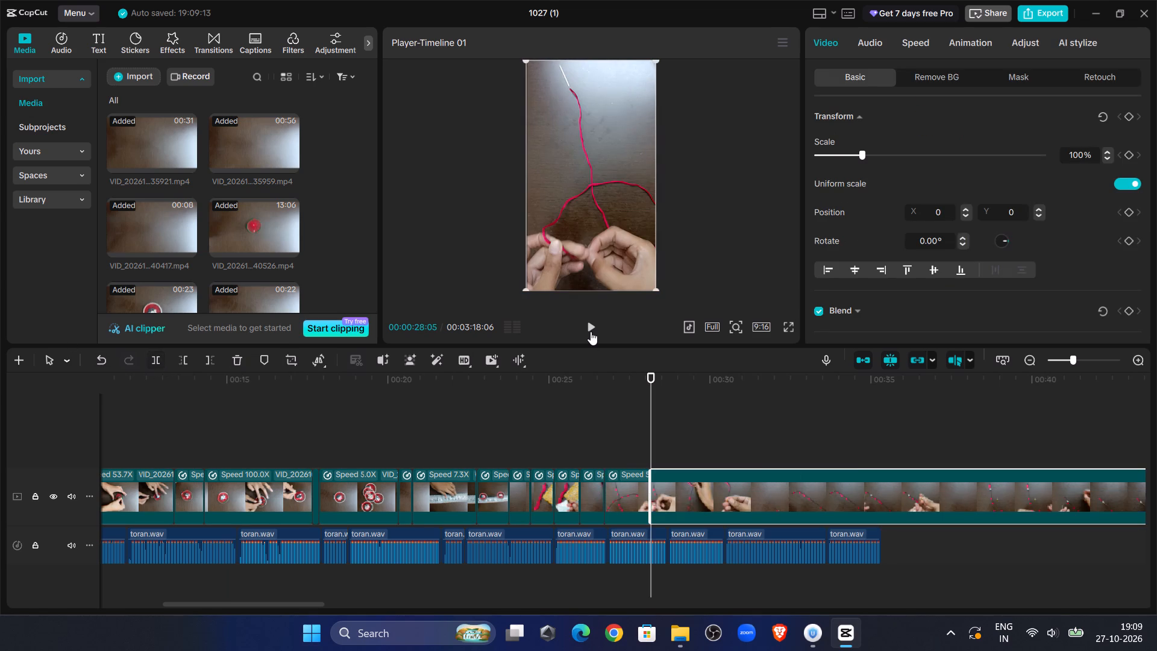
Play the remaining part of VID_20261027_161526 and trim its start up to about 00:00:29:19, after the thread lies straight.
{"action": "left_click", "coordinate": [591, 332]}
{"action": "left_click", "coordinate": [591, 332]}
{"action": "left_click", "coordinate": [591, 332]}
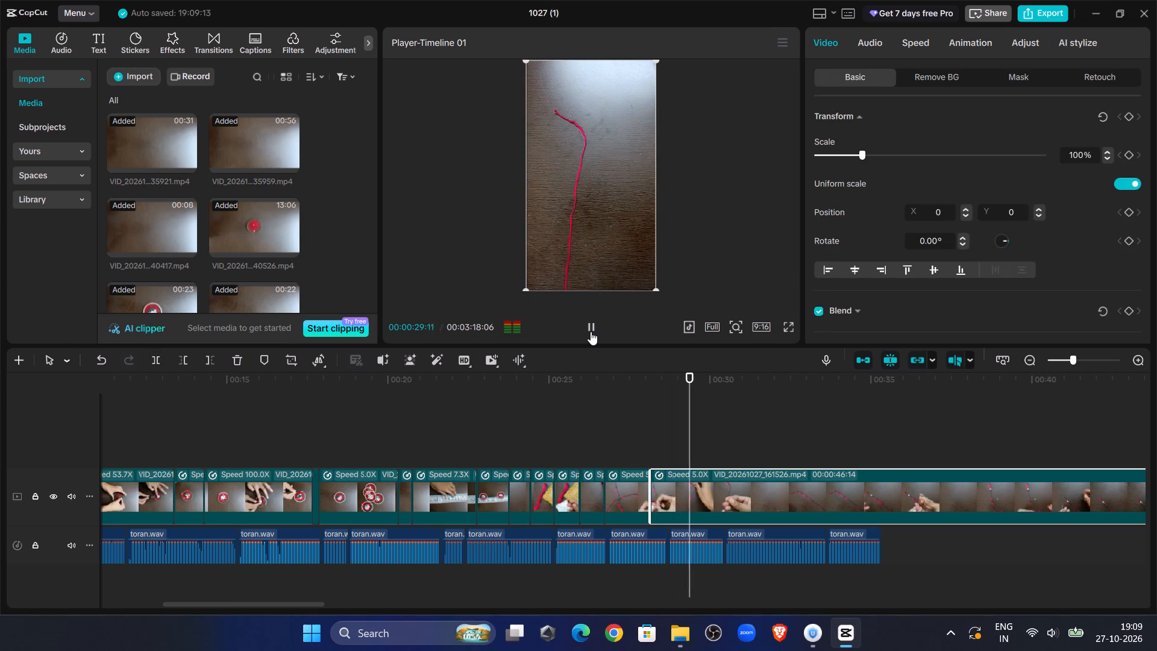
{"action": "left_click", "coordinate": [591, 332]}
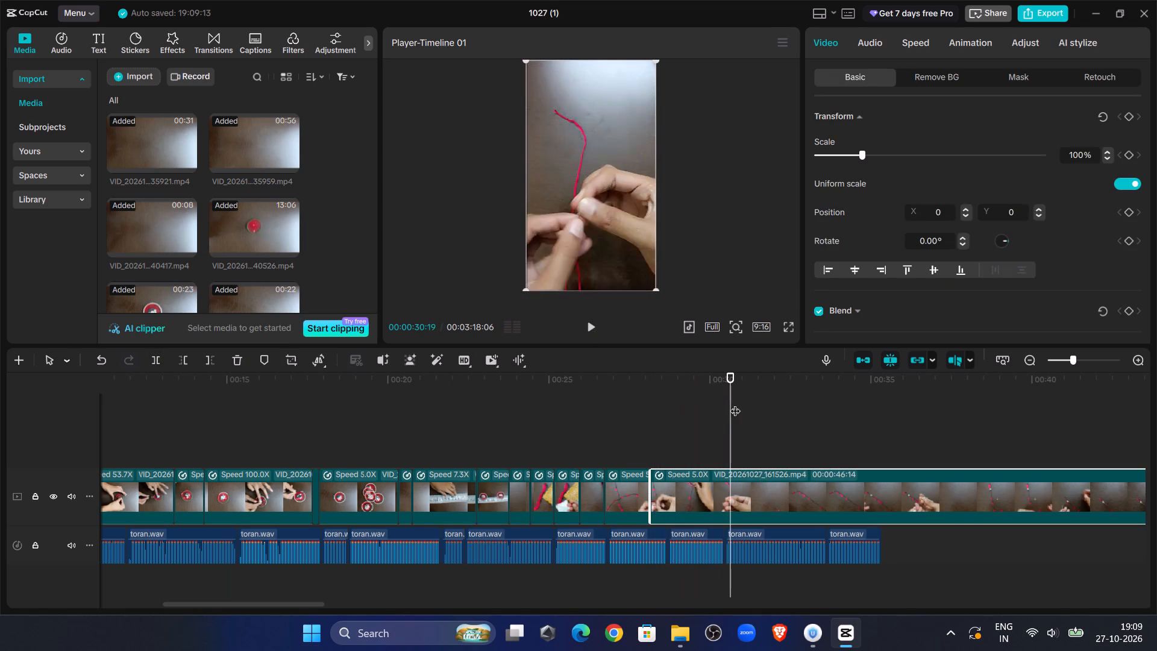
{"action": "left_click_drag", "start_coordinate": [733, 404], "coordinate": [698, 409]}
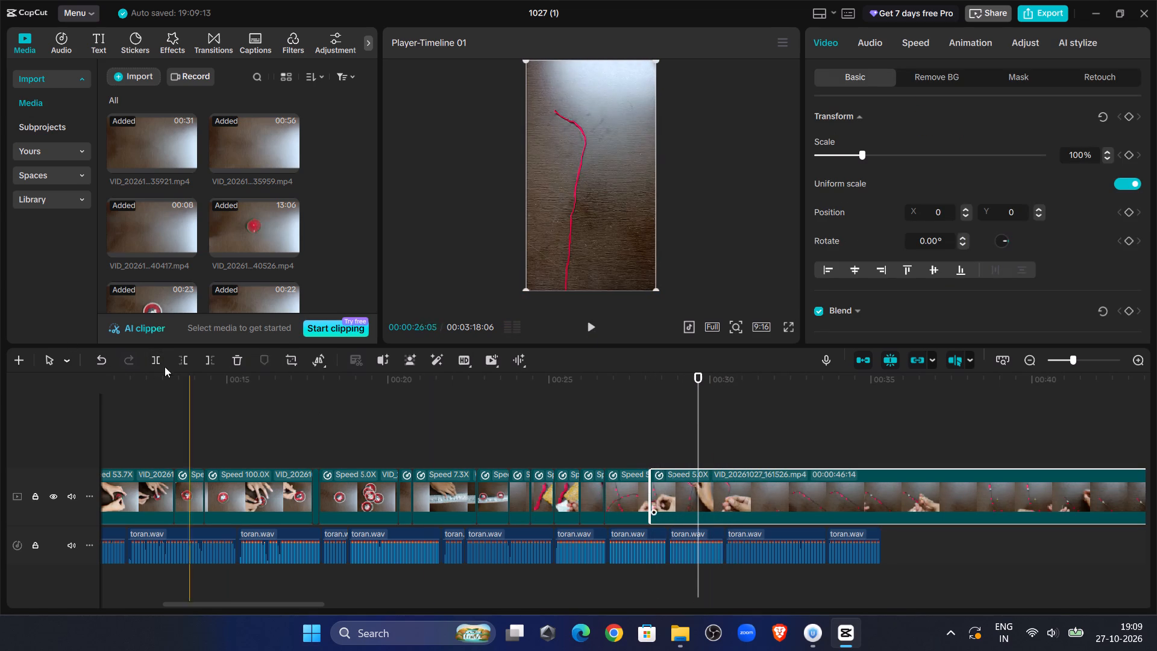
{"action": "left_click", "coordinate": [178, 357]}
Replay the thread section and set the speed of the long last part of VID_20261027_161526 to 66.25x.
{"action": "left_click", "coordinate": [601, 424]}
{"action": "left_click", "coordinate": [597, 330]}
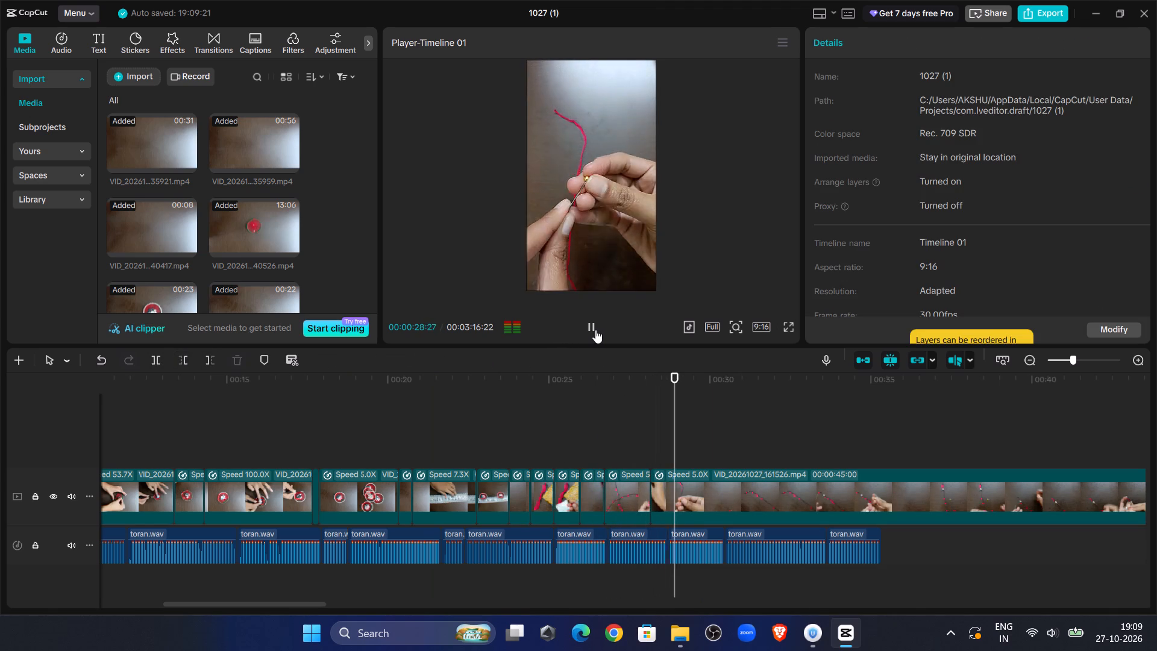
{"action": "left_click", "coordinate": [595, 330]}
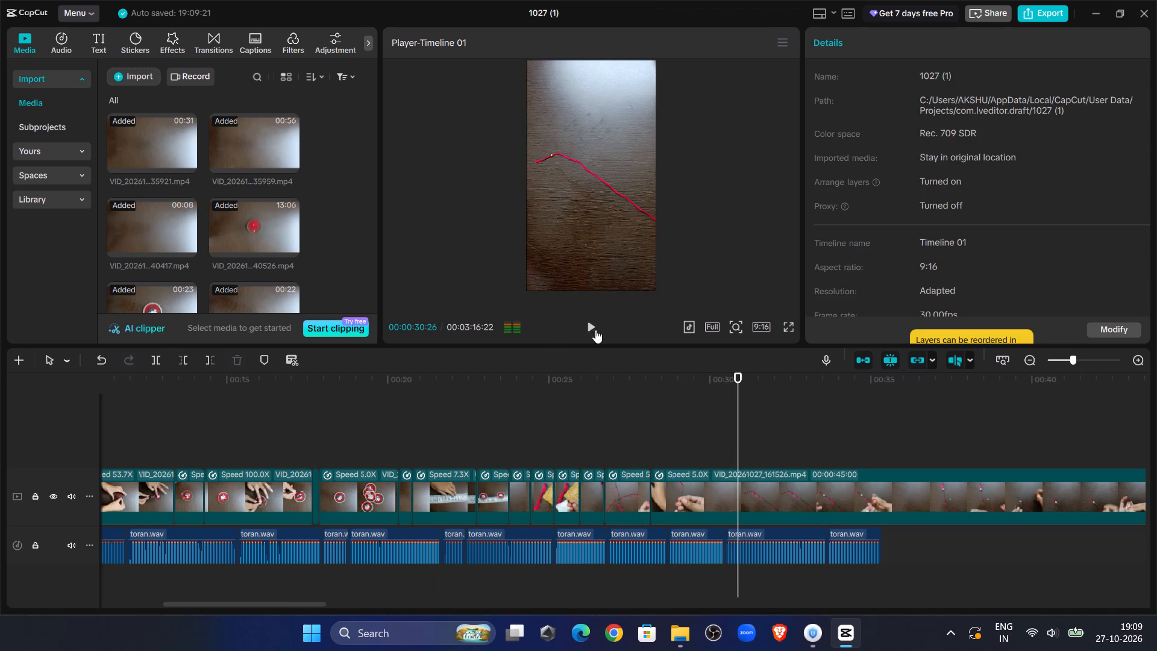
{"action": "left_click", "coordinate": [708, 500]}
{"action": "left_click", "coordinate": [915, 39]}
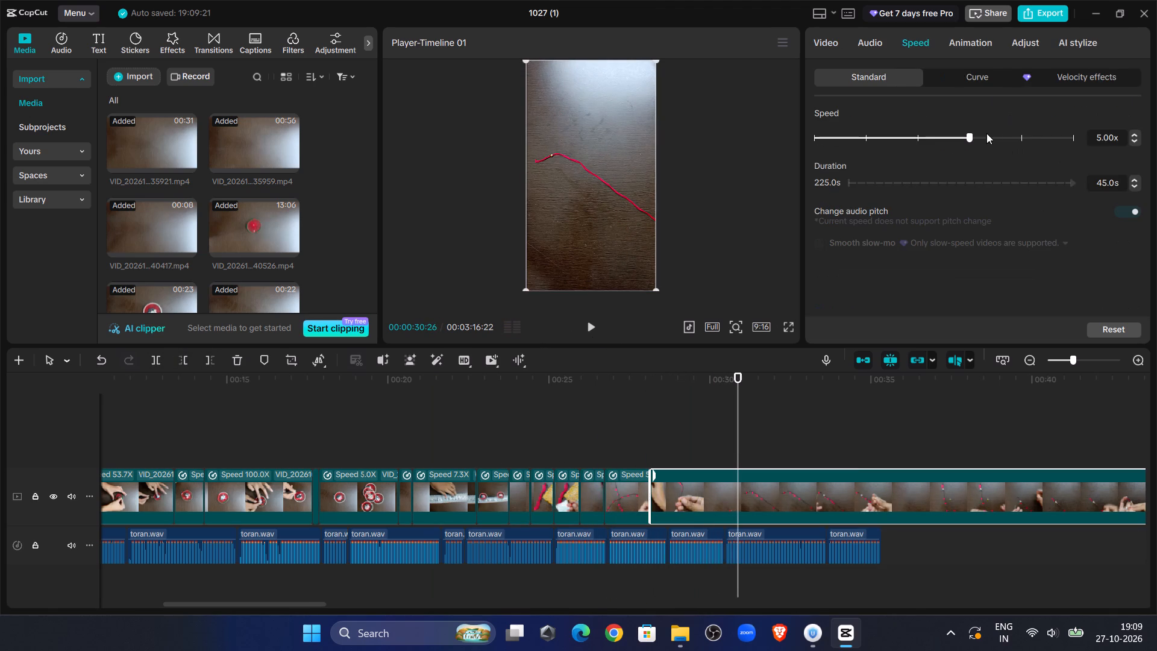
{"action": "left_click_drag", "start_coordinate": [986, 133], "coordinate": [1054, 143]}
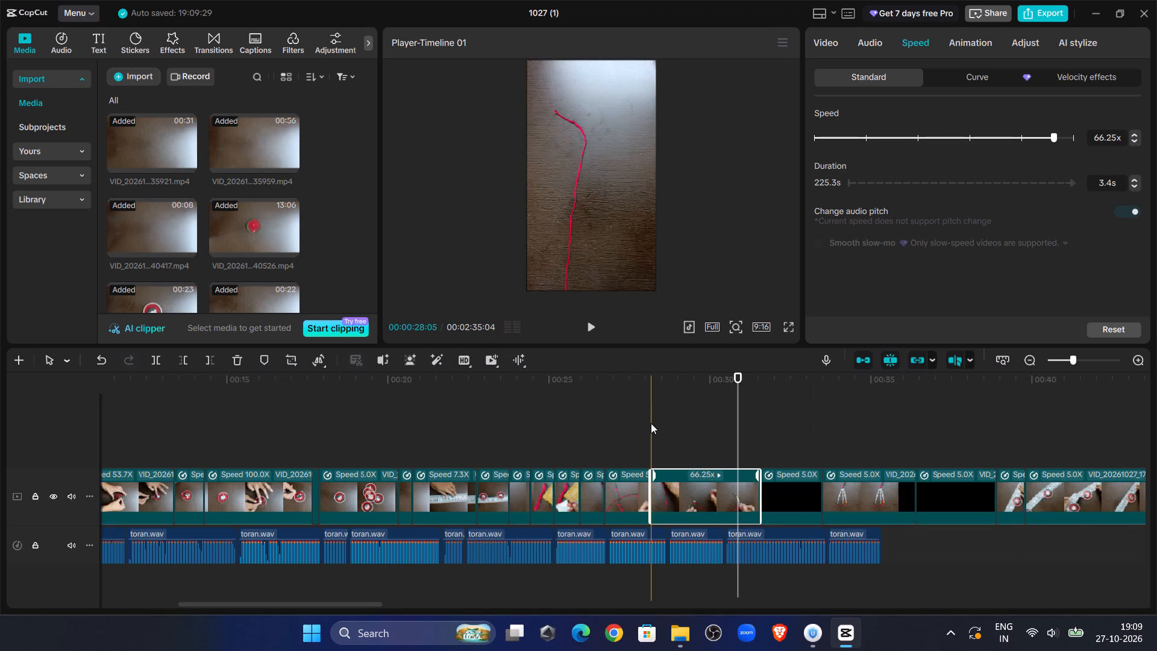
Replay the sped-up bead-threading clip against the voiceover, checking the section from about 00:00:30 to 00:00:31.
{"action": "left_click", "coordinate": [651, 423]}
{"action": "left_click", "coordinate": [596, 336]}
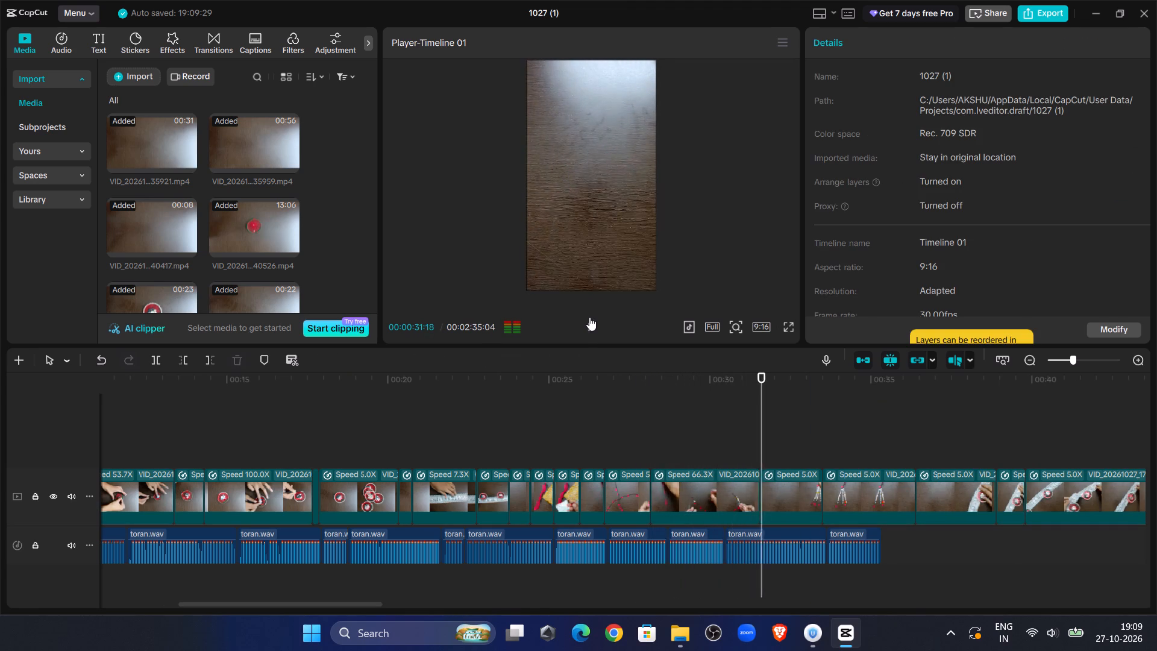
{"action": "left_click", "coordinate": [589, 317]}
{"action": "left_click", "coordinate": [721, 442]}
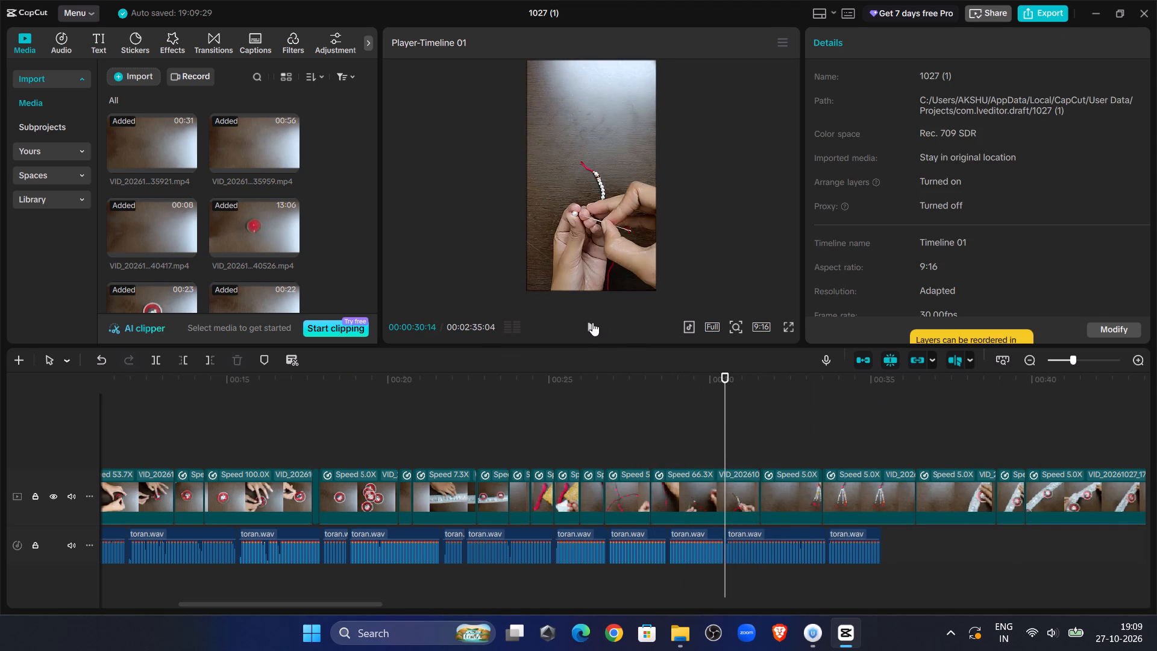
{"action": "left_click", "coordinate": [590, 322]}
{"action": "left_click", "coordinate": [590, 322]}
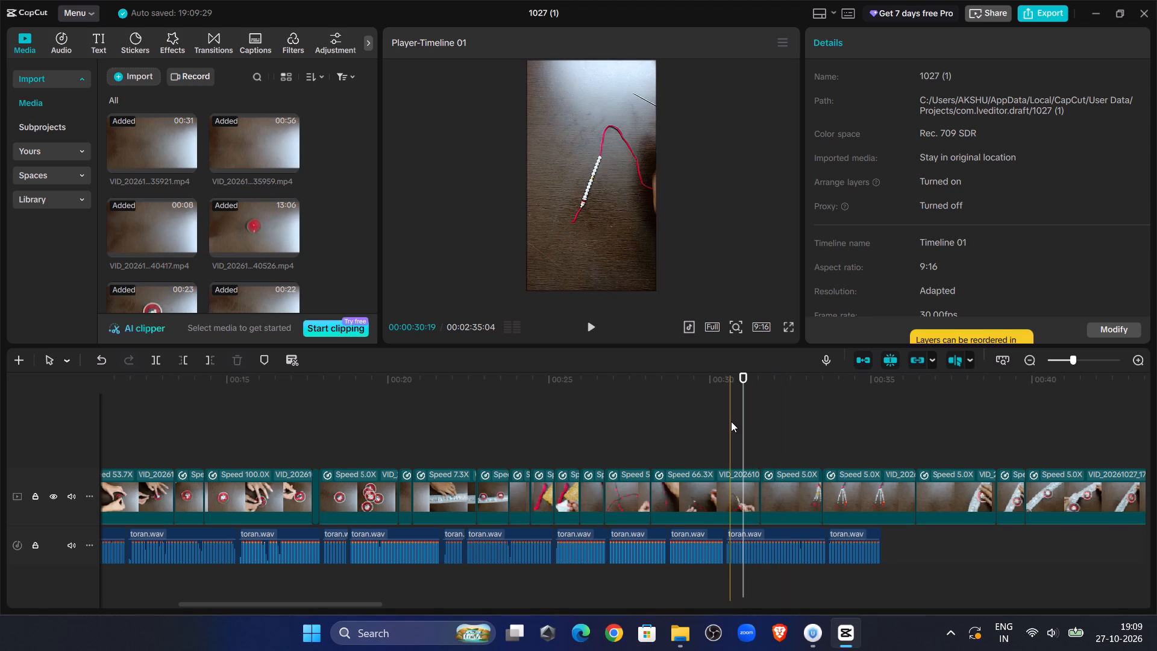
{"action": "double_click", "coordinate": [596, 325]}
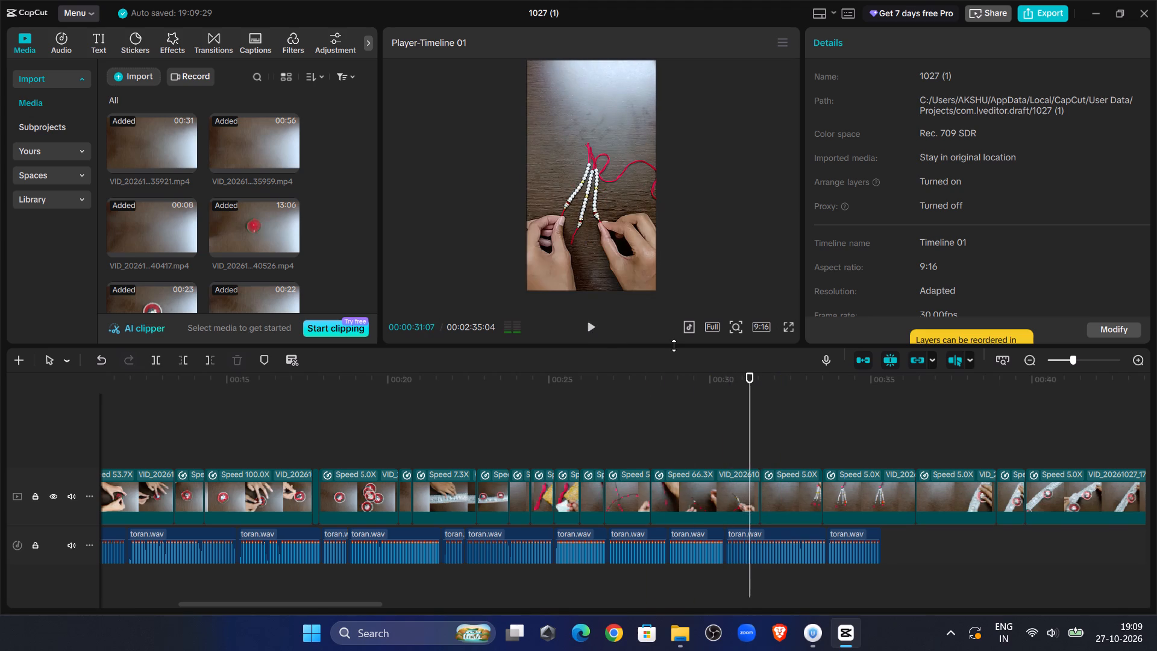
{"action": "left_click", "coordinate": [706, 429]}
{"action": "left_click", "coordinate": [588, 327]}
{"action": "left_click", "coordinate": [588, 327]}
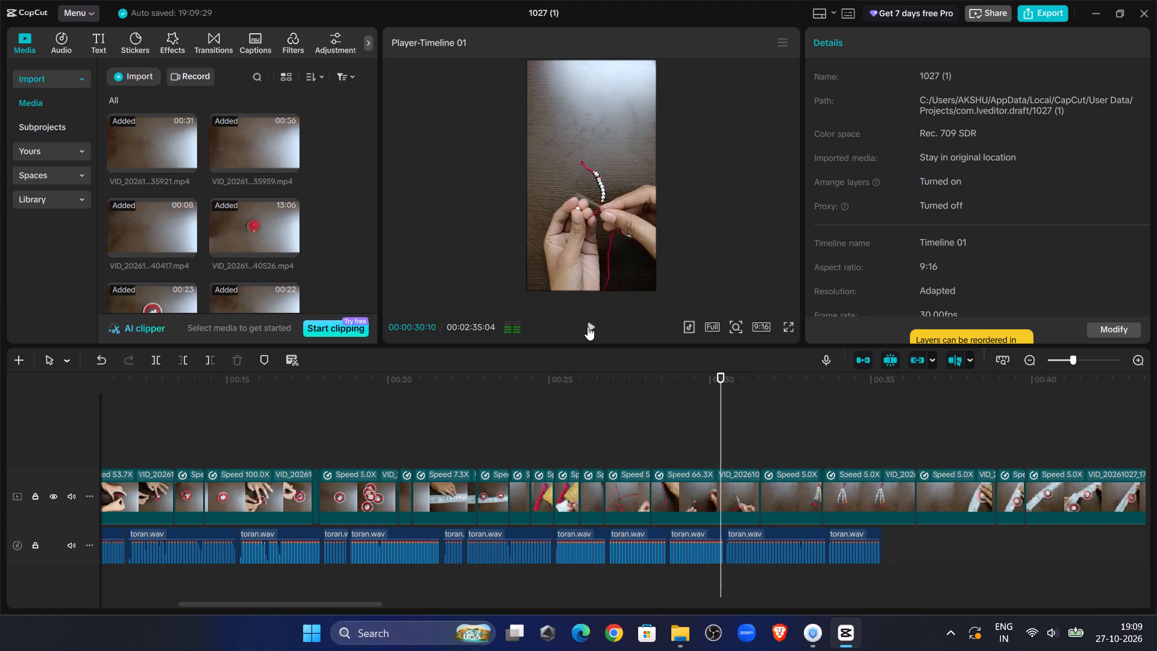
Split the 66.25x bead-threading clip at 00:00:30:19 and trim the start of its second part up to 00:00:31:02.
{"action": "double_click", "coordinate": [588, 327]}
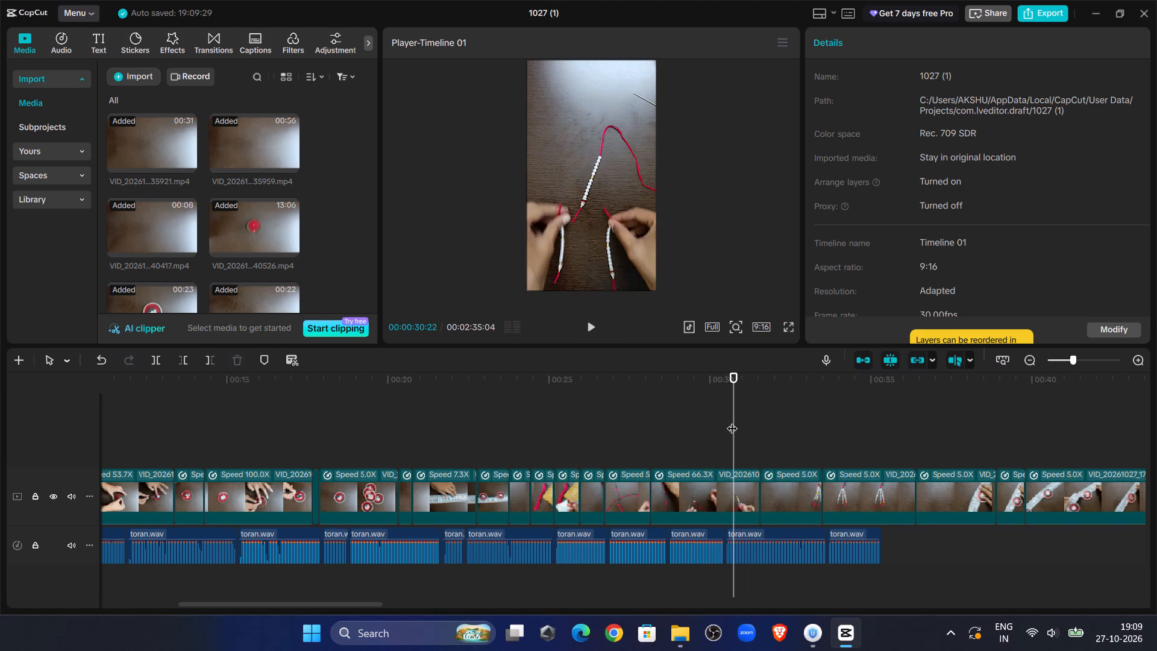
{"action": "left_click", "coordinate": [732, 421]}
{"action": "left_click", "coordinate": [727, 487]}
{"action": "left_click", "coordinate": [149, 355]}
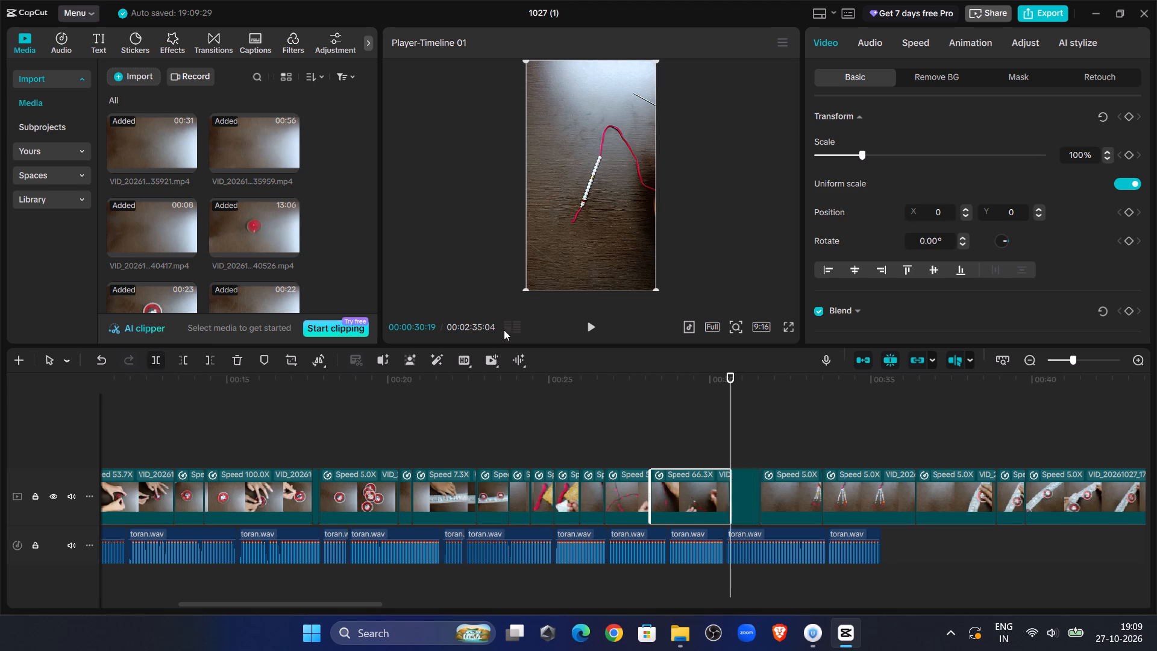
{"action": "double_click", "coordinate": [592, 324]}
{"action": "double_click", "coordinate": [592, 325]}
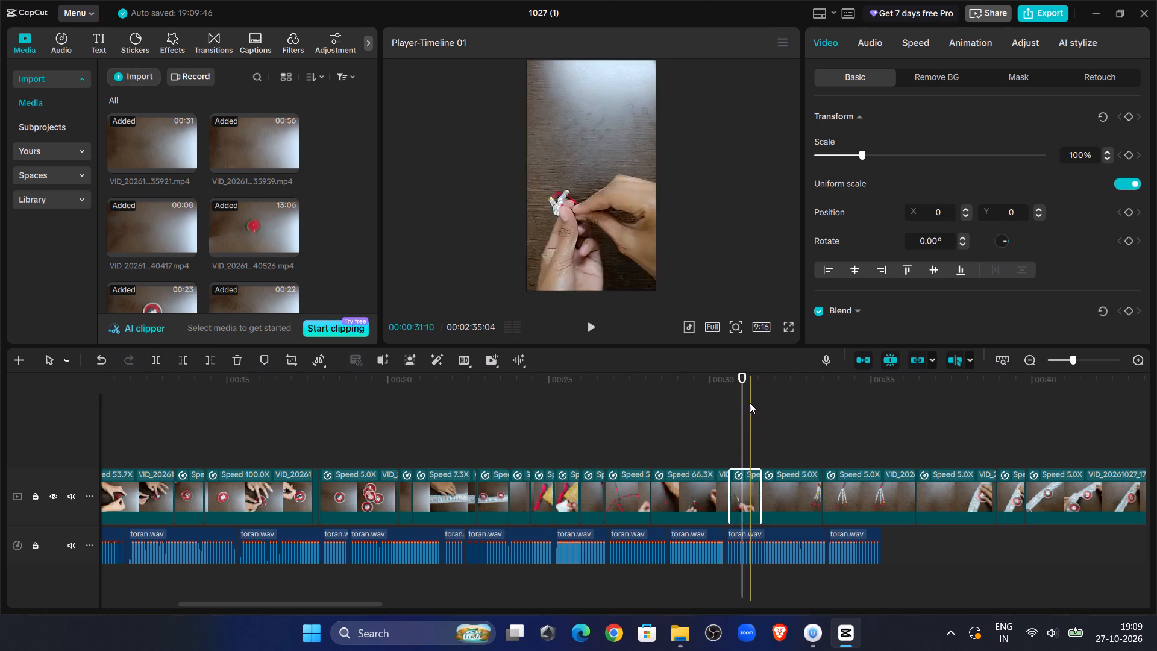
{"action": "left_click", "coordinate": [744, 400]}
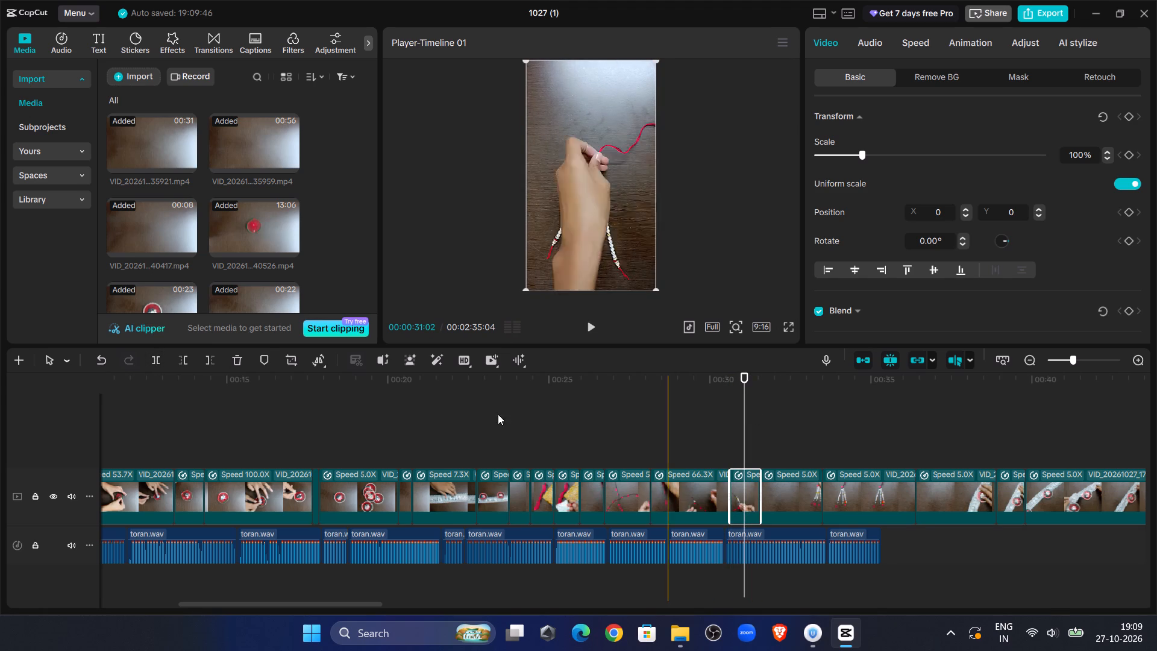
{"action": "left_click", "coordinate": [181, 360]}
Replay the section from 00:00:30:02 and set the speed of the short remaining bead part to about 10x.
{"action": "left_click", "coordinate": [712, 442]}
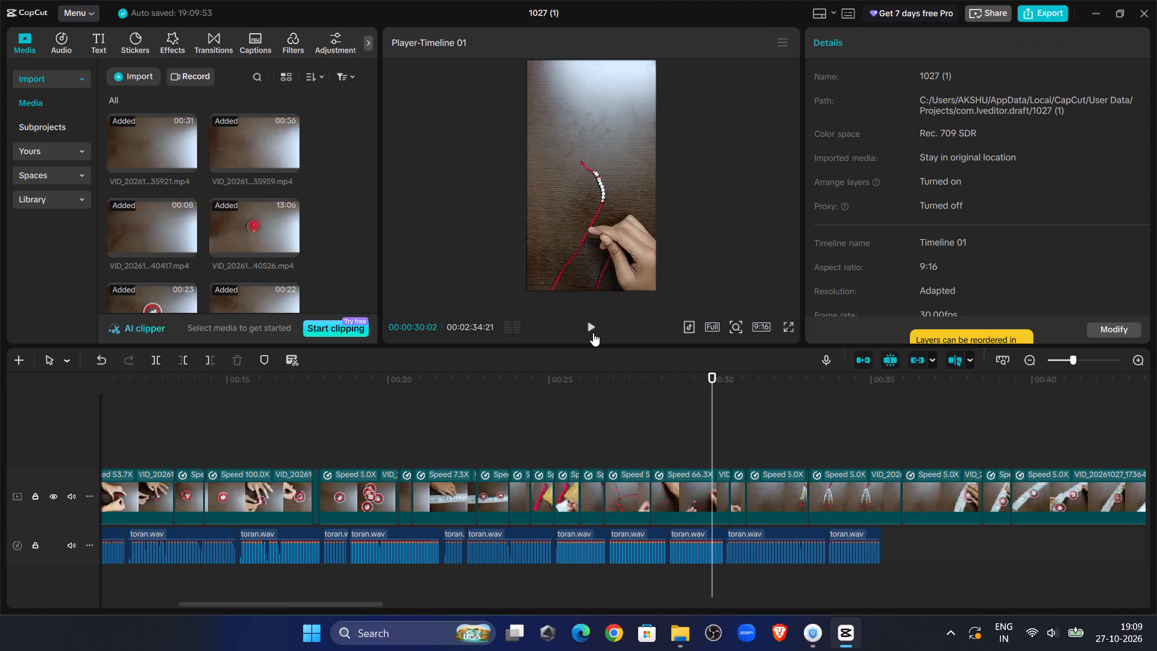
{"action": "left_click", "coordinate": [593, 333]}
{"action": "left_click", "coordinate": [593, 333]}
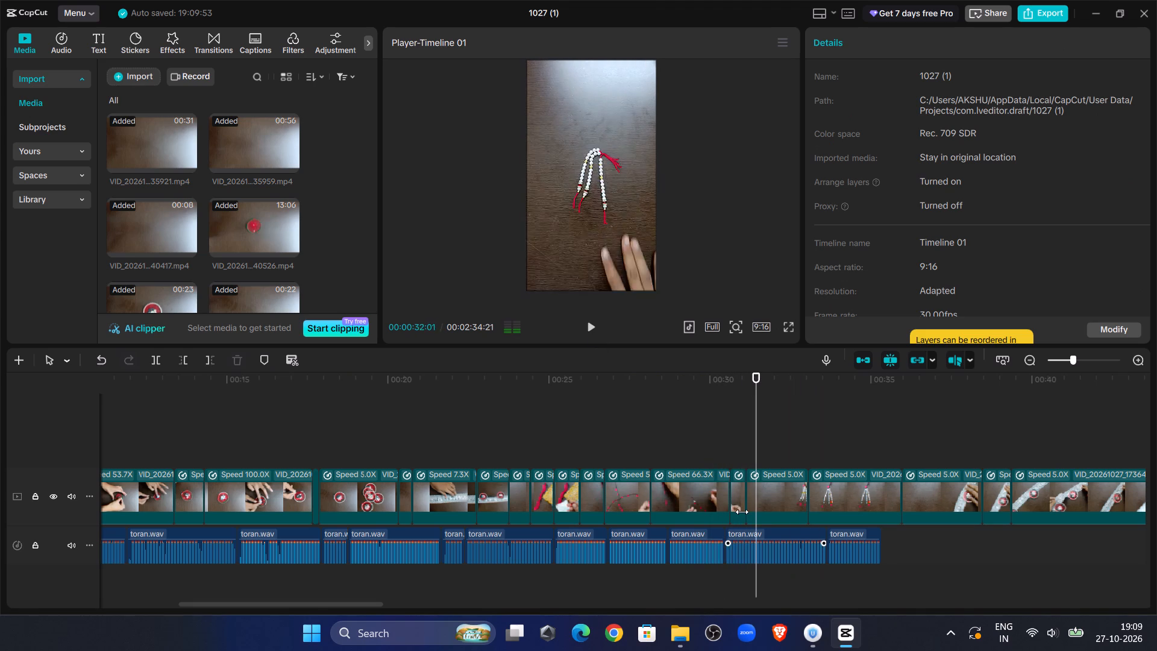
{"action": "left_click", "coordinate": [741, 509]}
{"action": "left_click", "coordinate": [921, 40]}
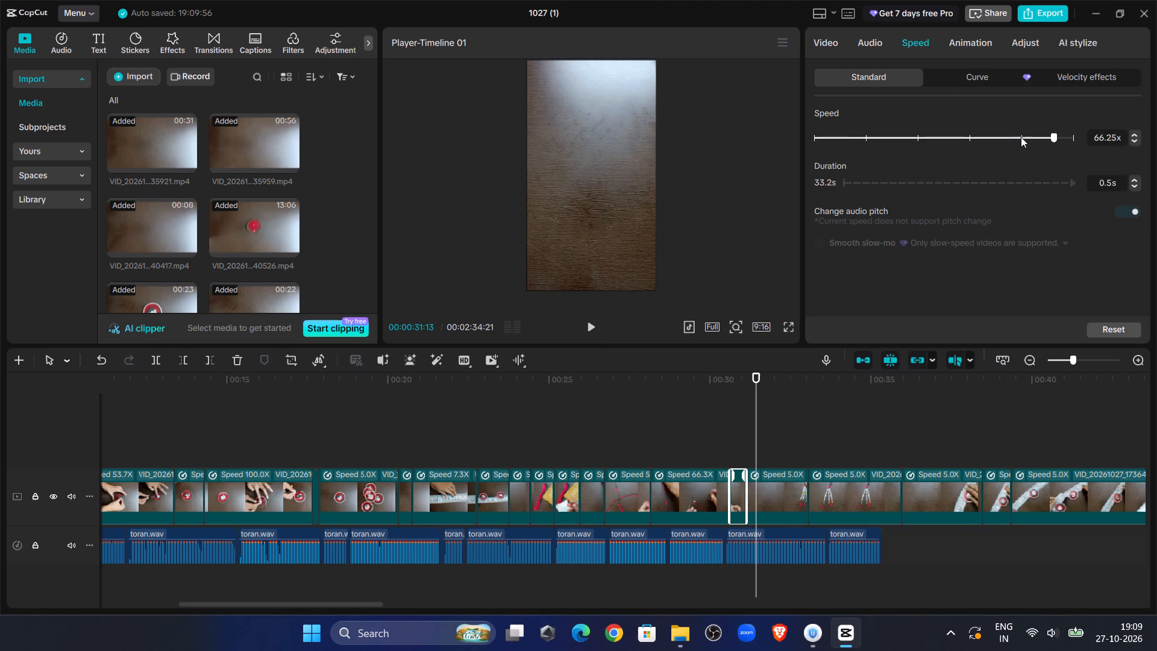
{"action": "left_click", "coordinate": [1020, 137]}
Play the 10x bead clip against the voiceover and trim its end at about 00:00:33:05.
{"action": "left_click", "coordinate": [699, 416]}
{"action": "left_click", "coordinate": [599, 338]}
{"action": "left_click", "coordinate": [595, 333]}
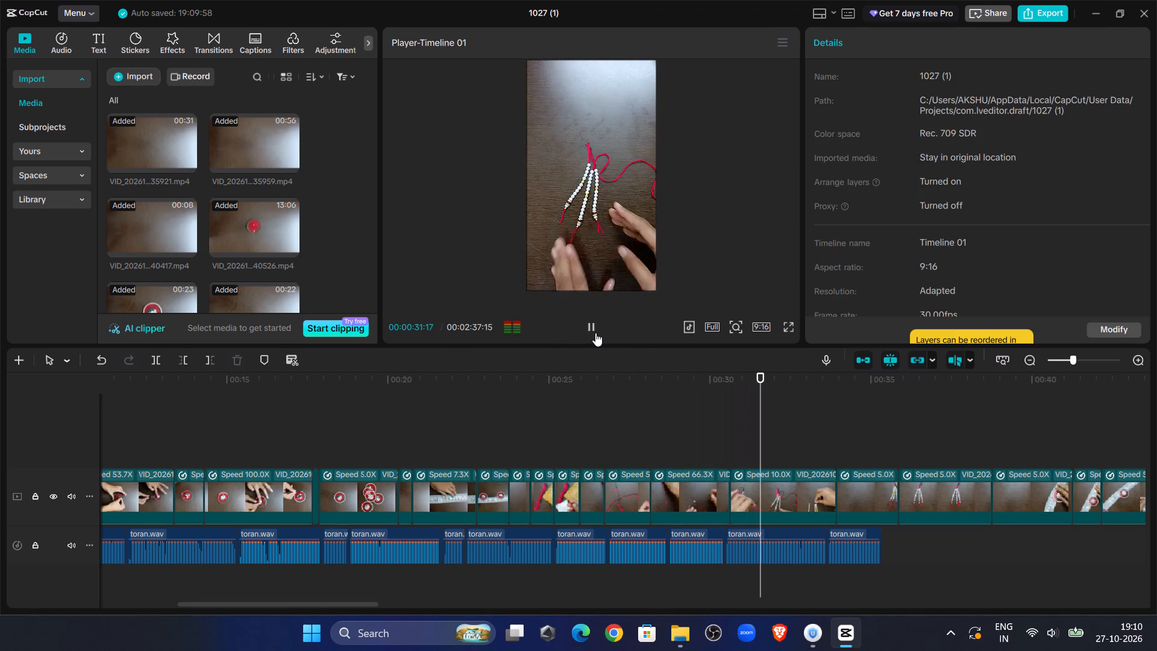
{"action": "left_click", "coordinate": [595, 333]}
{"action": "double_click", "coordinate": [595, 333]}
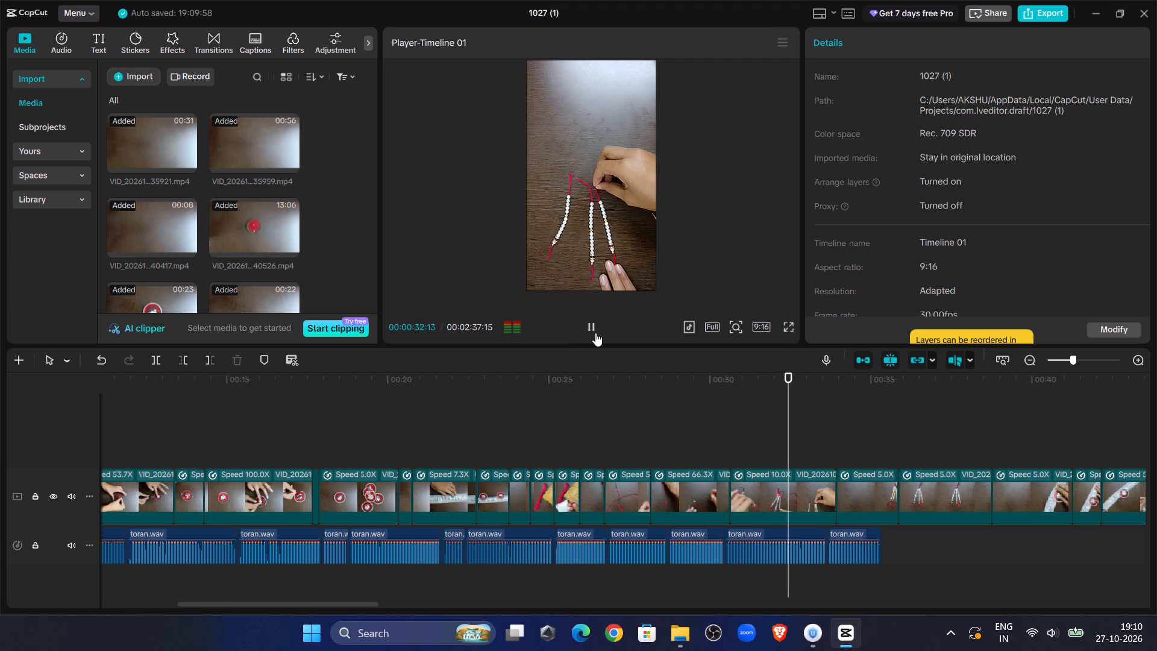
{"action": "left_click", "coordinate": [595, 333]}
{"action": "left_click", "coordinate": [595, 333]}
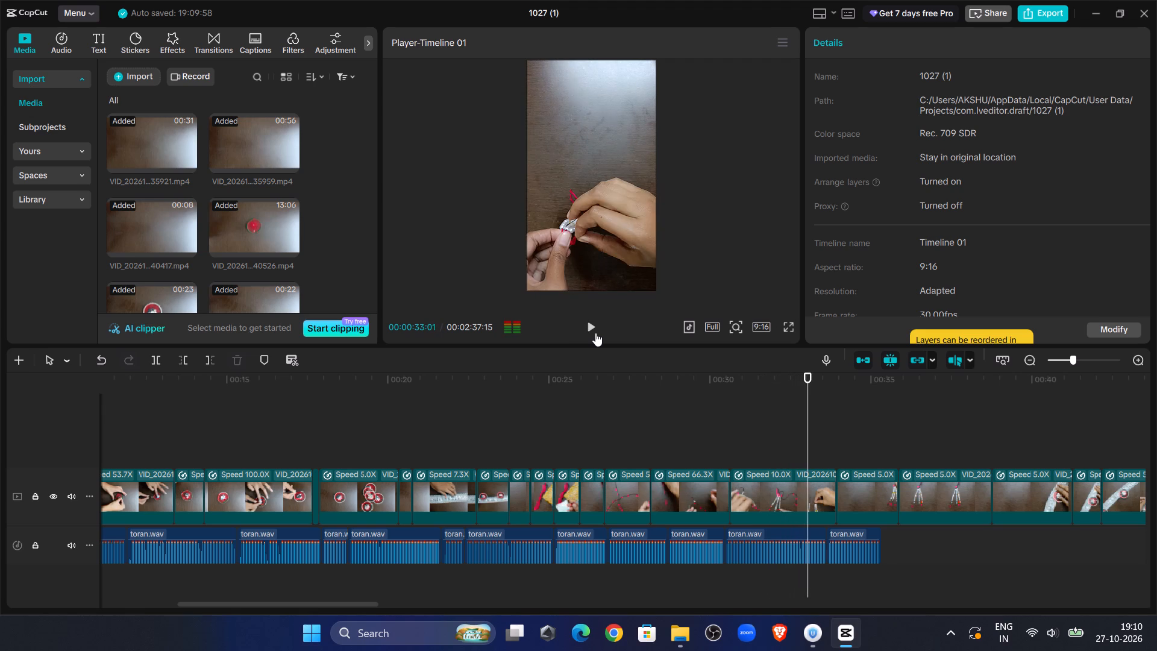
{"action": "double_click", "coordinate": [595, 333]}
{"action": "left_click", "coordinate": [757, 484]}
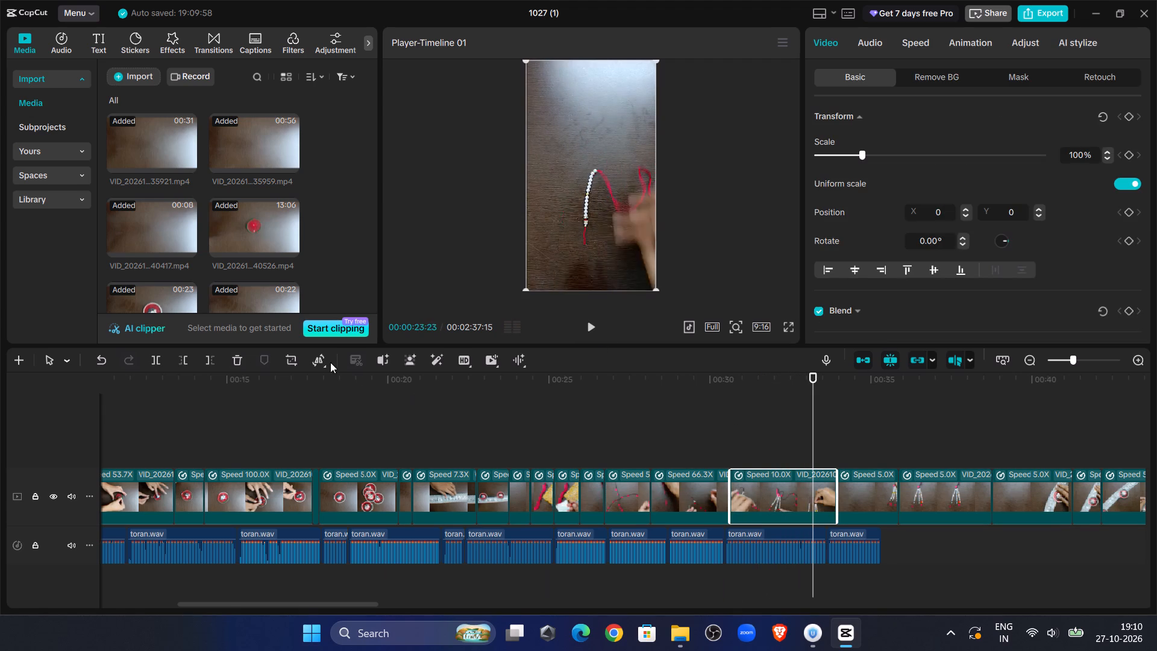
{"action": "left_click", "coordinate": [214, 358]}
Play on into the following 5x bead-strand clip and trim its start up to about 00:00:33:14, past the empty table.
{"action": "left_click", "coordinate": [580, 327]}
{"action": "left_click", "coordinate": [584, 325]}
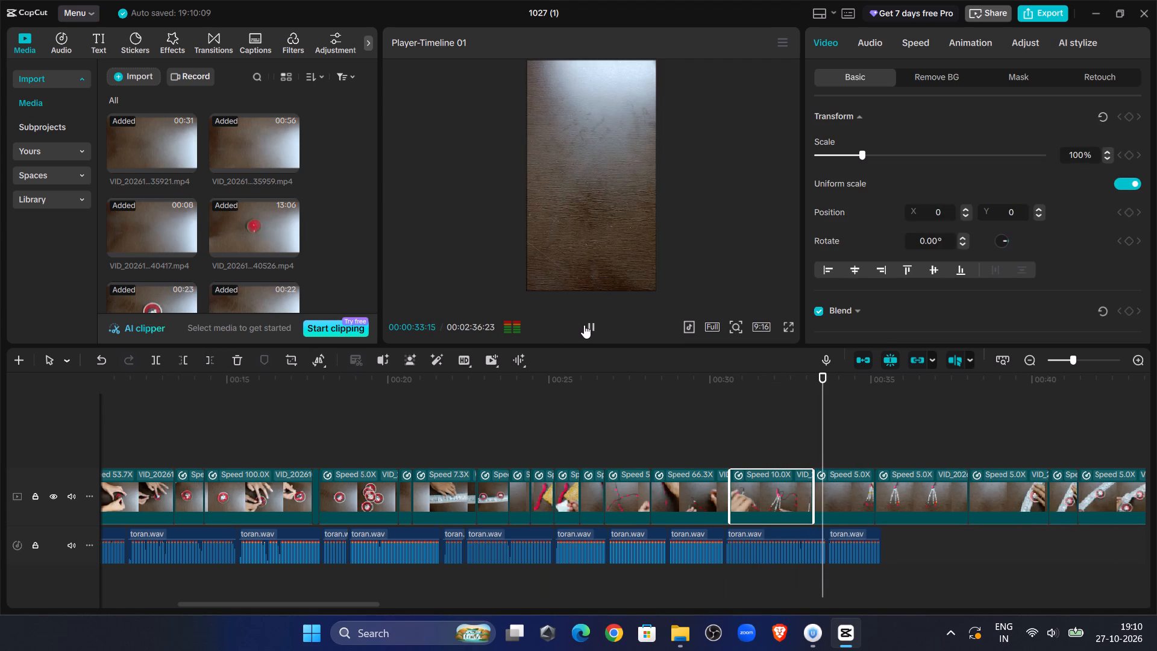
{"action": "left_click", "coordinate": [588, 325]}
{"action": "left_click_drag", "start_coordinate": [841, 421], "coordinate": [830, 424]}
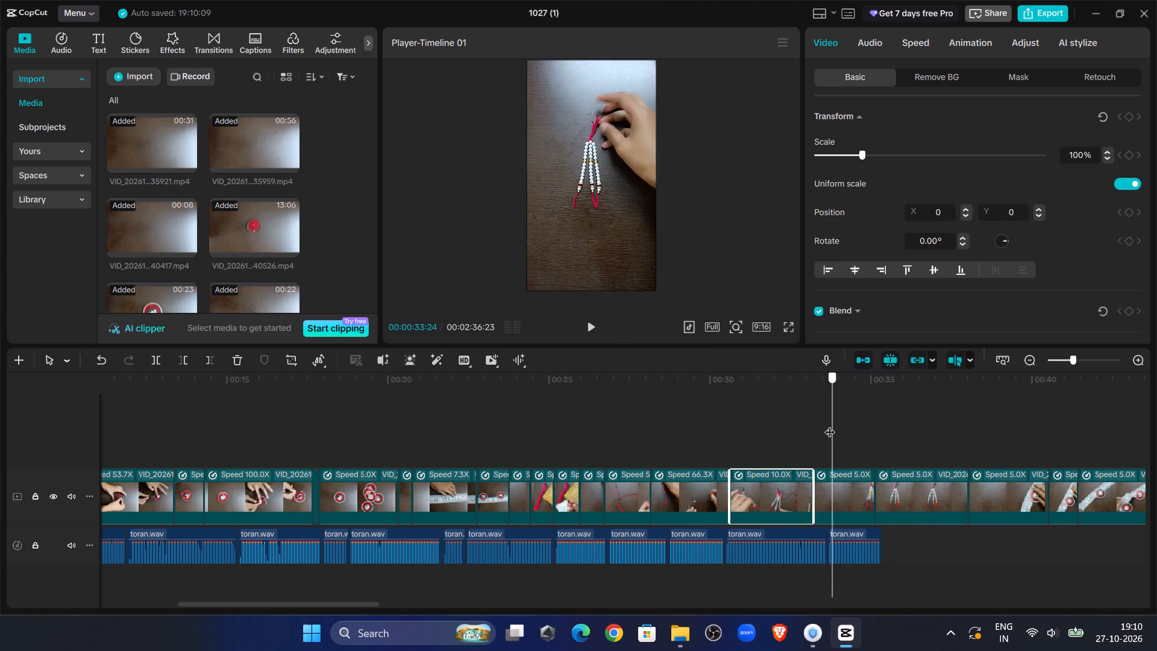
{"action": "left_click_drag", "start_coordinate": [830, 424], "coordinate": [821, 425]}
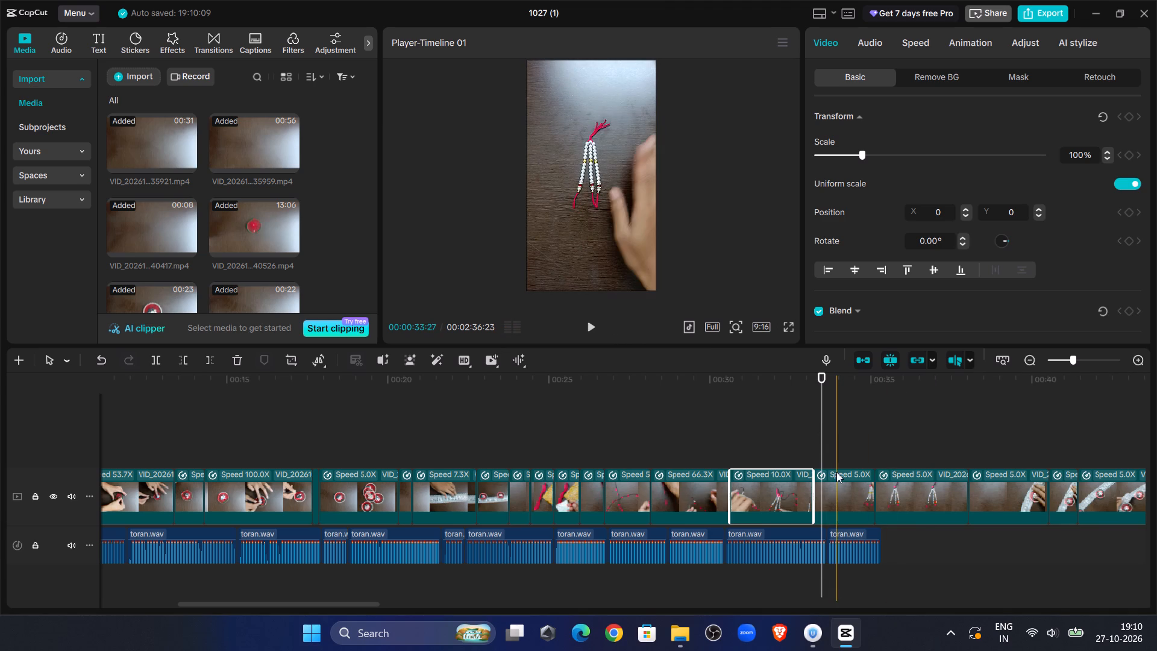
{"action": "left_click", "coordinate": [836, 475]}
{"action": "left_click", "coordinate": [186, 356]}
Replay the bead-strand section from about 00:00:32:08 to 00:00:34:17, checking the cuts against the voiceover.
{"action": "left_click", "coordinate": [783, 420]}
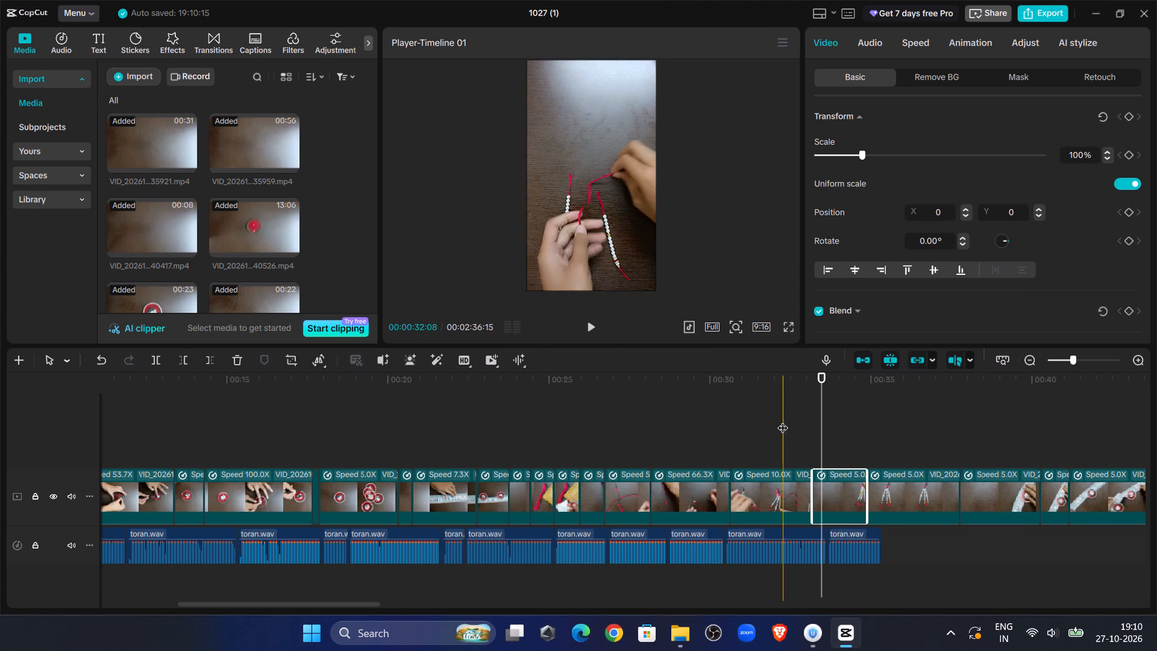
{"action": "left_click", "coordinate": [575, 326]}
{"action": "left_click", "coordinate": [583, 326]}
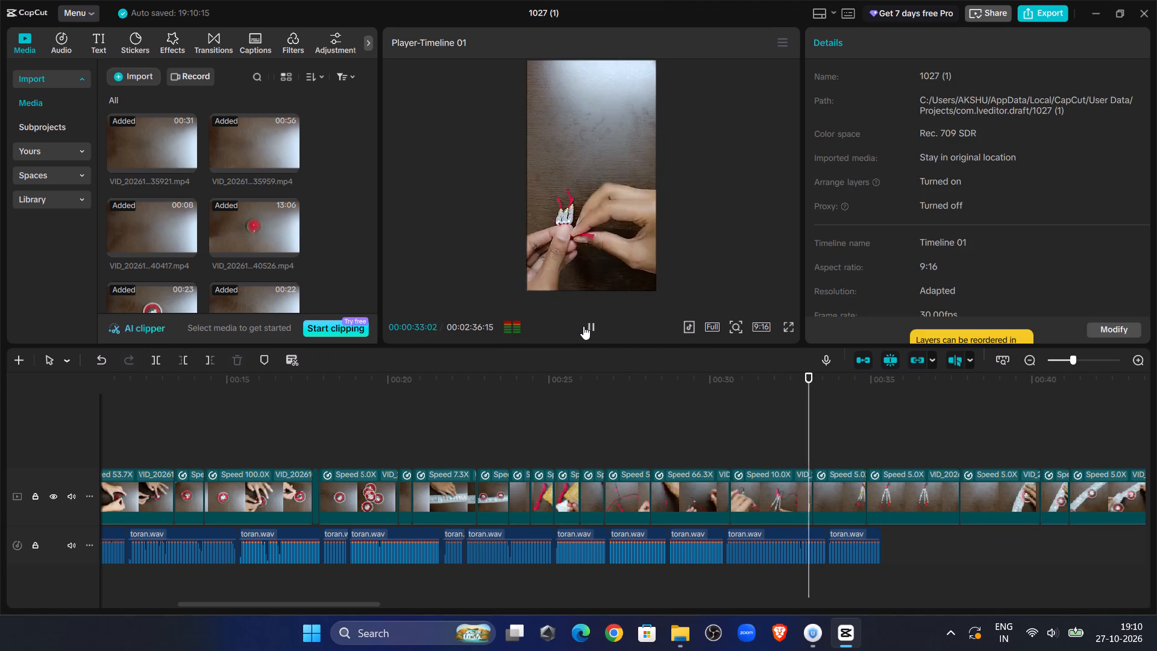
{"action": "left_click", "coordinate": [583, 326]}
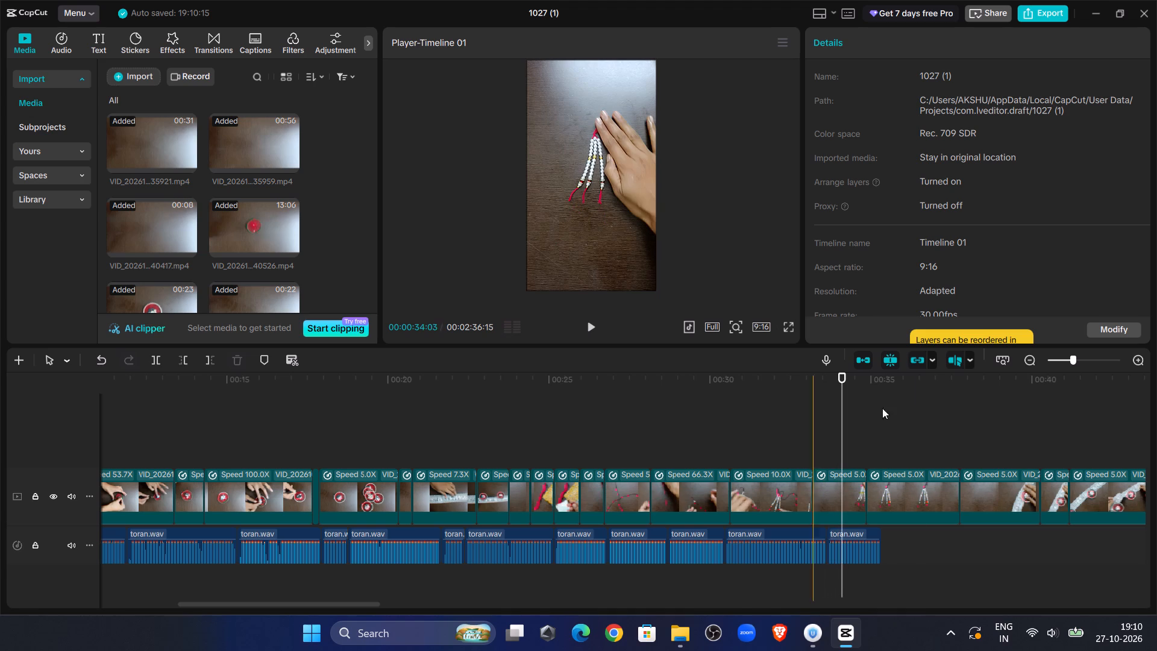
{"action": "left_click", "coordinate": [815, 403]}
{"action": "left_click", "coordinate": [585, 321]}
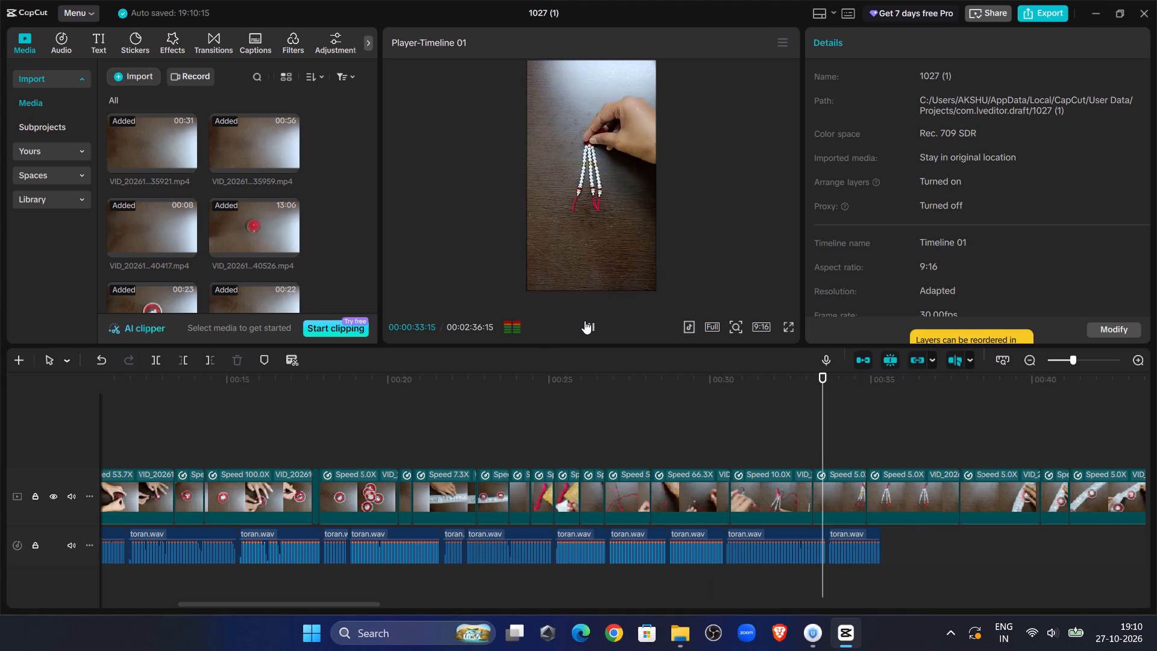
{"action": "left_click", "coordinate": [585, 321]}
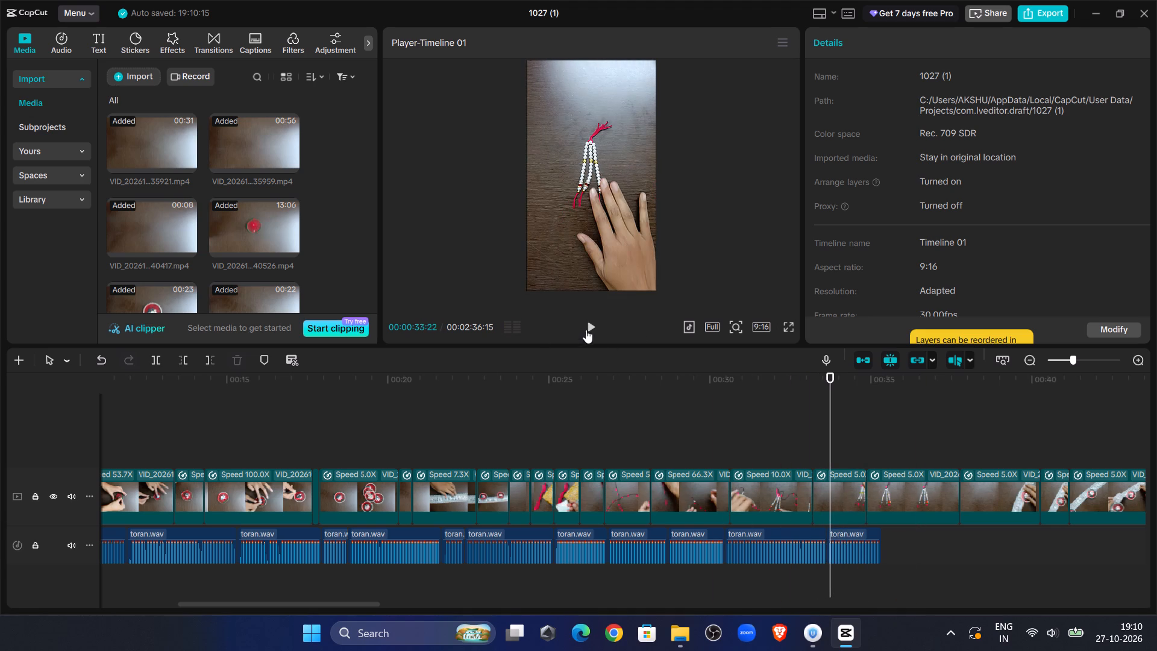
{"action": "left_click", "coordinate": [580, 324]}
{"action": "left_click", "coordinate": [594, 324]}
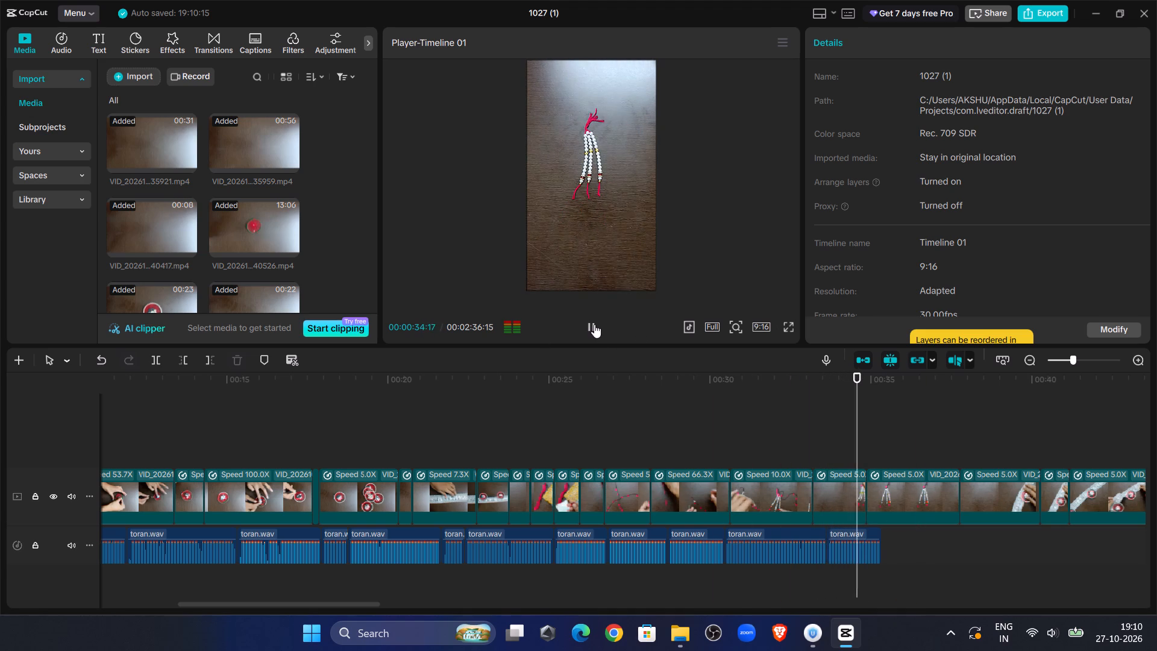
{"action": "left_click", "coordinate": [594, 324]}
{"action": "left_click", "coordinate": [816, 454]}
{"action": "left_click", "coordinate": [592, 324]}
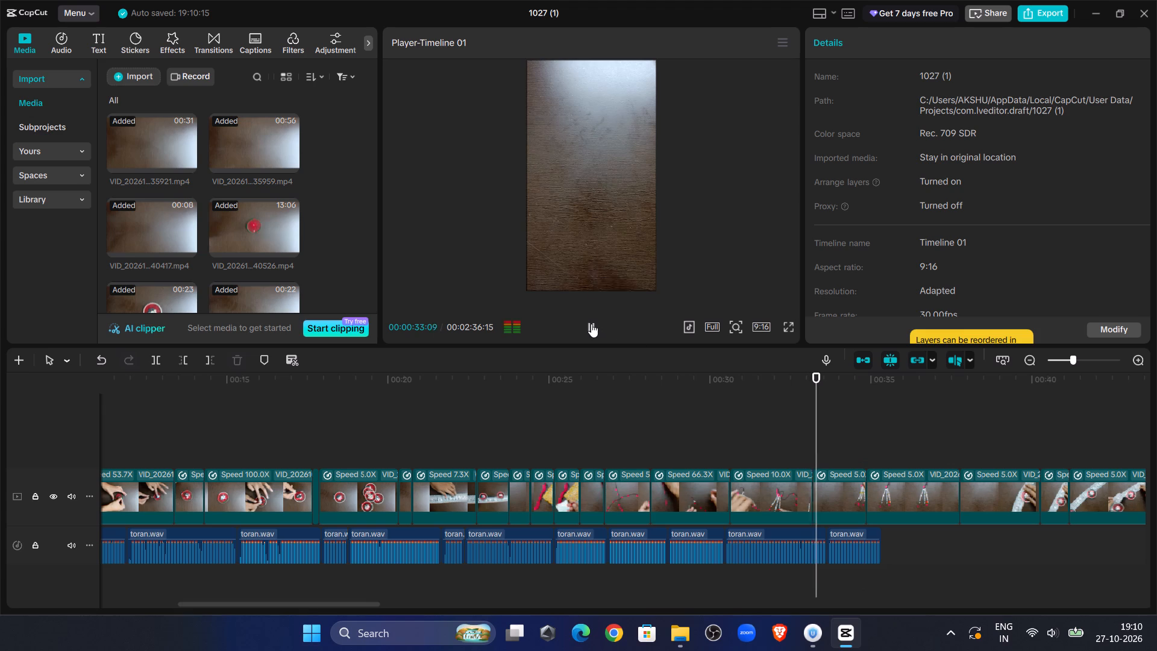
{"action": "left_click", "coordinate": [591, 324]}
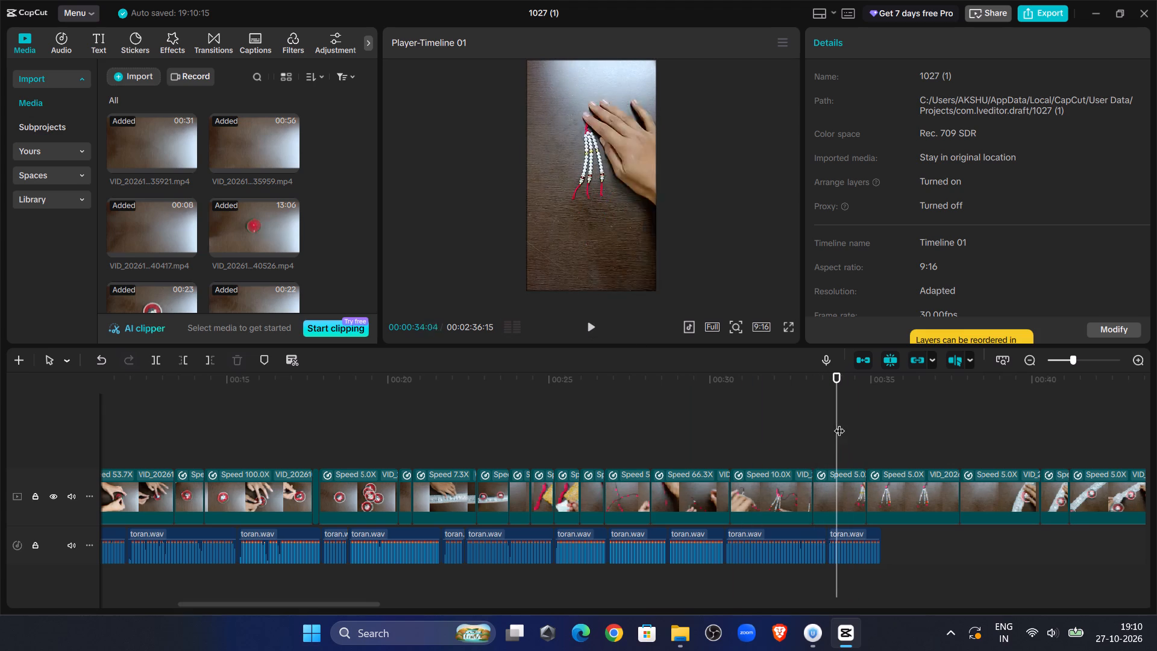
Split the 5x bead-strand clip at 00:00:33:19 and trim the start of its second part up to about 00:00:34:07.
{"action": "left_click_drag", "start_coordinate": [836, 422], "coordinate": [827, 420]}
{"action": "left_click", "coordinate": [837, 491]}
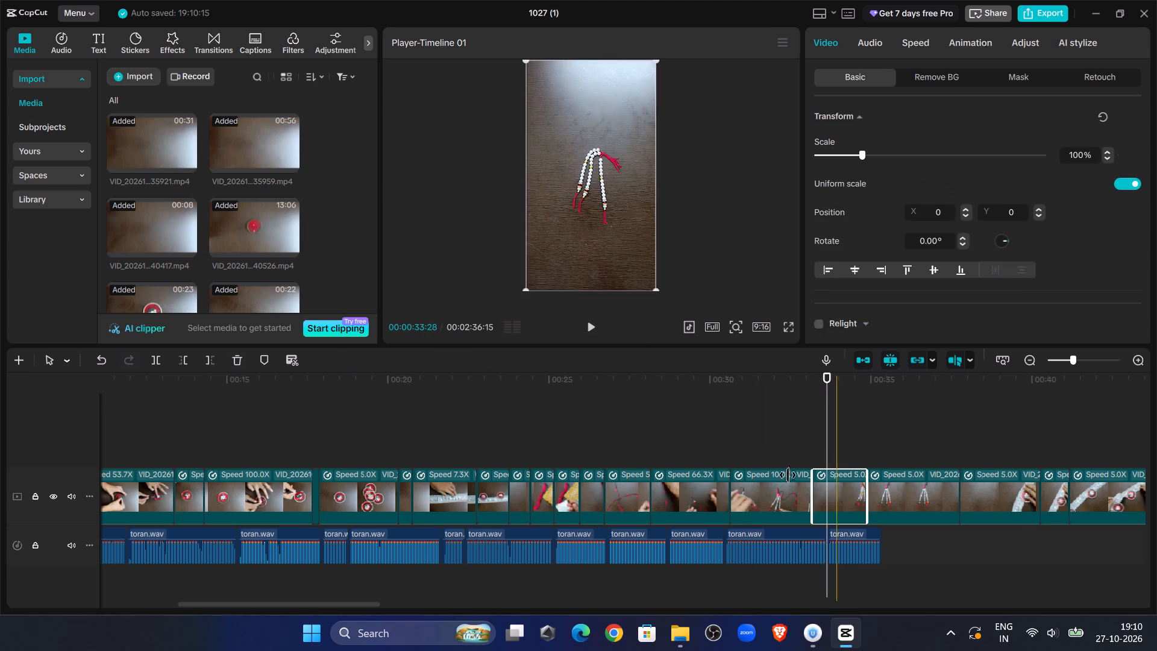
{"action": "left_click", "coordinate": [155, 357]}
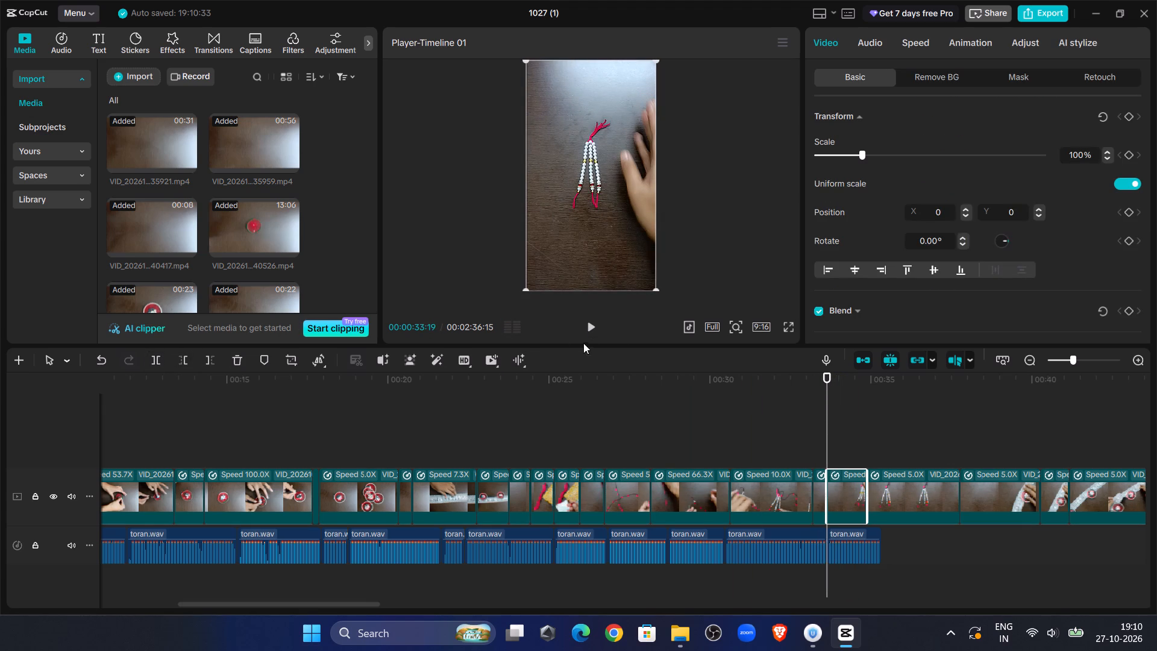
{"action": "left_click", "coordinate": [585, 329]}
{"action": "left_click", "coordinate": [586, 327]}
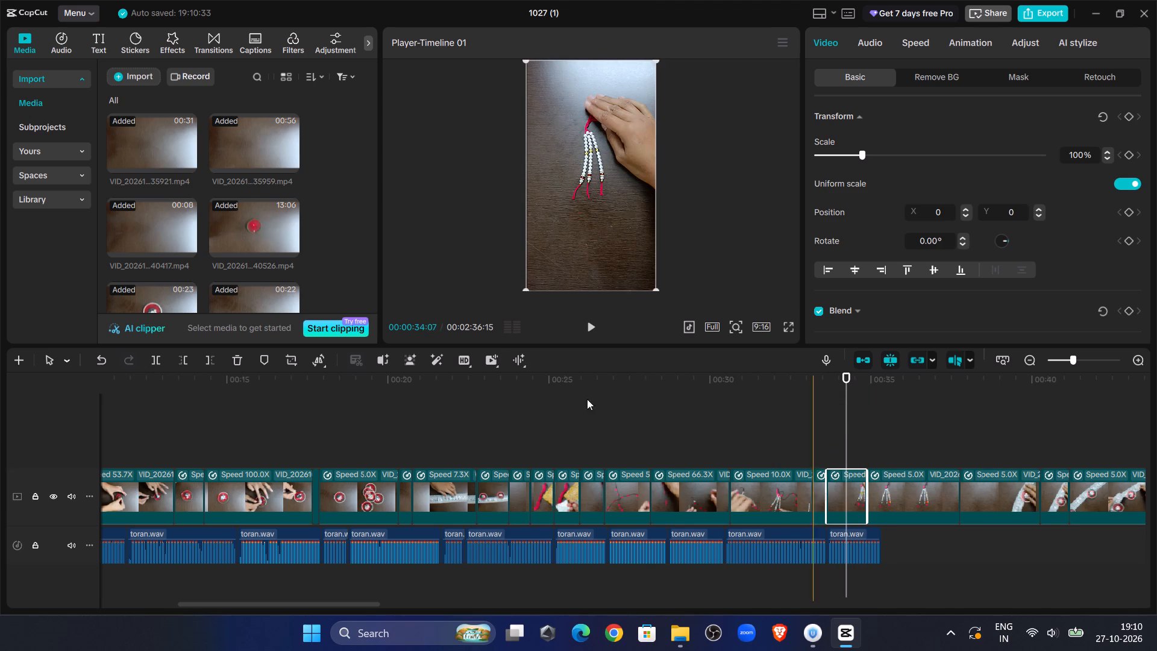
{"action": "left_click", "coordinate": [180, 368]}
Replay from 00:00:32:22 and trim the start of the next 5x clip, showing three laid-out bead strands, up to 00:00:35:10.
{"action": "left_click", "coordinate": [798, 425]}
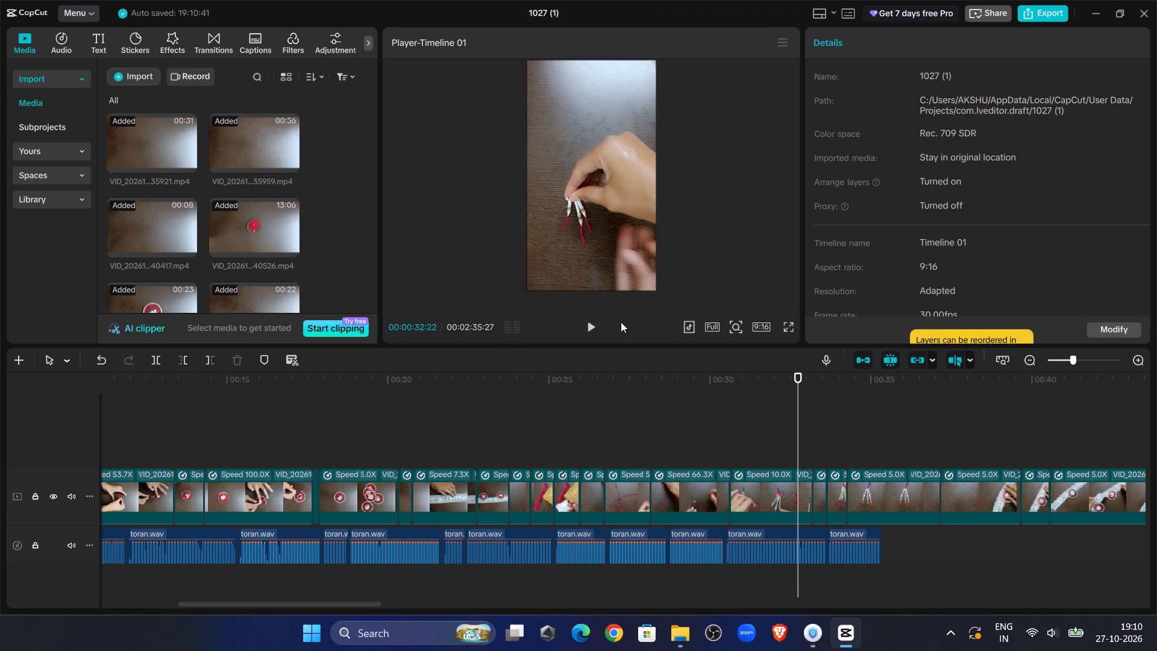
{"action": "left_click", "coordinate": [584, 321]}
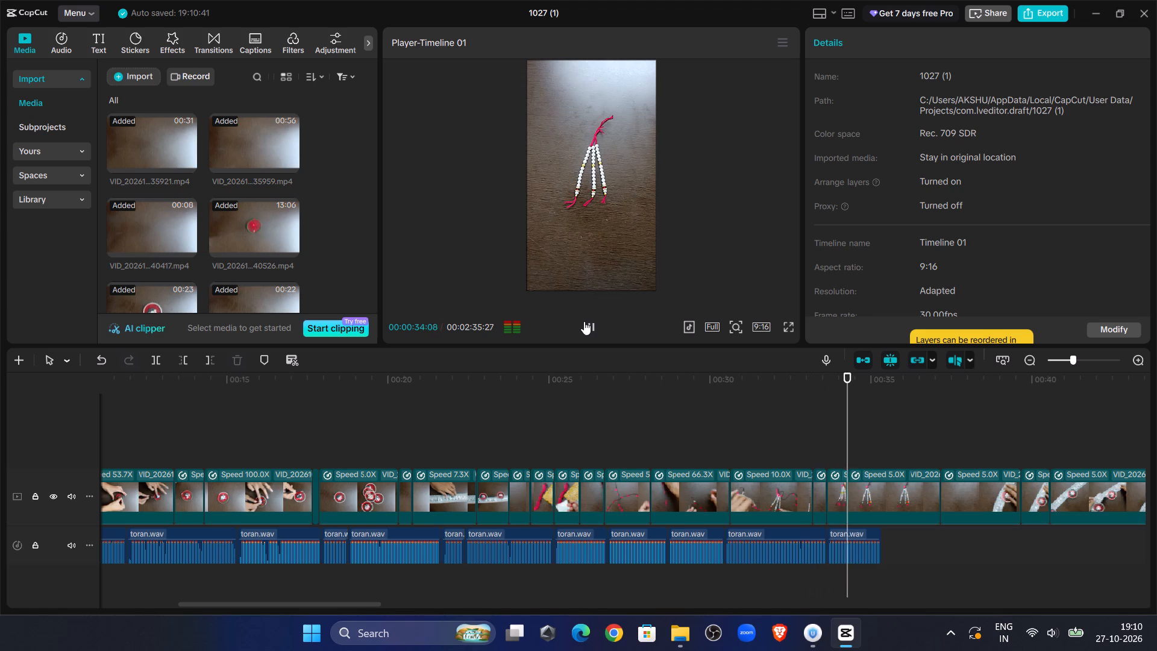
{"action": "left_click", "coordinate": [584, 321]}
{"action": "double_click", "coordinate": [584, 321]}
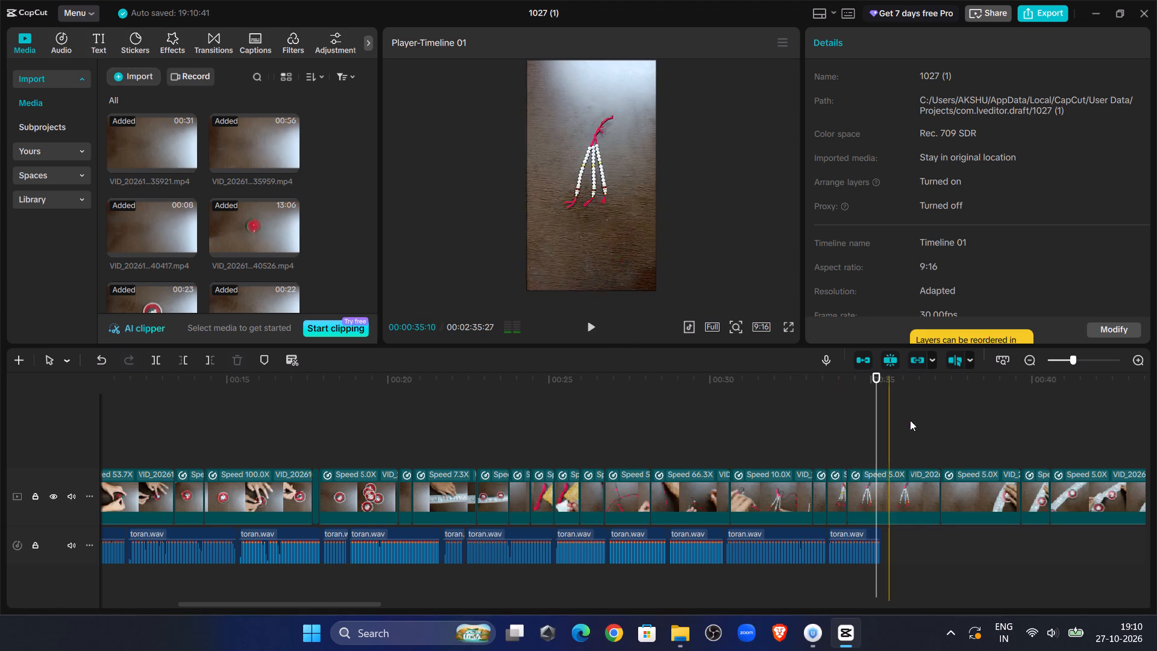
{"action": "left_click_drag", "start_coordinate": [873, 404], "coordinate": [886, 409]}
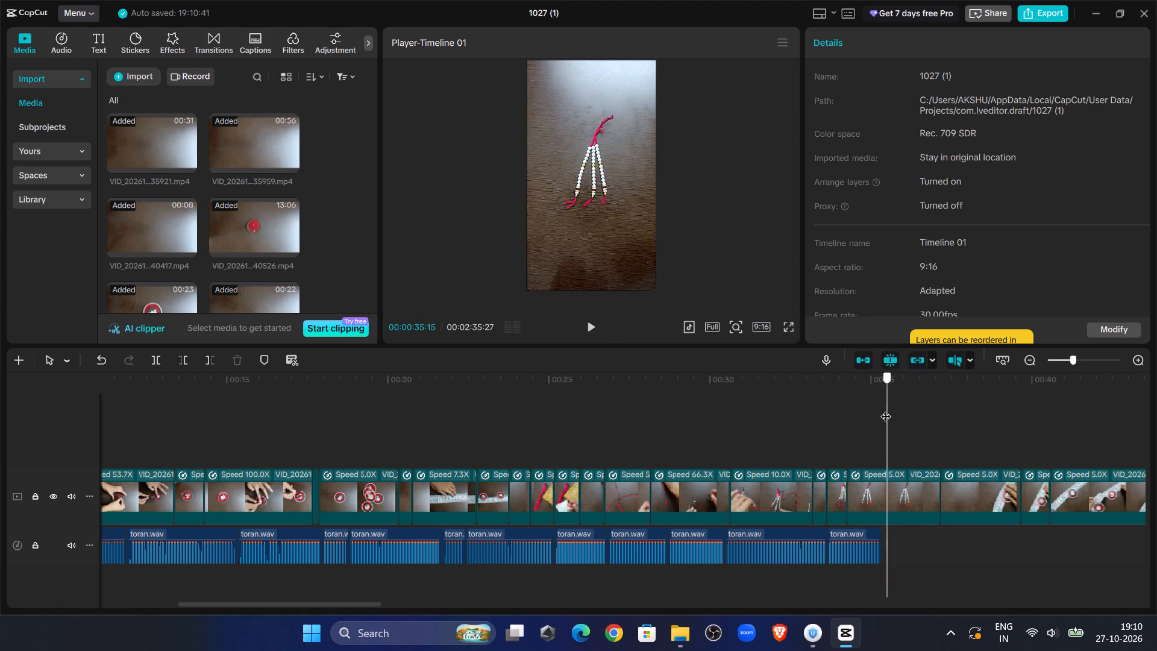
{"action": "left_click_drag", "start_coordinate": [886, 409], "coordinate": [885, 409]}
{"action": "left_click", "coordinate": [889, 481]}
{"action": "left_click", "coordinate": [184, 365]}
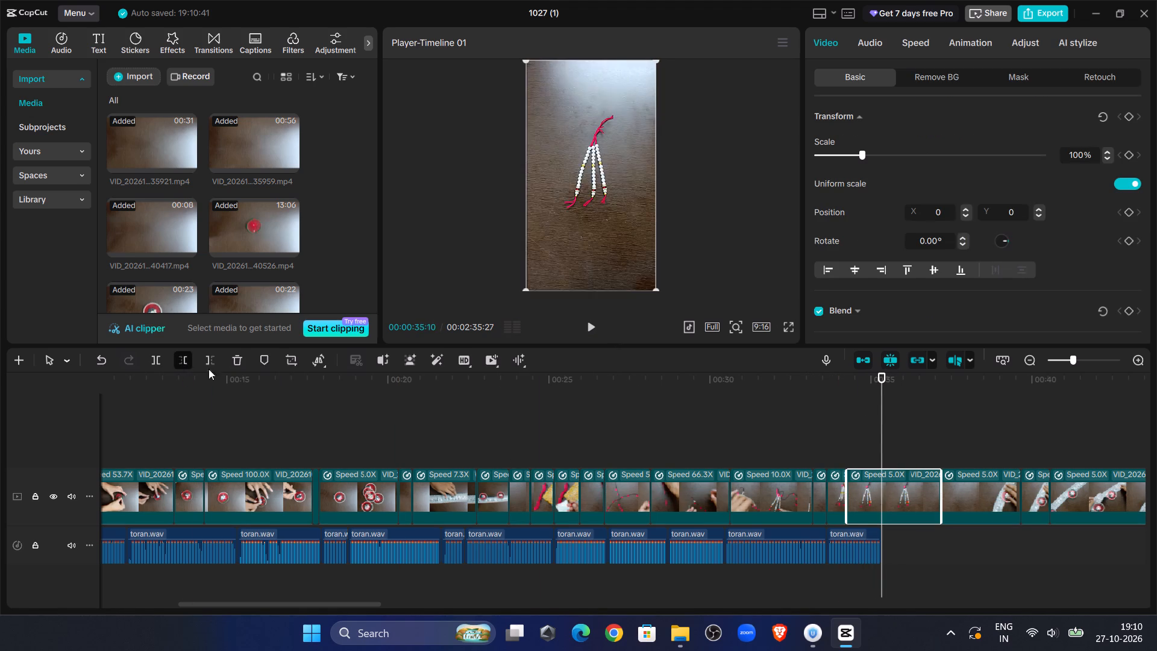
Replay from 00:00:33:27 and trim the end of the finished bead-strands clip at 00:00:35:27.
{"action": "left_click", "coordinate": [835, 412]}
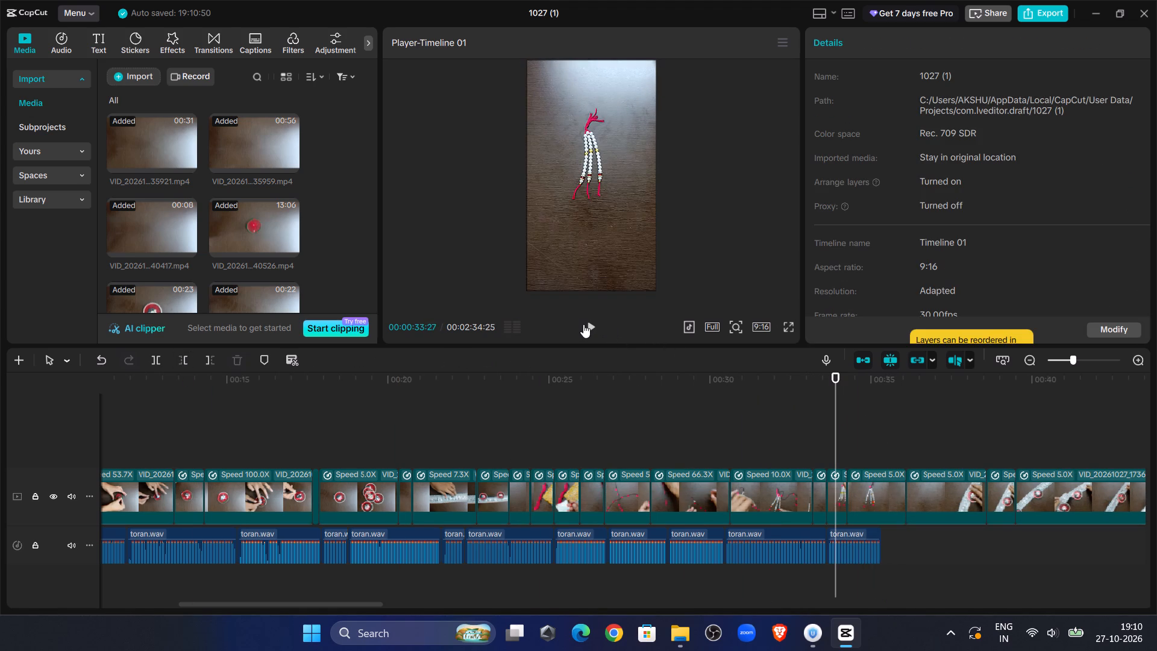
{"action": "left_click", "coordinate": [583, 324]}
{"action": "left_click", "coordinate": [583, 324]}
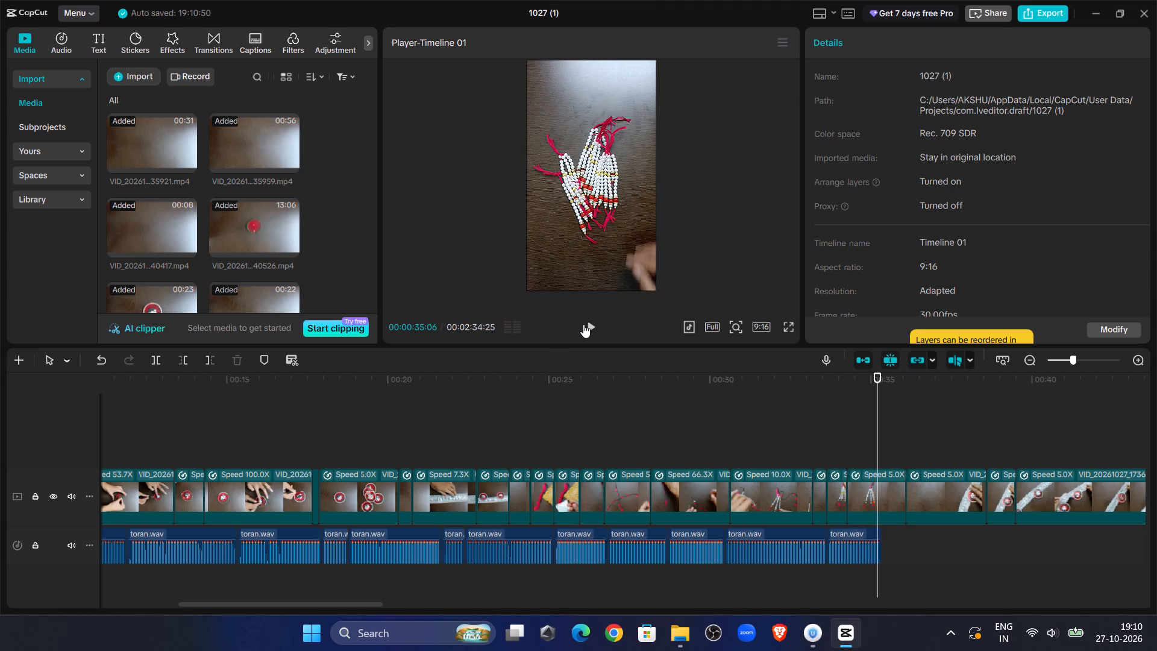
{"action": "left_click", "coordinate": [590, 322]}
{"action": "left_click", "coordinate": [590, 322]}
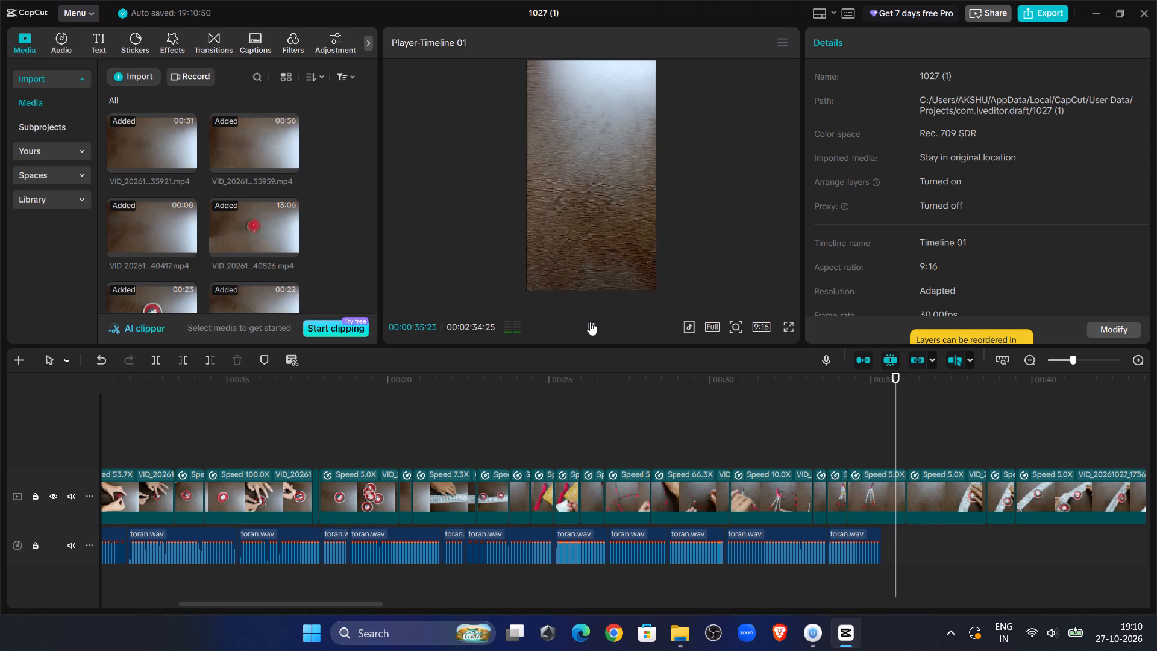
{"action": "left_click", "coordinate": [873, 499]}
{"action": "left_click", "coordinate": [202, 362]}
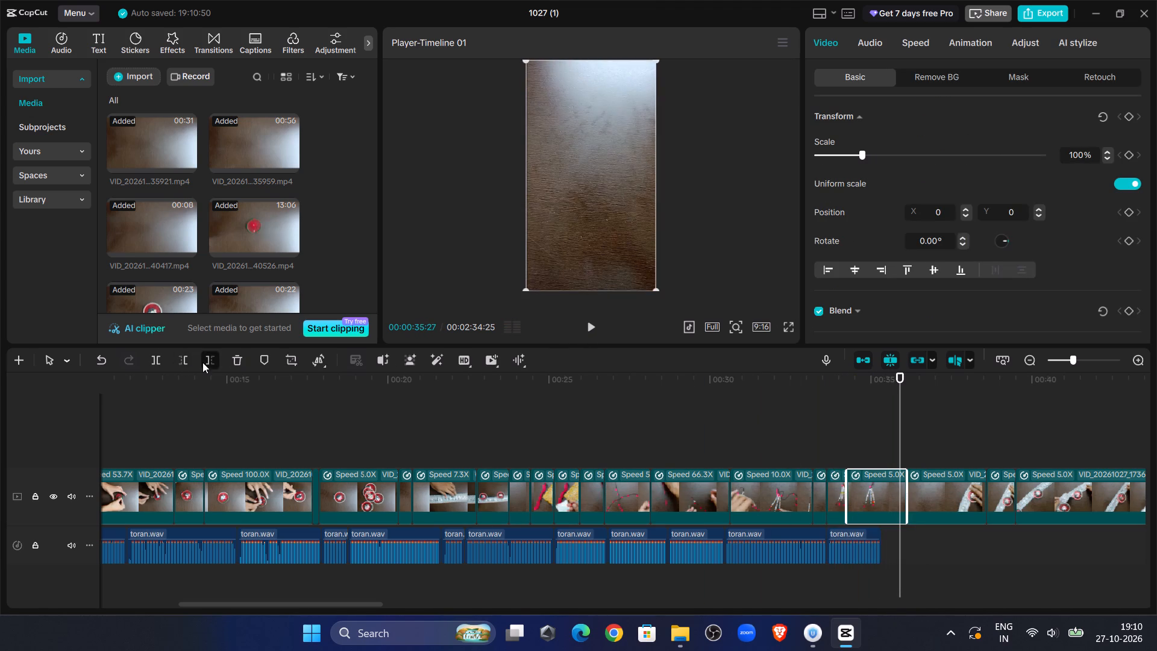
Replay from 00:00:35:27 and raise the speed of the 5x lace-strip clip following the finished bead strands to about 7.9x.
{"action": "left_click", "coordinate": [595, 330]}
{"action": "left_click", "coordinate": [591, 330]}
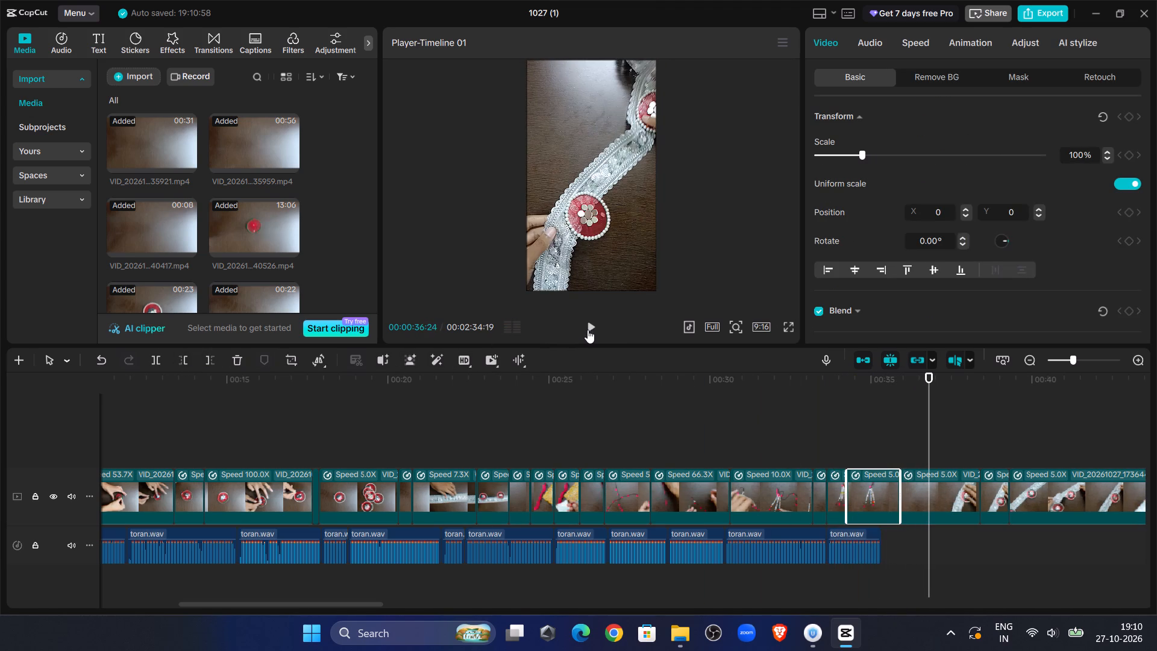
{"action": "left_click", "coordinate": [581, 327]}
{"action": "left_click", "coordinate": [581, 327]}
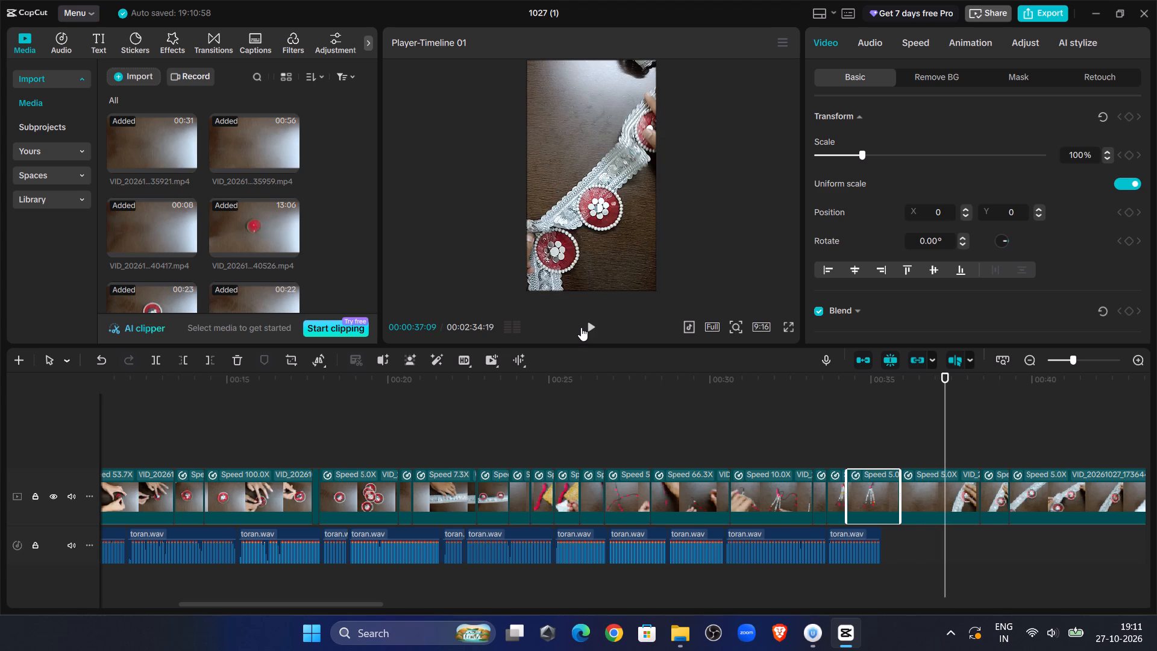
{"action": "double_click", "coordinate": [581, 327]}
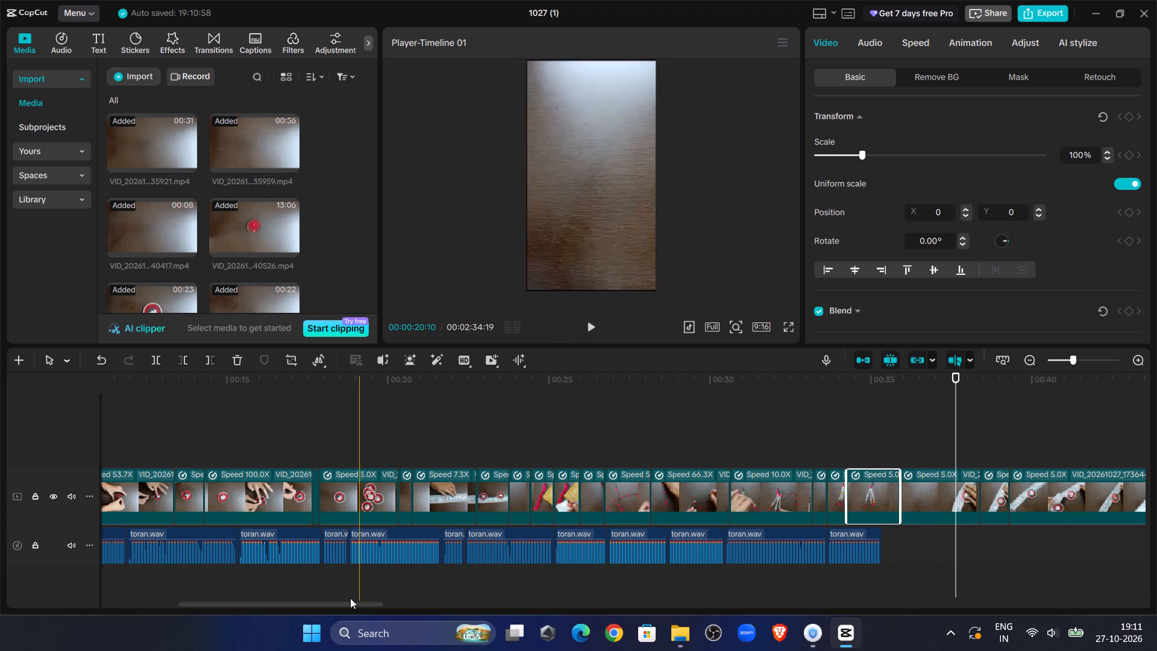
{"action": "left_click_drag", "start_coordinate": [348, 603], "coordinate": [457, 604]}
{"action": "left_click", "coordinate": [350, 407]}
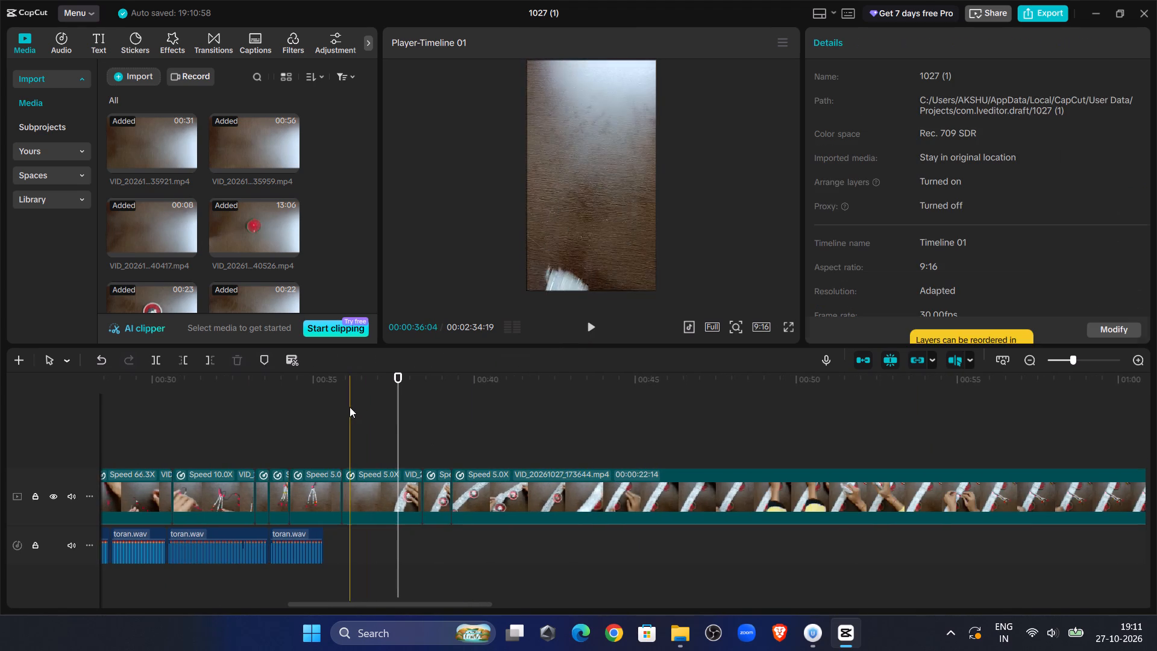
{"action": "left_click", "coordinate": [378, 489]}
{"action": "left_click", "coordinate": [909, 47]}
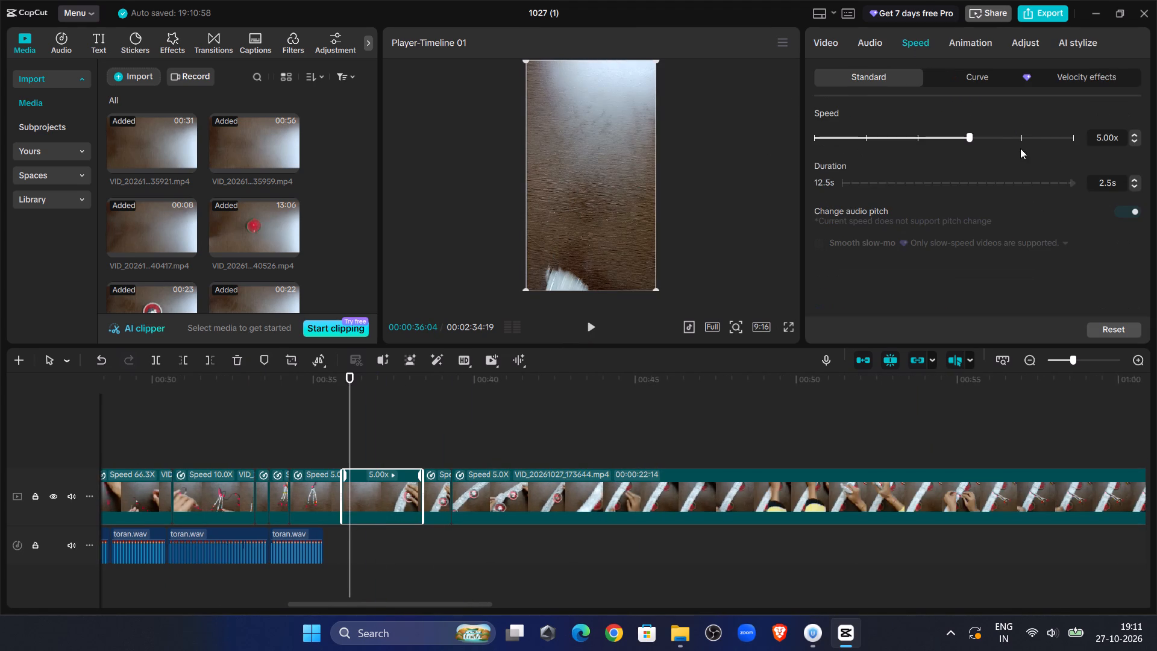
{"action": "left_click", "coordinate": [1000, 143]}
Replay from 00:00:35:01 and trim the end of the 7.9x lace-strip clip at 00:00:37:10.
{"action": "left_click", "coordinate": [314, 441]}
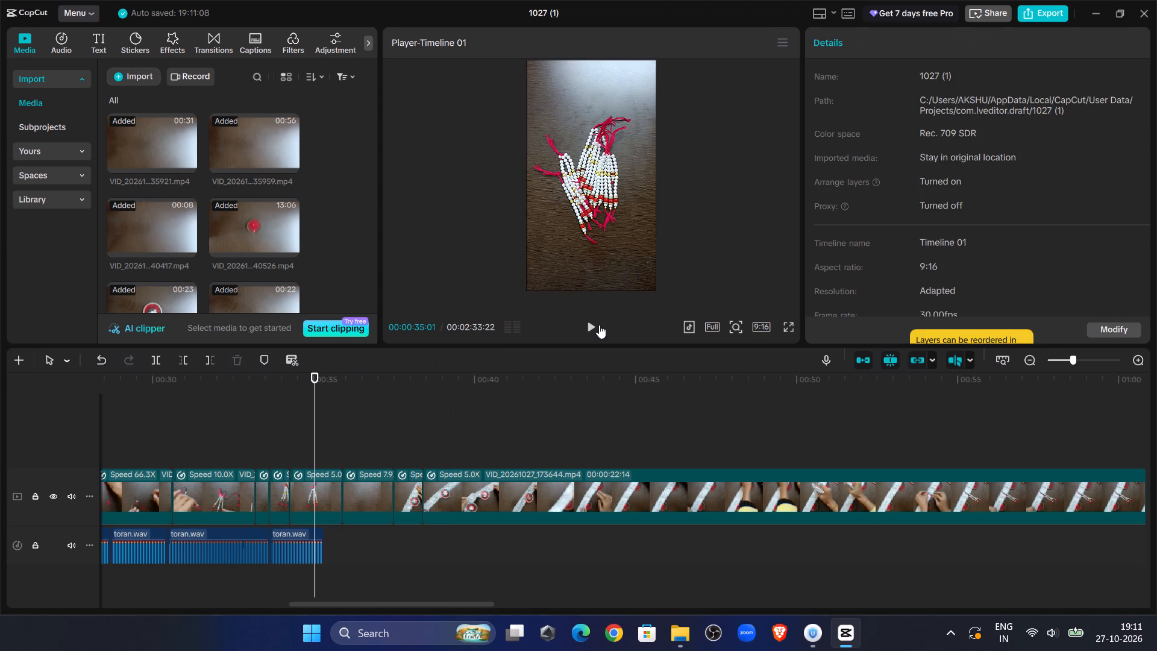
{"action": "left_click", "coordinate": [599, 325]}
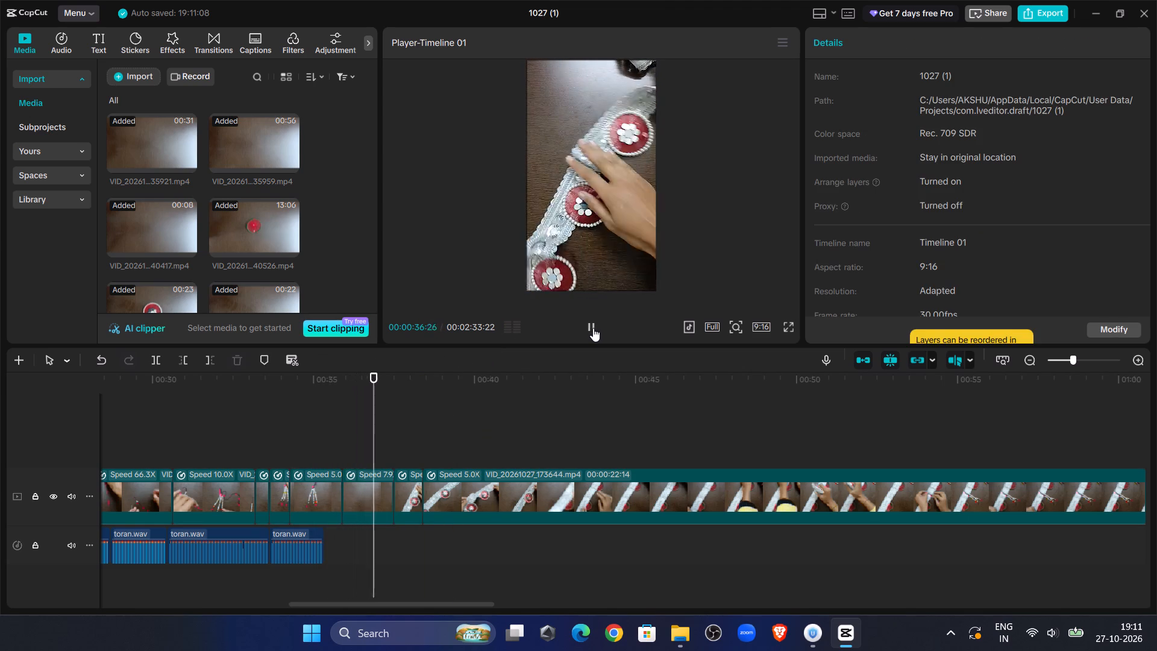
{"action": "left_click", "coordinate": [593, 328]}
{"action": "left_click", "coordinate": [360, 489]}
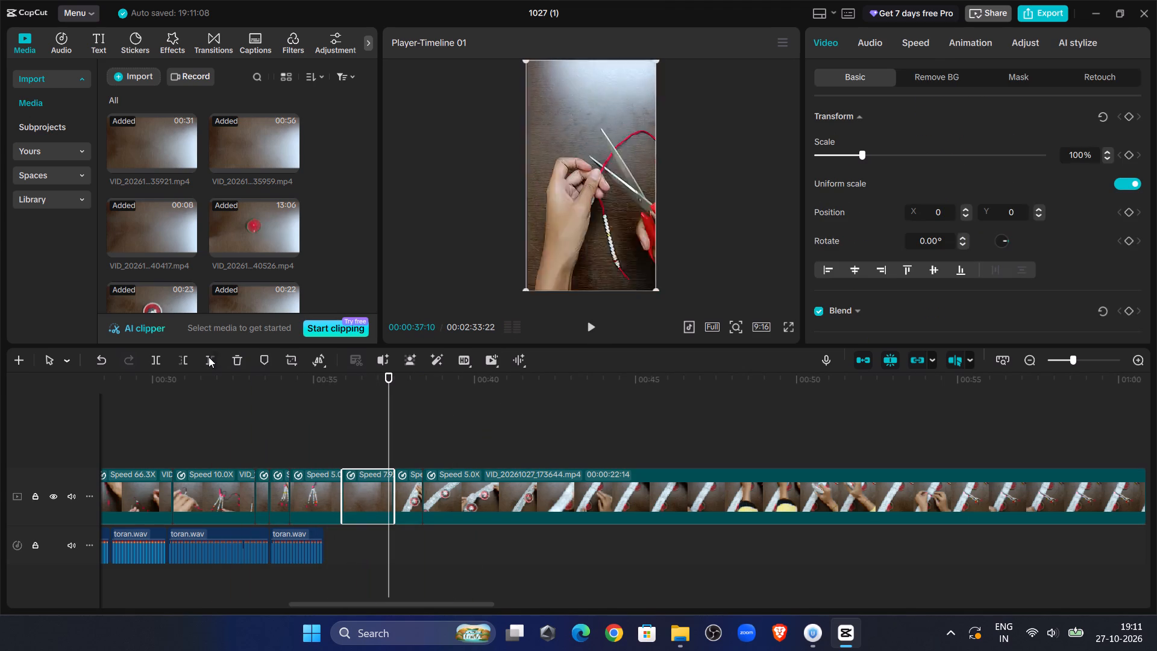
{"action": "left_click", "coordinate": [209, 356]}
Play on past the trimmed clip and delete the short 5x clip directly after it.
{"action": "left_click", "coordinate": [589, 331]}
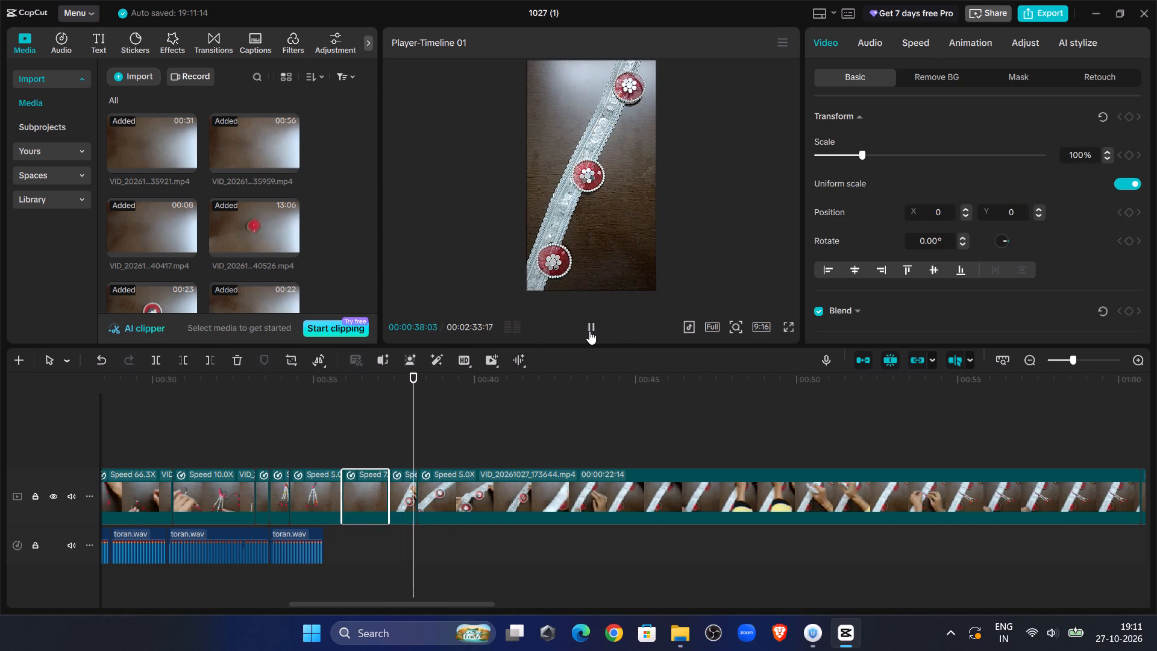
{"action": "left_click", "coordinate": [589, 331]}
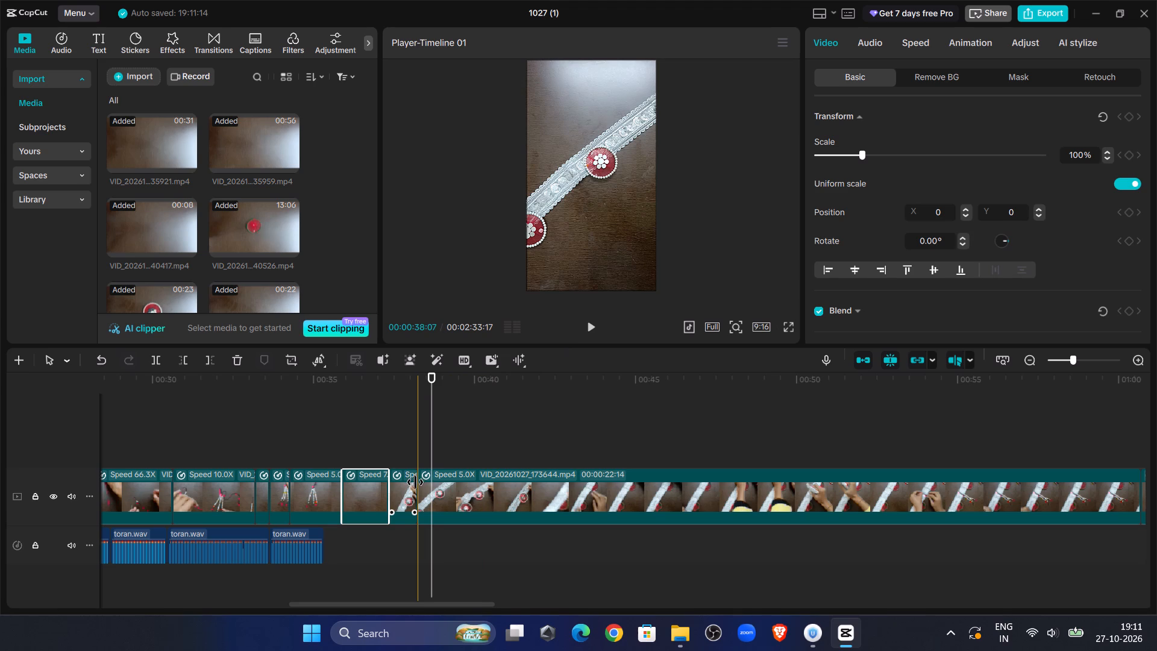
{"action": "left_click", "coordinate": [414, 483]}
{"action": "key", "text": "Delete"}
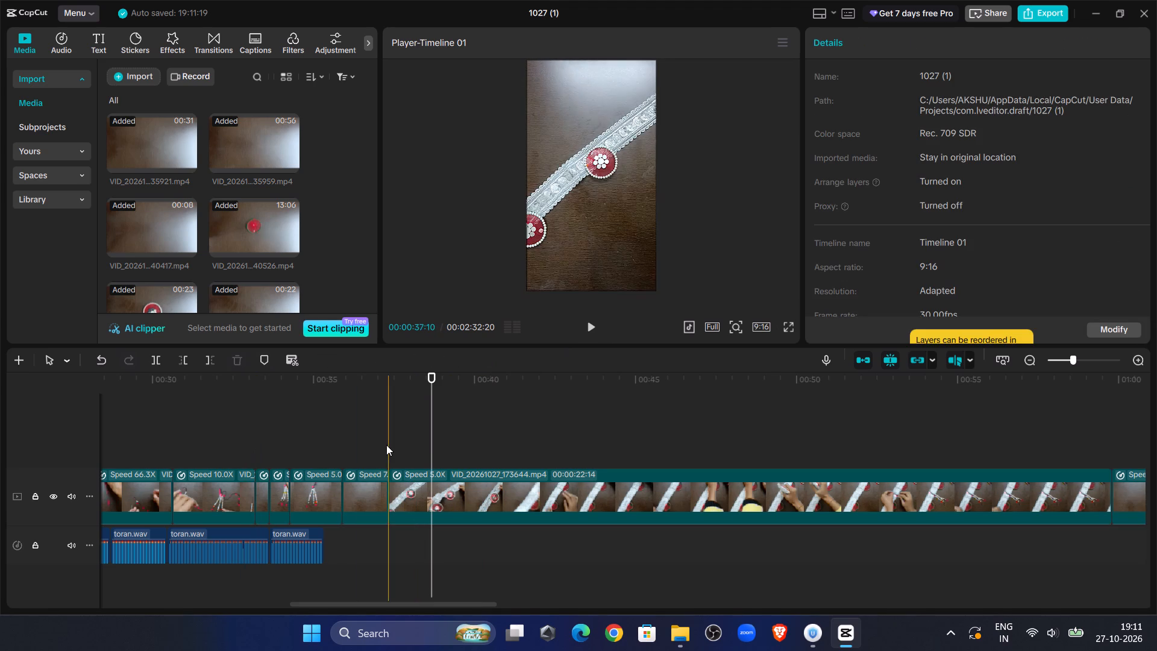
Scrub through the long 5x VID_20261027_173644 clip and trim its start up to 00:00:39:25.
{"action": "left_click", "coordinate": [386, 445]}
{"action": "left_click_drag", "start_coordinate": [386, 445], "coordinate": [597, 445]}
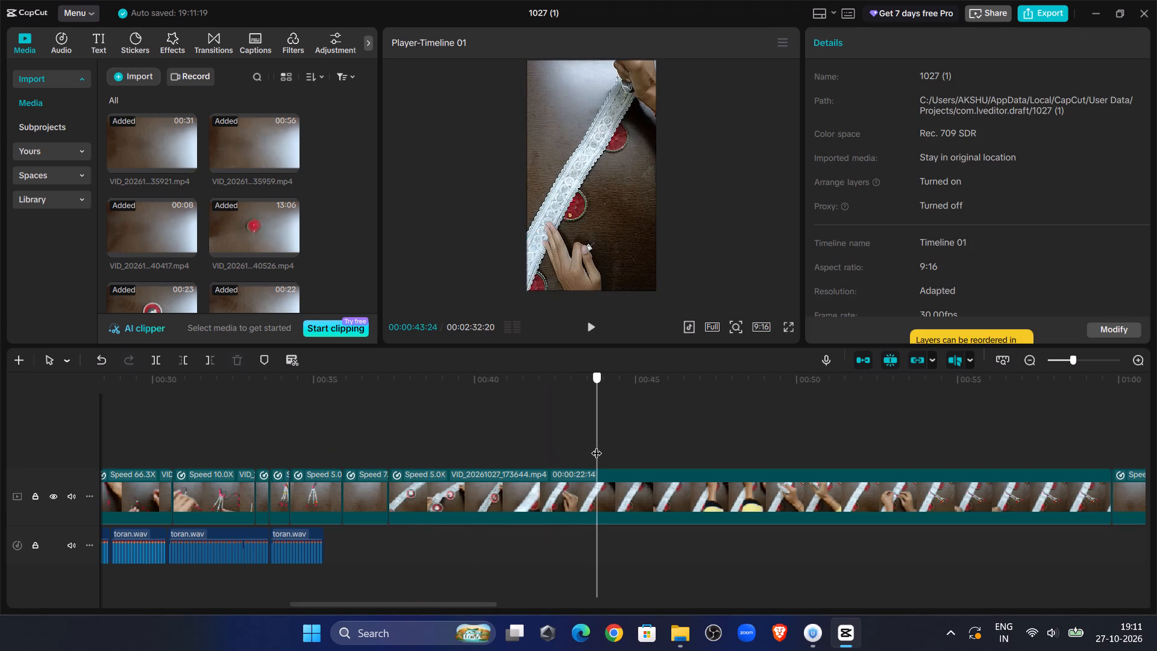
{"action": "left_click_drag", "start_coordinate": [597, 445], "coordinate": [496, 452]}
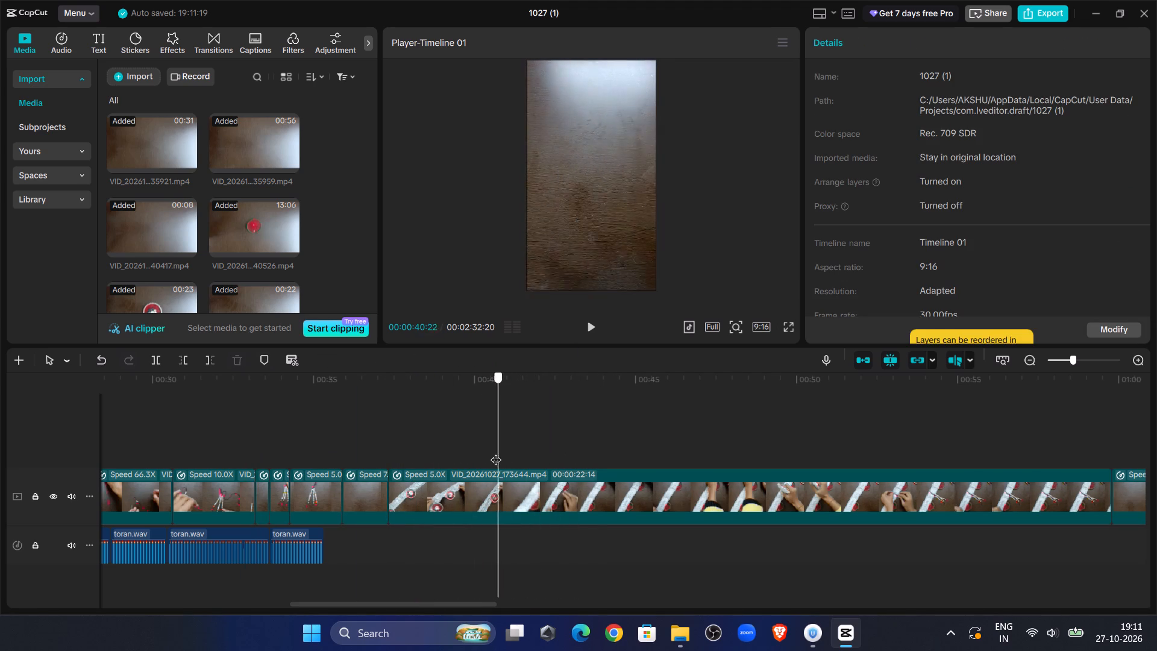
{"action": "left_click_drag", "start_coordinate": [496, 452], "coordinate": [469, 458]}
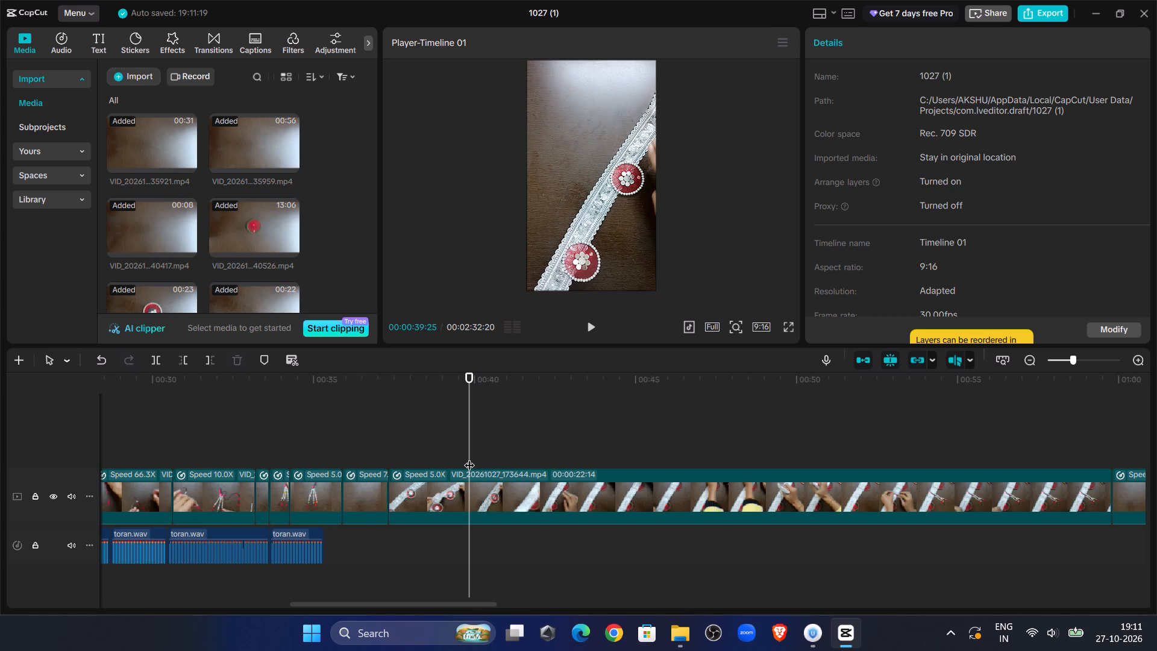
{"action": "left_click", "coordinate": [524, 521]}
{"action": "left_click", "coordinate": [176, 355]}
Replay from 00:00:36:18, split the 5x VID_20261027_173644 clip at about 00:00:38:26 and trim the second part's start up to about 00:00:42.
{"action": "left_click", "coordinate": [359, 430]}
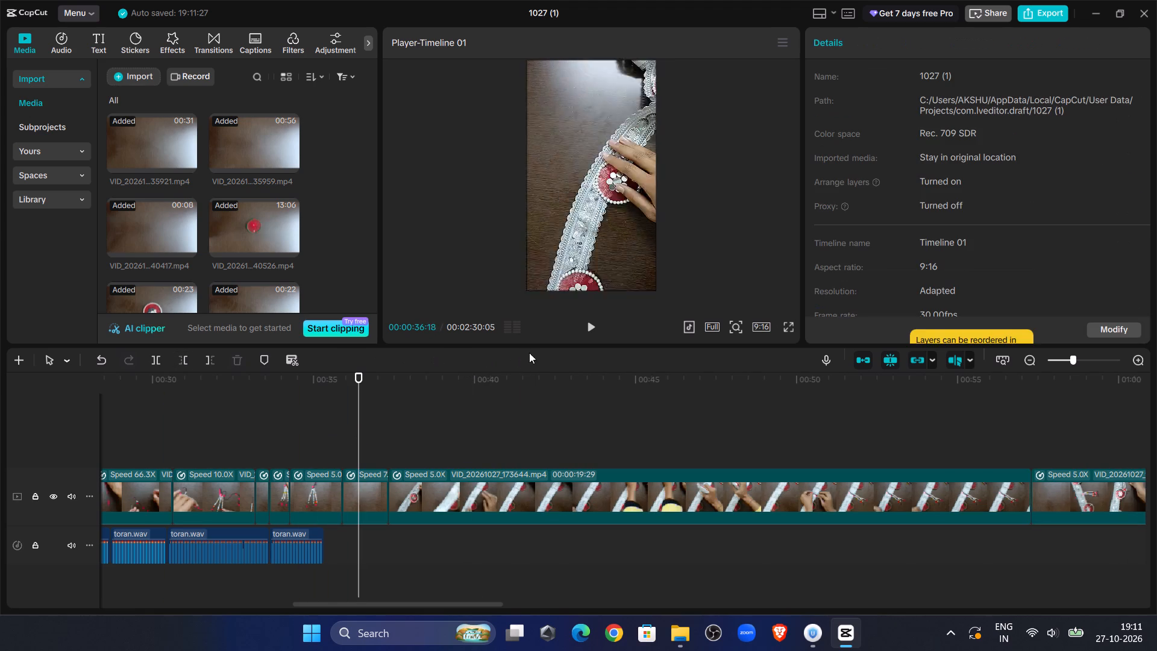
{"action": "left_click", "coordinate": [593, 317]}
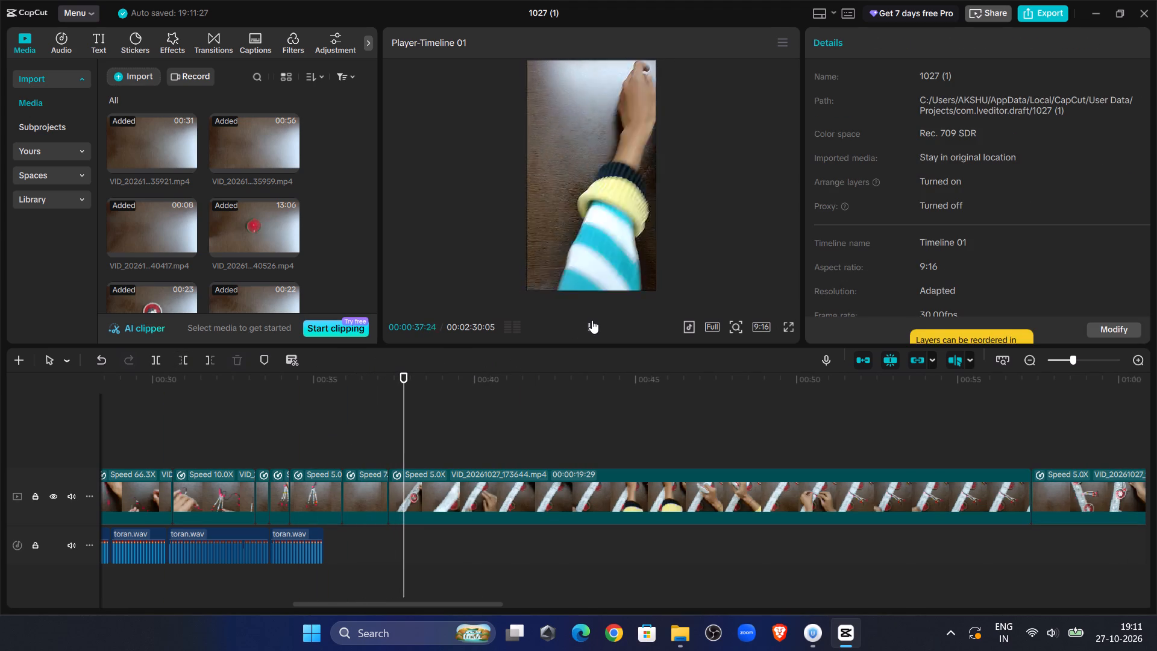
{"action": "left_click", "coordinate": [591, 320]}
{"action": "left_click", "coordinate": [481, 486]}
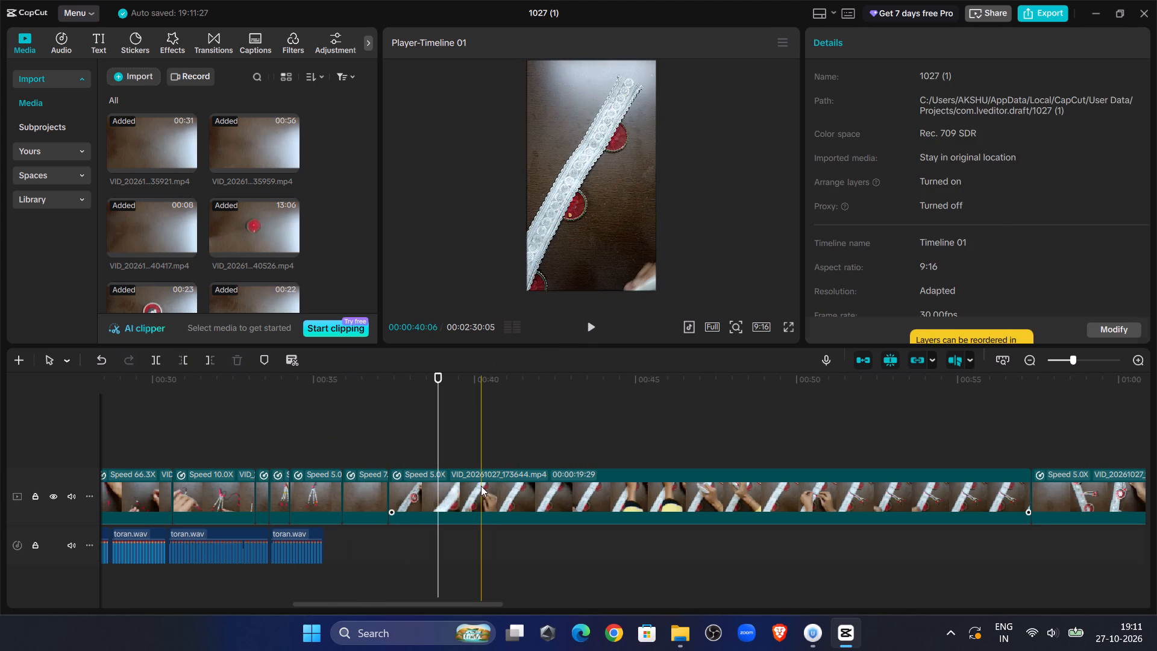
{"action": "left_click", "coordinate": [156, 363]}
{"action": "left_click_drag", "start_coordinate": [440, 380], "coordinate": [677, 415]}
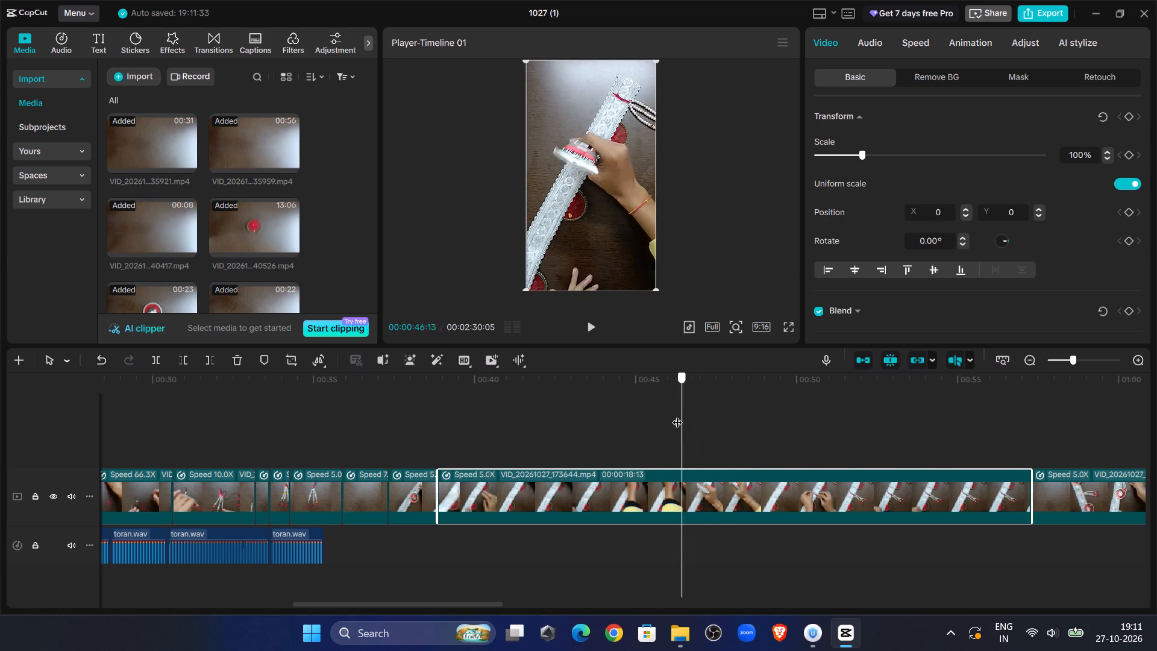
{"action": "left_click_drag", "start_coordinate": [677, 415], "coordinate": [591, 436]}
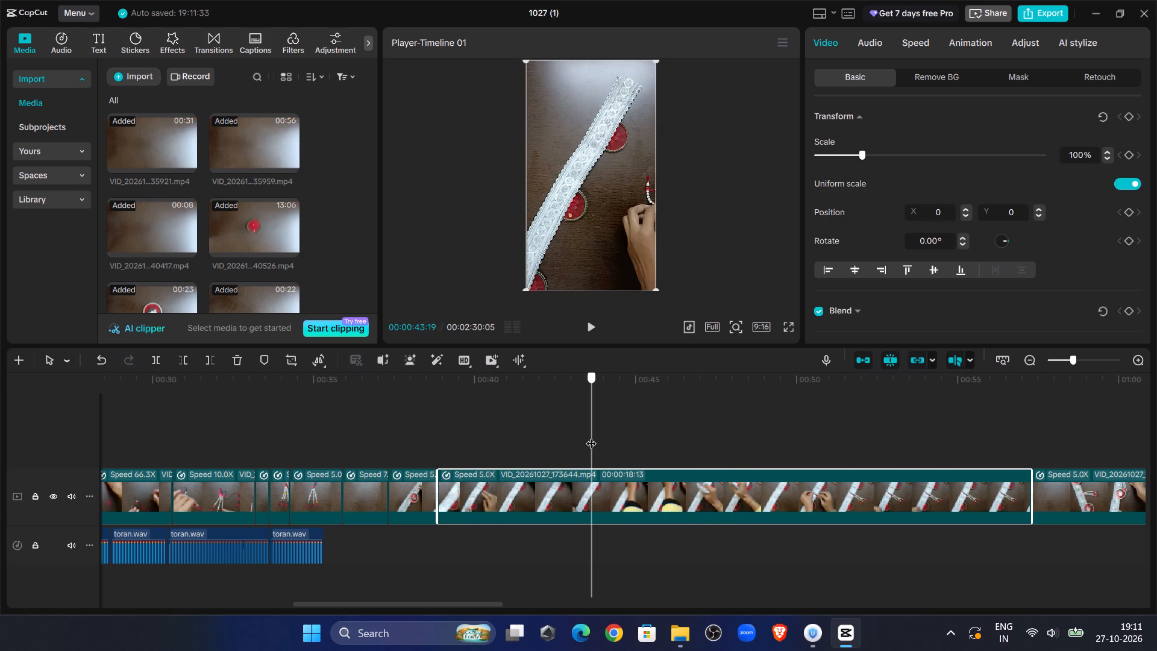
{"action": "left_click_drag", "start_coordinate": [591, 436], "coordinate": [589, 461]}
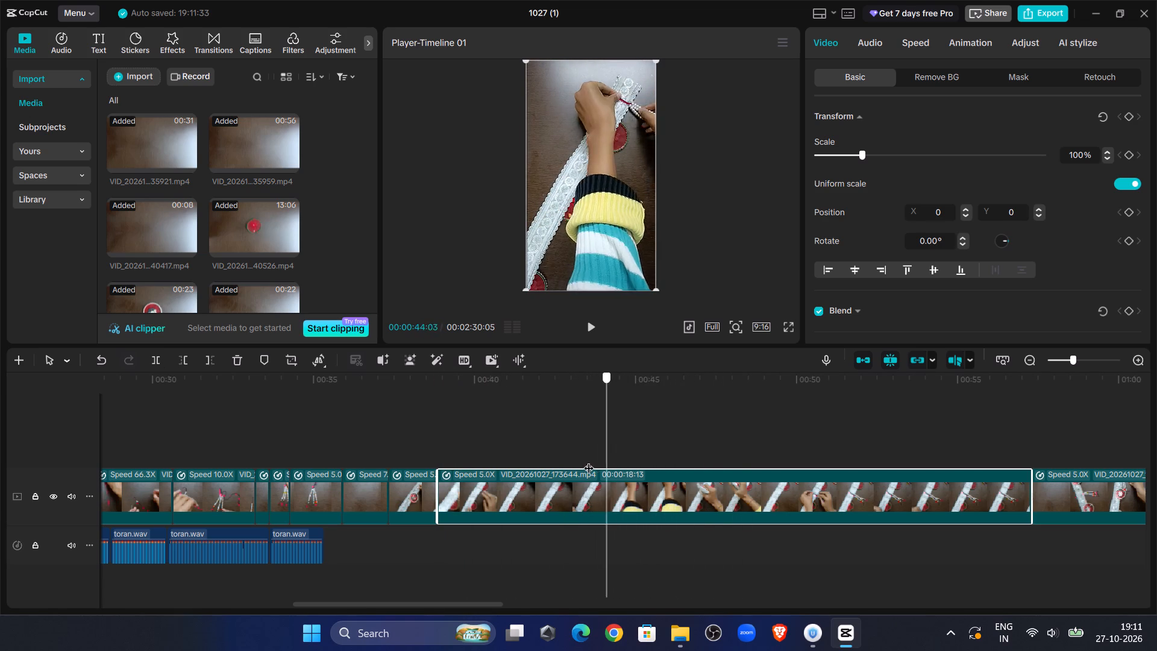
{"action": "left_click_drag", "start_coordinate": [589, 461], "coordinate": [548, 471]}
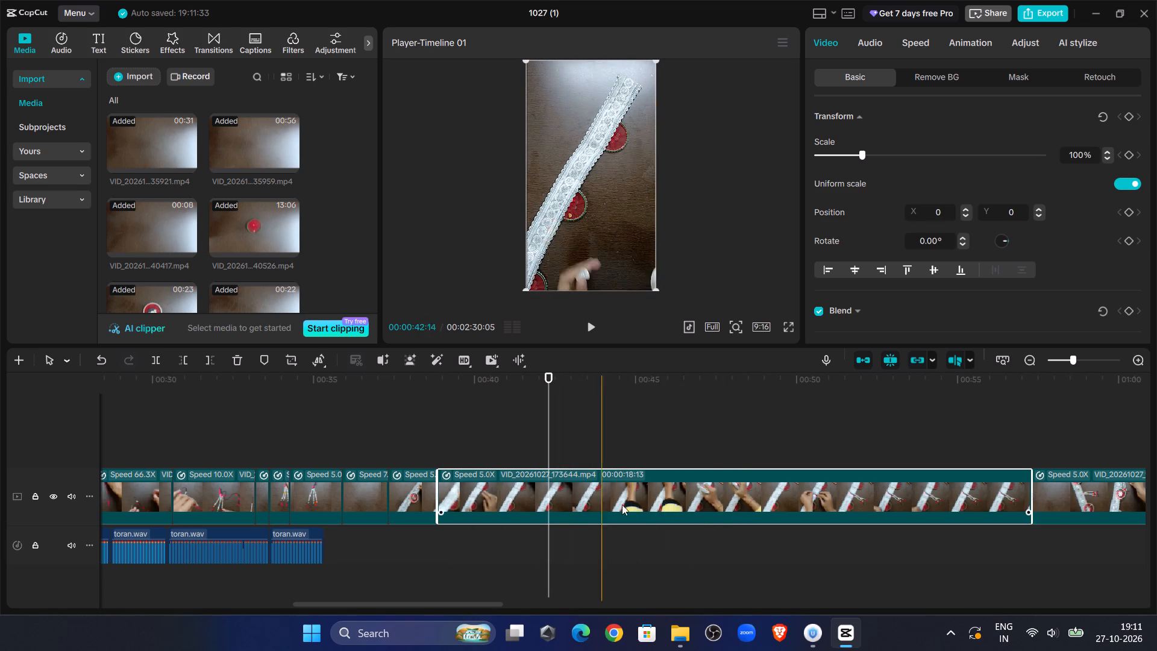
{"action": "left_click", "coordinate": [178, 360]}
Replay from 00:00:37:26 and set the speed of the long second part of VID_20261027_173644 to 10x.
{"action": "left_click", "coordinate": [406, 426]}
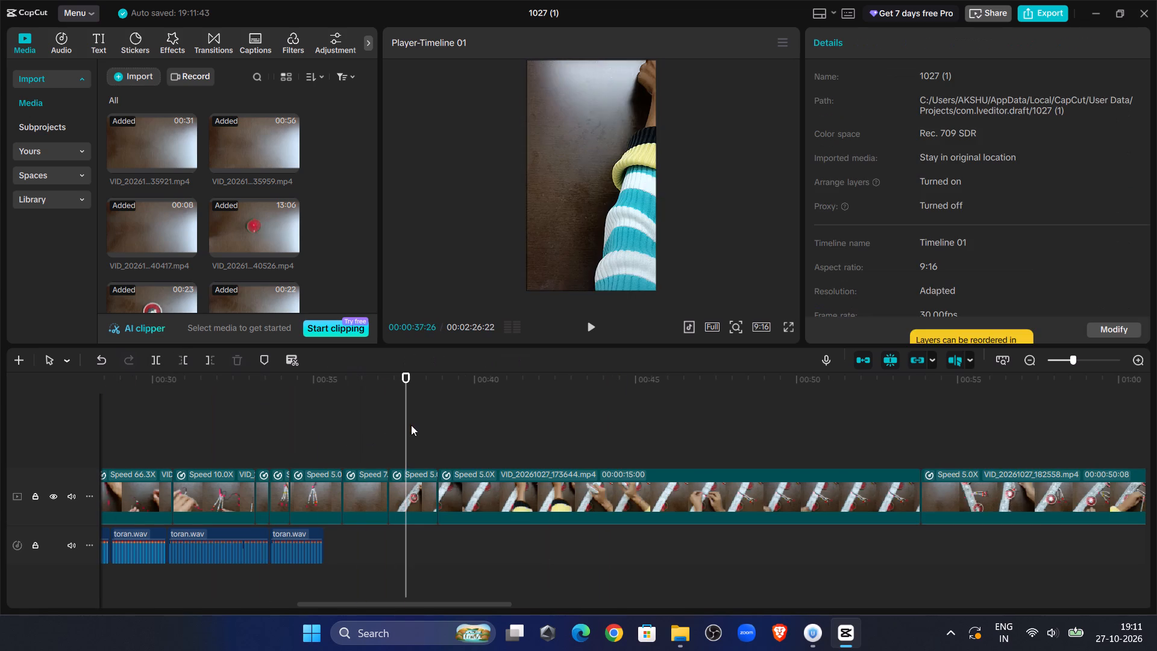
{"action": "left_click", "coordinate": [598, 329]}
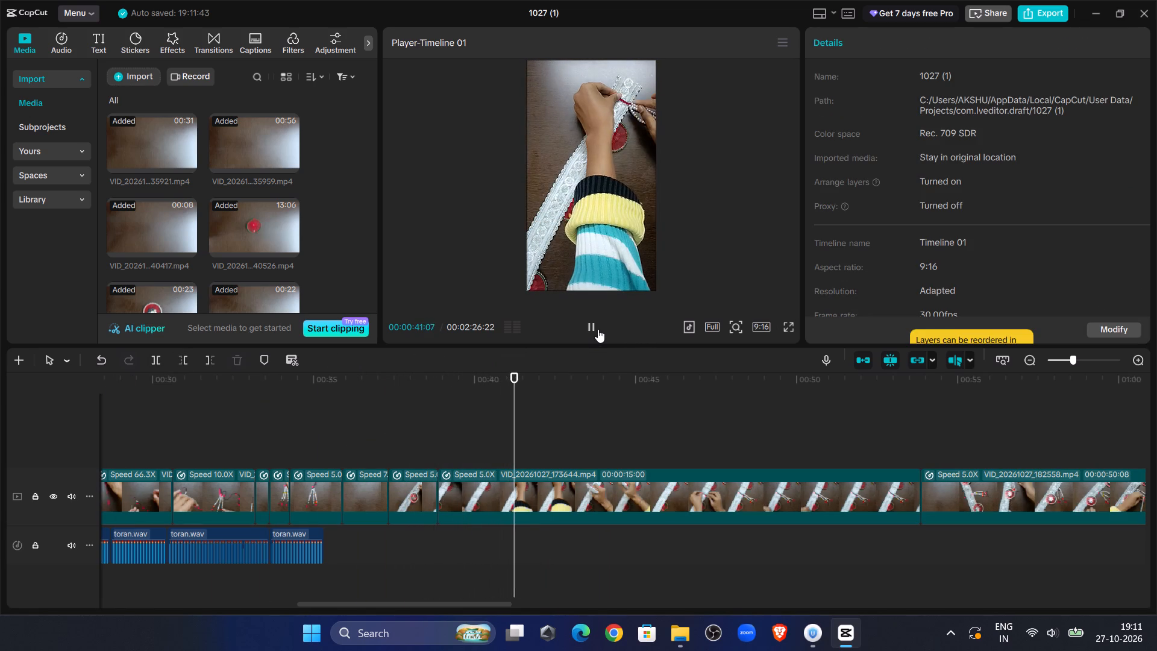
{"action": "left_click", "coordinate": [598, 329]}
{"action": "left_click", "coordinate": [578, 493]}
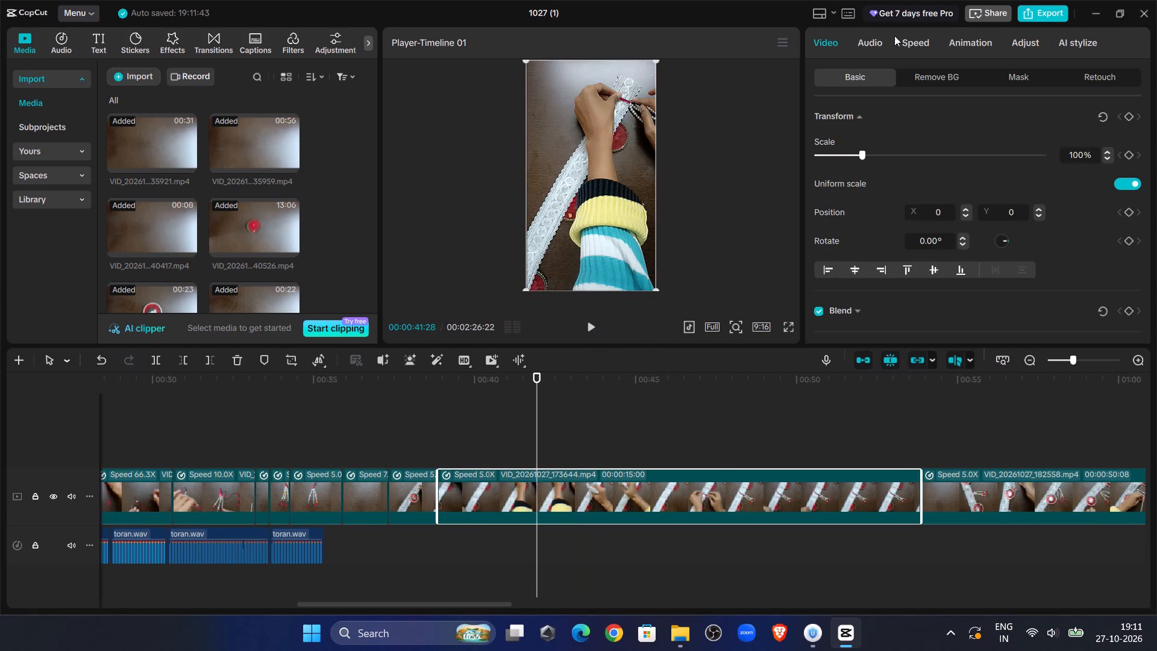
{"action": "left_click", "coordinate": [912, 43]}
{"action": "left_click", "coordinate": [1018, 140]}
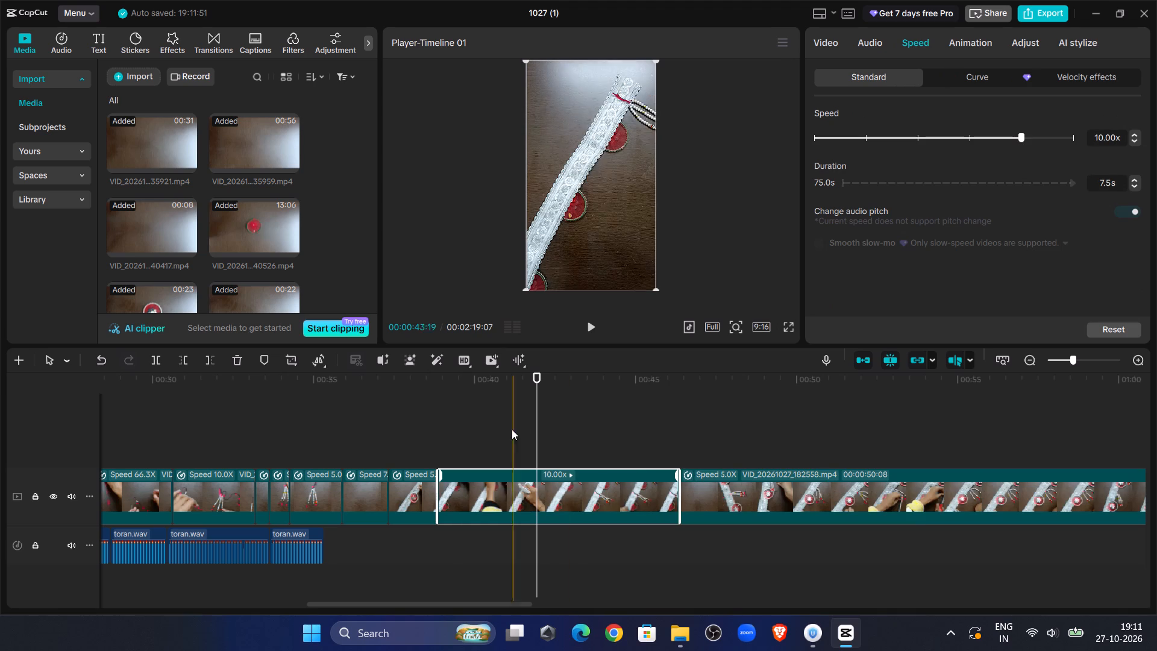
Replay the 10x strand-tying clip from its beginning and trim its start up to 00:00:39:15.
{"action": "left_click", "coordinate": [436, 419]}
{"action": "left_click", "coordinate": [591, 330]}
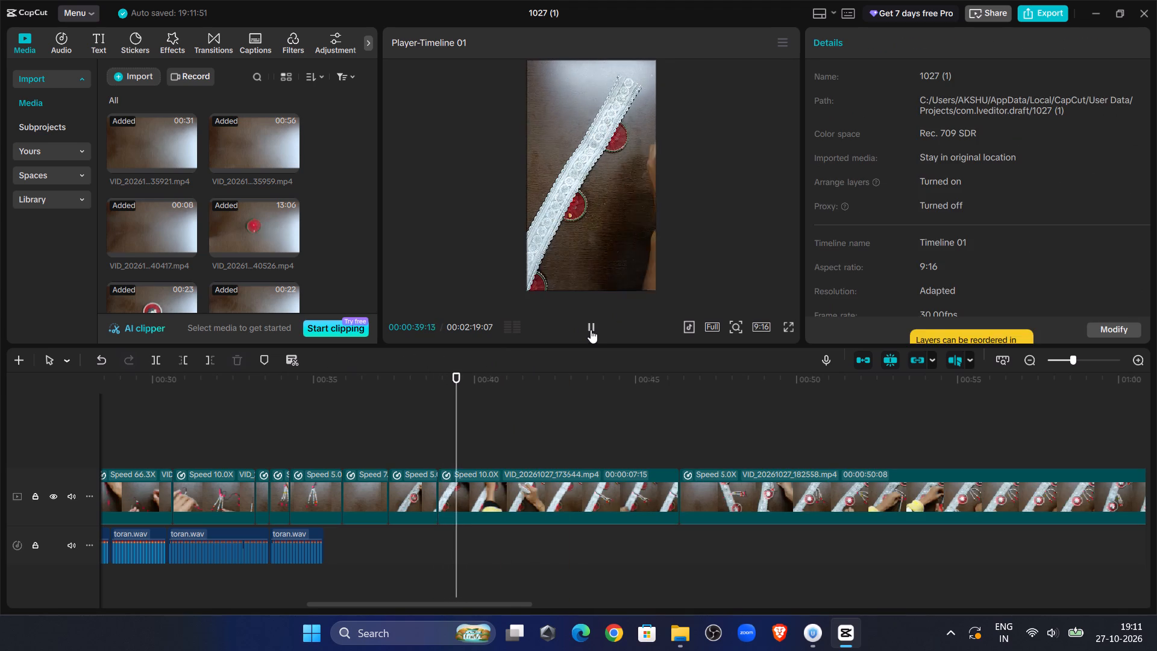
{"action": "left_click", "coordinate": [591, 330]}
{"action": "left_click_drag", "start_coordinate": [475, 417], "coordinate": [468, 415]}
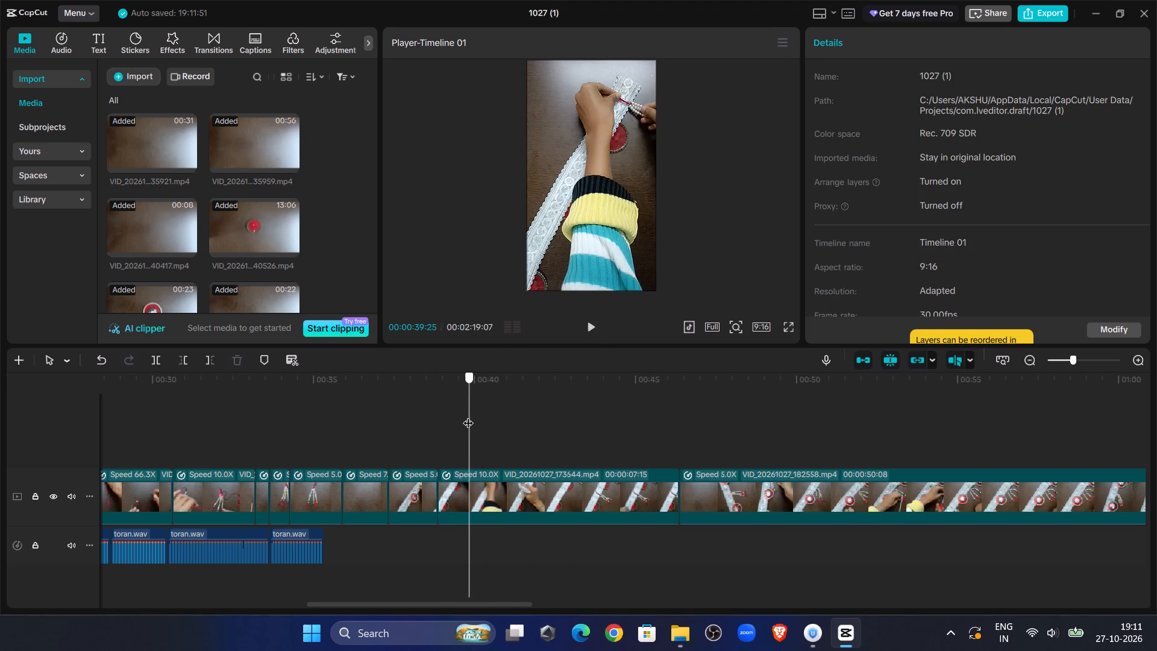
{"action": "left_click_drag", "start_coordinate": [468, 415], "coordinate": [459, 414]}
{"action": "left_click", "coordinate": [484, 498]}
{"action": "left_click", "coordinate": [190, 352]}
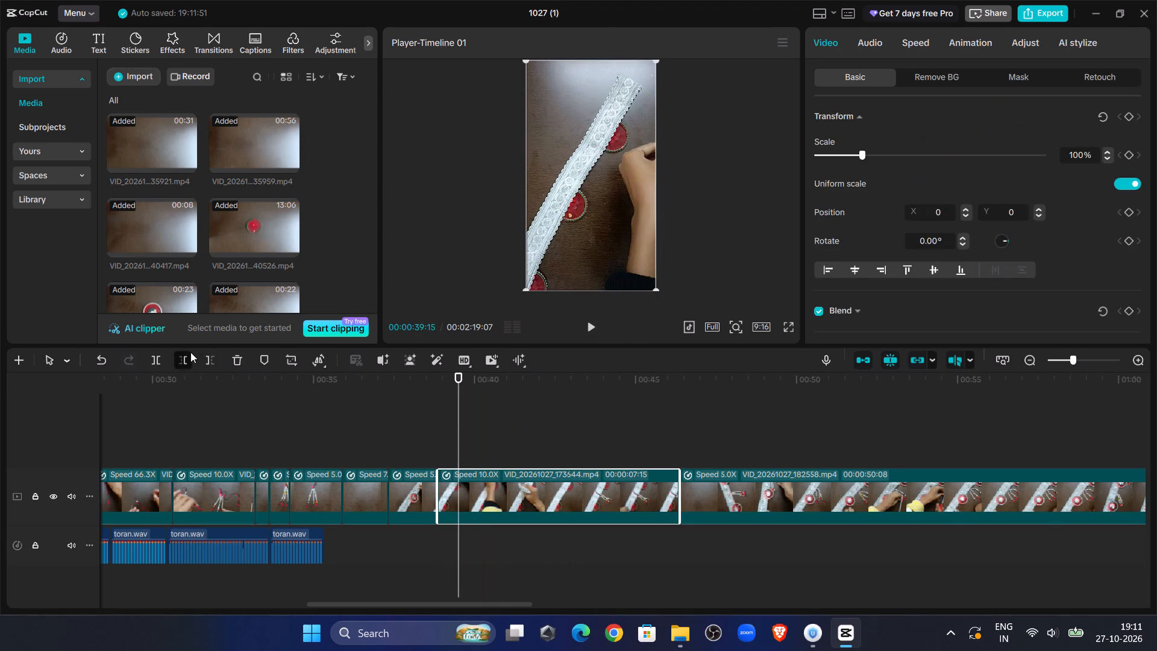
Replay the 10x strand-tying clip, split it at 00:00:39:19 and trim the start of its second part up to 00:00:41:11.
{"action": "left_click", "coordinate": [438, 433]}
{"action": "left_click", "coordinate": [588, 324]}
{"action": "left_click", "coordinate": [588, 324]}
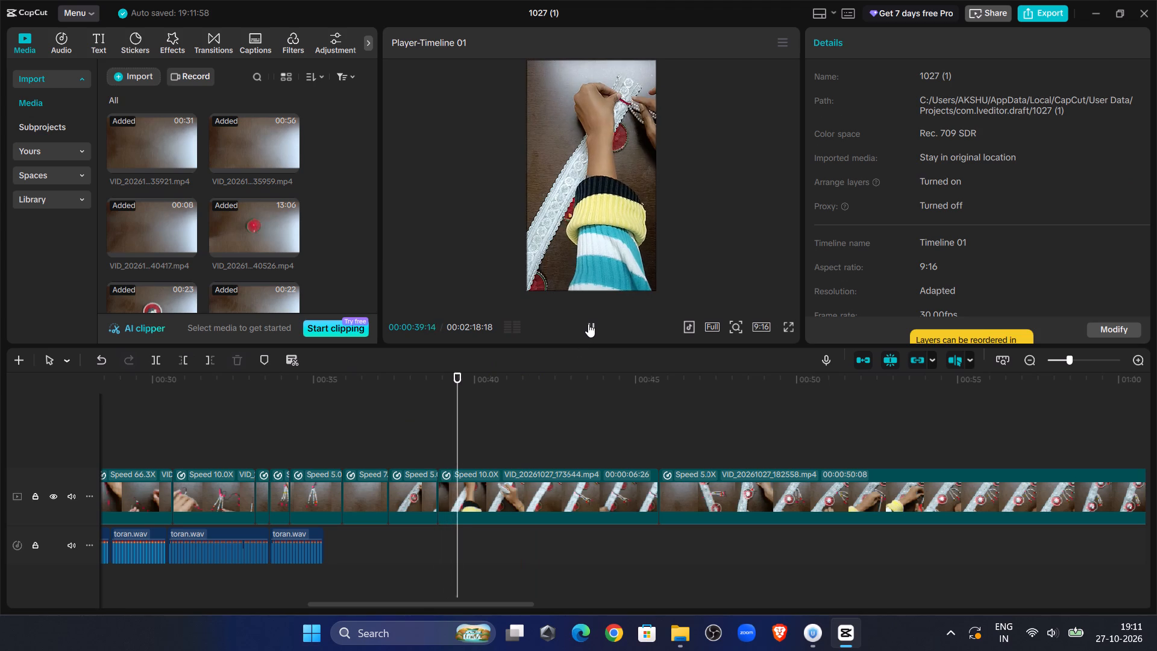
{"action": "left_click", "coordinate": [487, 488]}
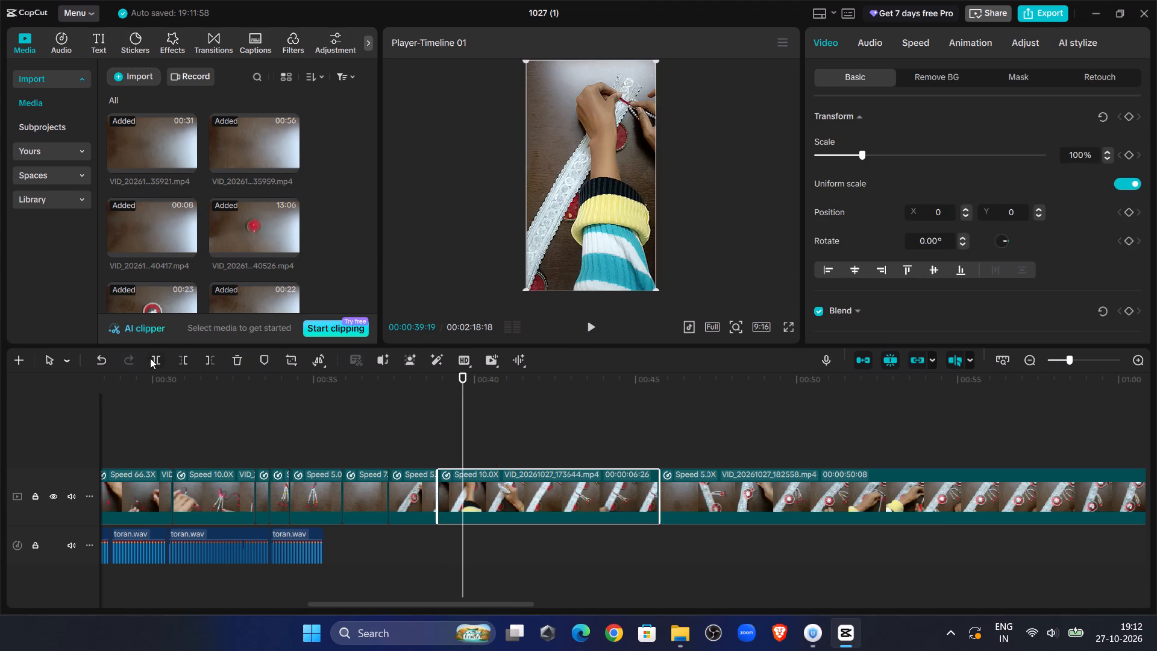
{"action": "left_click", "coordinate": [150, 358]}
{"action": "left_click_drag", "start_coordinate": [463, 410], "coordinate": [529, 422]}
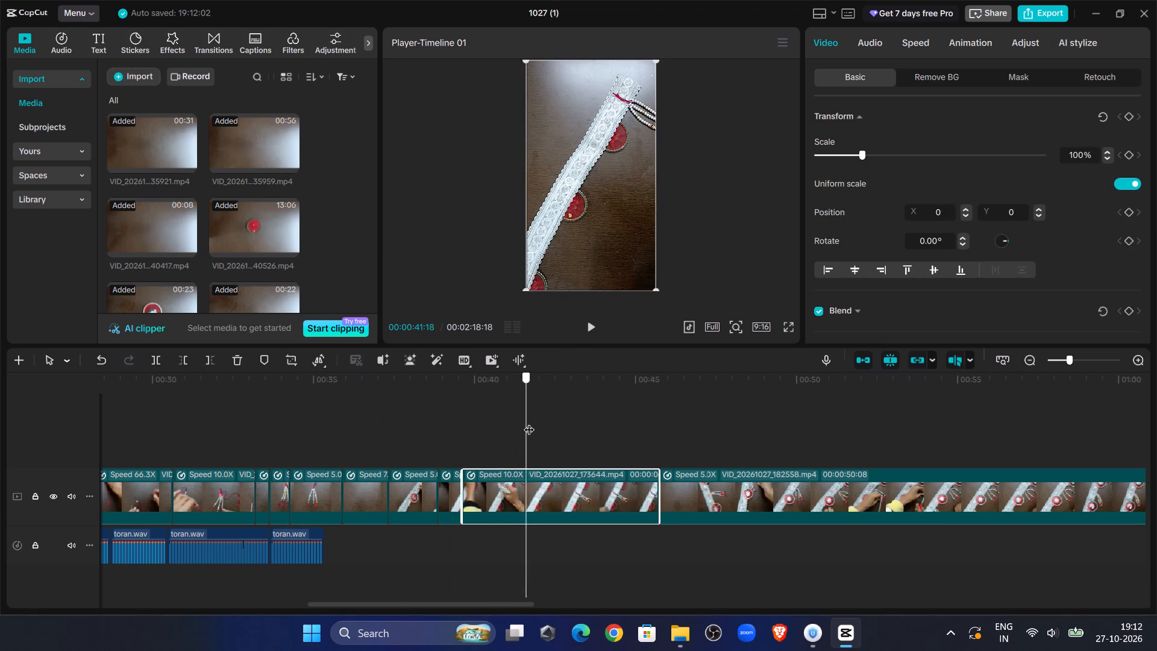
{"action": "left_click_drag", "start_coordinate": [529, 422], "coordinate": [519, 428]}
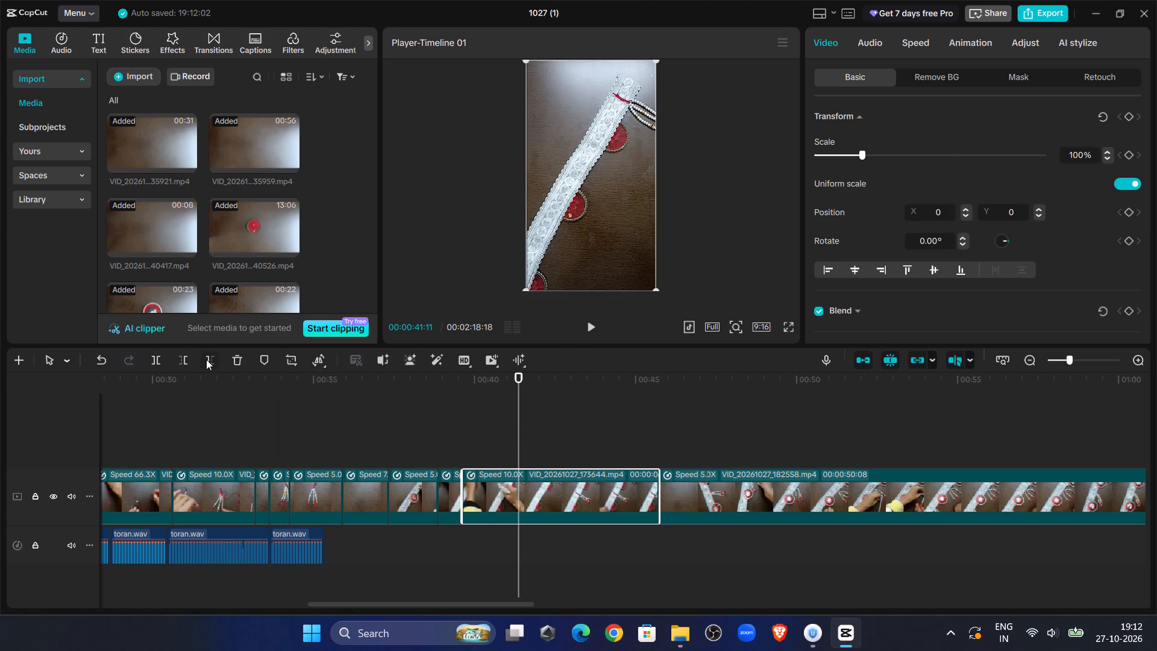
{"action": "left_click", "coordinate": [180, 353]}
Replay from 00:00:38:26 and split the 10x VID_20261027_173644 clip at 00:00:40:14.
{"action": "left_click", "coordinate": [439, 433]}
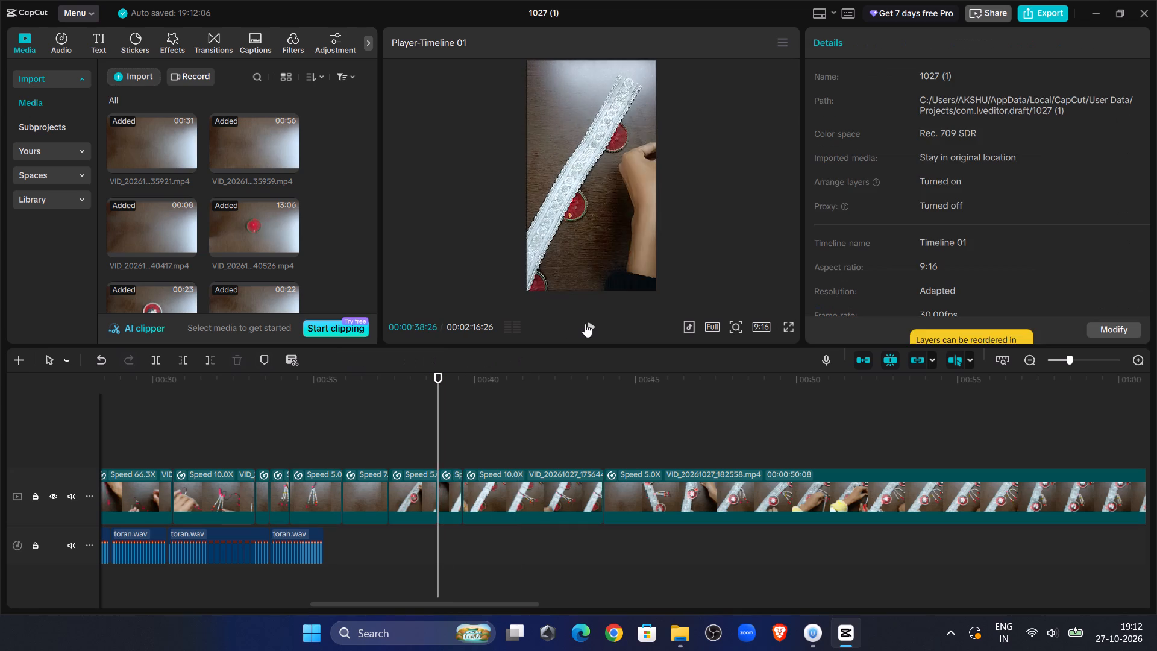
{"action": "left_click", "coordinate": [585, 324]}
{"action": "left_click", "coordinate": [585, 324]}
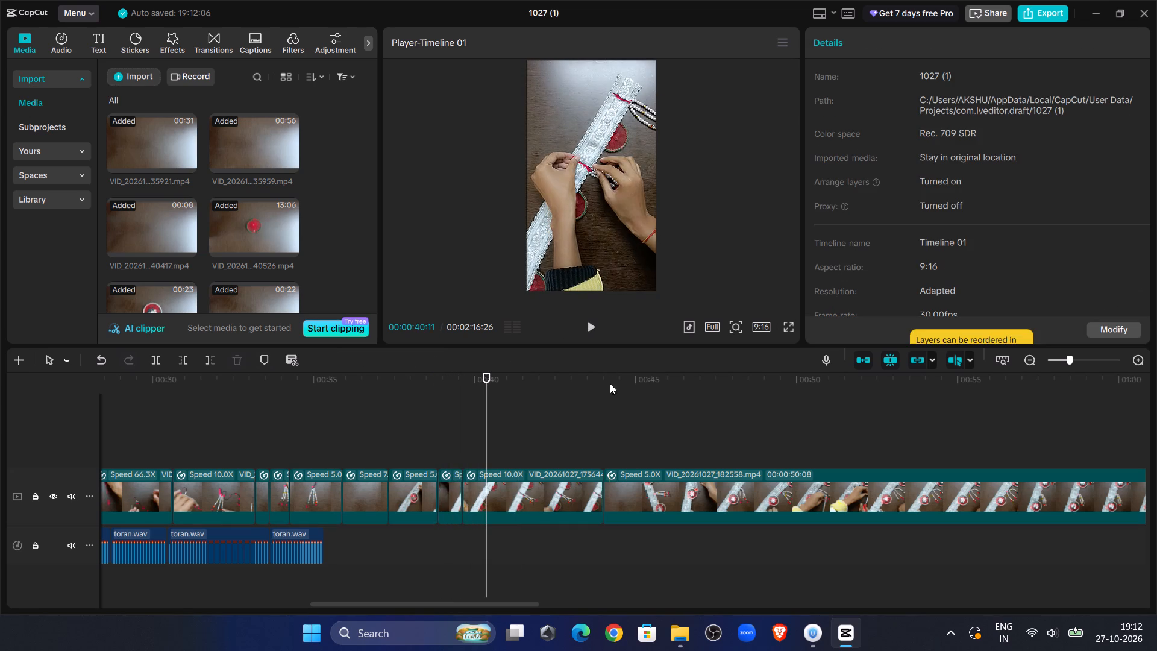
{"action": "left_click", "coordinate": [580, 330]}
{"action": "double_click", "coordinate": [593, 332]}
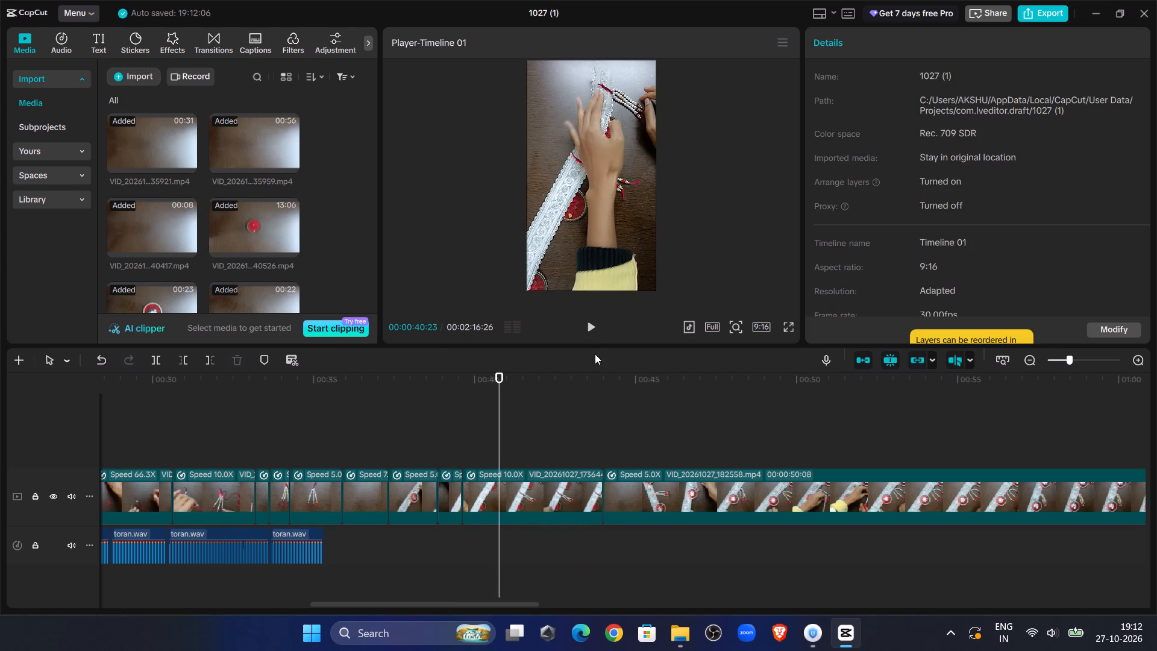
{"action": "left_click_drag", "start_coordinate": [500, 388], "coordinate": [492, 391]}
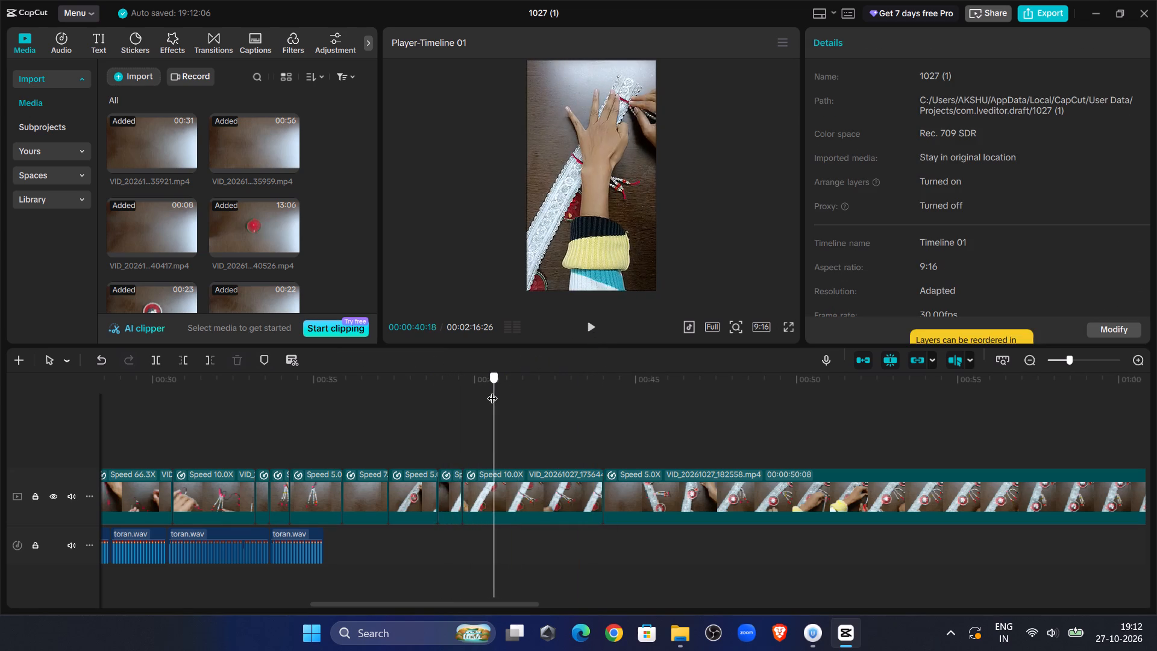
{"action": "left_click_drag", "start_coordinate": [492, 391], "coordinate": [489, 391]}
{"action": "left_click", "coordinate": [500, 479]}
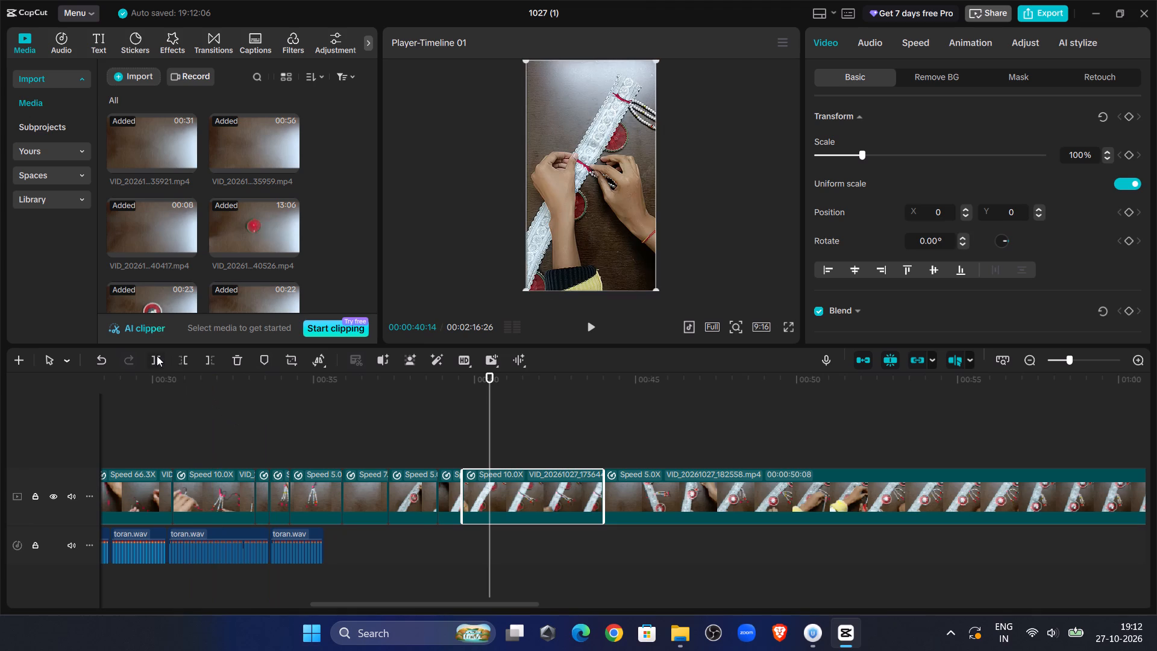
{"action": "left_click", "coordinate": [157, 356]}
Play the new last part of VID_20261027_173644 and trim its start up to 00:00:42:17.
{"action": "left_click", "coordinate": [592, 329]}
{"action": "left_click", "coordinate": [592, 328]}
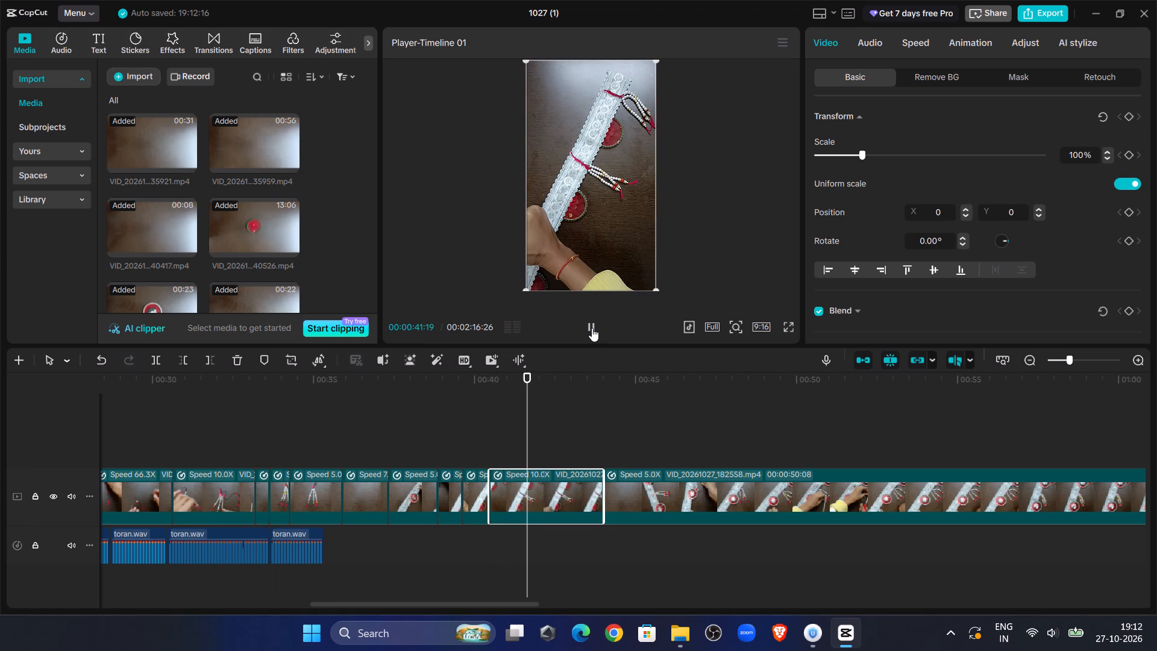
{"action": "left_click", "coordinate": [592, 328]}
{"action": "left_click", "coordinate": [592, 328]}
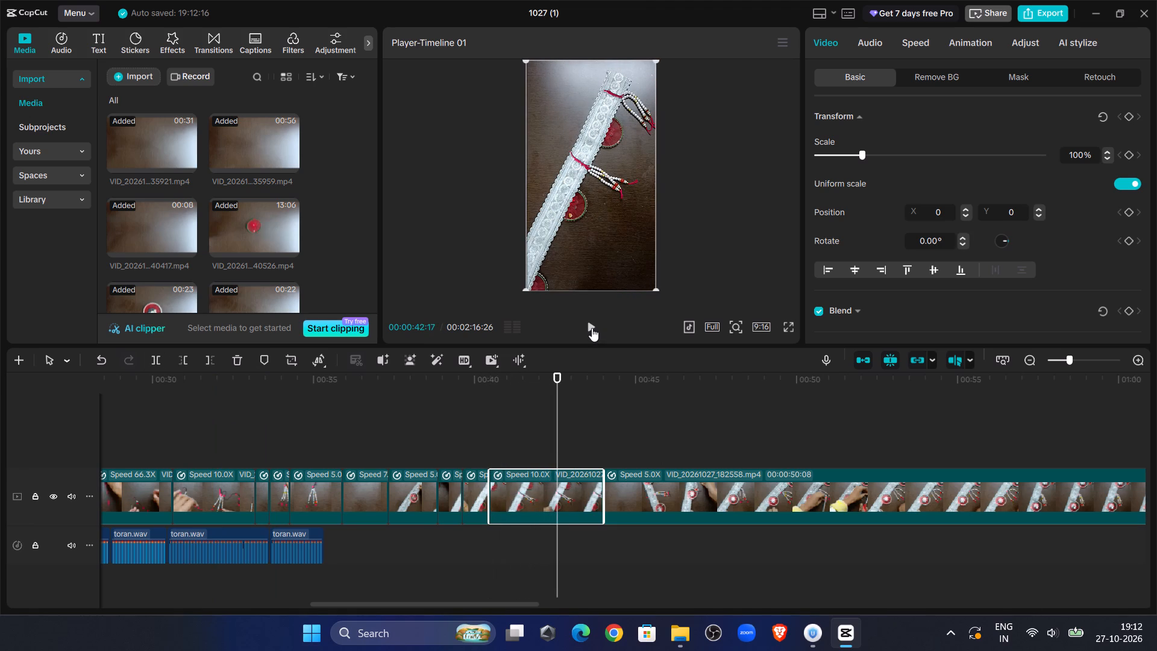
{"action": "left_click", "coordinate": [186, 357]}
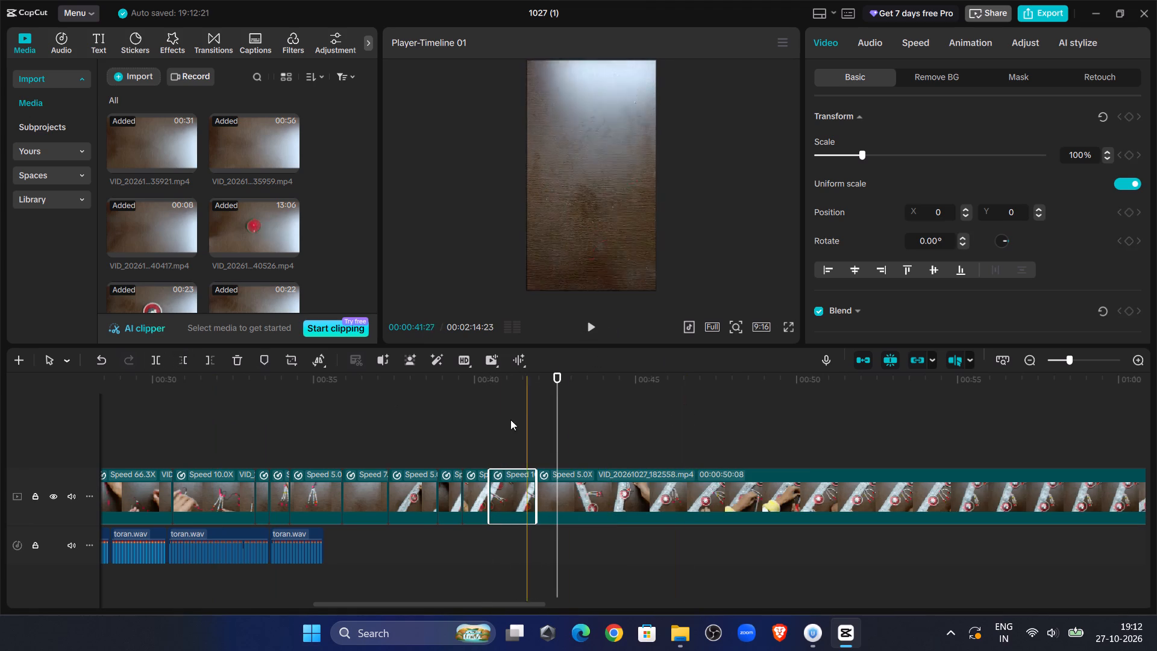
Review playback from the last VID_20261027_173644 part into the start of VID_20261027_182558, checking the cut between them.
{"action": "left_click", "coordinate": [486, 423]}
{"action": "left_click", "coordinate": [586, 325]}
{"action": "left_click", "coordinate": [586, 325]}
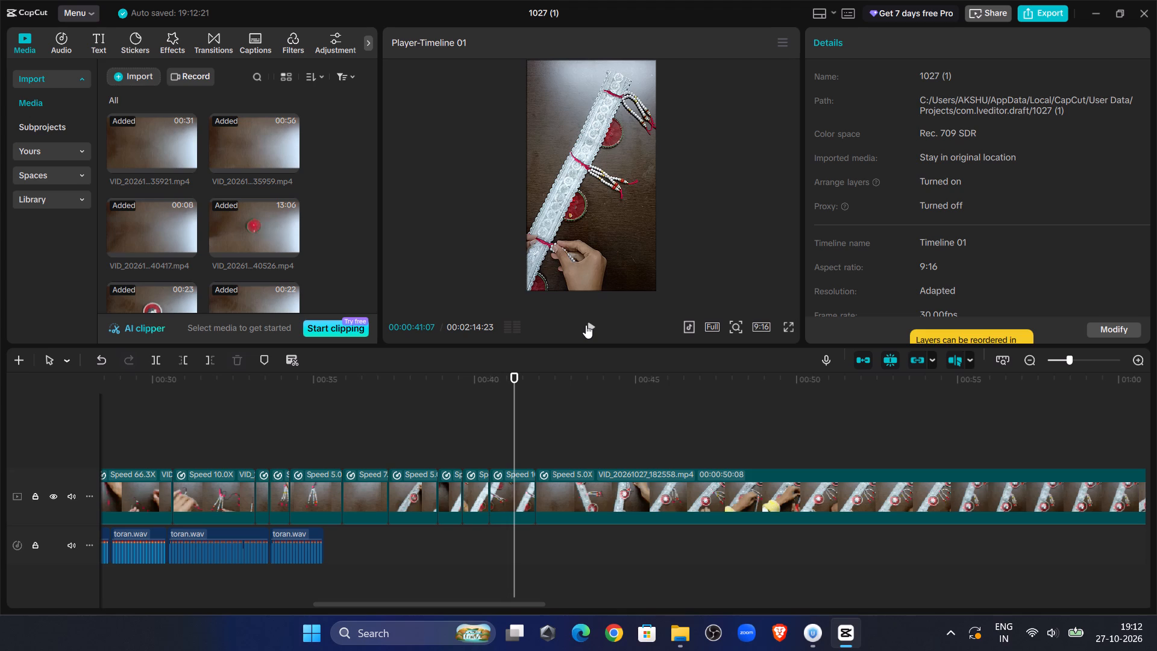
{"action": "double_click", "coordinate": [586, 325]}
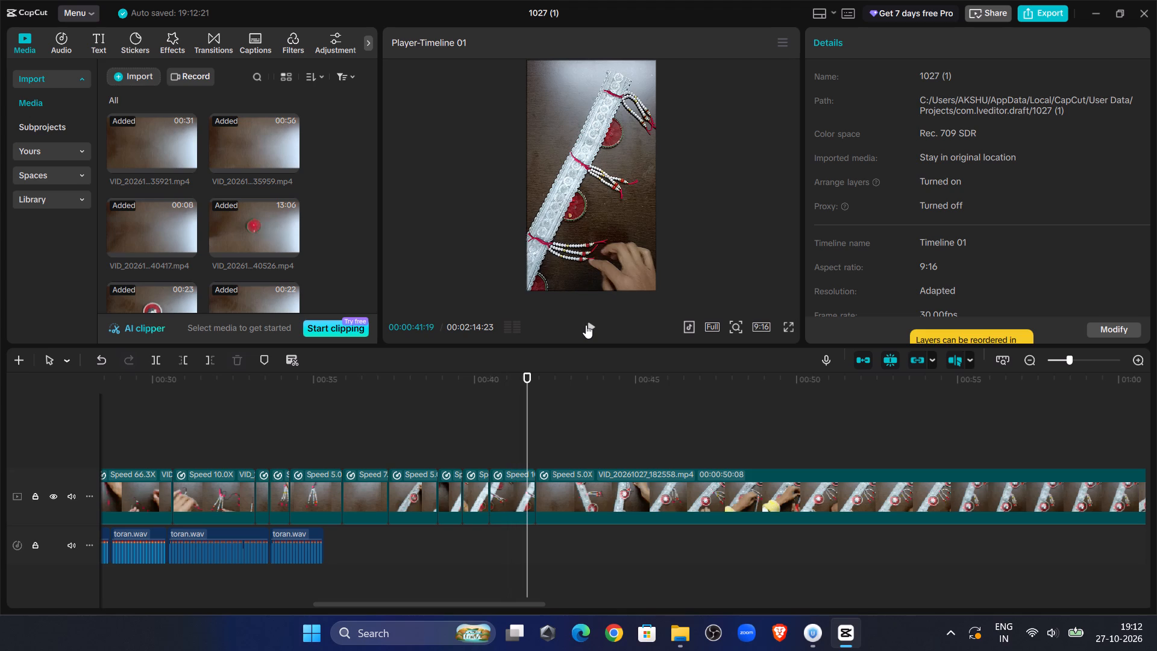
{"action": "double_click", "coordinate": [586, 325]}
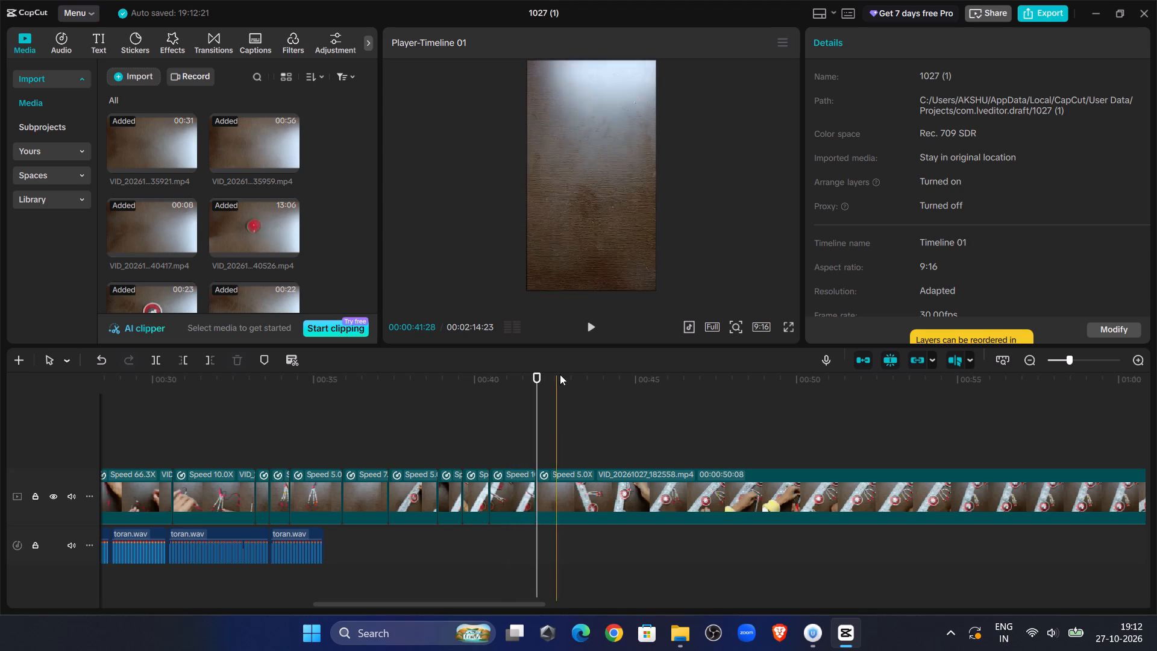
{"action": "left_click", "coordinate": [595, 313]}
{"action": "left_click", "coordinate": [592, 332]}
{"action": "left_click", "coordinate": [591, 332]}
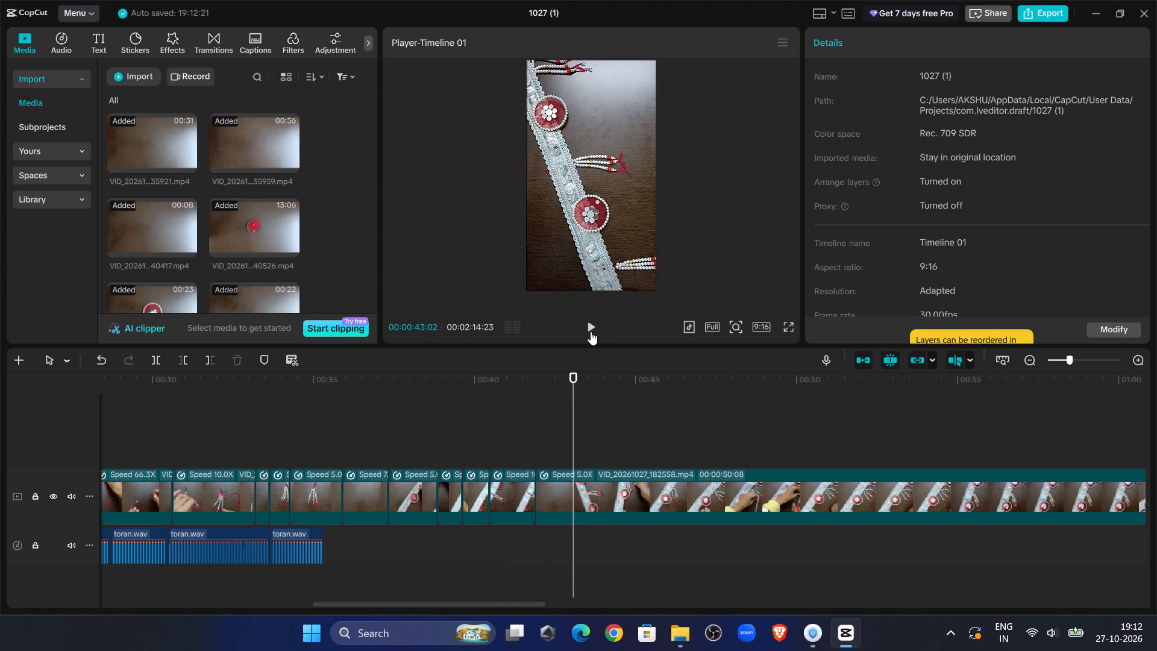
{"action": "left_click_drag", "start_coordinate": [574, 398], "coordinate": [545, 397]}
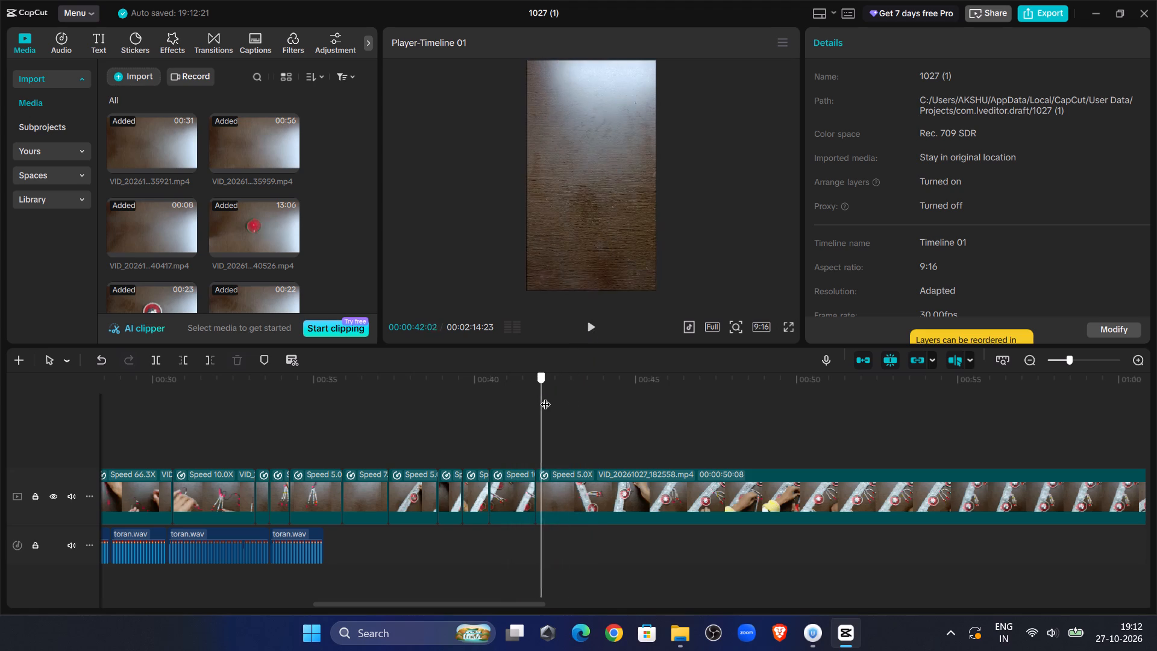
{"action": "left_click_drag", "start_coordinate": [545, 397], "coordinate": [547, 400]}
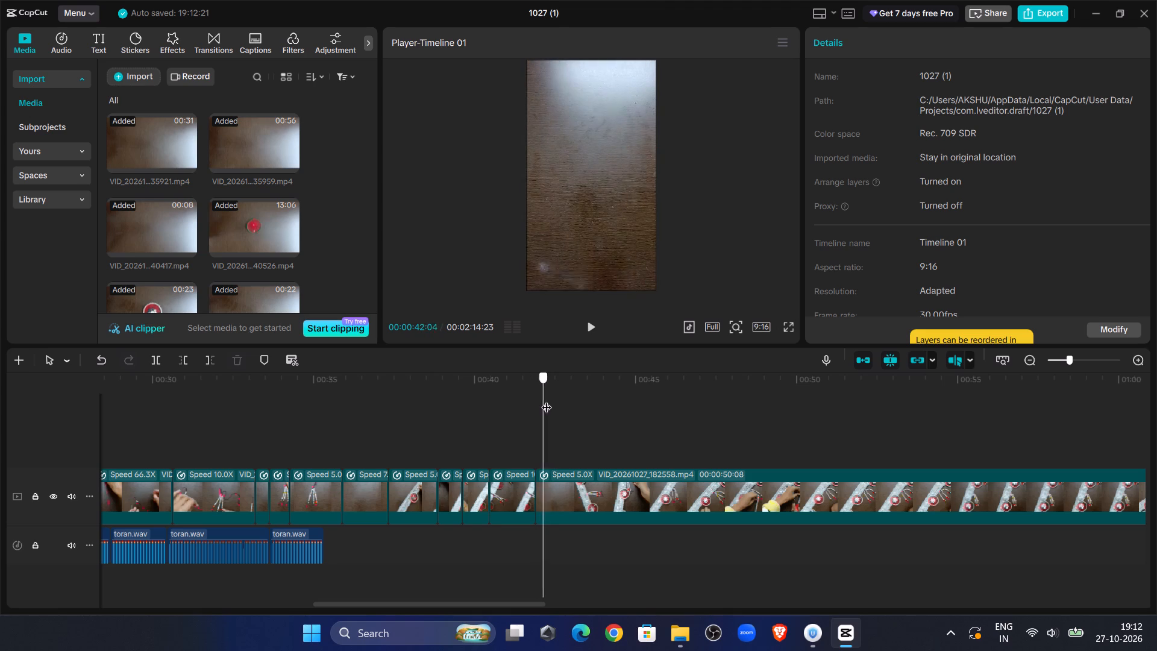
{"action": "left_click_drag", "start_coordinate": [547, 400], "coordinate": [508, 395]}
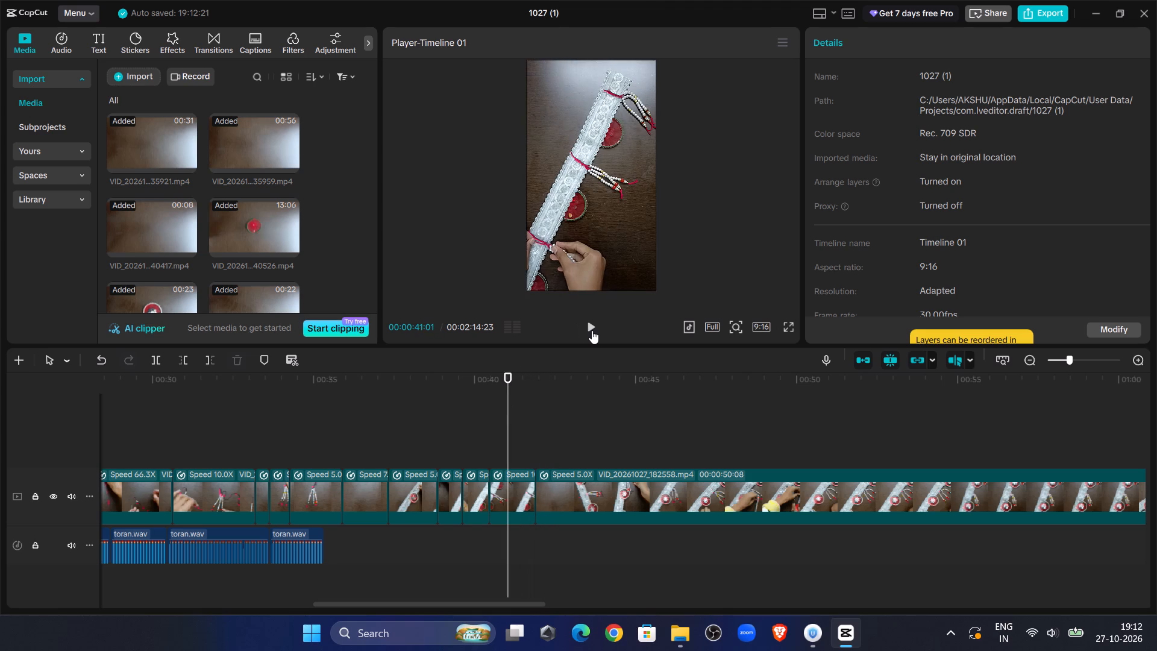
{"action": "left_click", "coordinate": [592, 330]}
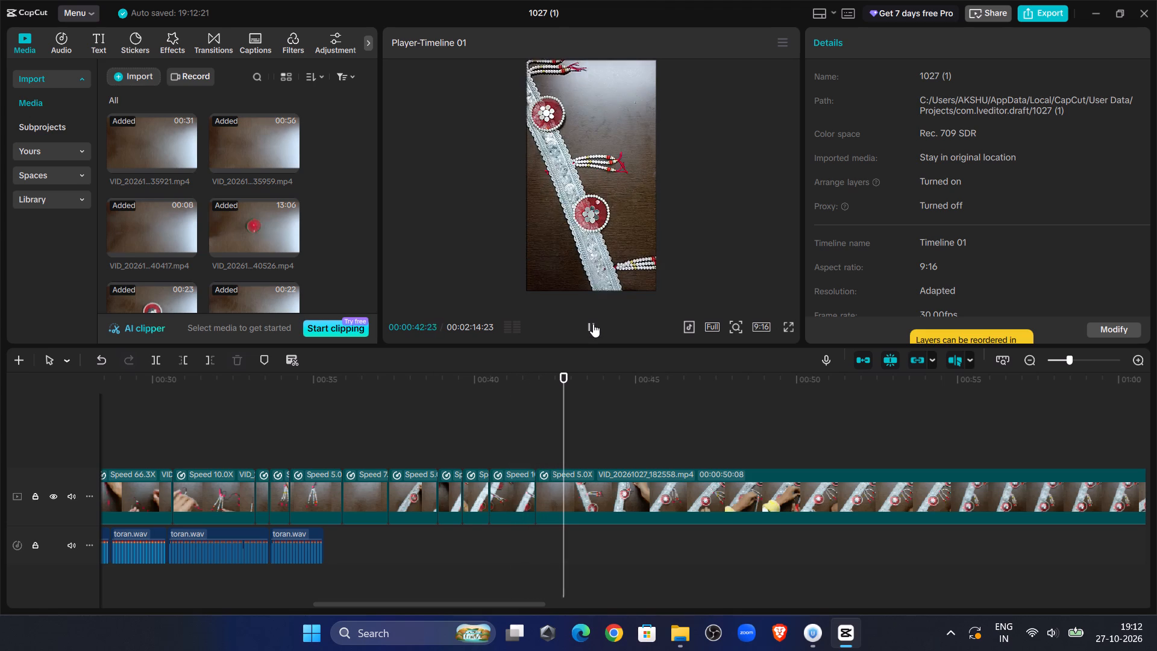
{"action": "left_click", "coordinate": [593, 324]}
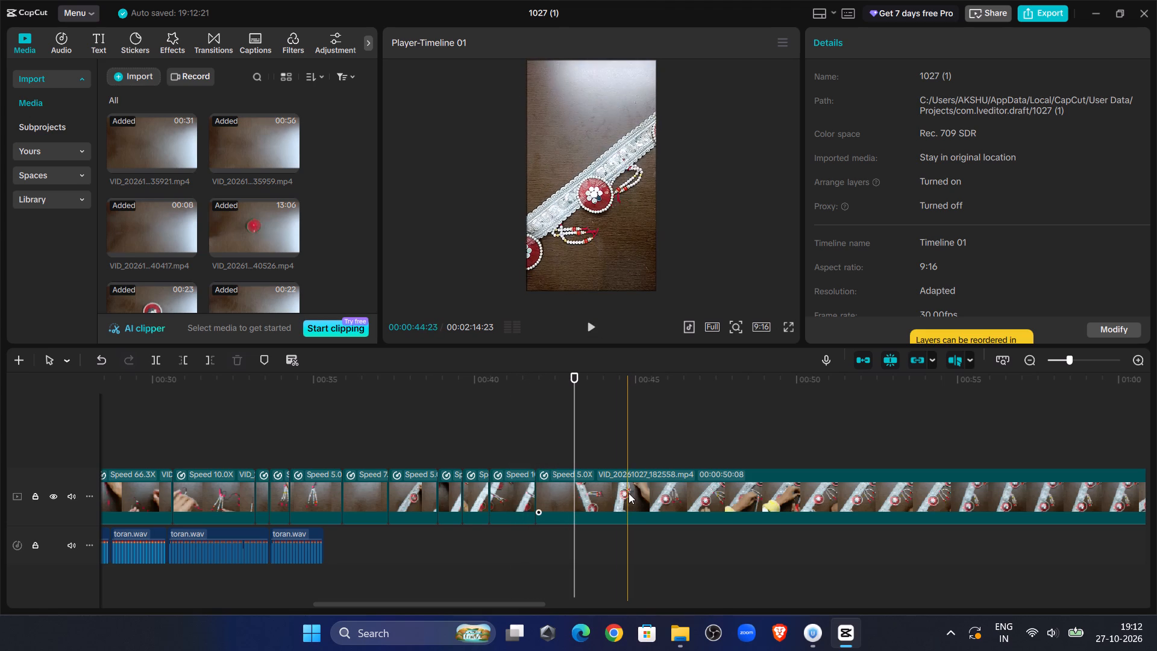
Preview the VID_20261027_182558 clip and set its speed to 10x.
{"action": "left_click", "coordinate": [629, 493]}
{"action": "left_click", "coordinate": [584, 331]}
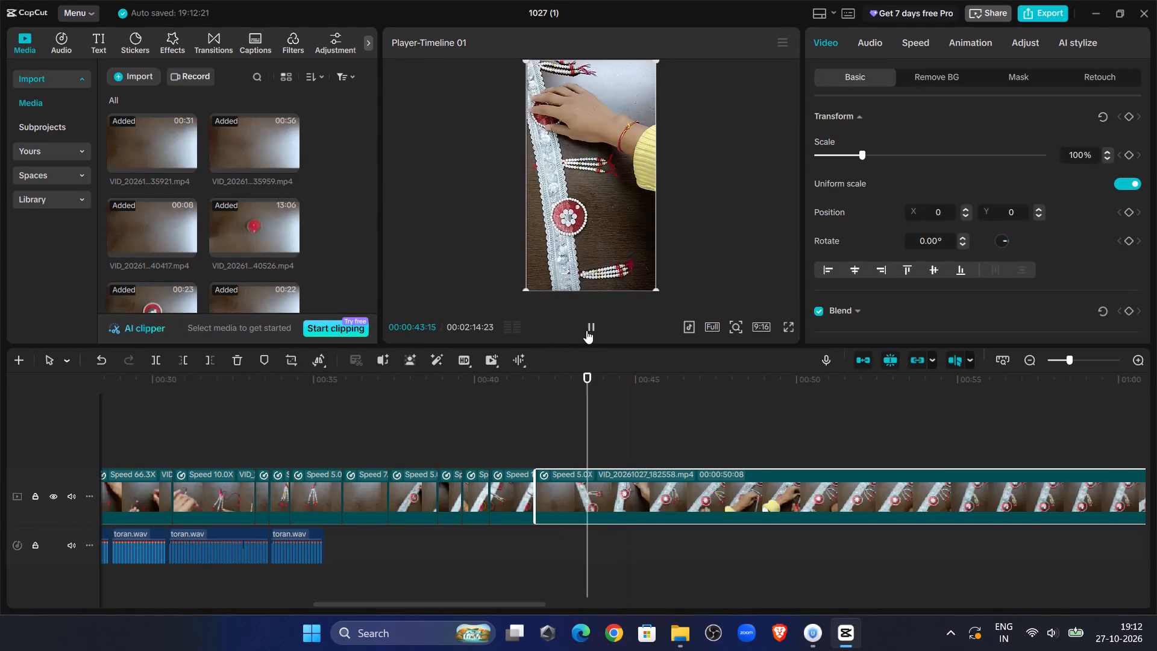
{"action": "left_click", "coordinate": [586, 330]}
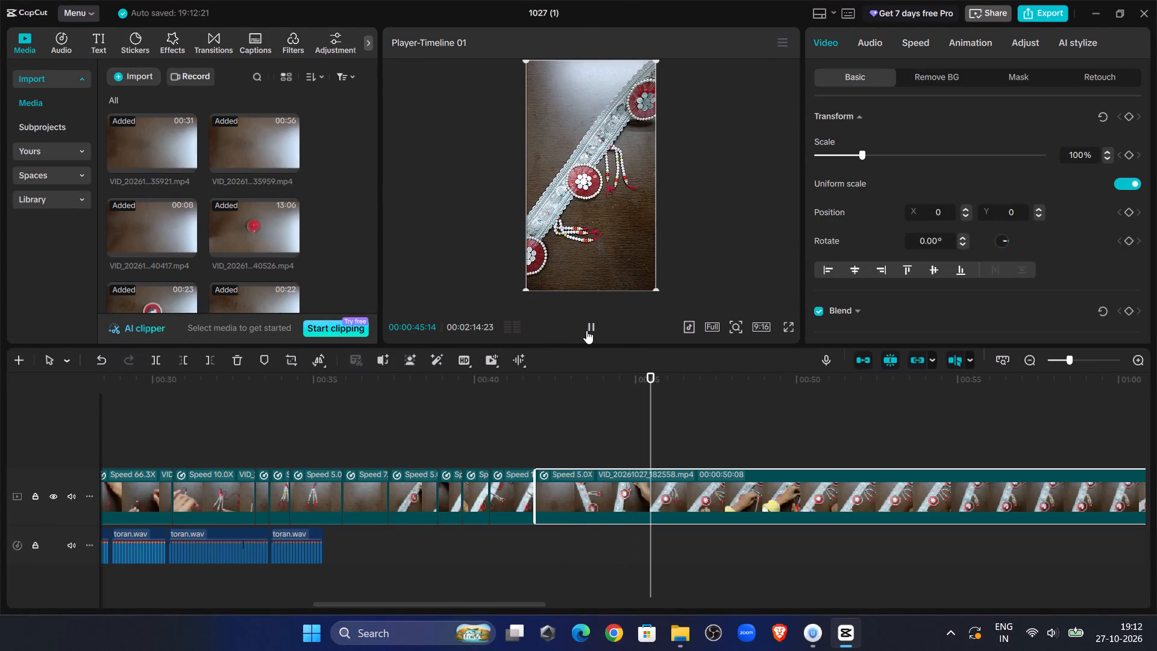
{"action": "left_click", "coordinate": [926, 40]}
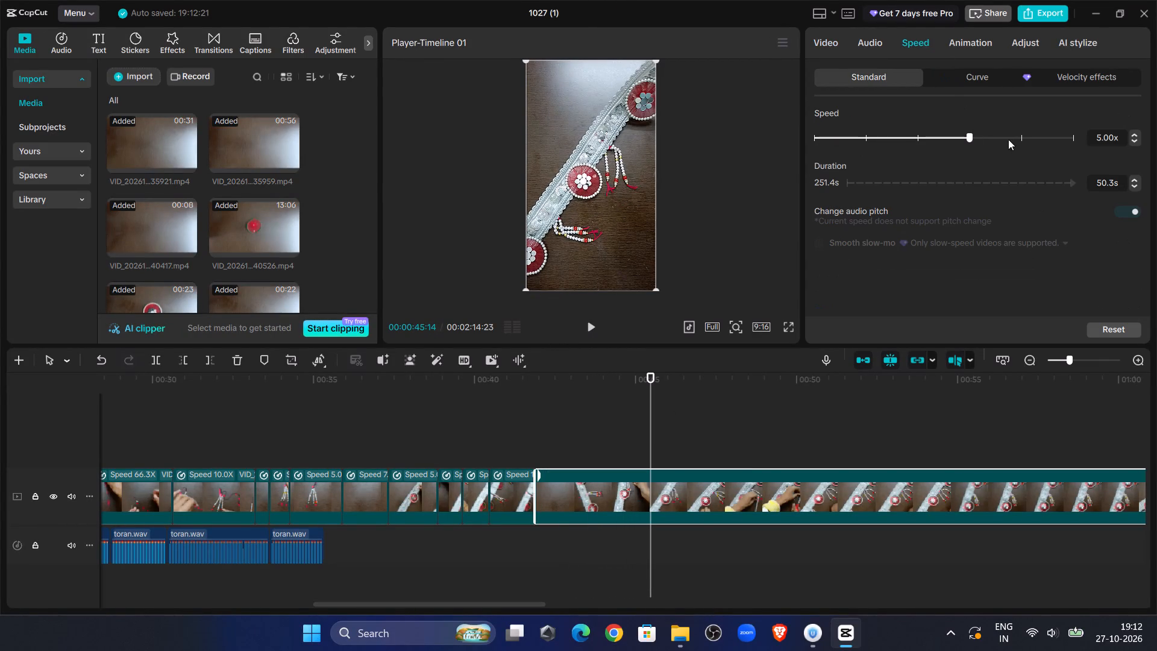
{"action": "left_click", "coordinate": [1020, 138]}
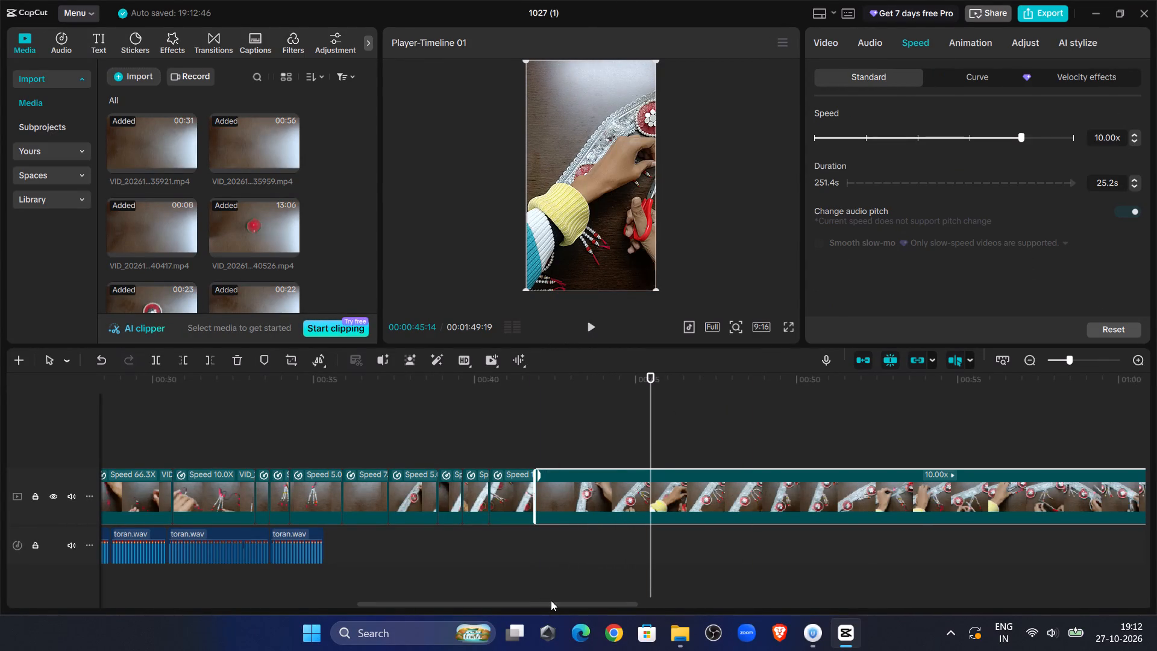
Set the speed of the VID_20261027_182558 clip to 54.74x.
{"action": "left_click_drag", "start_coordinate": [551, 600], "coordinate": [620, 602]}
{"action": "left_click_drag", "start_coordinate": [607, 605], "coordinate": [644, 605]}
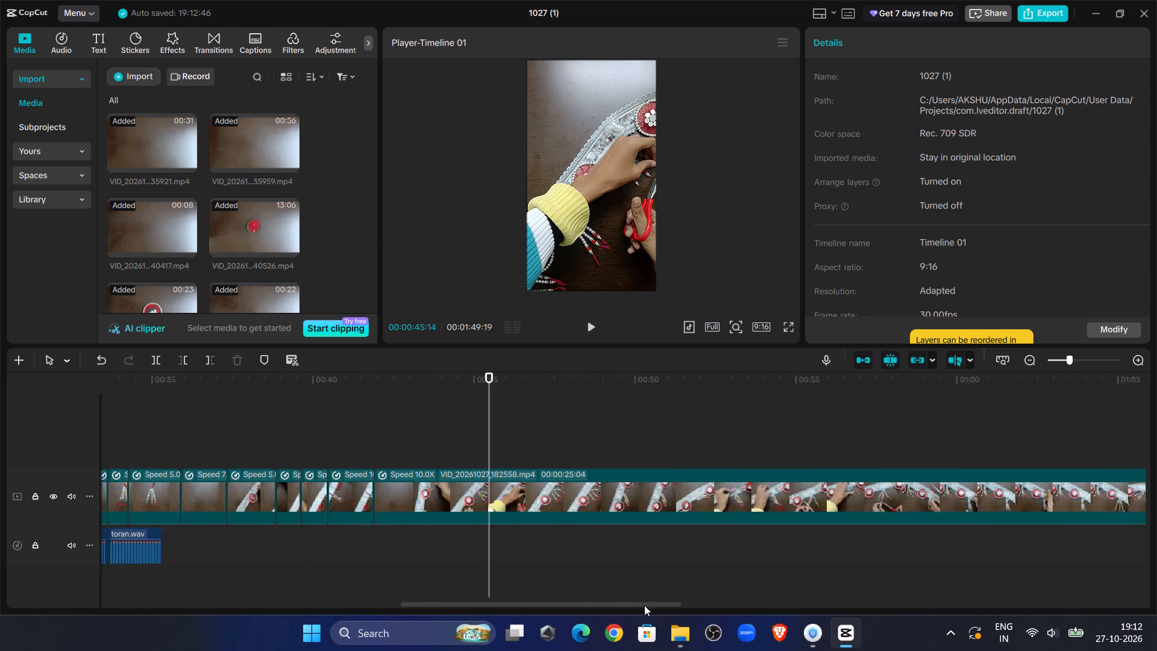
{"action": "left_click_drag", "start_coordinate": [644, 605], "coordinate": [642, 605]}
{"action": "left_click", "coordinate": [495, 495]}
{"action": "left_click", "coordinate": [909, 50]}
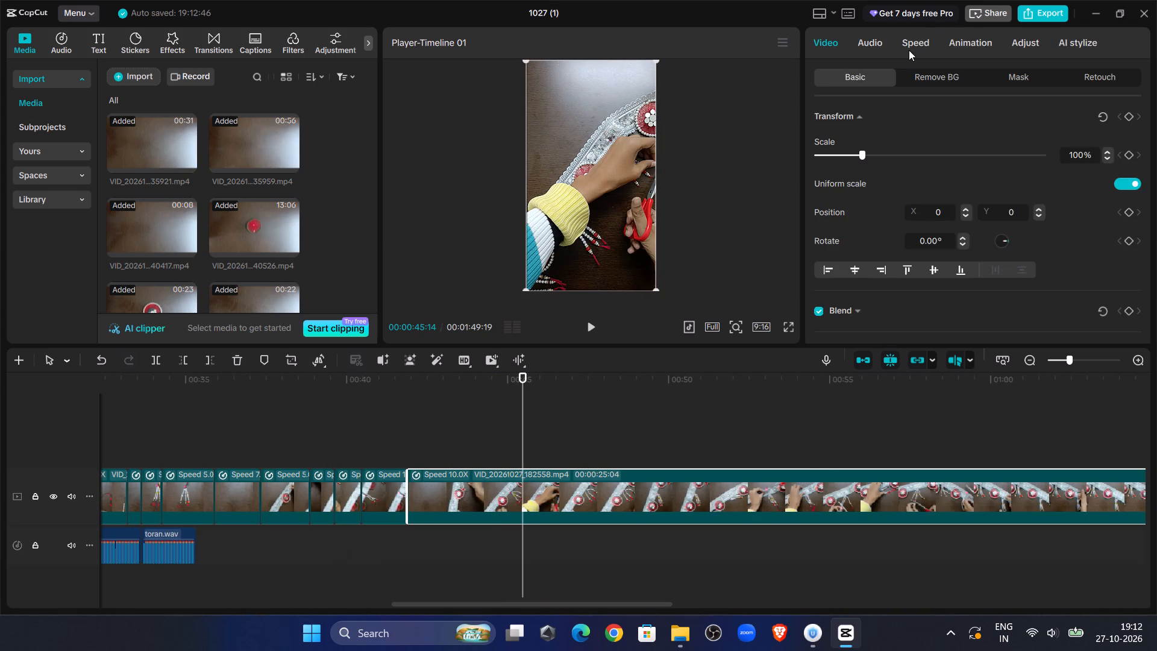
{"action": "left_click", "coordinate": [1051, 142]}
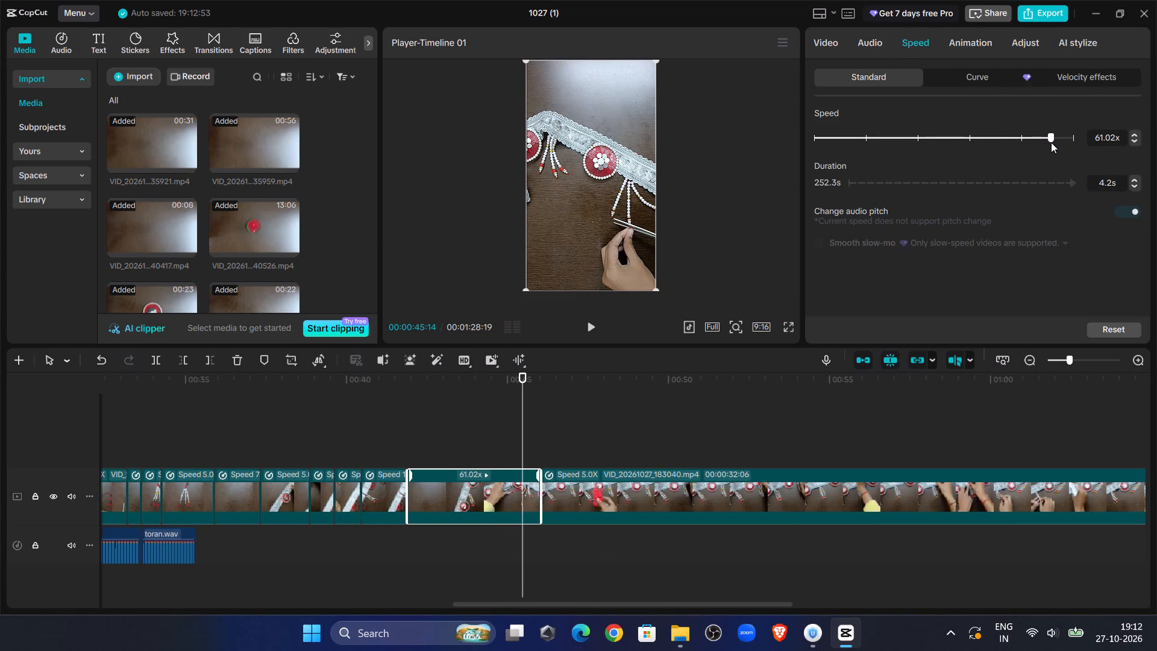
{"action": "left_click", "coordinate": [1047, 139]}
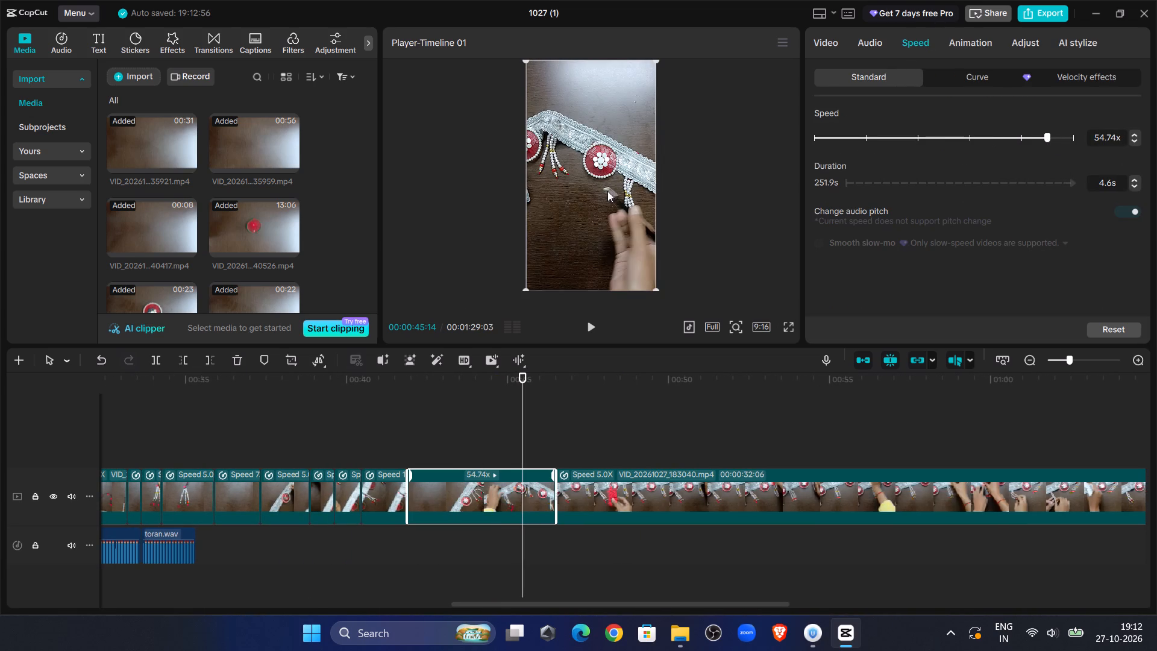
Play through the 54.7x clip into VID_20261027_183040 and trim the start of VID_20261027_183040 up to 00:00:47:09.
{"action": "left_click", "coordinate": [410, 415]}
{"action": "left_click", "coordinate": [600, 322]}
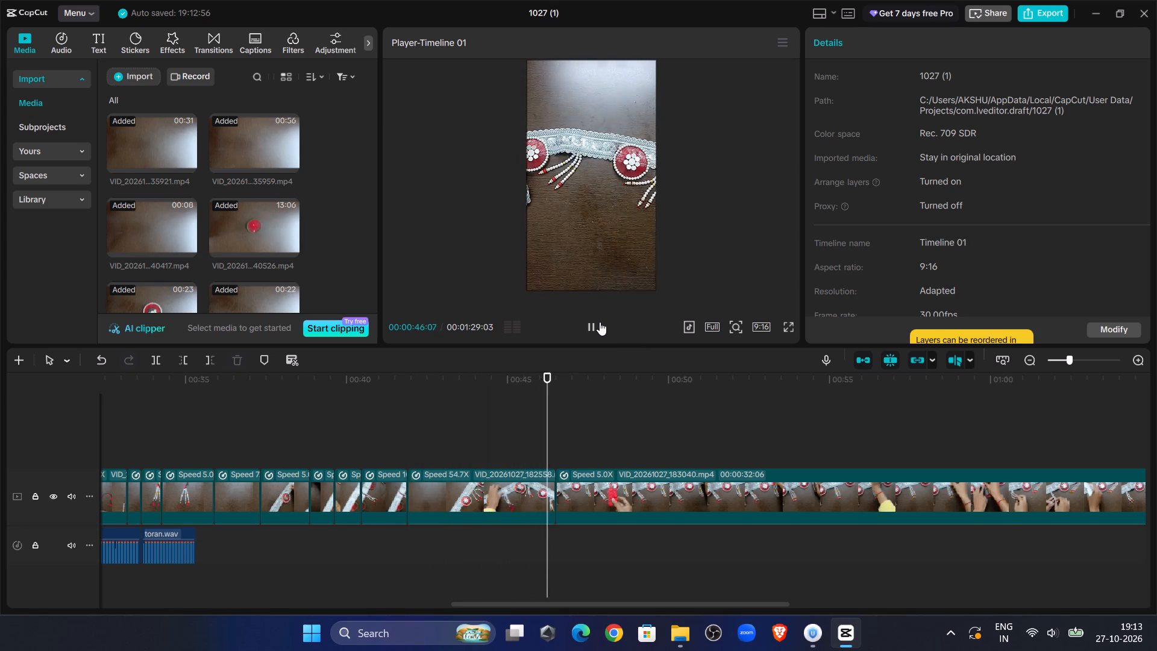
{"action": "double_click", "coordinate": [557, 418]}
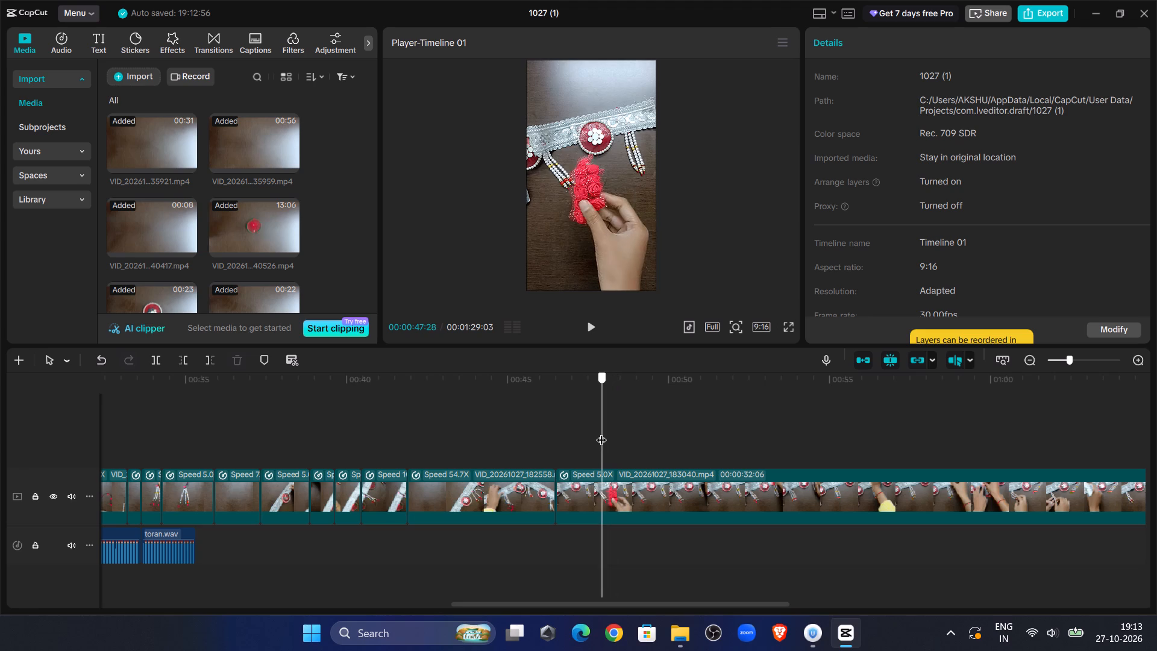
{"action": "left_click", "coordinate": [594, 325]}
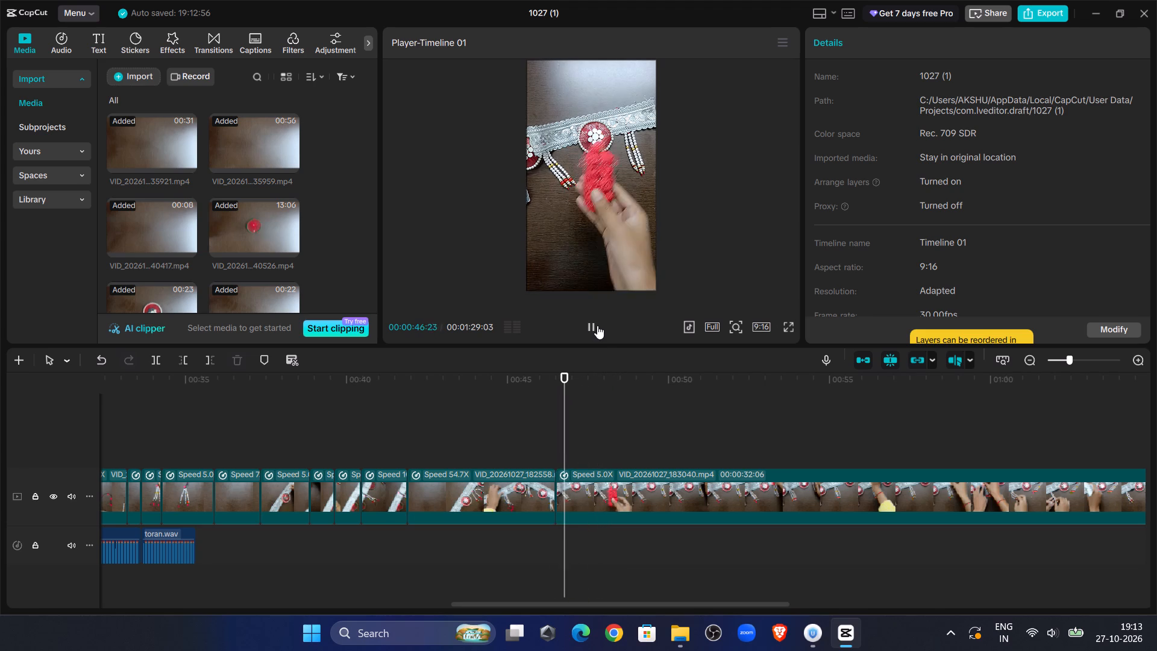
{"action": "left_click", "coordinate": [597, 325]}
{"action": "left_click", "coordinate": [618, 488]}
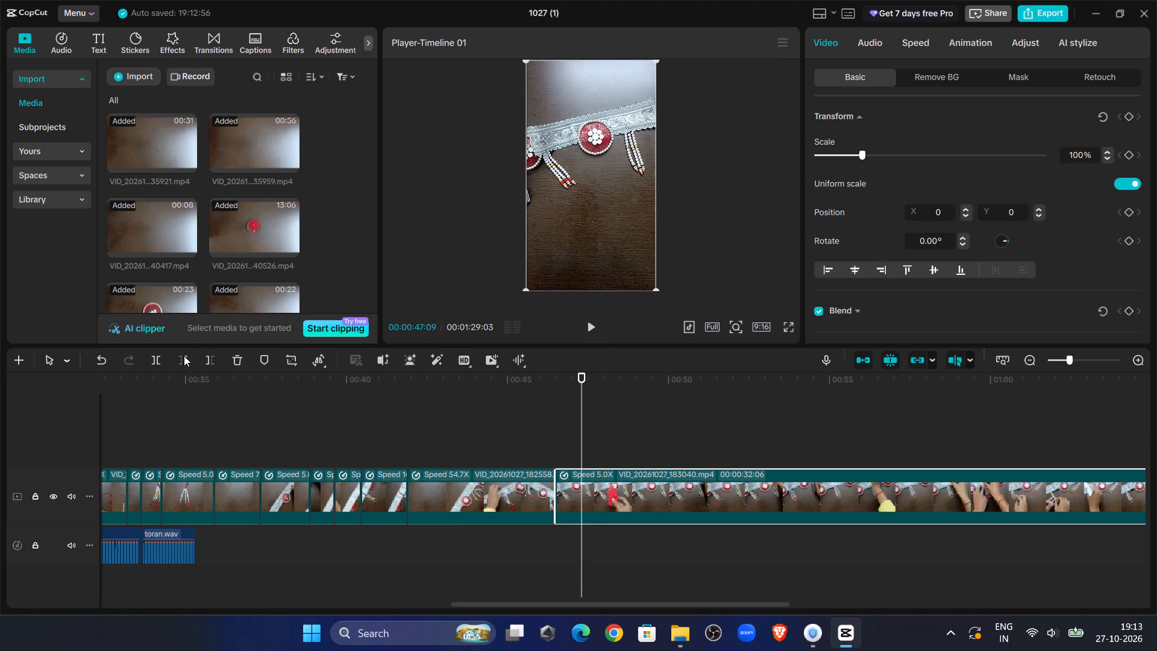
{"action": "left_click", "coordinate": [185, 361]}
Replay the VID_20261027_183040 clip from its beginning and split it at about 00:00:47:16, after the red material is shown.
{"action": "left_click", "coordinate": [594, 330]}
{"action": "left_click", "coordinate": [560, 418]}
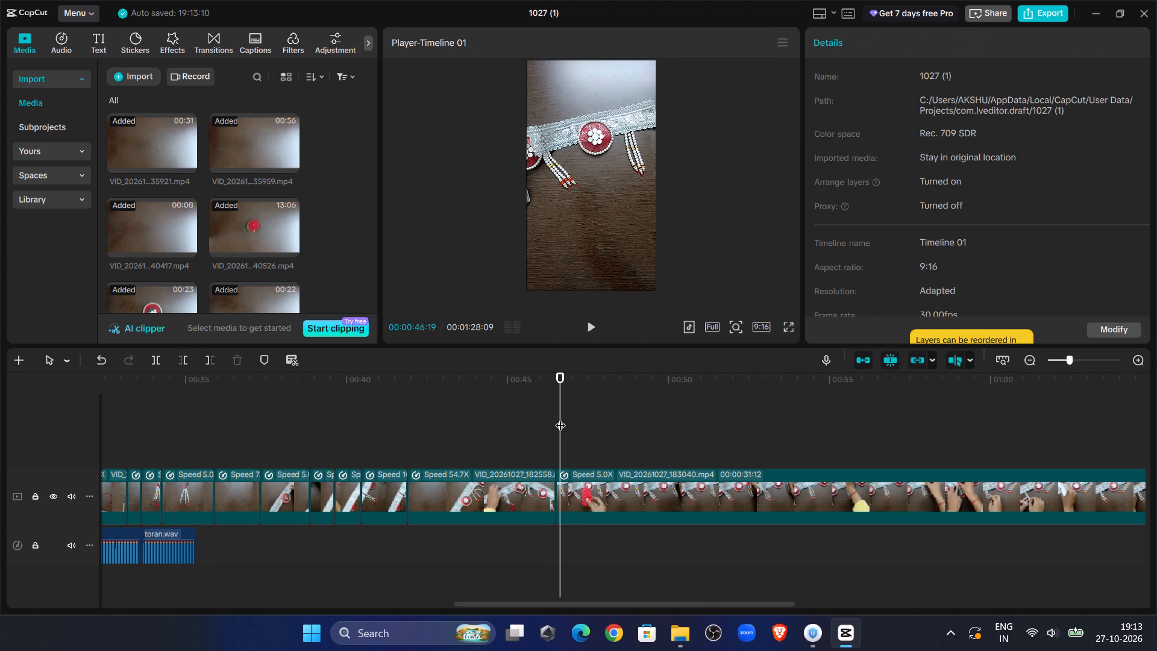
{"action": "left_click", "coordinate": [557, 418]}
{"action": "left_click", "coordinate": [580, 324]}
{"action": "left_click", "coordinate": [586, 324]}
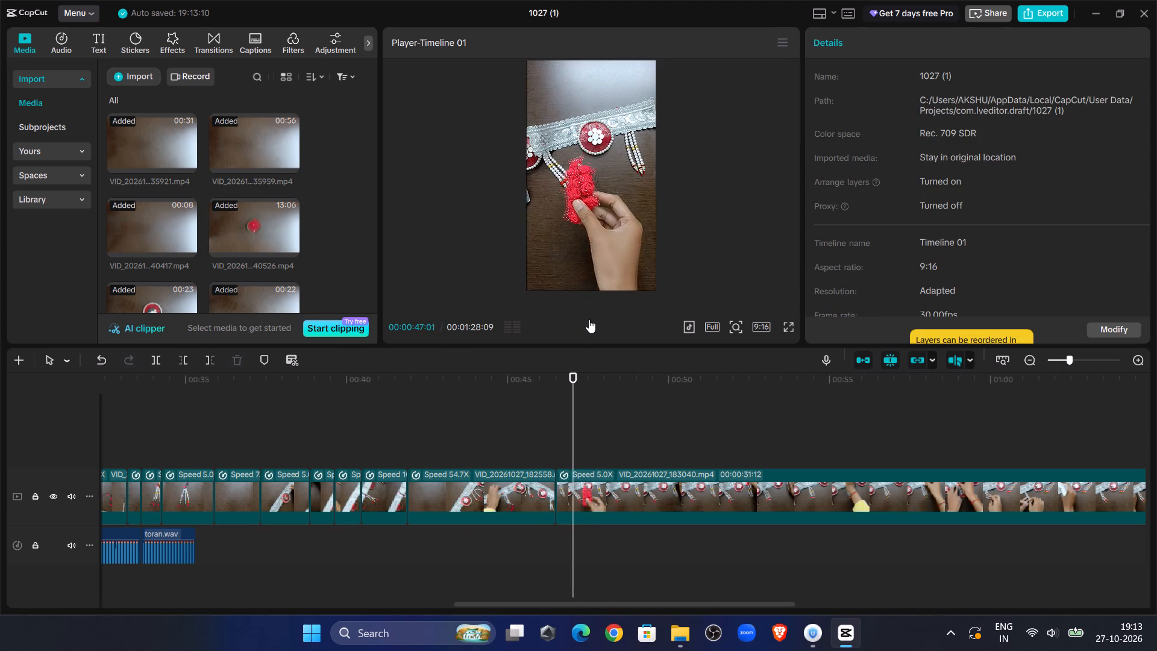
{"action": "left_click", "coordinate": [589, 319]}
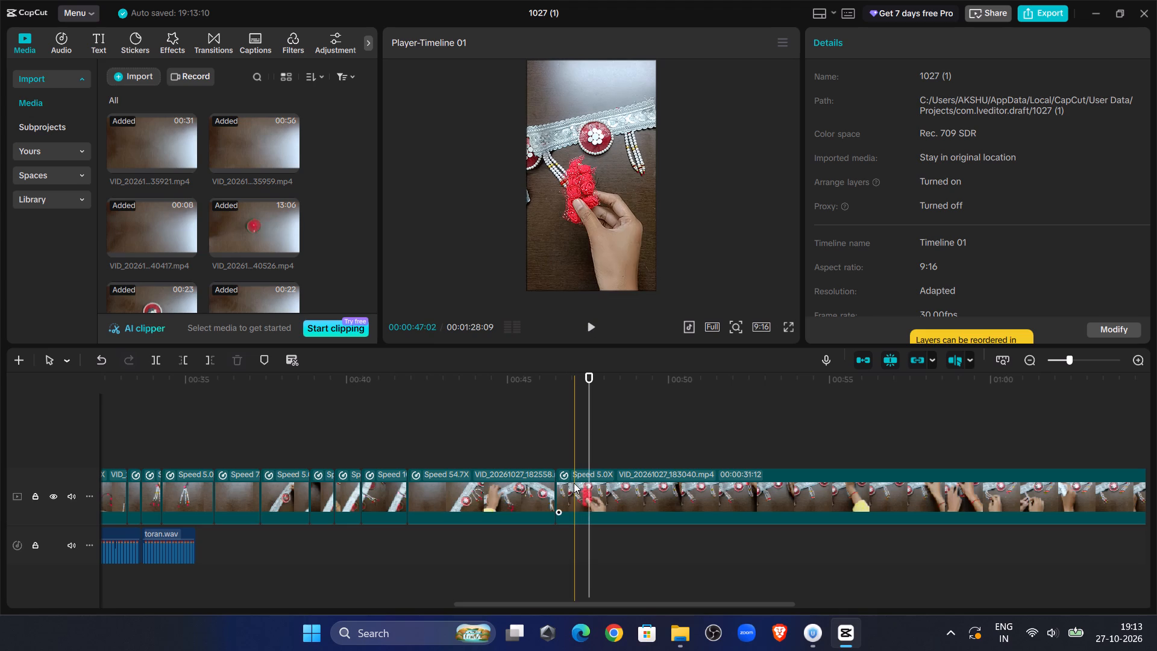
{"action": "left_click", "coordinate": [574, 483]}
{"action": "left_click", "coordinate": [151, 356]}
Scrub through the second VID_20261027_183040 piece and trim away its start up to 00:00:50:02.
{"action": "left_click_drag", "start_coordinate": [592, 396], "coordinate": [641, 409]}
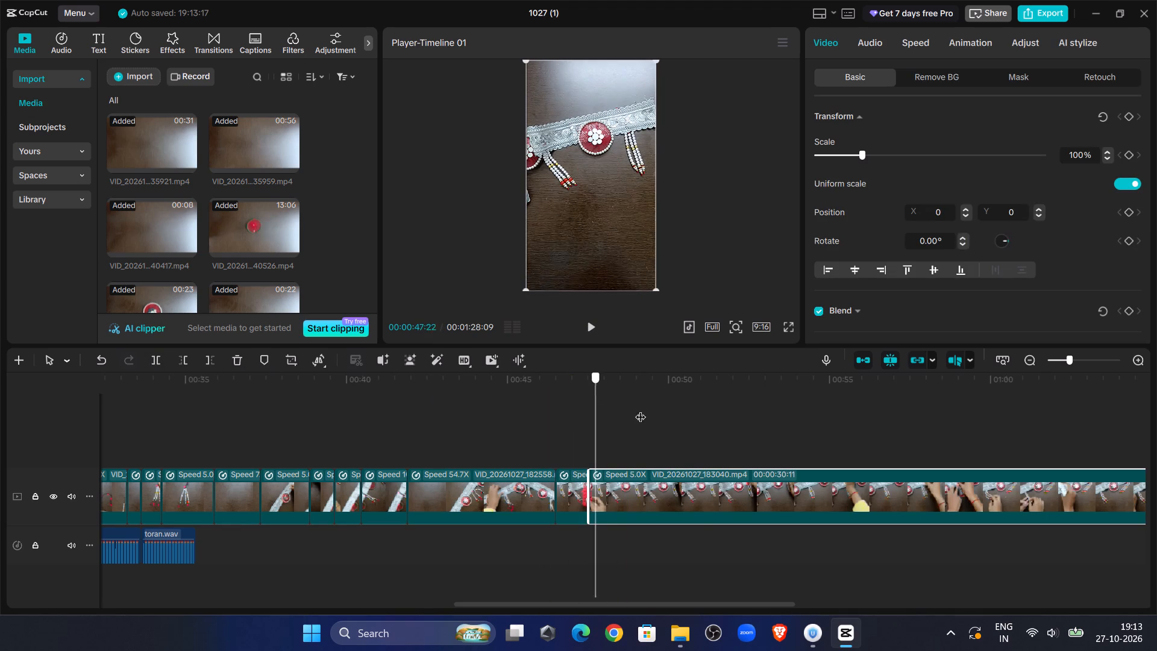
{"action": "left_click_drag", "start_coordinate": [641, 409], "coordinate": [677, 427]}
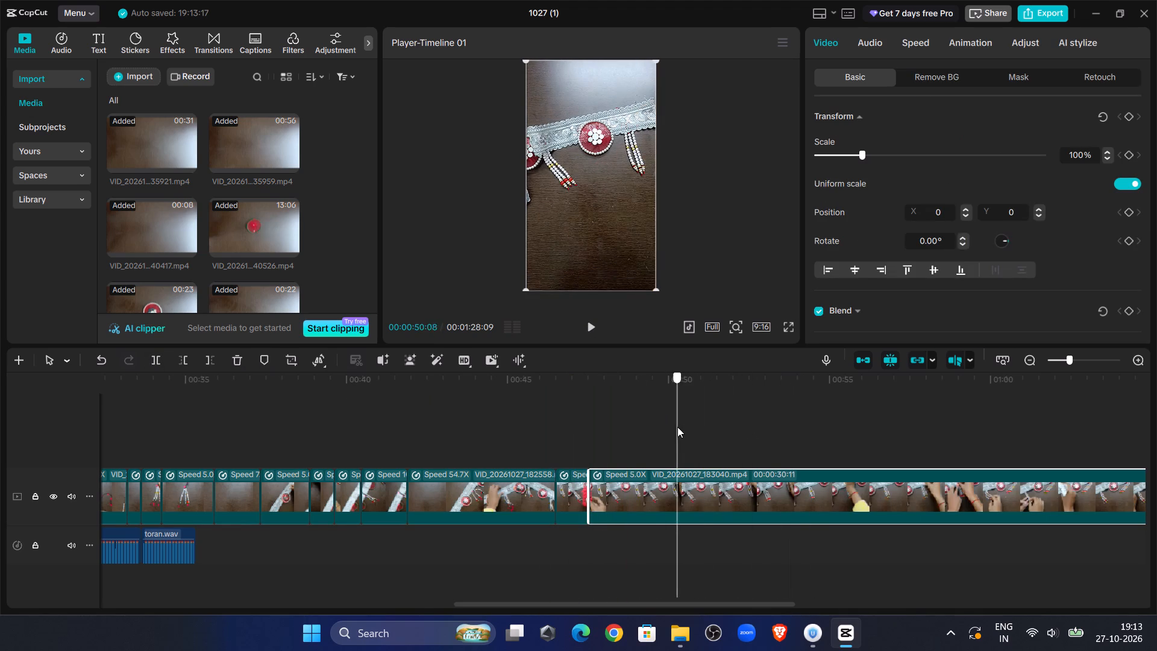
{"action": "left_click_drag", "start_coordinate": [677, 427], "coordinate": [677, 439]}
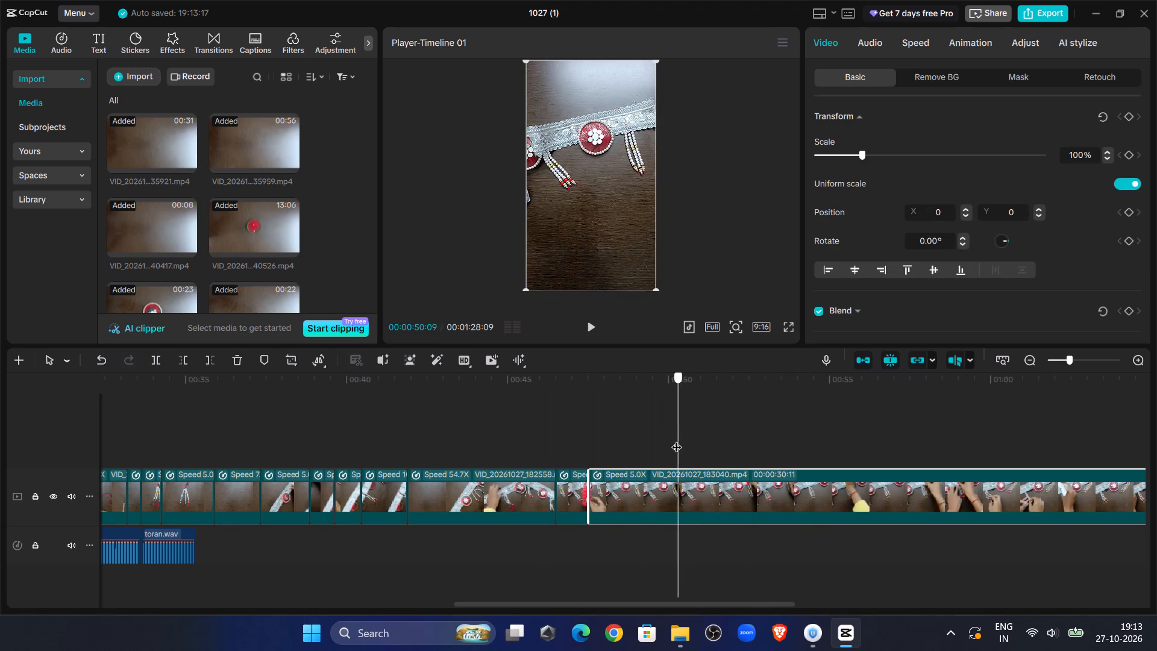
{"action": "left_click_drag", "start_coordinate": [677, 439], "coordinate": [671, 441]}
{"action": "left_click", "coordinate": [181, 360]}
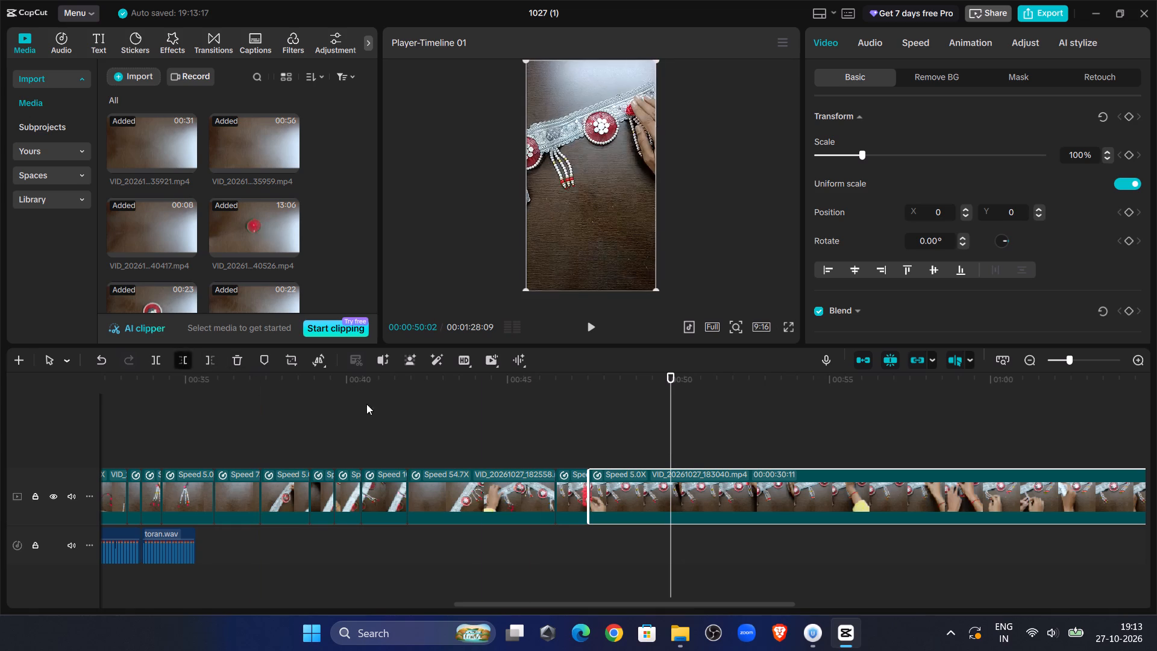
Preview the short first piece of VID_20261027_183040 showing the red material and set its speed to 7.02x.
{"action": "left_click", "coordinate": [540, 403]}
{"action": "left_click", "coordinate": [585, 330]}
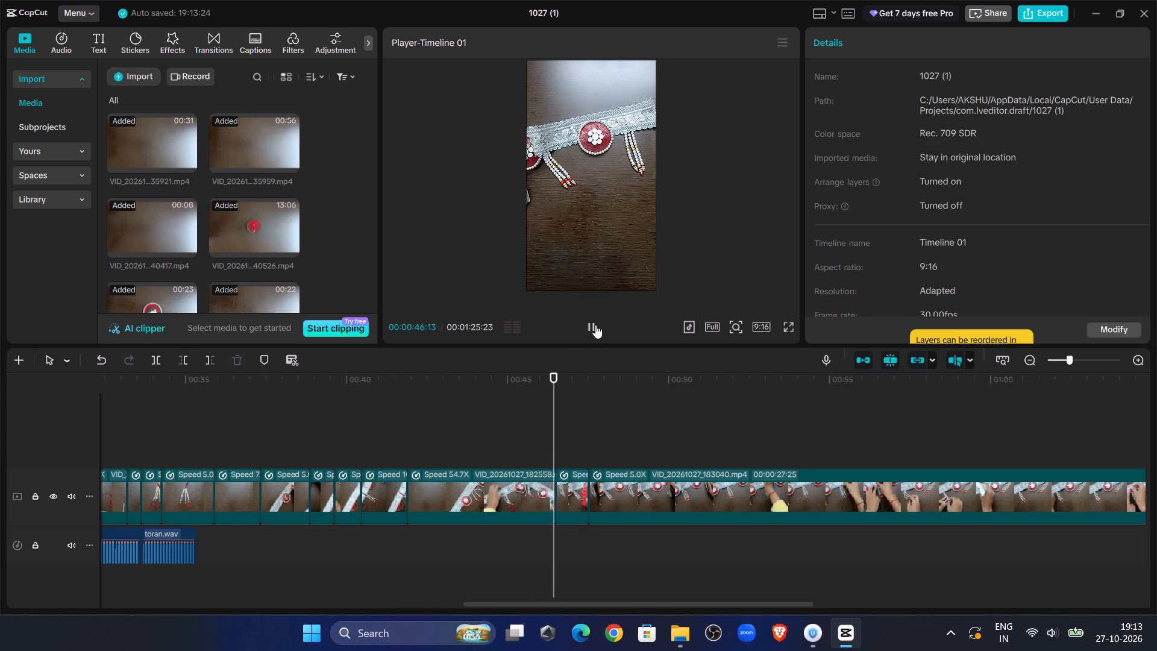
{"action": "left_click", "coordinate": [556, 426]}
{"action": "left_click_drag", "start_coordinate": [558, 389], "coordinate": [565, 391]}
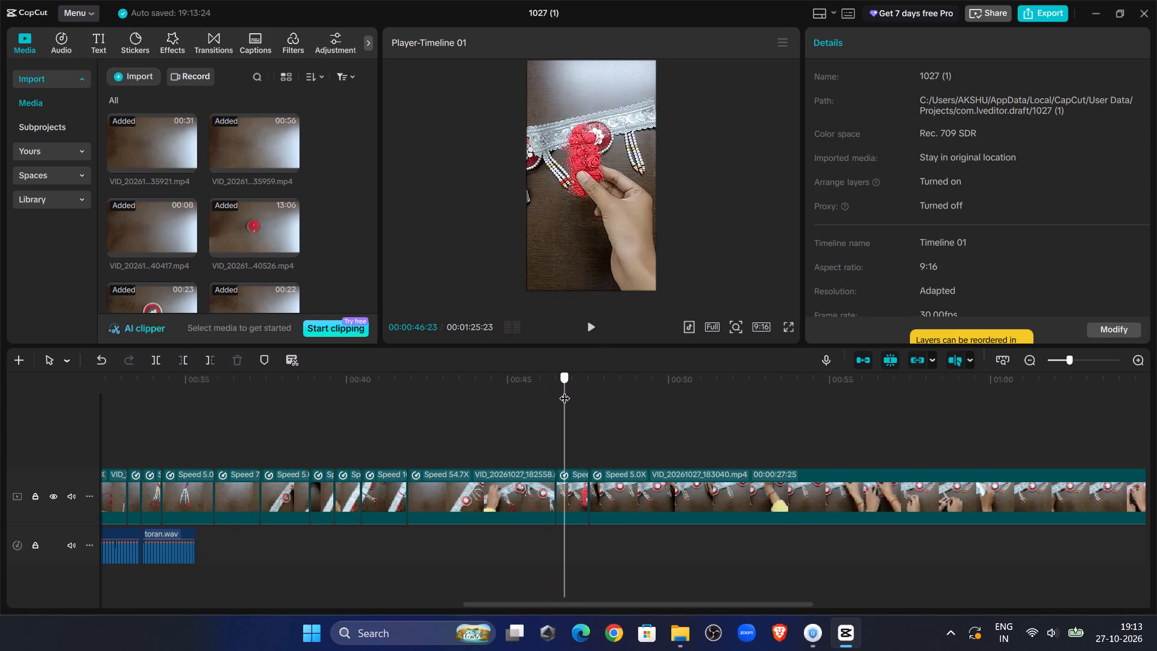
{"action": "left_click_drag", "start_coordinate": [565, 391], "coordinate": [556, 407]}
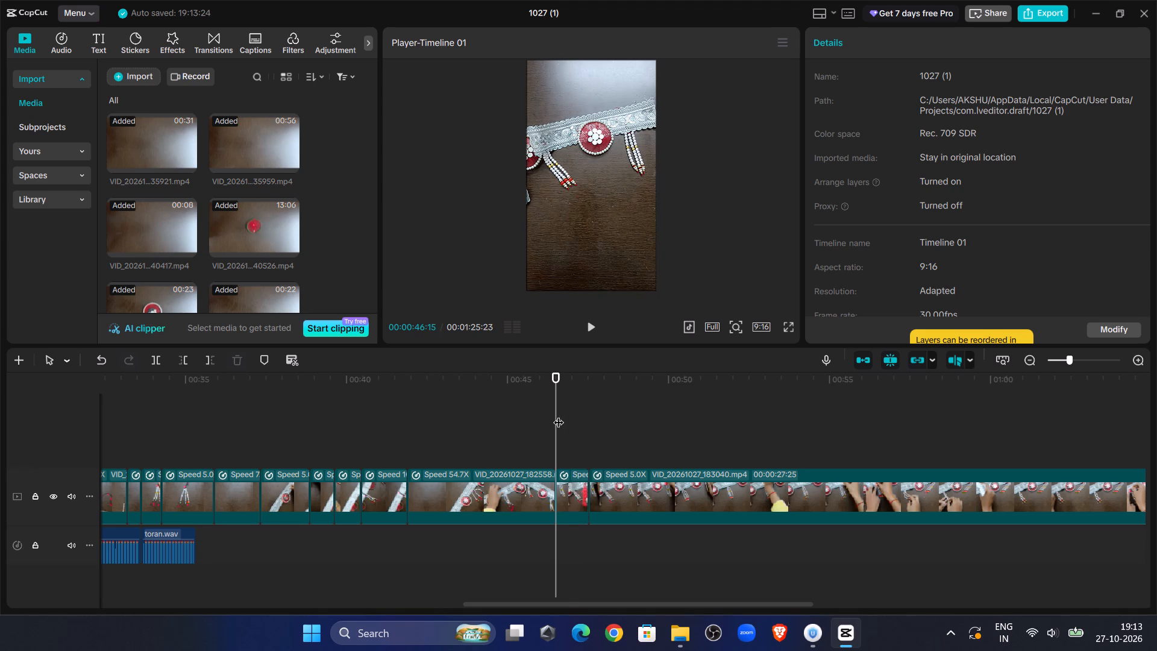
{"action": "left_click", "coordinate": [569, 495]}
{"action": "left_click", "coordinate": [912, 45]}
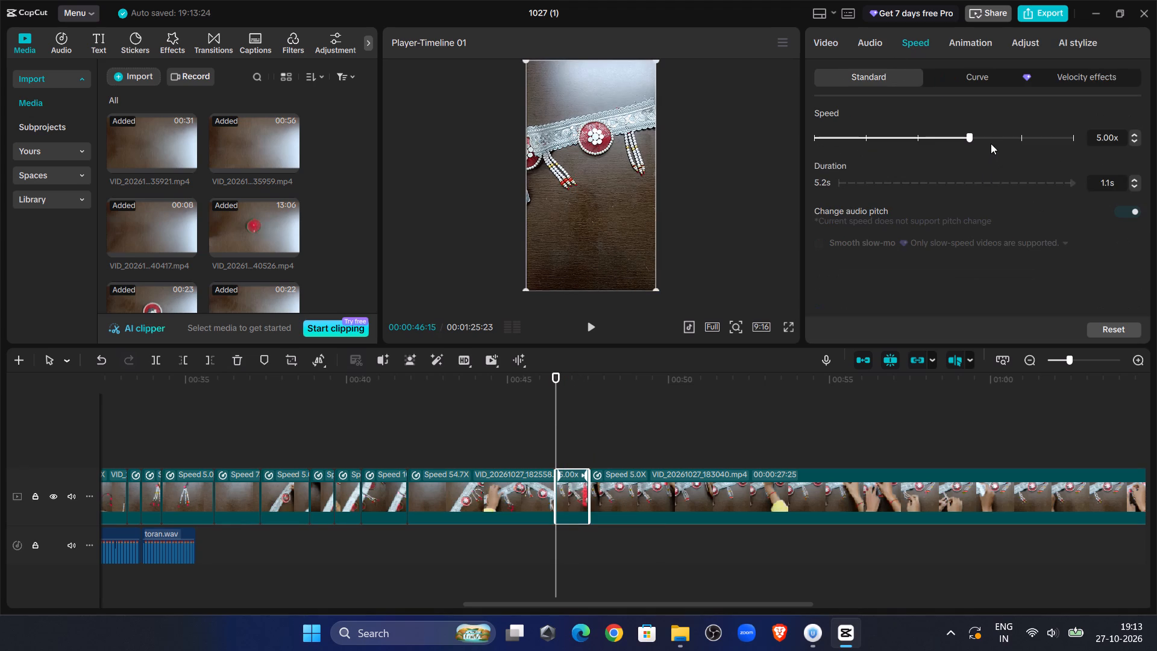
{"action": "left_click", "coordinate": [991, 143]}
Play on into the longer VID_20261027_183040 piece and set its speed to 10x.
{"action": "left_click", "coordinate": [594, 325]}
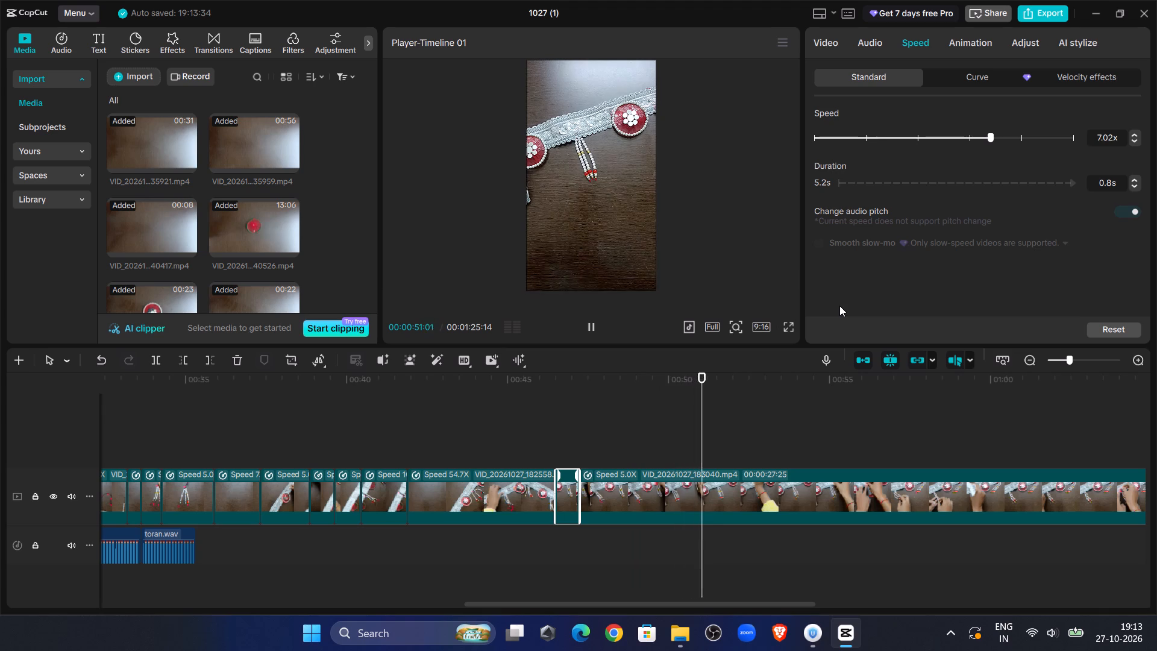
{"action": "left_click", "coordinate": [583, 325]}
{"action": "left_click", "coordinate": [688, 494]}
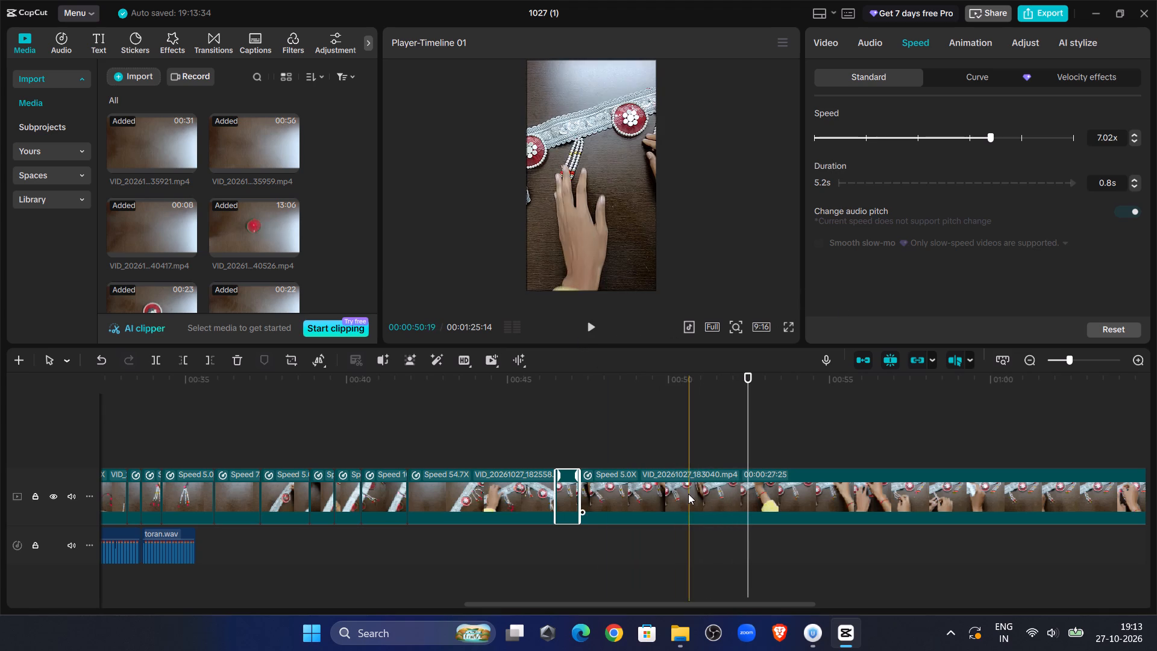
{"action": "left_click", "coordinate": [1020, 139]}
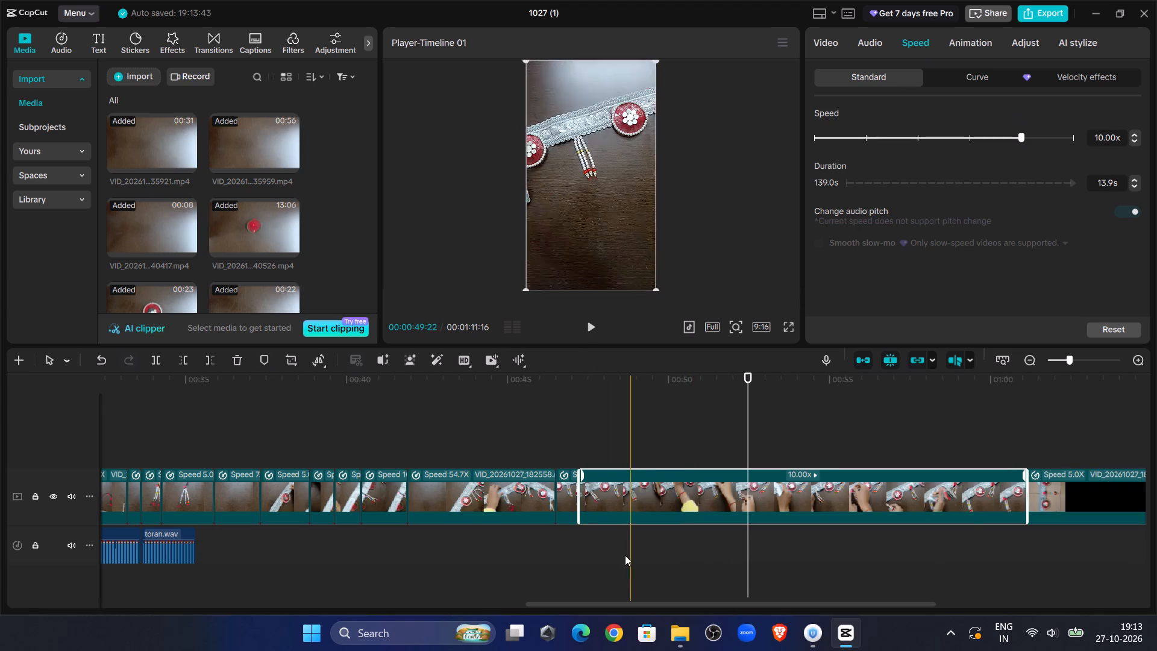
Play through the 10x VID_20261027_183040 clip and trim off its end, leaving a clip duration of 00:00:12:17.
{"action": "left_click_drag", "start_coordinate": [643, 605], "coordinate": [718, 601]}
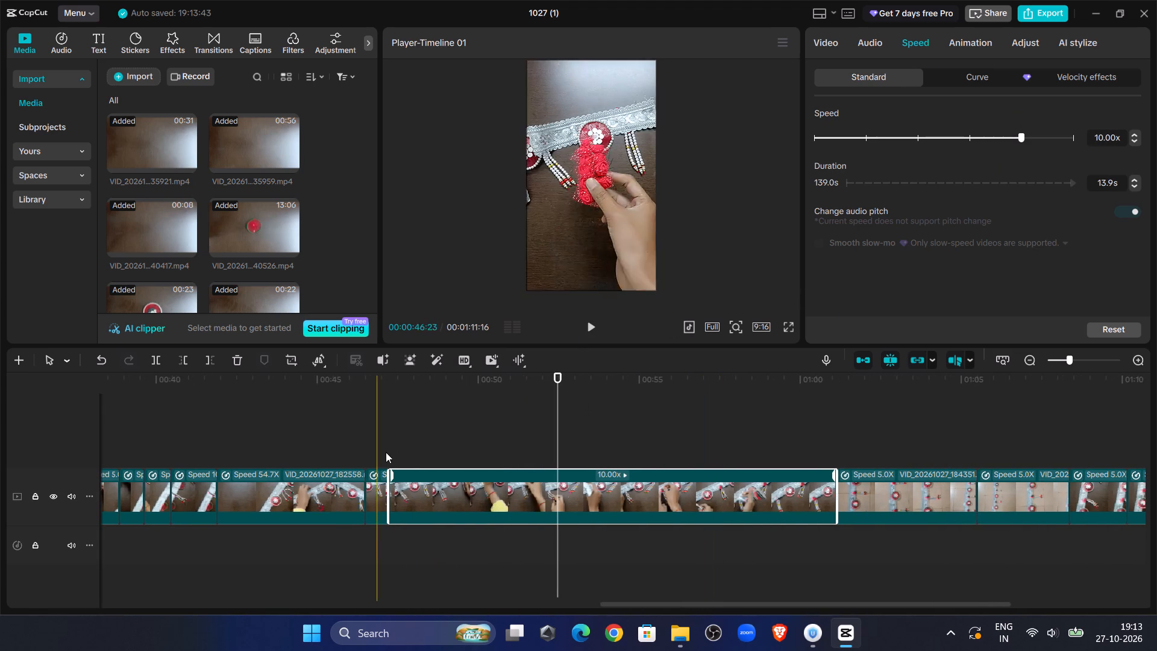
{"action": "left_click", "coordinate": [389, 441]}
{"action": "left_click", "coordinate": [587, 329]}
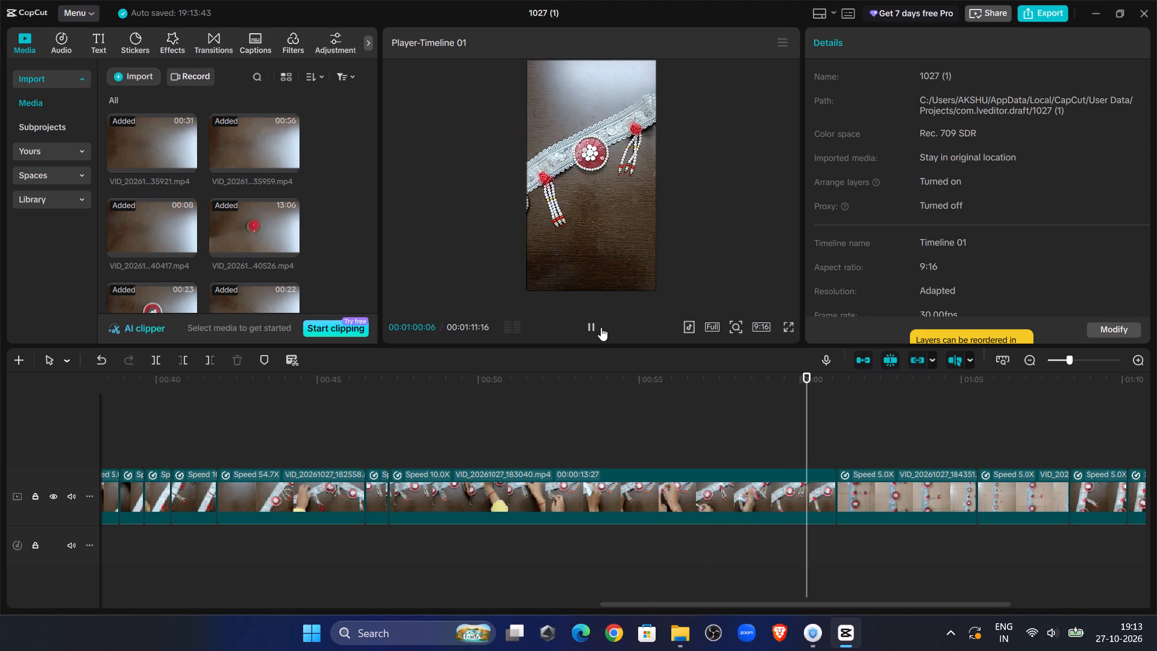
{"action": "left_click", "coordinate": [662, 418]}
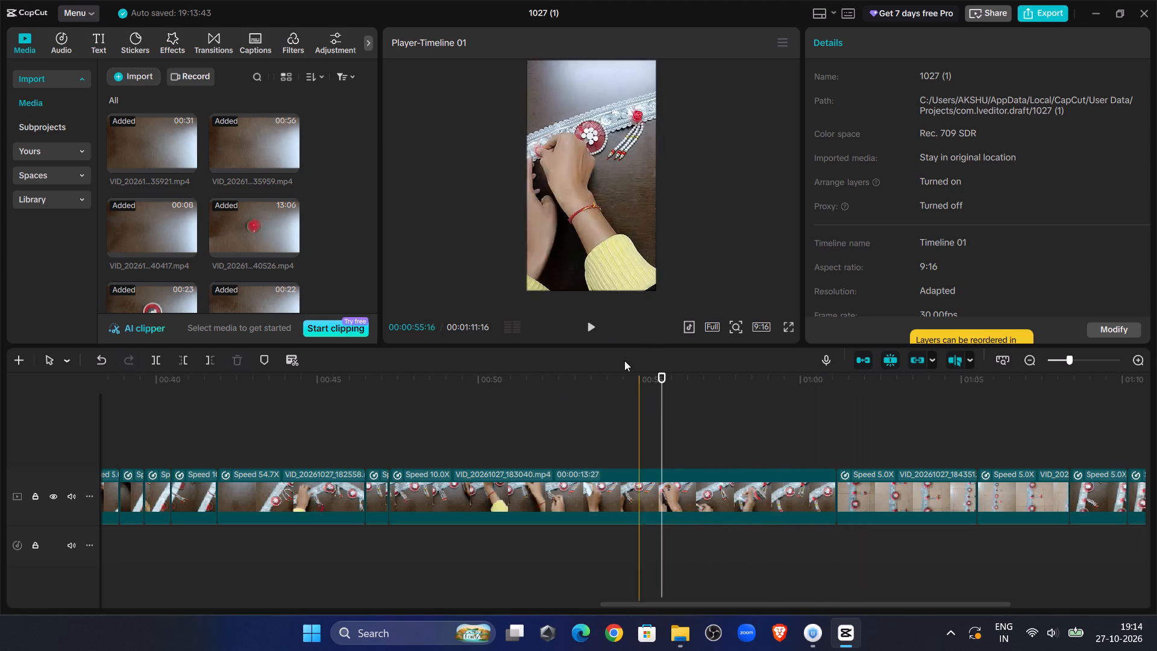
{"action": "left_click", "coordinate": [592, 324]}
{"action": "left_click", "coordinate": [604, 327]}
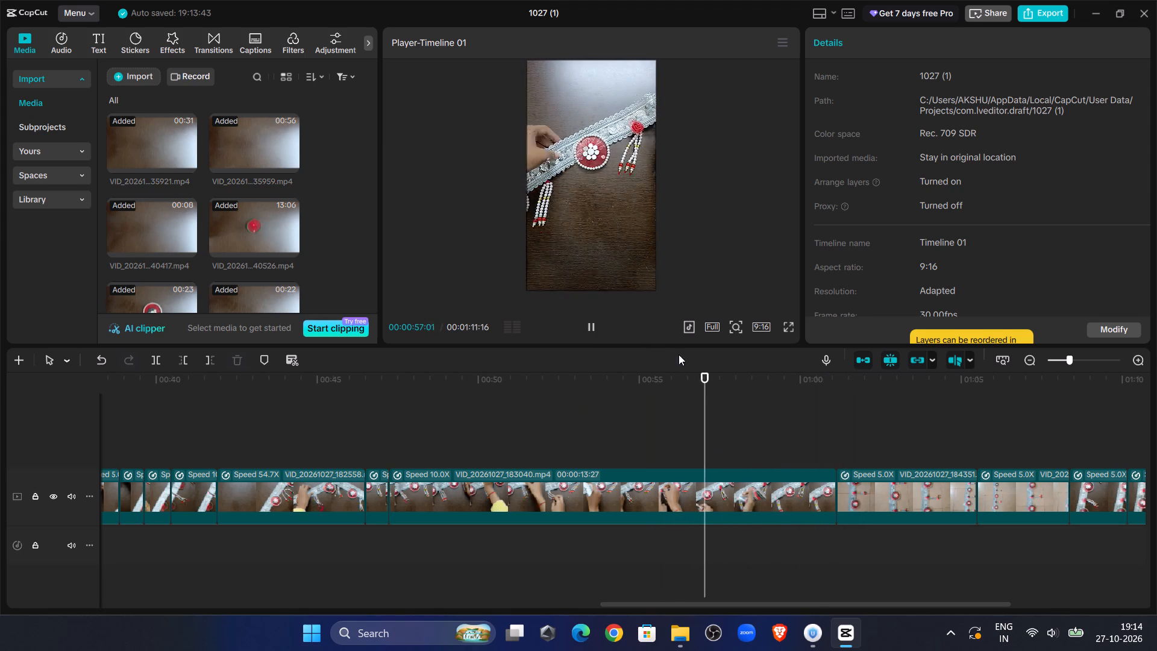
{"action": "left_click", "coordinate": [598, 329]}
{"action": "left_click", "coordinate": [598, 329]}
{"action": "left_click", "coordinate": [598, 329]}
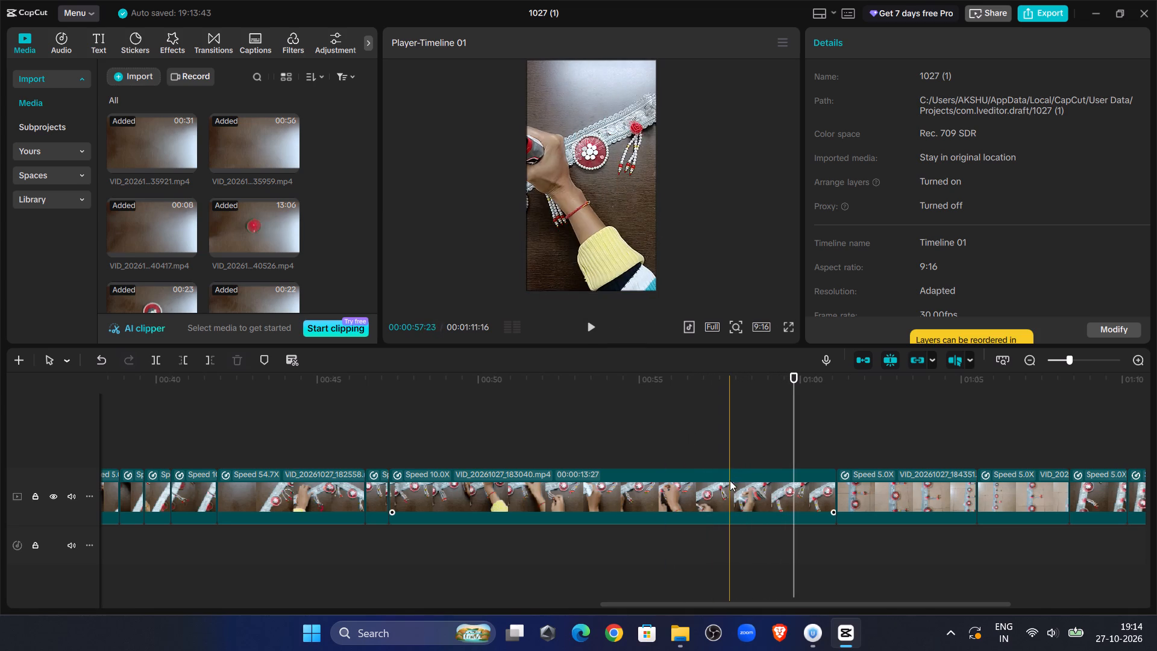
{"action": "left_click", "coordinate": [729, 486]}
{"action": "left_click", "coordinate": [204, 360]}
Preview the clips following VID_20261027_183040 and delete the 5.0x VID_20261027_184351 clip.
{"action": "left_click", "coordinate": [588, 322]}
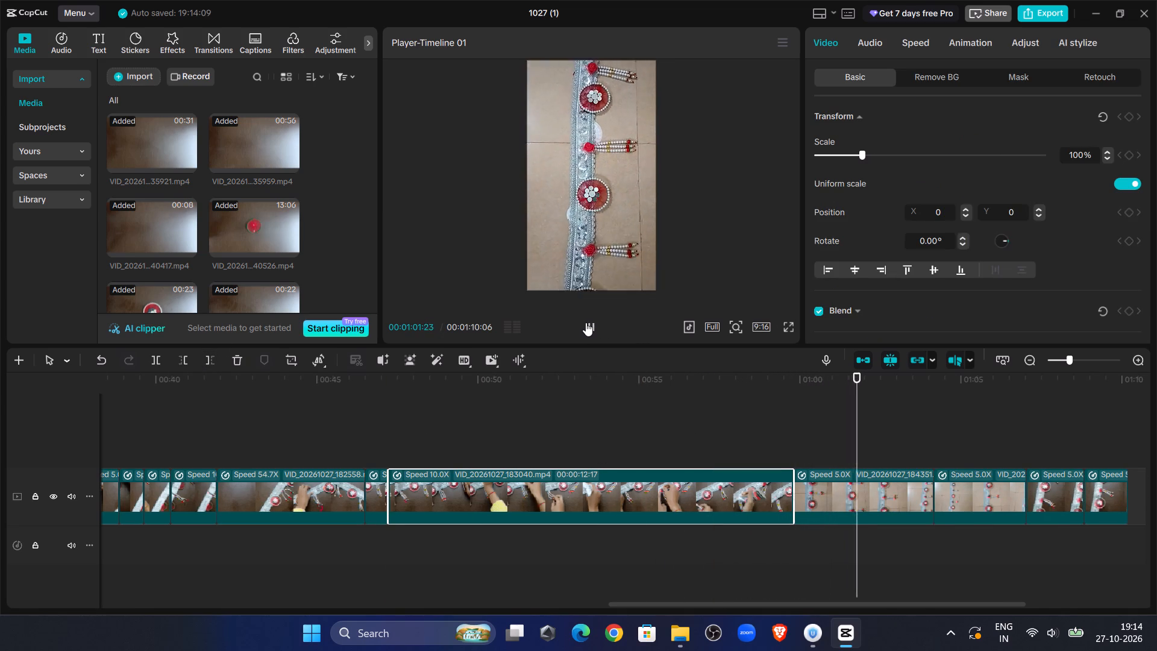
{"action": "left_click_drag", "start_coordinate": [656, 605], "coordinate": [716, 594]}
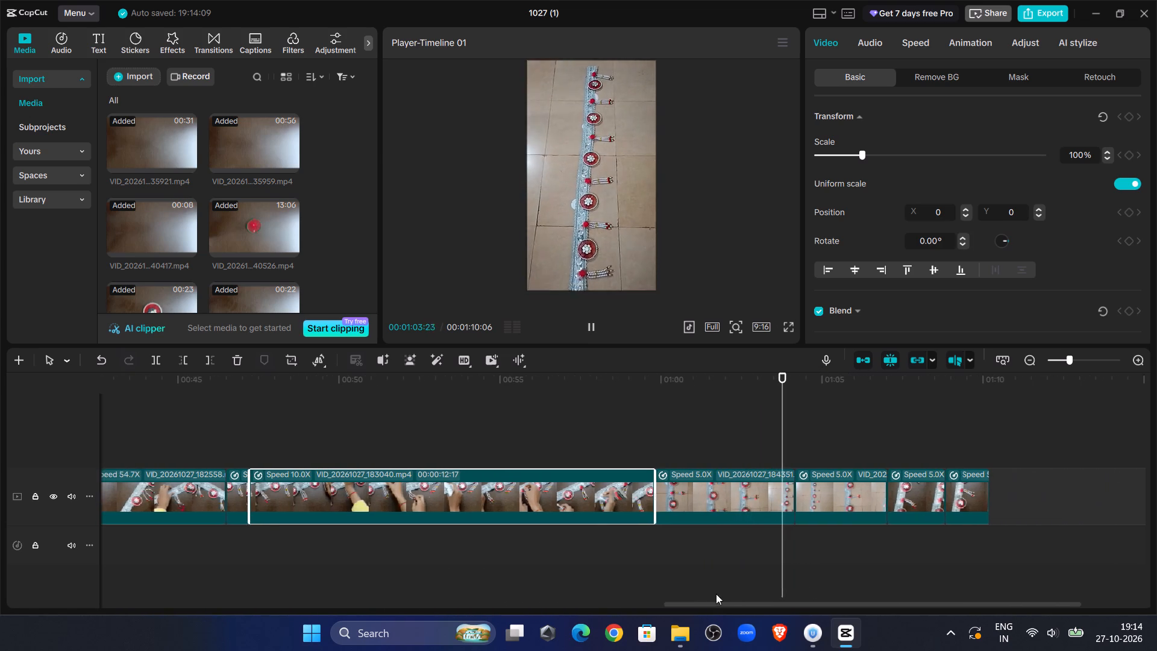
{"action": "left_click_drag", "start_coordinate": [716, 594], "coordinate": [751, 596]}
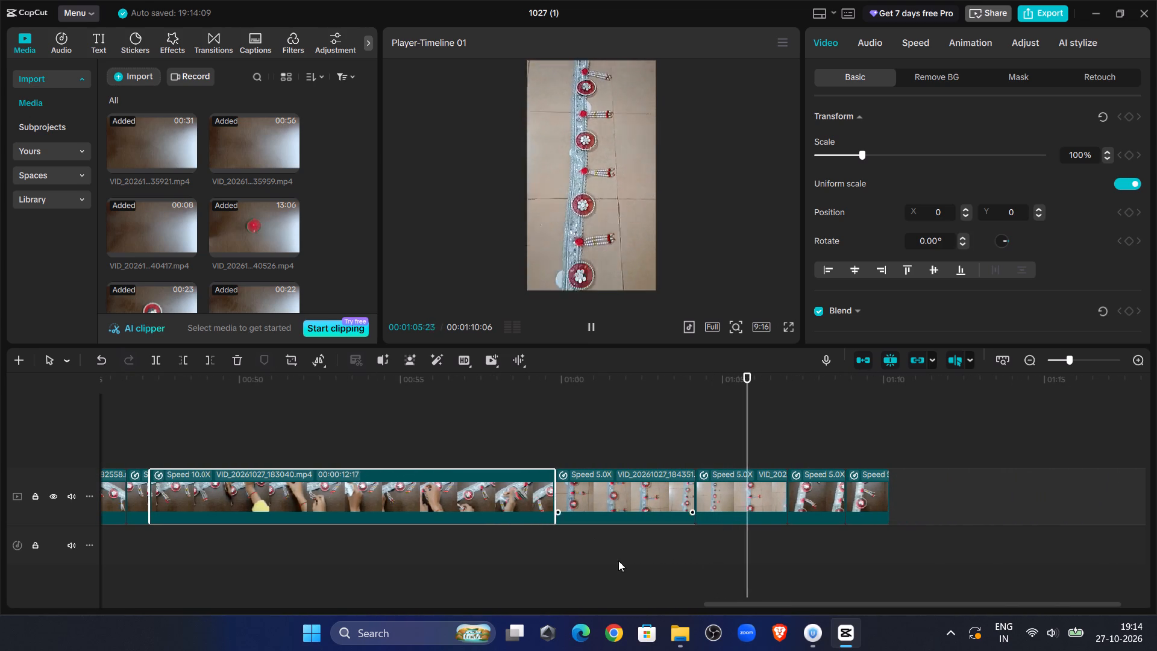
{"action": "left_click", "coordinate": [577, 432]}
{"action": "left_click_drag", "start_coordinate": [577, 432], "coordinate": [629, 444]}
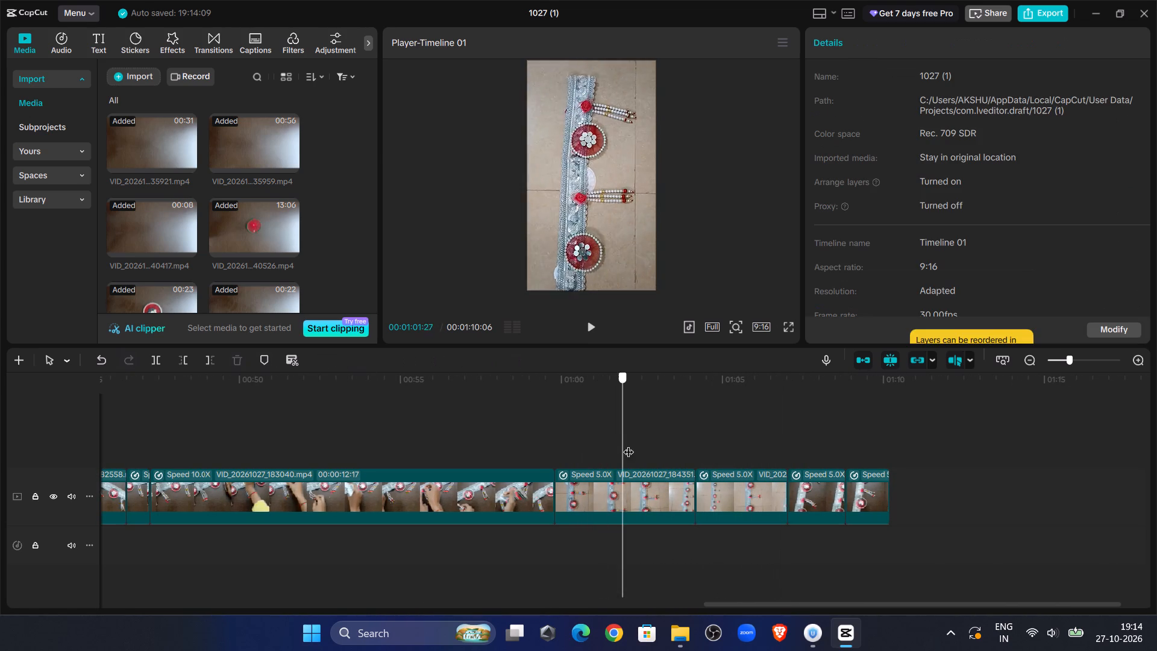
{"action": "left_click_drag", "start_coordinate": [629, 444], "coordinate": [759, 478]}
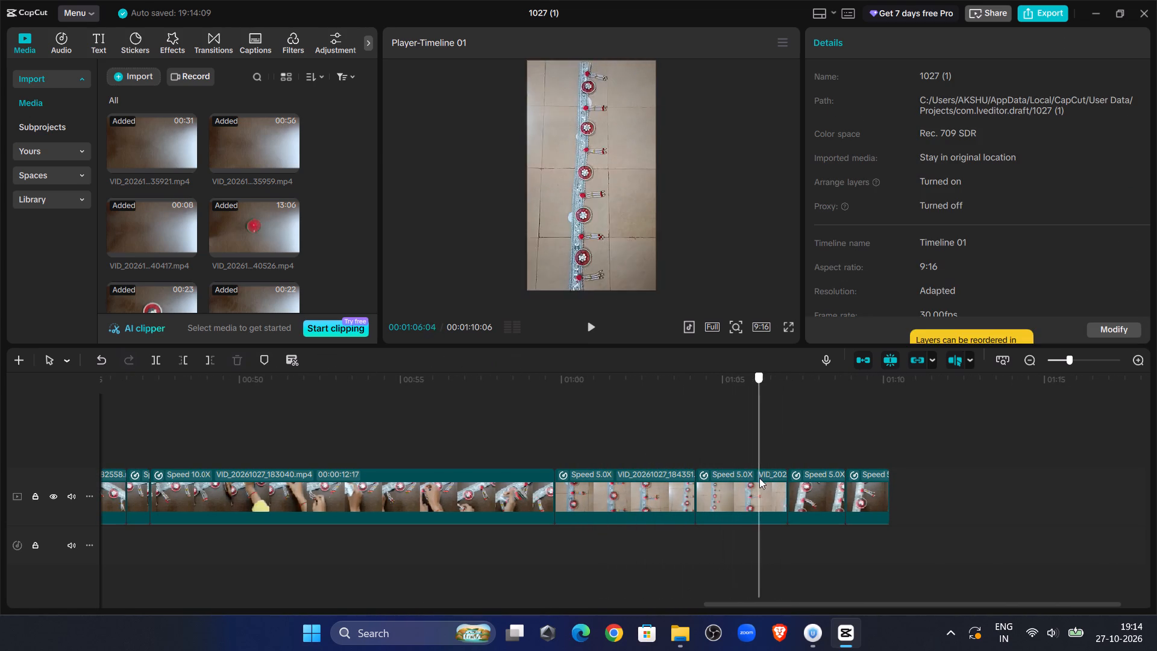
{"action": "left_click_drag", "start_coordinate": [759, 478], "coordinate": [643, 512]}
{"action": "left_click", "coordinate": [623, 514]}
{"action": "key", "text": "Delete"}
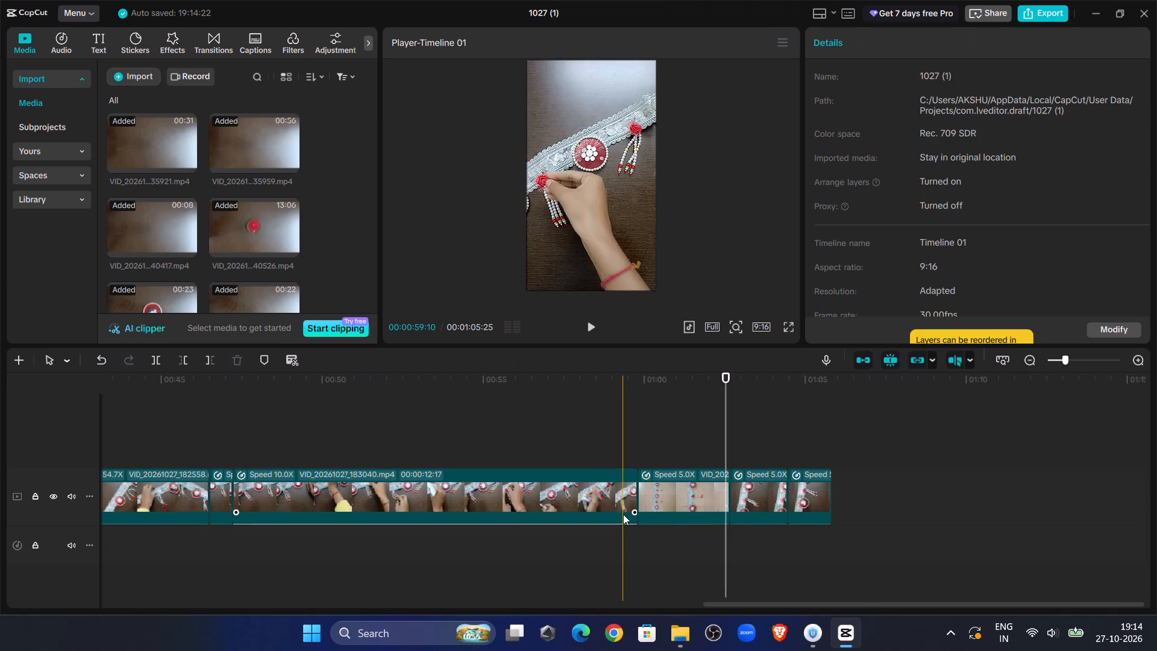
Play the remaining clips to the end of the timeline and delete the last 5.0x clip.
{"action": "left_click", "coordinate": [639, 421]}
{"action": "left_click", "coordinate": [595, 328]}
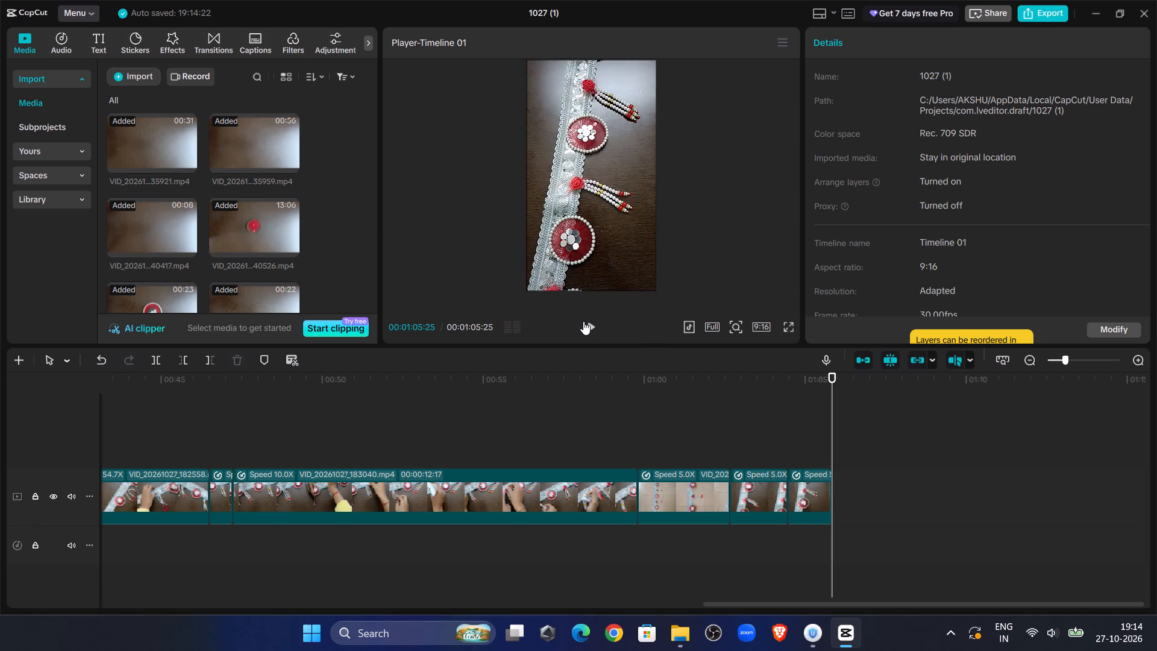
{"action": "left_click_drag", "start_coordinate": [791, 437], "coordinate": [818, 439]}
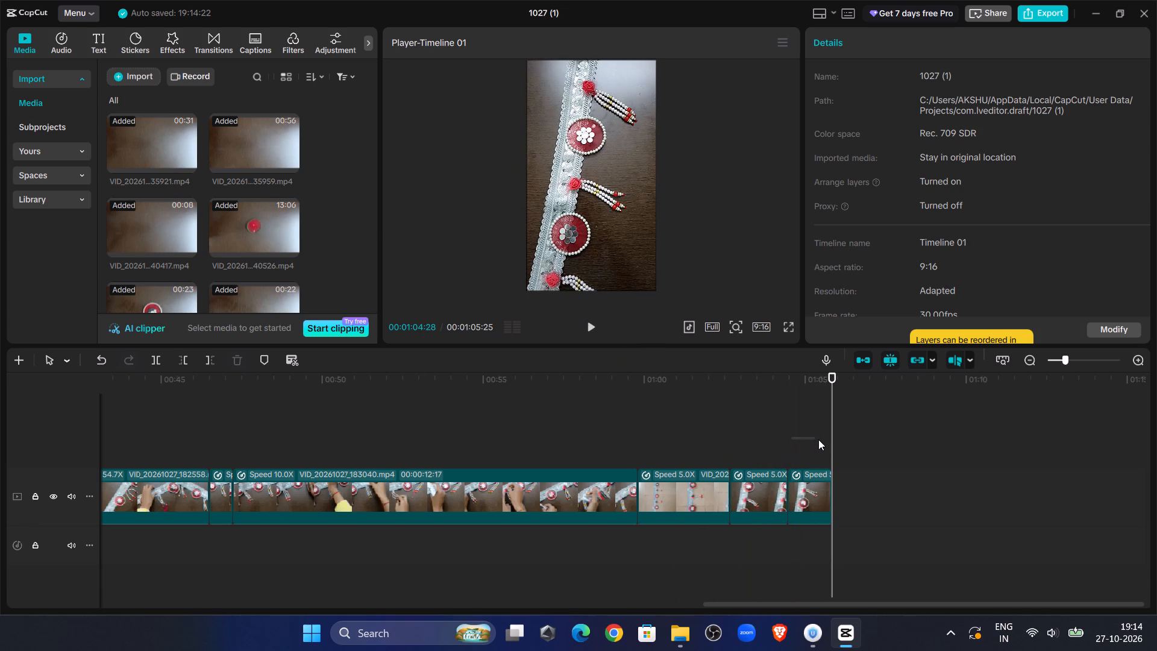
{"action": "left_click_drag", "start_coordinate": [818, 439], "coordinate": [746, 420]}
{"action": "left_click", "coordinate": [728, 424]}
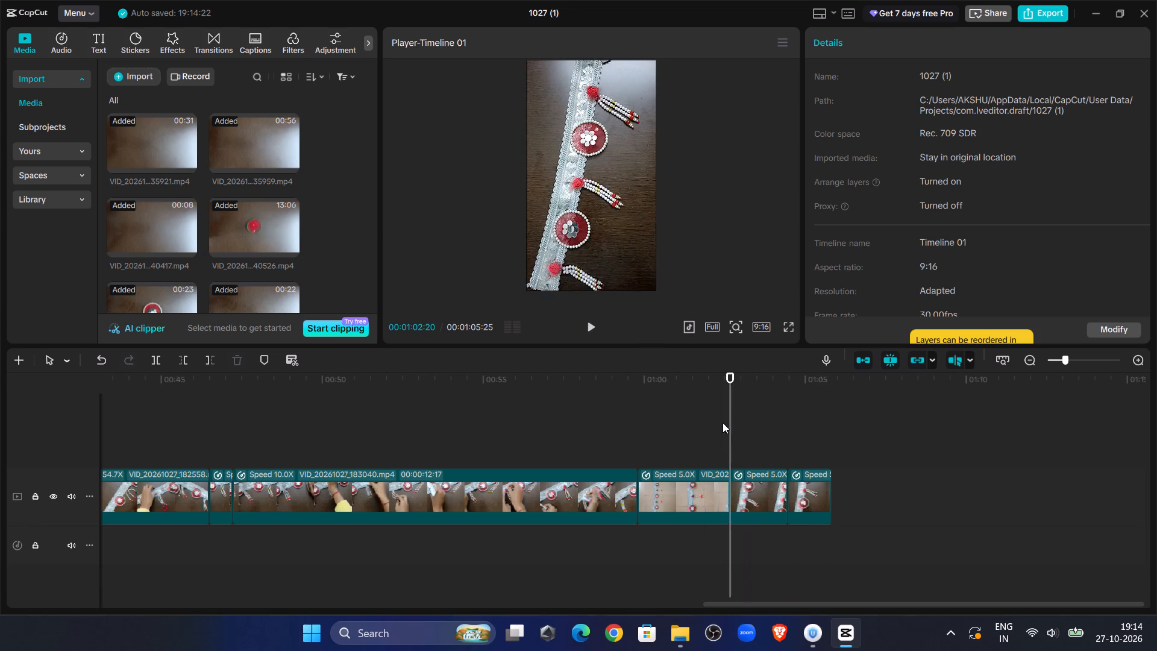
{"action": "left_click", "coordinate": [591, 327]}
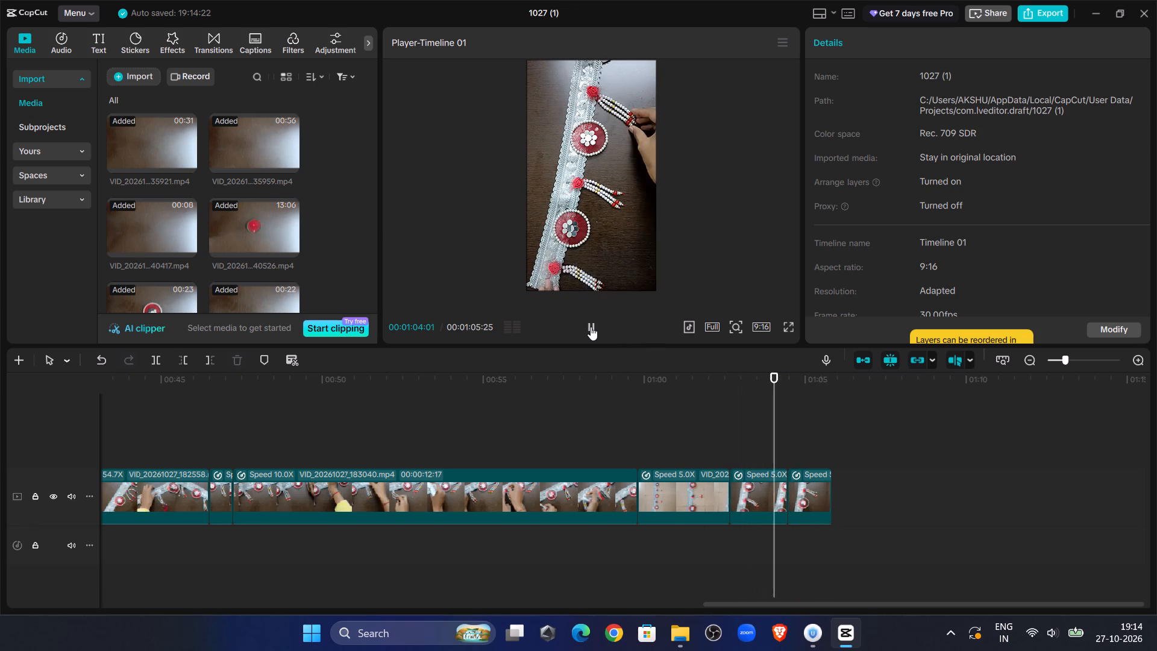
{"action": "left_click", "coordinate": [591, 327]}
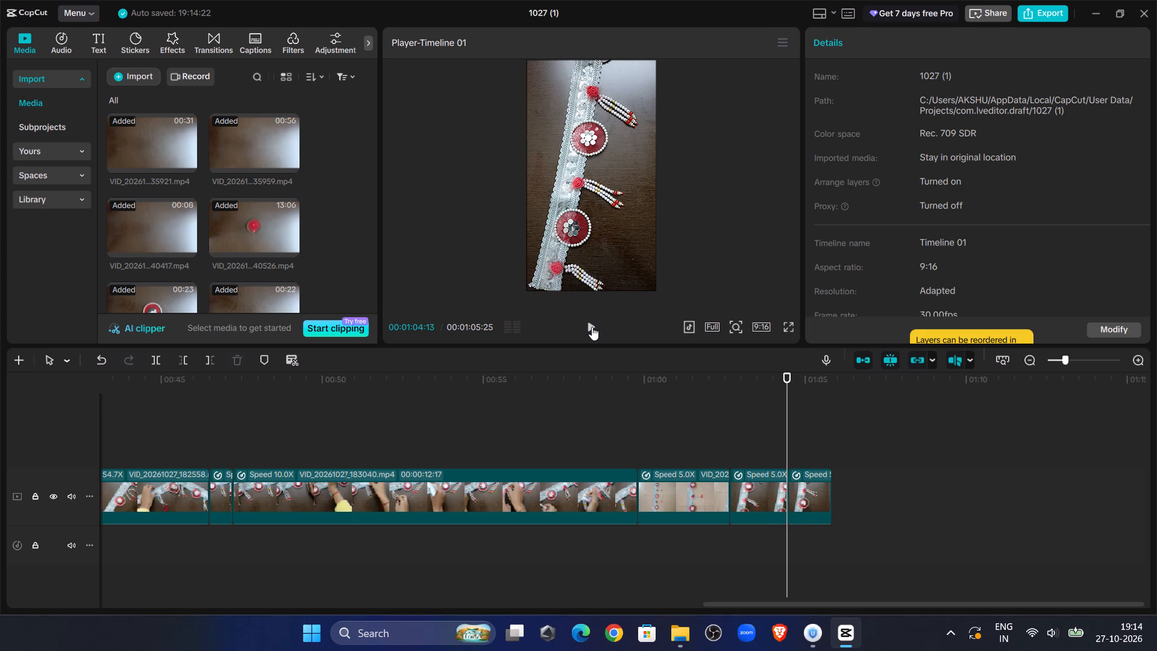
{"action": "double_click", "coordinate": [592, 327]}
{"action": "double_click", "coordinate": [592, 327]}
{"action": "left_click", "coordinate": [807, 508]}
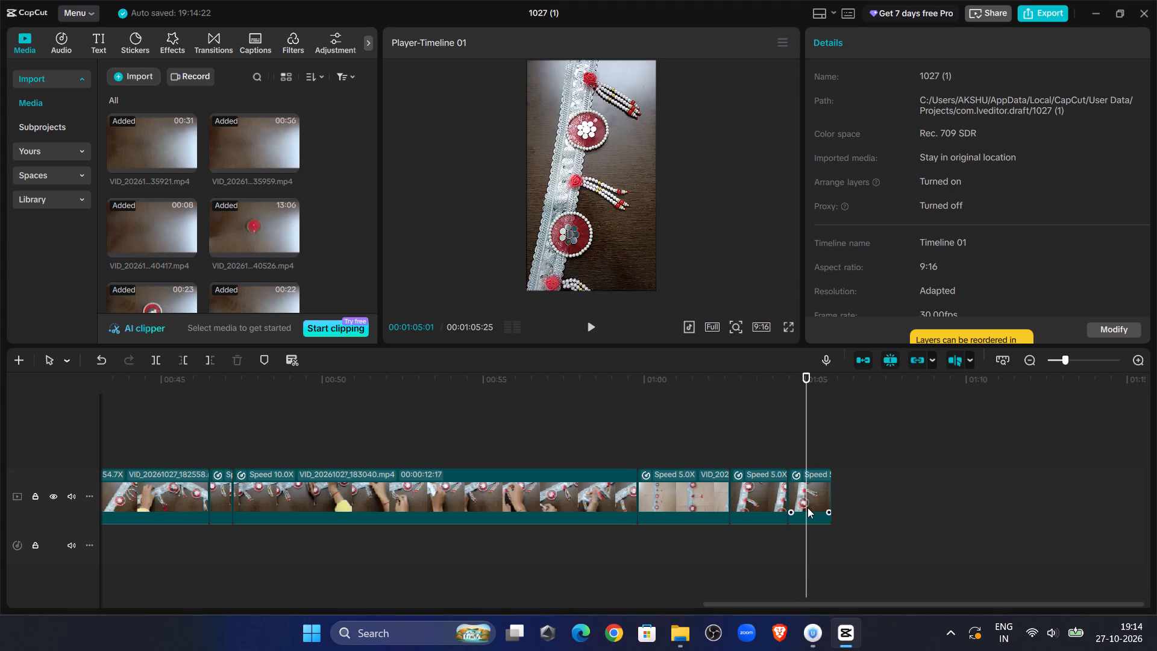
{"action": "key", "text": "Delete"}
Play the video from the beginning and trim the end of the first red-fabric 5.0x clip at 00:00:04:24.
{"action": "left_click", "coordinate": [793, 471]}
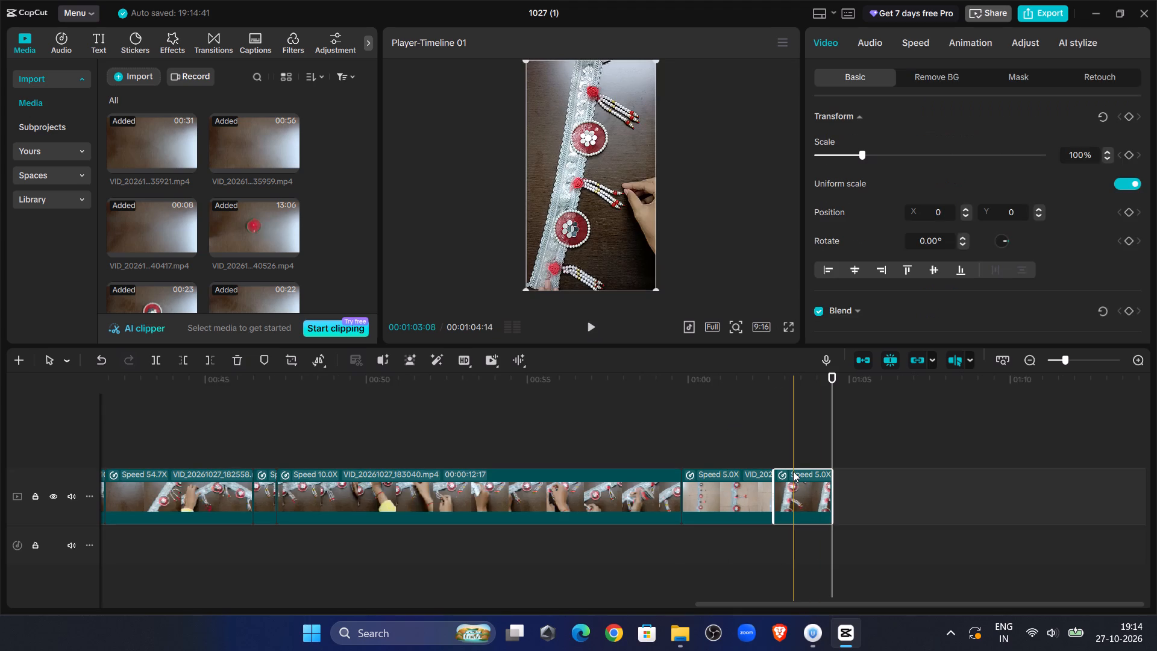
{"action": "left_click_drag", "start_coordinate": [793, 471], "coordinate": [766, 468]}
{"action": "left_click_drag", "start_coordinate": [797, 448], "coordinate": [824, 499]}
{"action": "left_click", "coordinate": [797, 426]}
{"action": "left_click_drag", "start_coordinate": [797, 426], "coordinate": [0, 467]}
{"action": "left_click", "coordinate": [591, 322]}
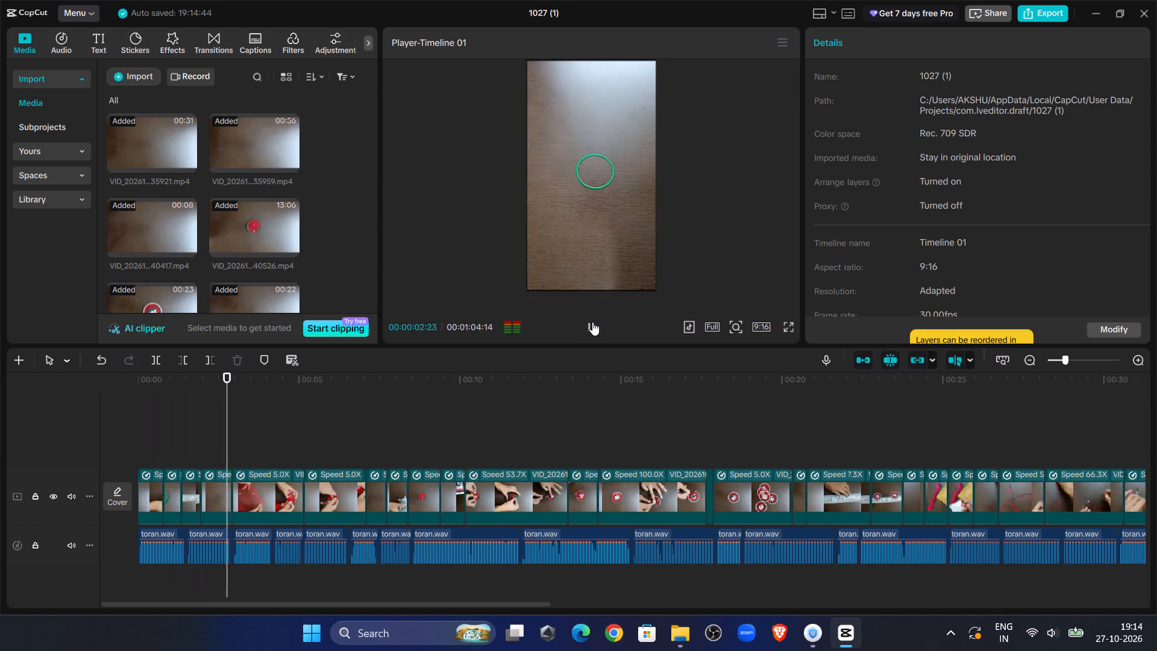
{"action": "left_click", "coordinate": [592, 322]}
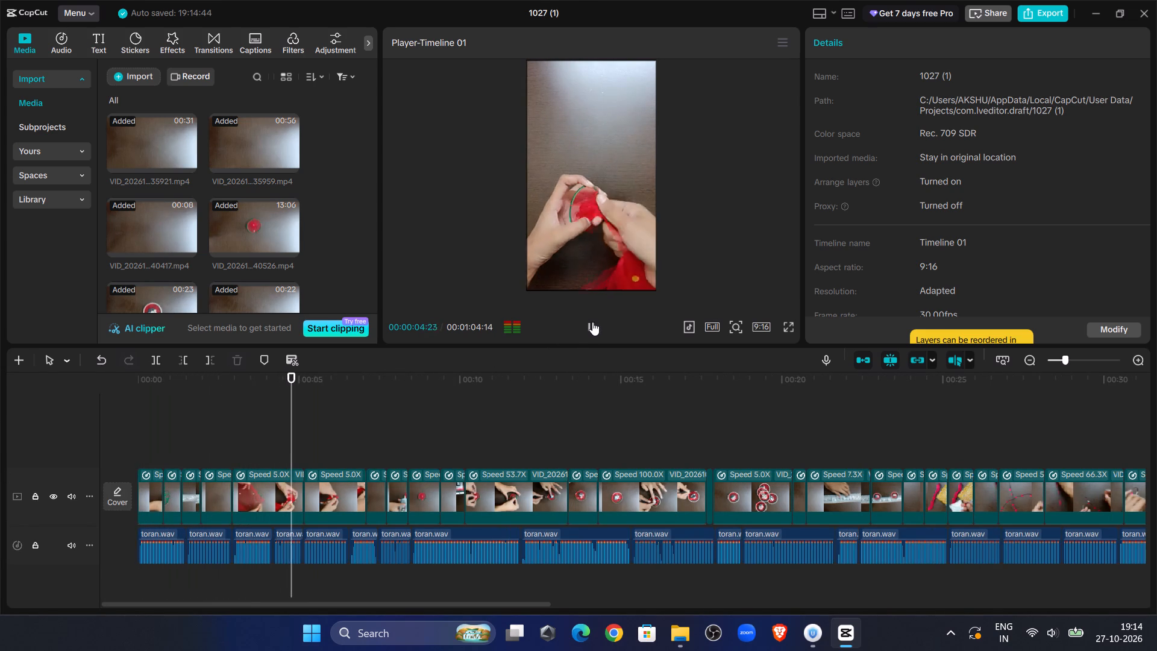
{"action": "left_click", "coordinate": [274, 482]}
{"action": "left_click", "coordinate": [203, 365]}
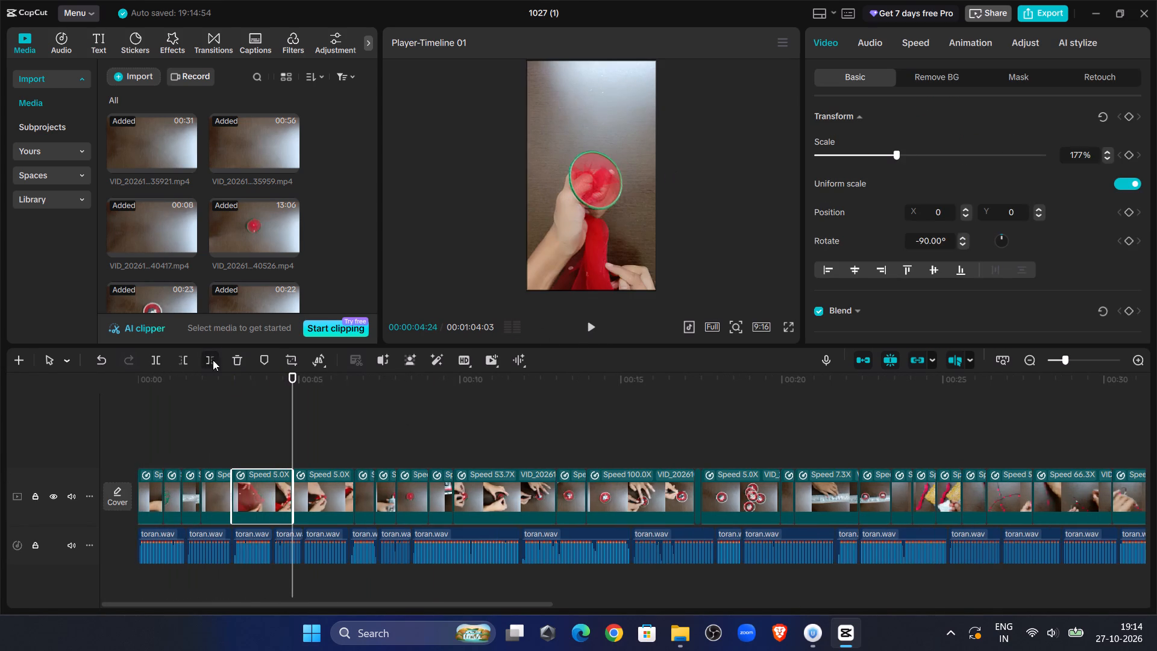
Replay the red-fabric section and trim the end of the first red-fabric 5.0x clip at 00:00:04:16.
{"action": "left_click", "coordinate": [583, 324]}
{"action": "left_click", "coordinate": [586, 323]}
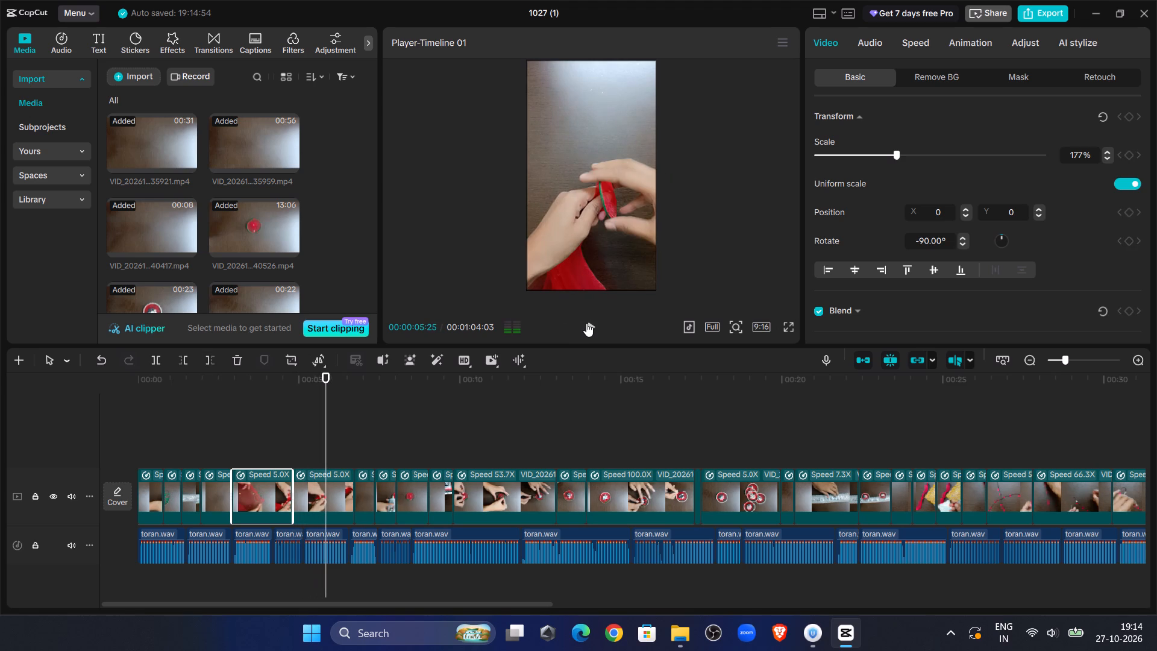
{"action": "left_click", "coordinate": [227, 436]}
{"action": "left_click", "coordinate": [596, 327]}
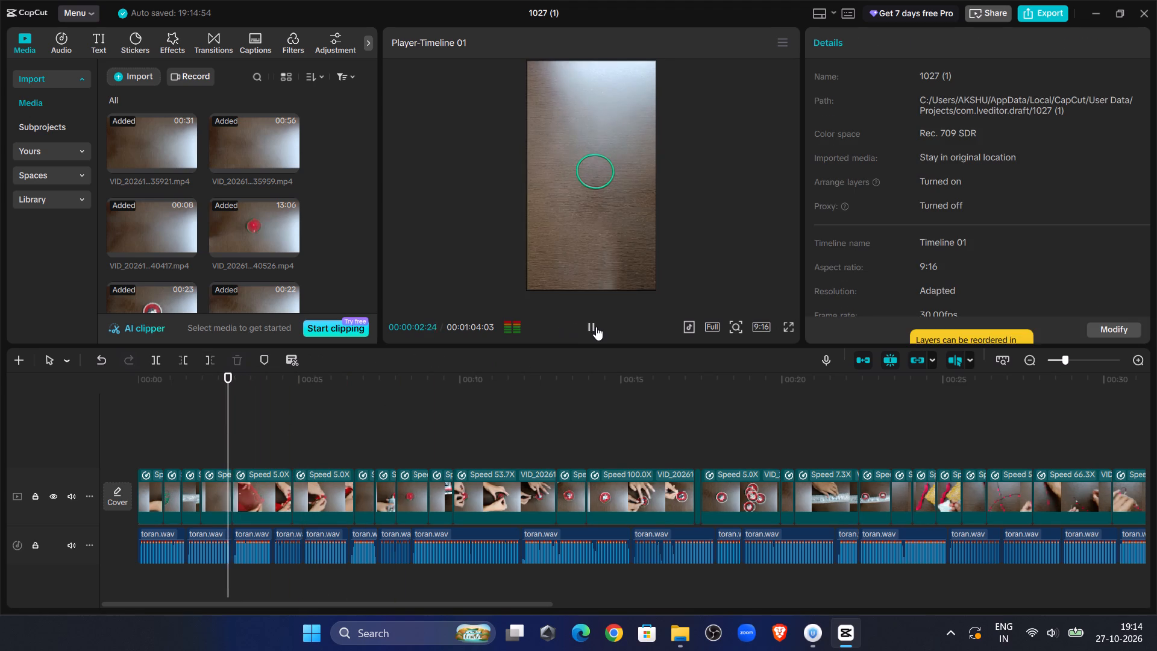
{"action": "left_click", "coordinate": [596, 327]}
{"action": "double_click", "coordinate": [598, 326]}
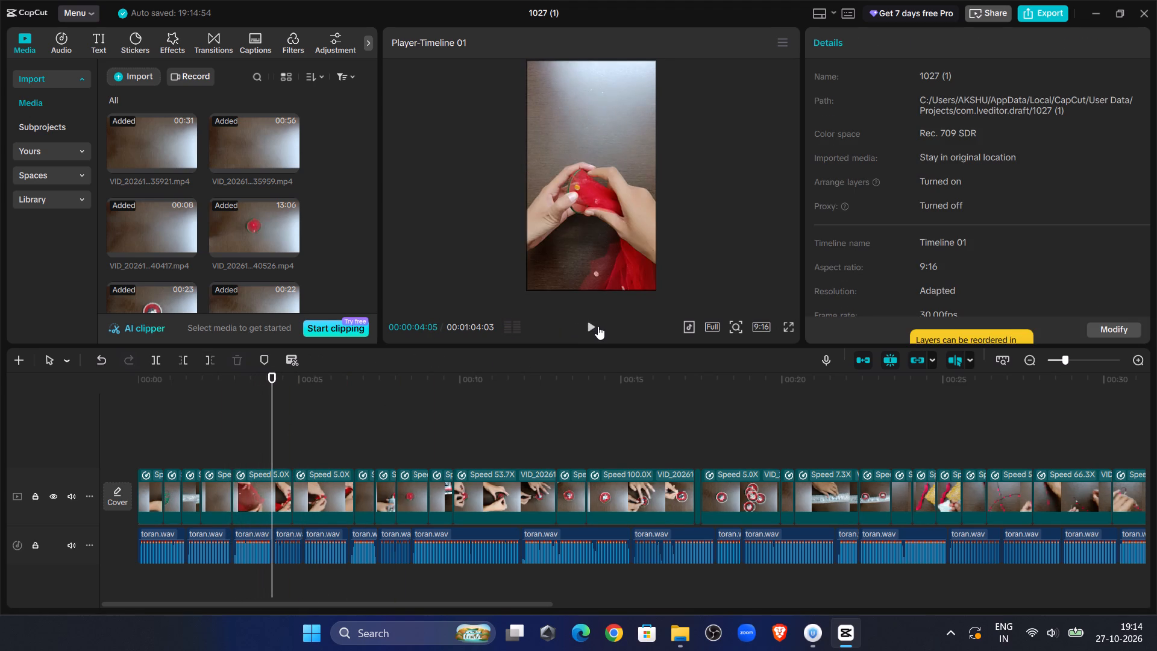
{"action": "left_click", "coordinate": [268, 487]}
{"action": "left_click", "coordinate": [191, 362]}
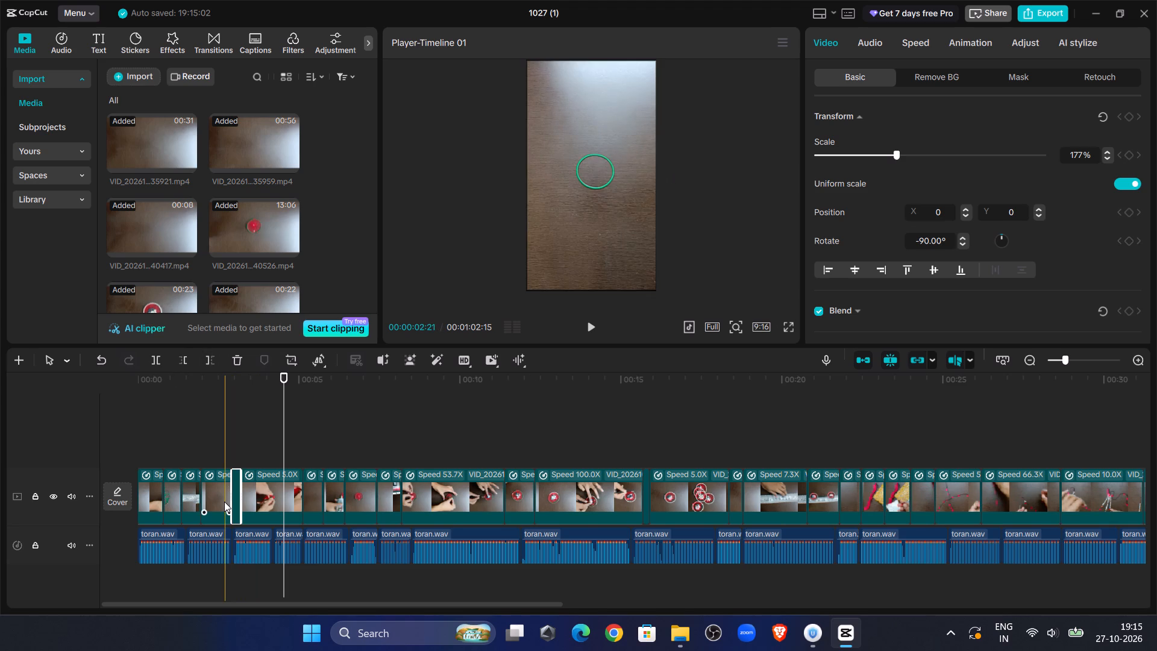
{"action": "key", "text": "ctrl+z"}
{"action": "left_click", "coordinate": [219, 363]}
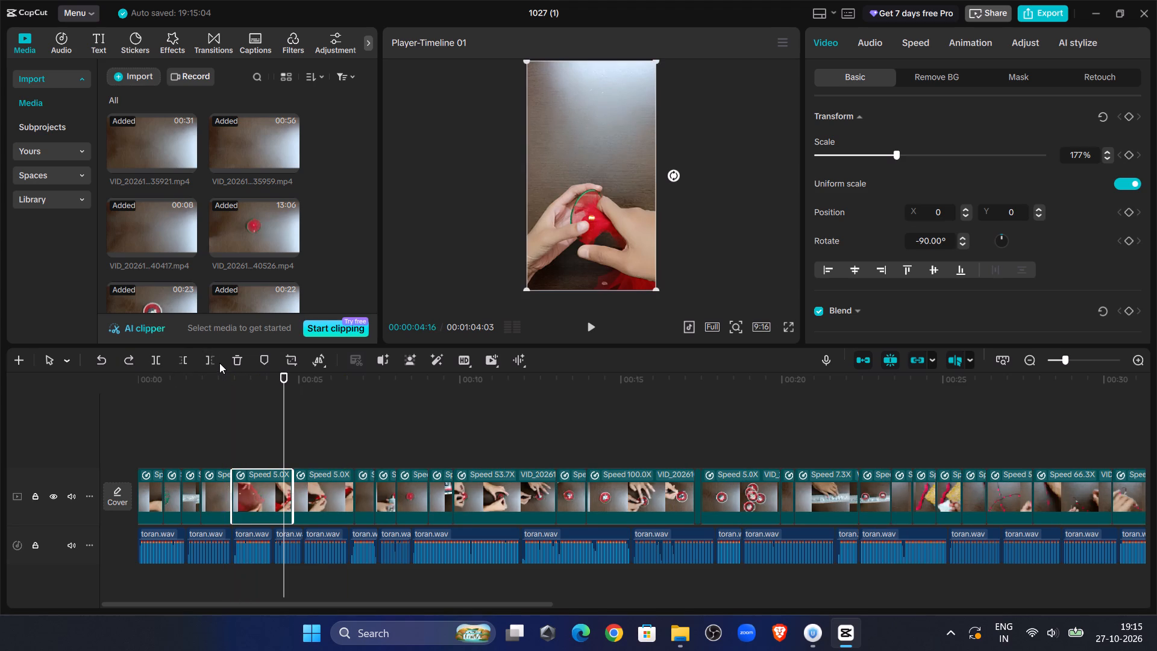
{"action": "left_click", "coordinate": [215, 362]}
Play on from the start of the first red-fabric clip and split the second red-fabric 5.0x clip at 00:00:05:18.
{"action": "left_click", "coordinate": [245, 426]}
{"action": "double_click", "coordinate": [239, 418]}
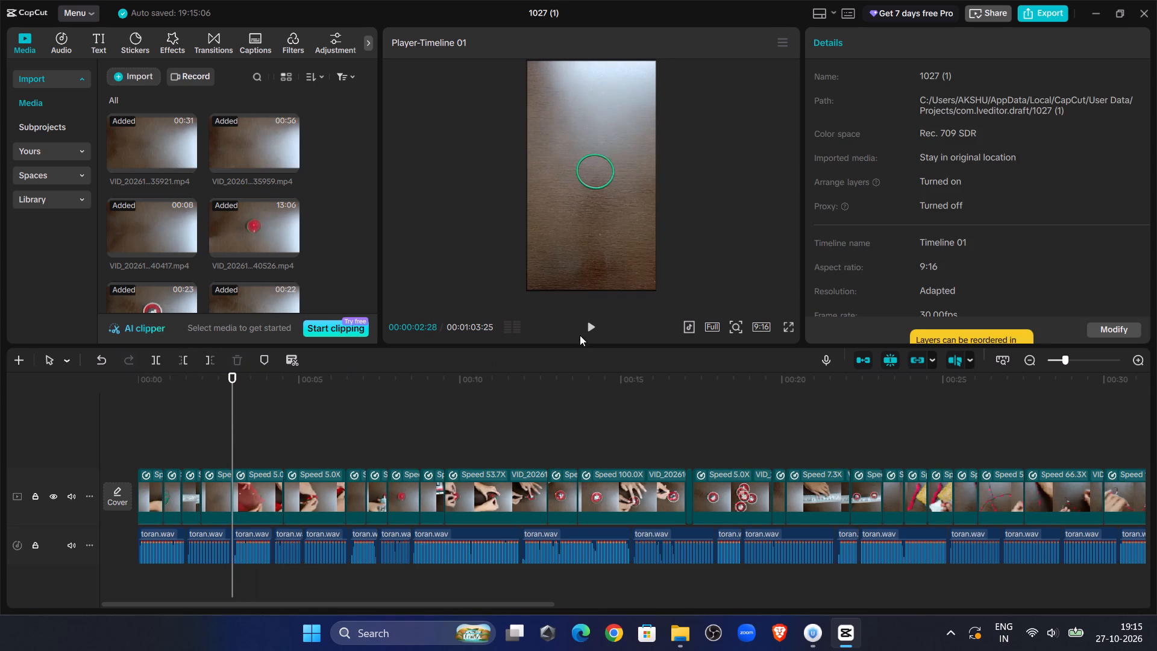
{"action": "left_click", "coordinate": [580, 335]}
{"action": "left_click", "coordinate": [589, 333]}
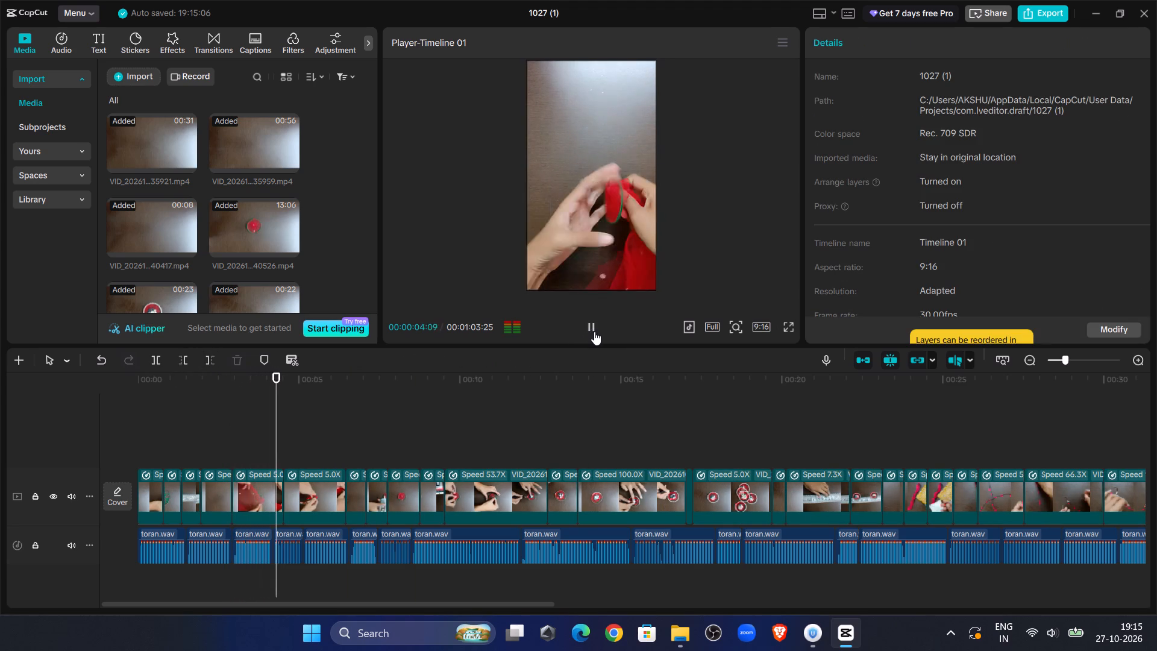
{"action": "left_click", "coordinate": [594, 332]}
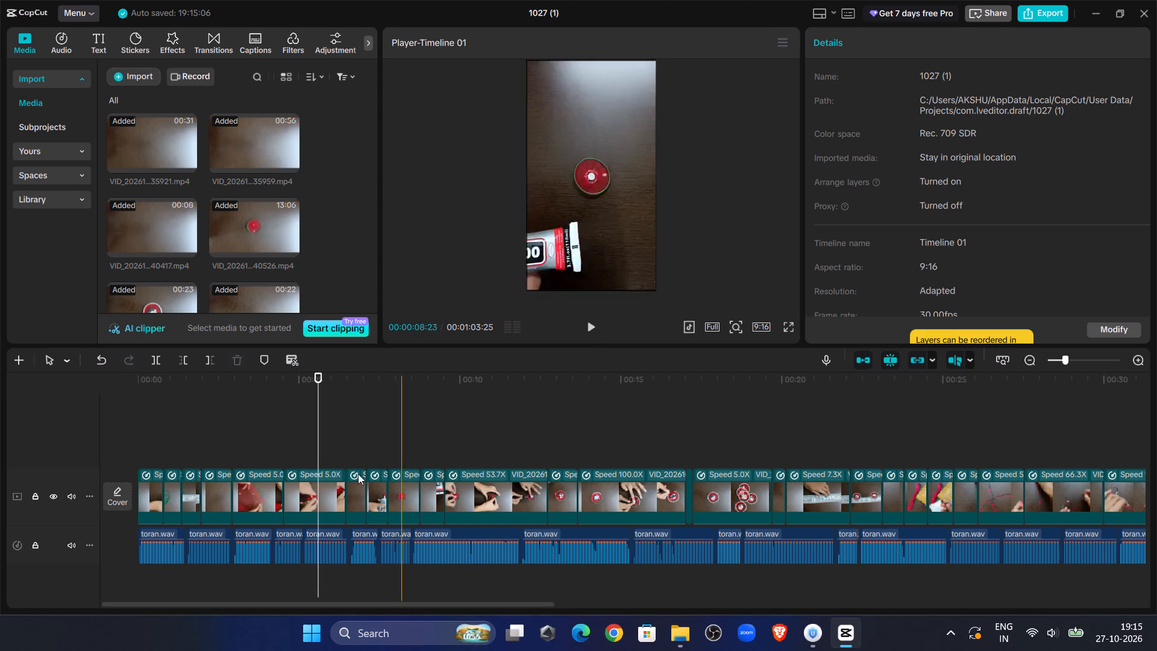
{"action": "left_click", "coordinate": [315, 488]}
{"action": "left_click", "coordinate": [157, 364]}
Preview past the split and trim the start of the second clip's latter piece up to 00:00:06:03.
{"action": "left_click", "coordinate": [592, 323]}
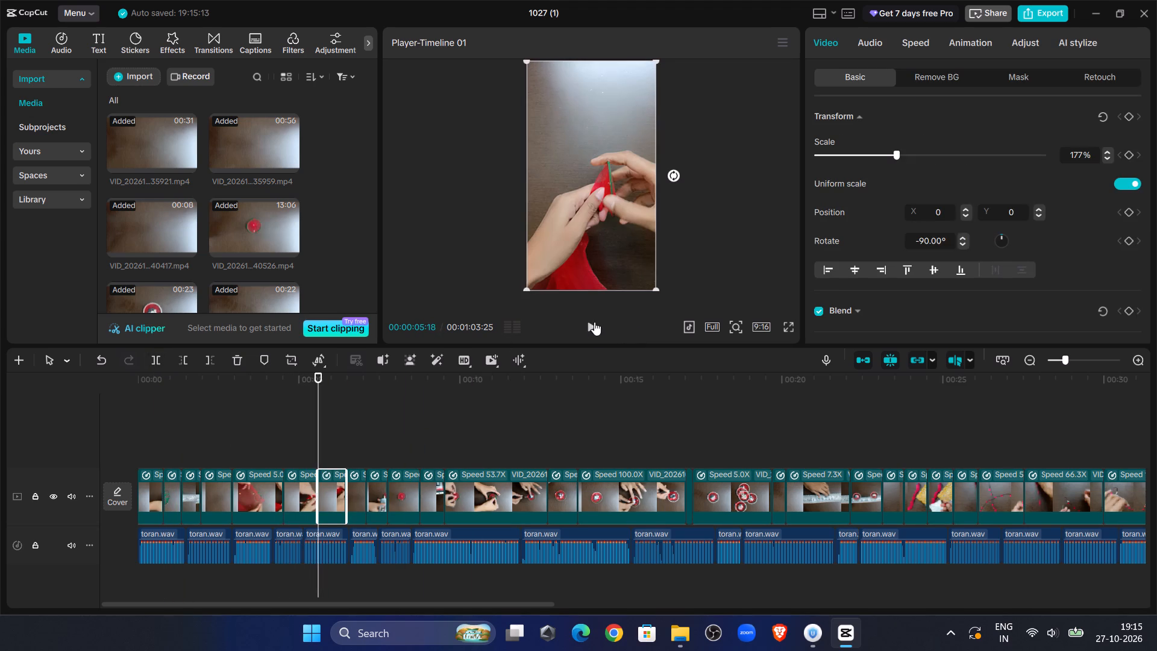
{"action": "left_click", "coordinate": [594, 322]}
{"action": "double_click", "coordinate": [589, 322]}
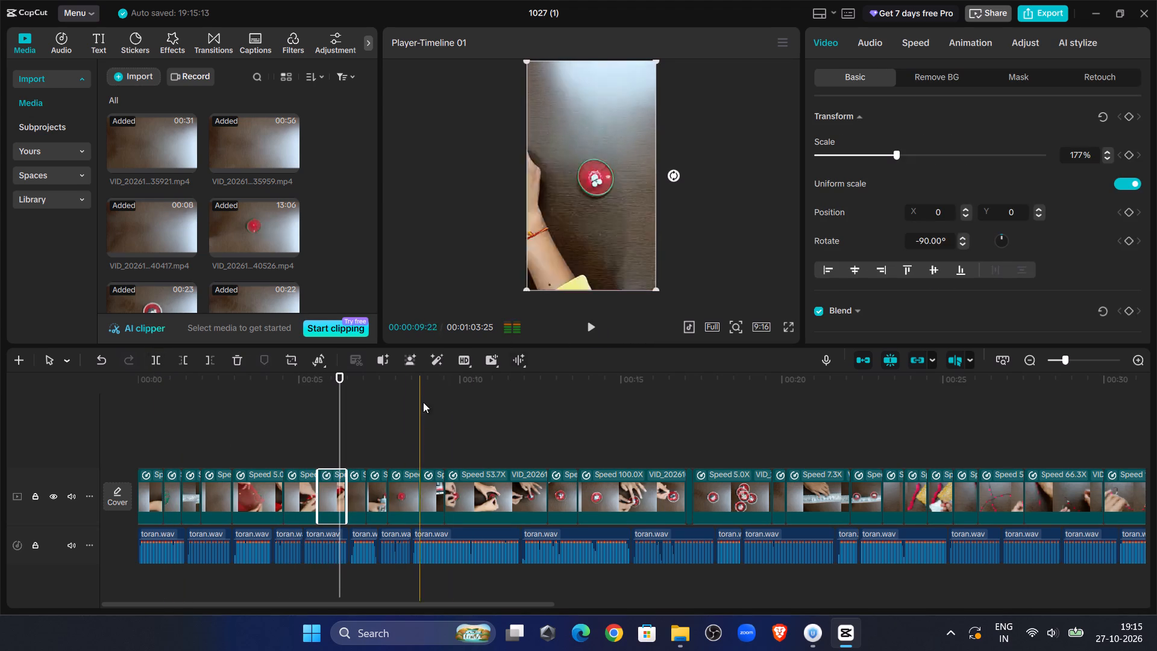
{"action": "left_click", "coordinate": [339, 416]}
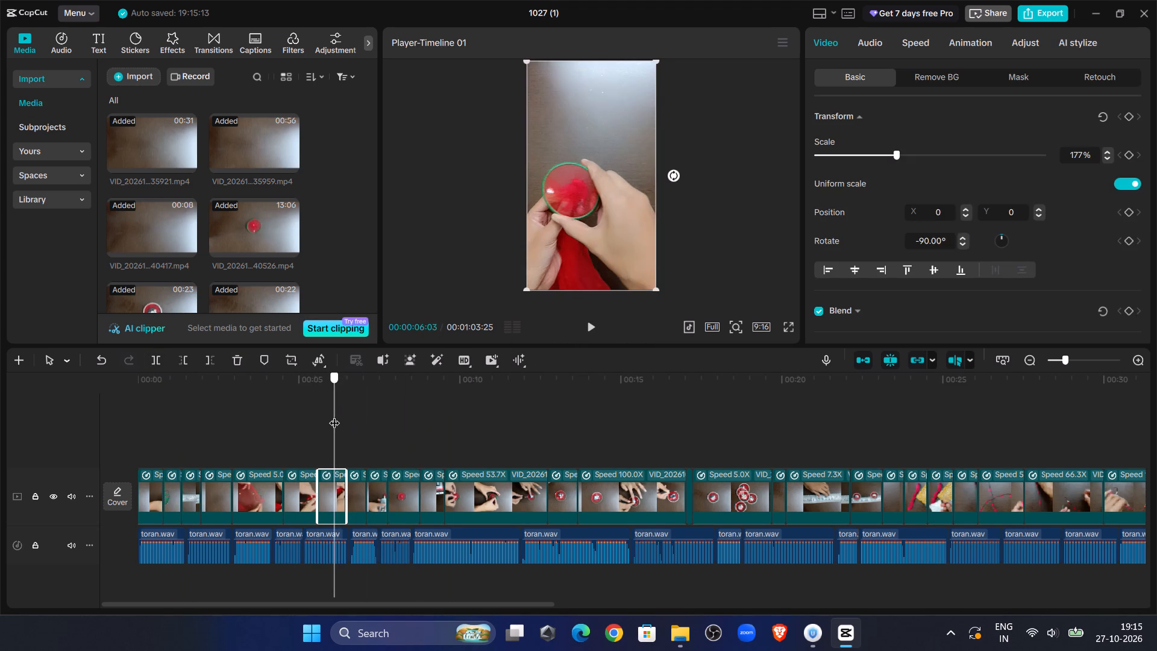
{"action": "left_click", "coordinate": [186, 359]}
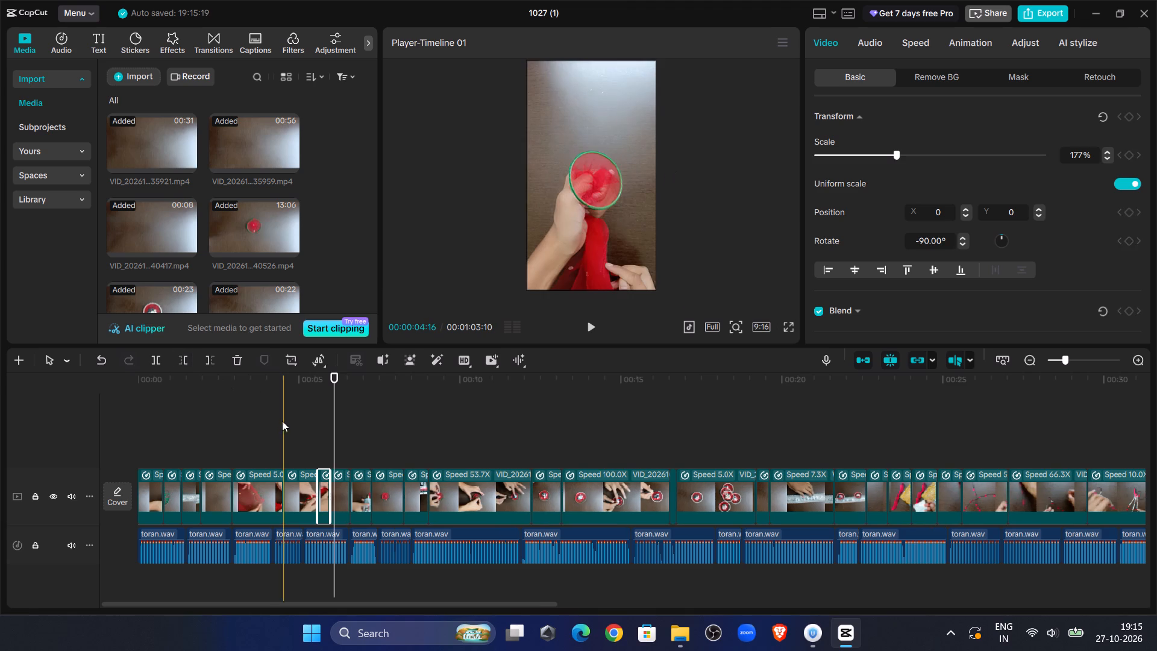
Replay the red-fabric clips and trim a sliver off the end of the piece before the split.
{"action": "left_click", "coordinate": [285, 422]}
{"action": "left_click", "coordinate": [585, 329]}
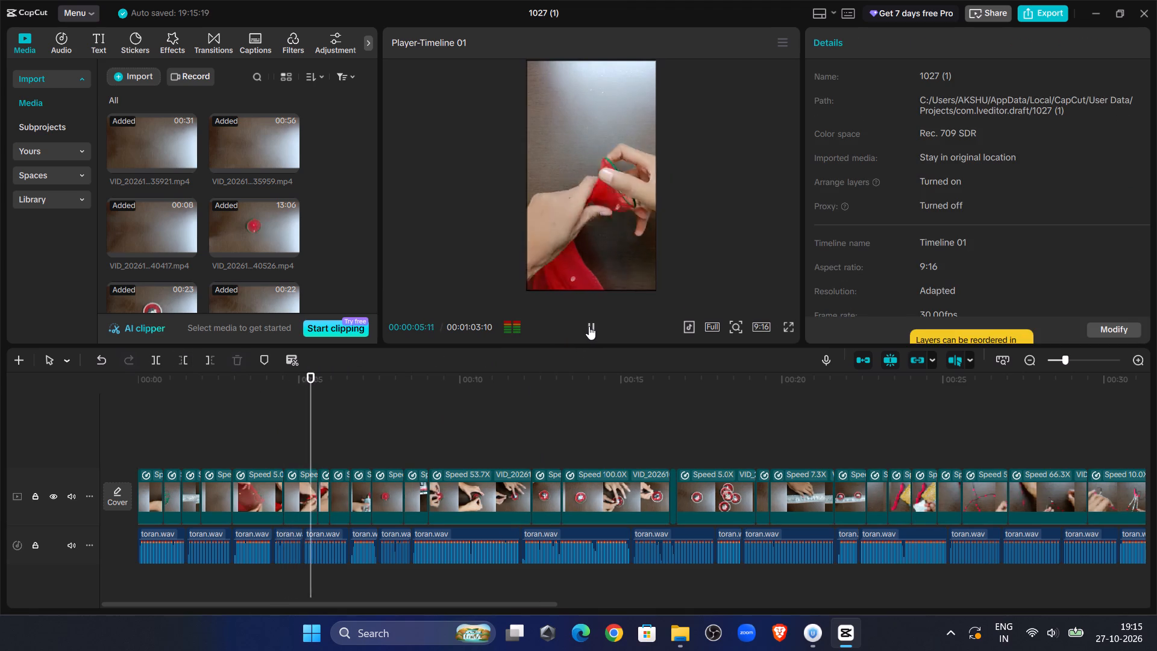
{"action": "left_click", "coordinate": [589, 326]}
{"action": "left_click", "coordinate": [307, 501]}
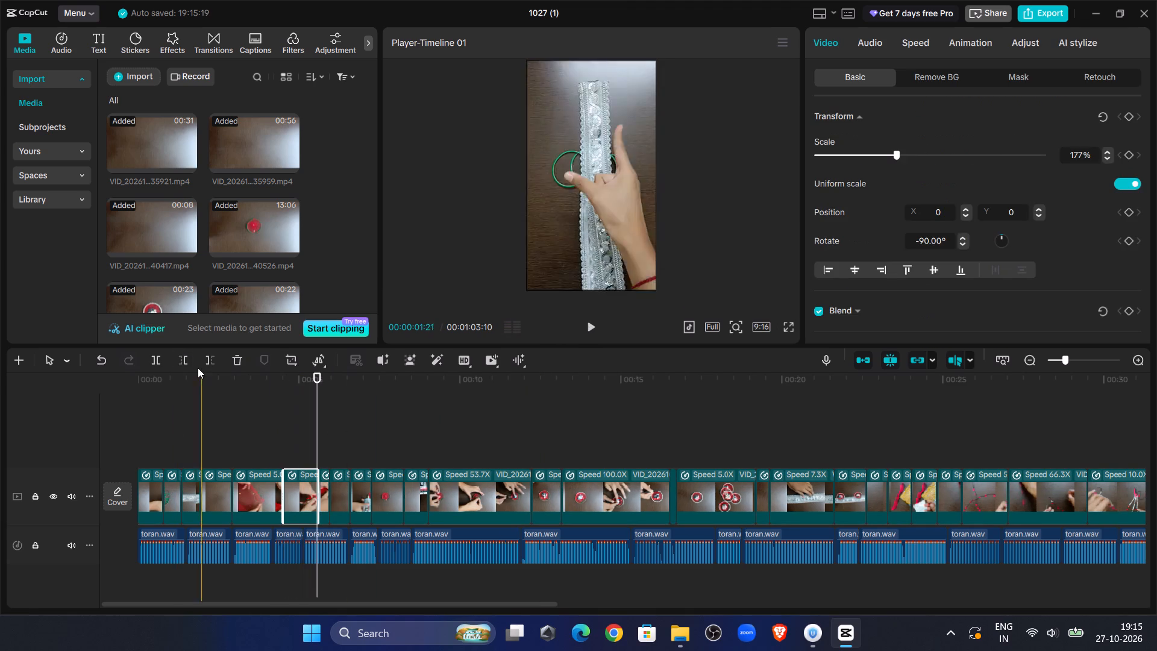
{"action": "left_click", "coordinate": [210, 357]}
Play the video from the red-fabric clips through the lace-attaching section, partly in full screen, to check the pacing.
{"action": "left_click", "coordinate": [597, 324]}
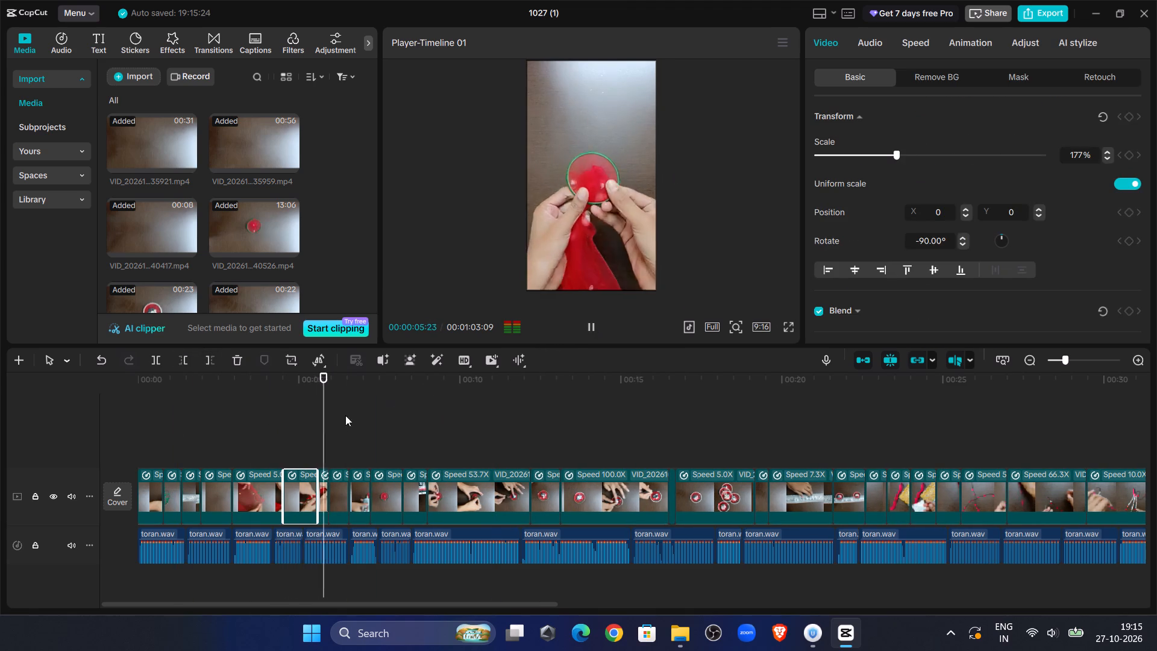
{"action": "left_click", "coordinate": [223, 409]}
{"action": "left_click", "coordinate": [589, 321]}
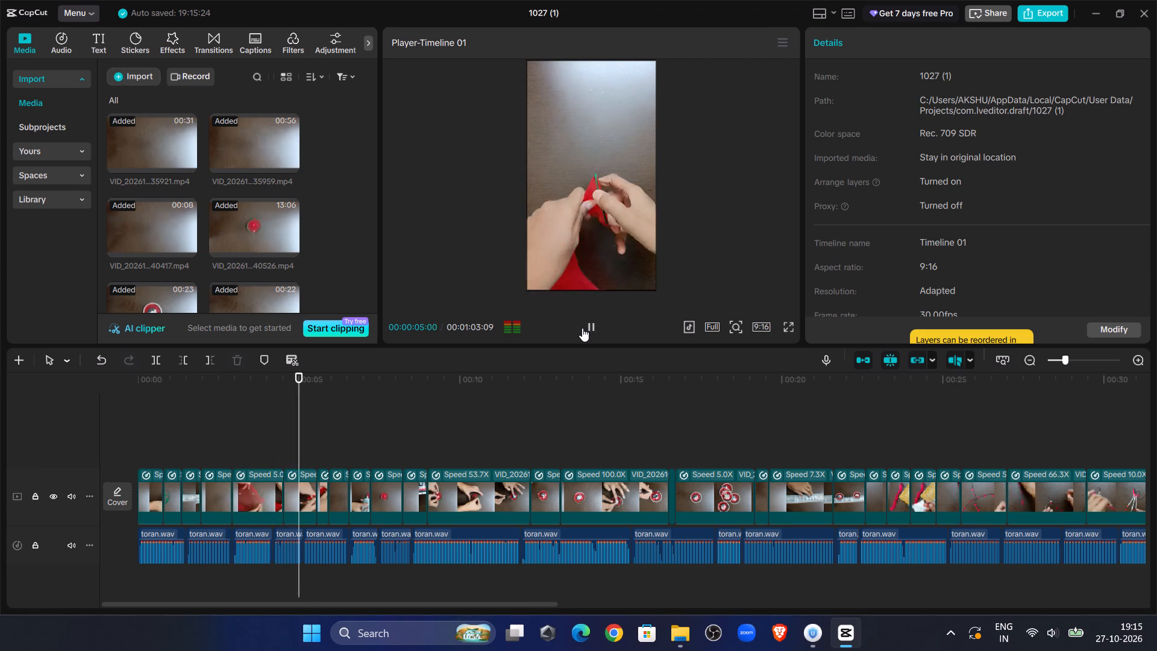
{"action": "left_click", "coordinate": [582, 328]}
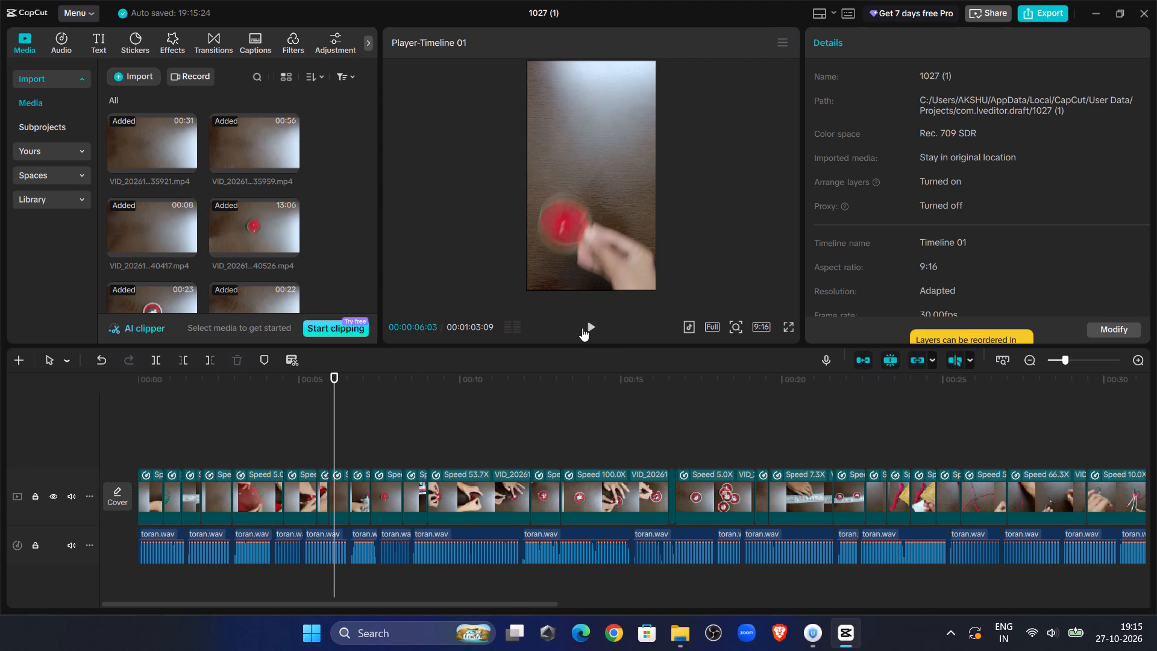
{"action": "left_click", "coordinate": [593, 325]}
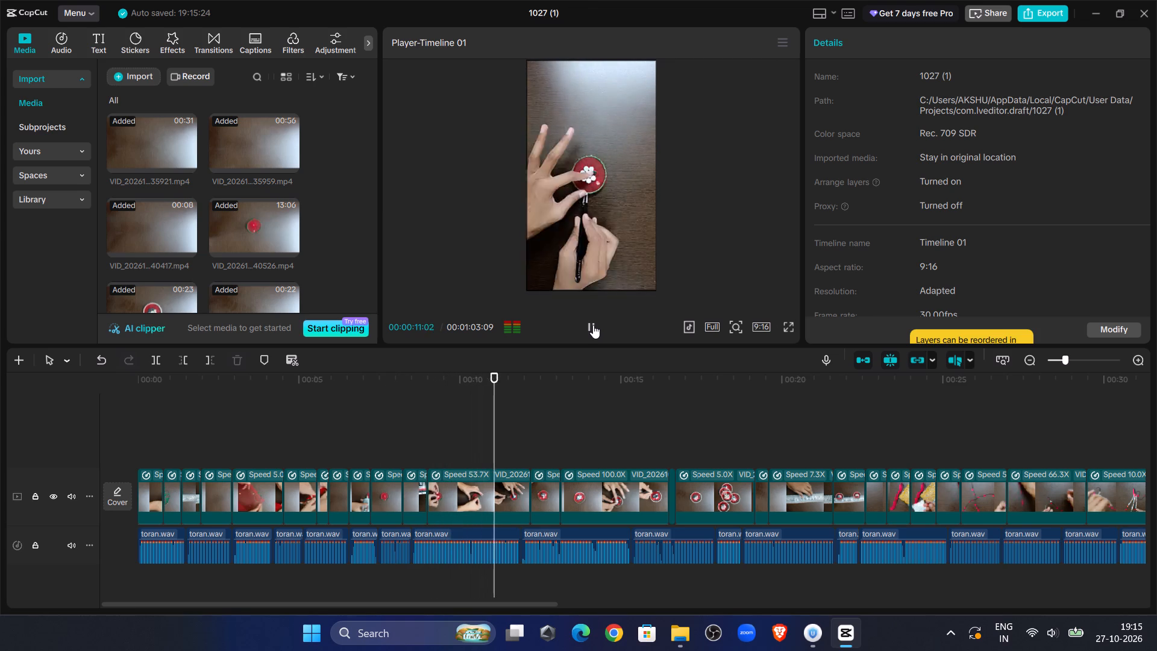
{"action": "left_click", "coordinate": [783, 325]}
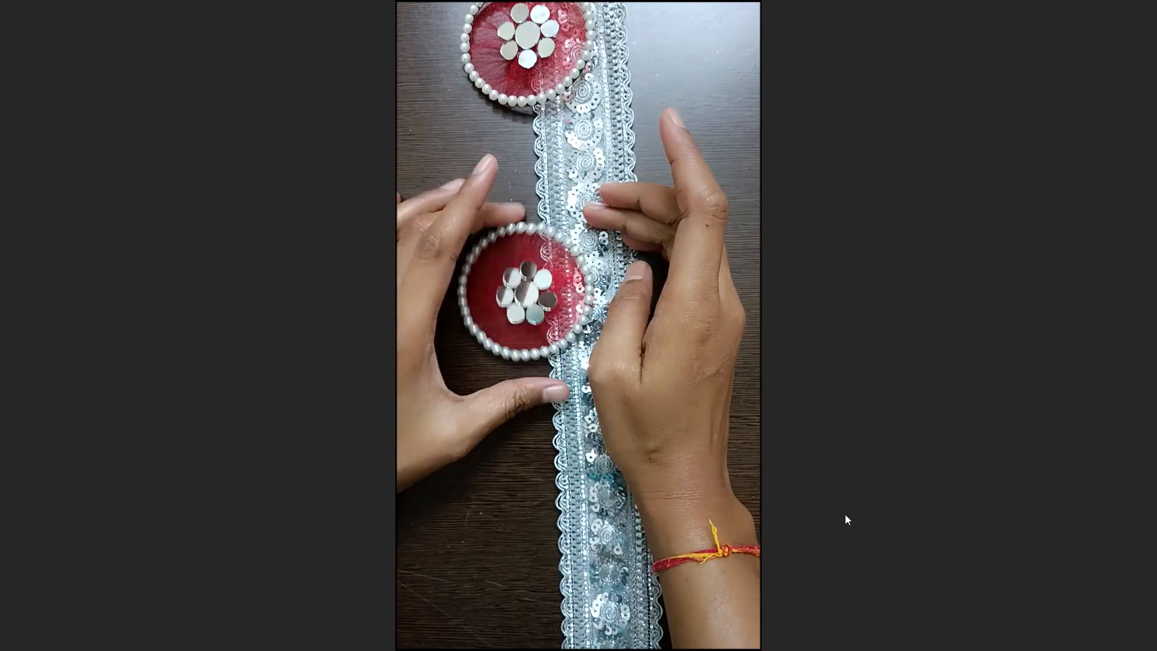
{"action": "left_click", "coordinate": [794, 599]}
{"action": "left_click", "coordinate": [785, 578]}
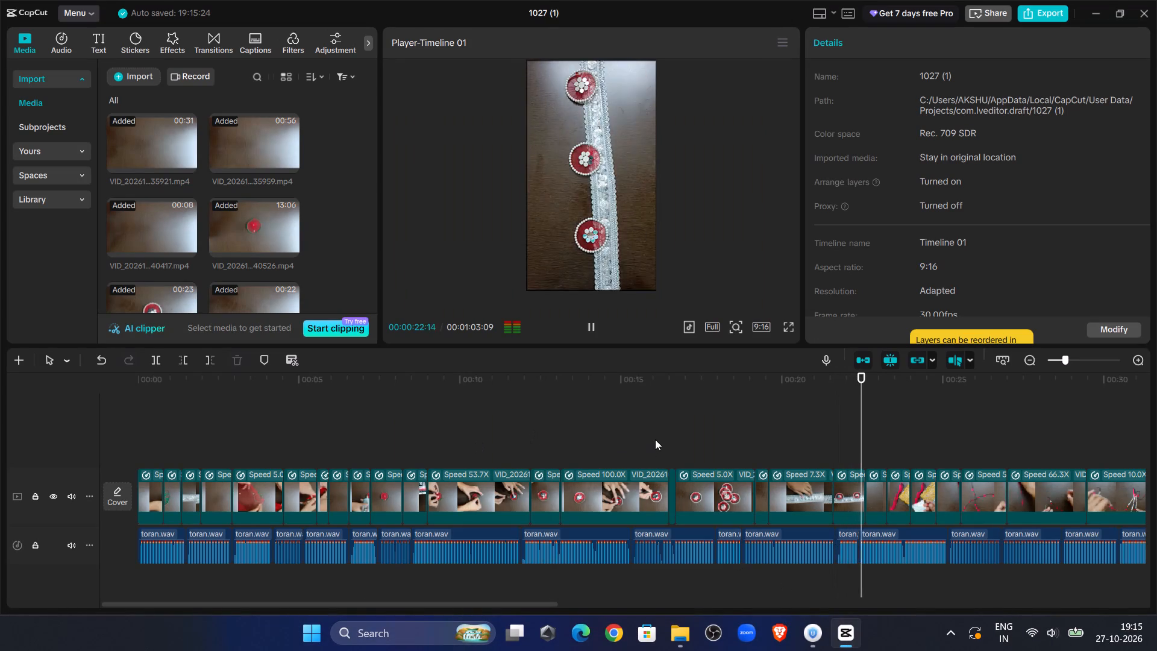
Preview the 5.0x clip of the finished red discs and trim its end at about 00:00:18.
{"action": "left_click", "coordinate": [655, 439]}
{"action": "left_click", "coordinate": [585, 335]}
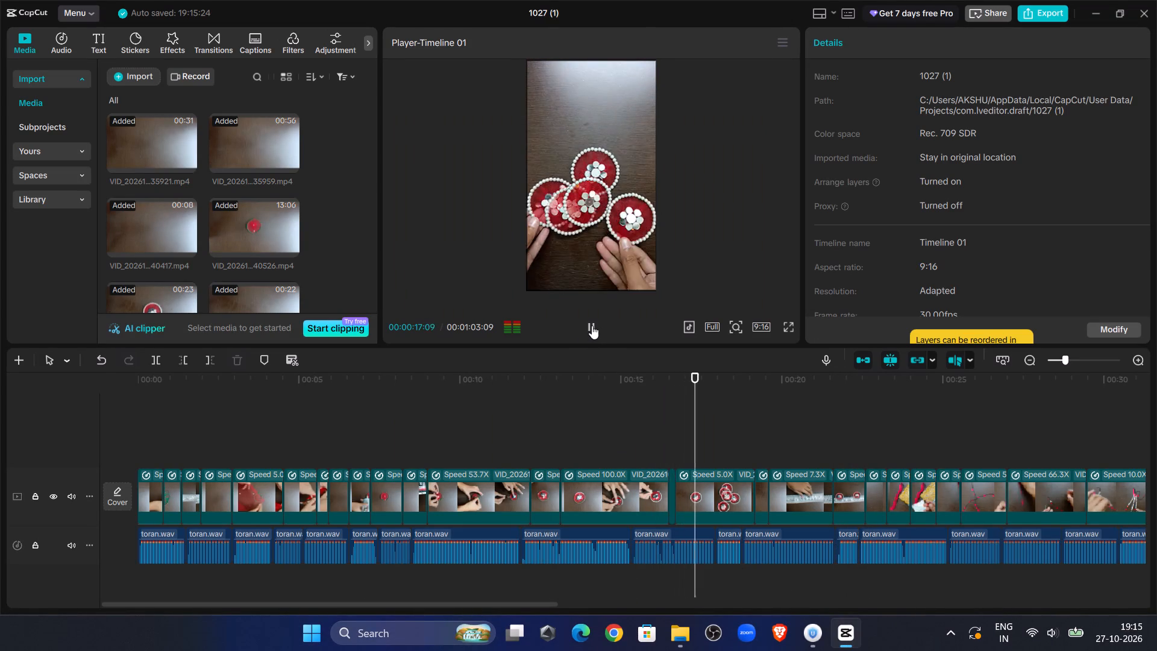
{"action": "left_click", "coordinate": [592, 325]}
{"action": "left_click", "coordinate": [715, 484]}
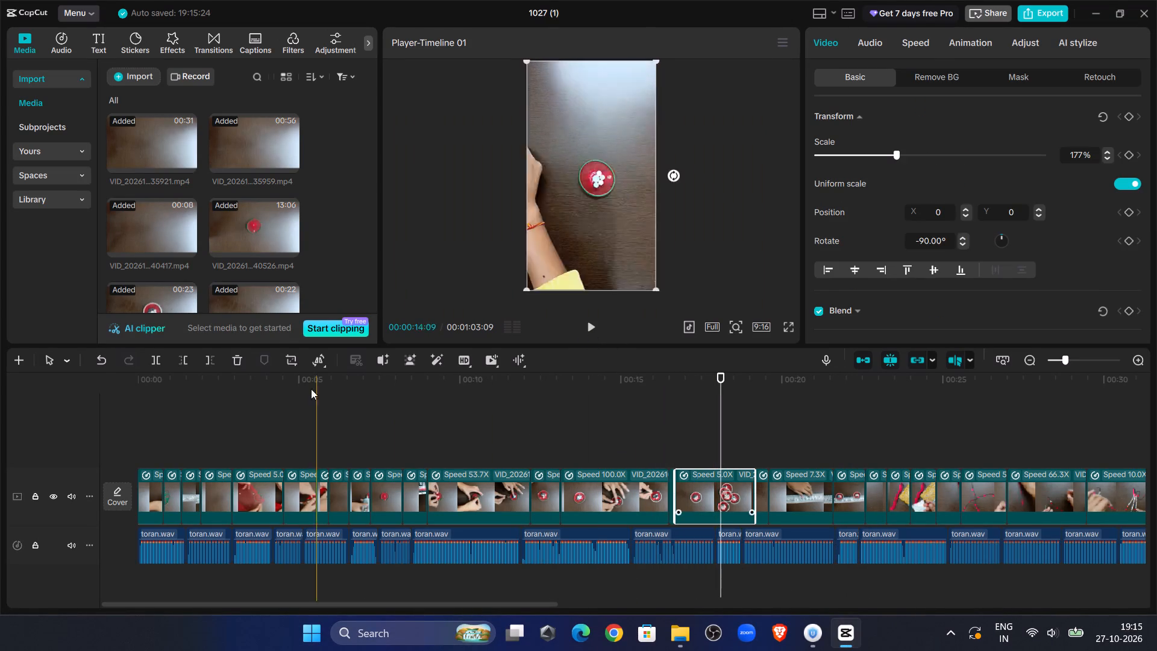
{"action": "left_click", "coordinate": [207, 353]}
Play on to the red-thread section, partly in full screen, and delete the short thread clip starting at about 00:00:23:22.
{"action": "left_click", "coordinate": [599, 328]}
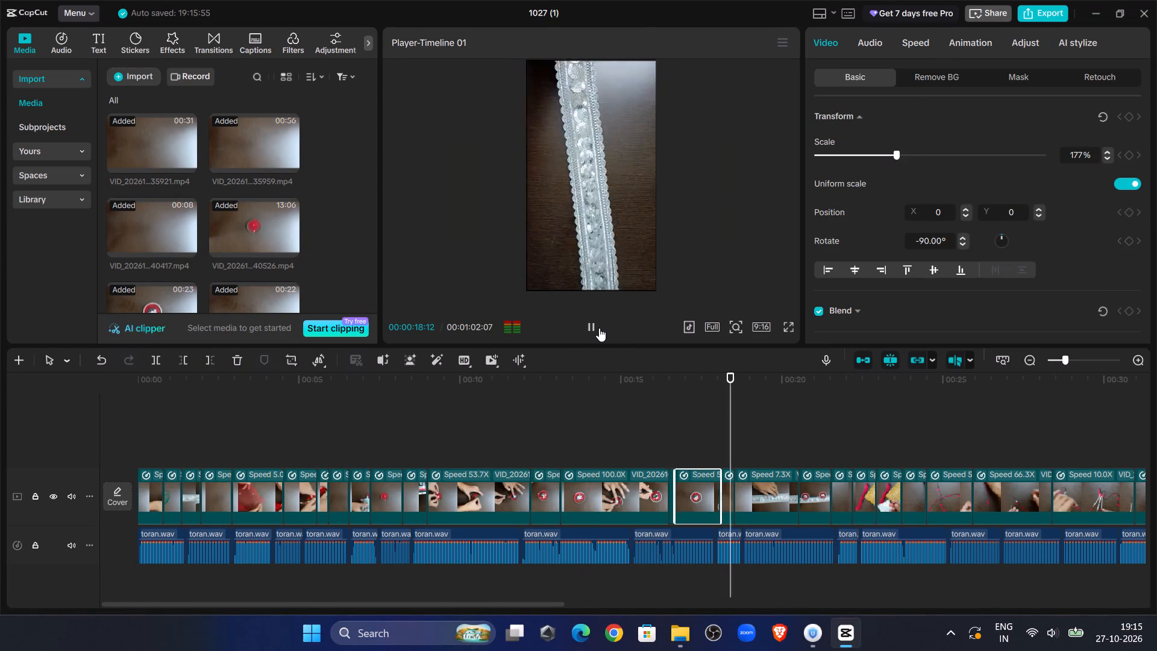
{"action": "left_click", "coordinate": [787, 328]}
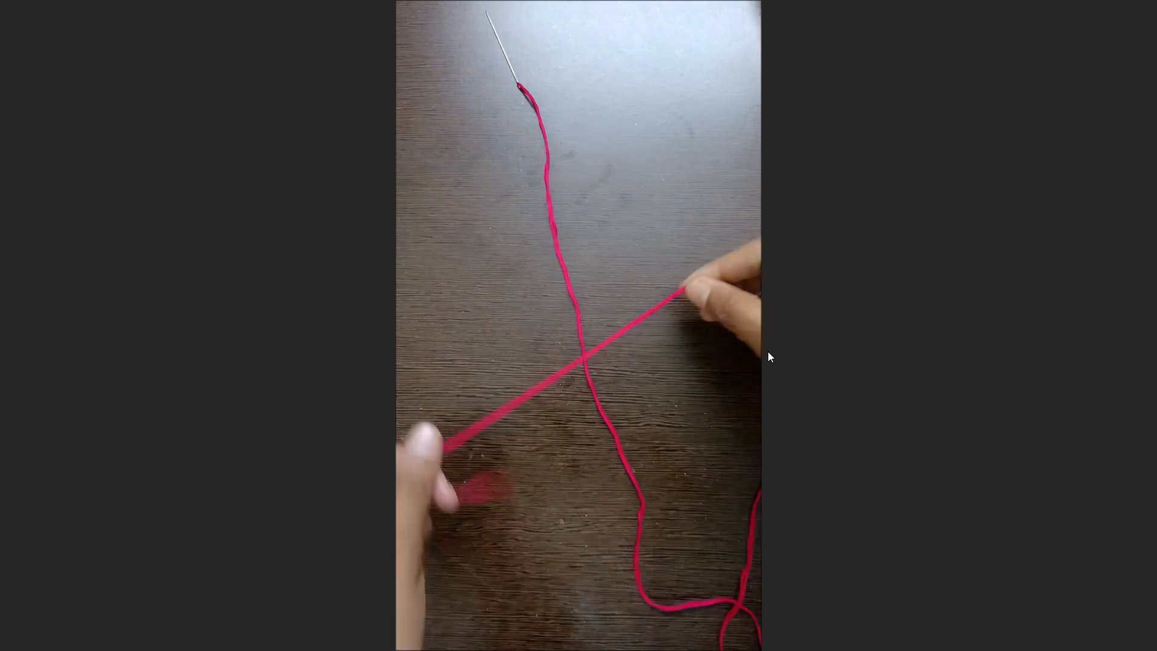
{"action": "left_click", "coordinate": [821, 295]}
{"action": "left_click", "coordinate": [780, 581]}
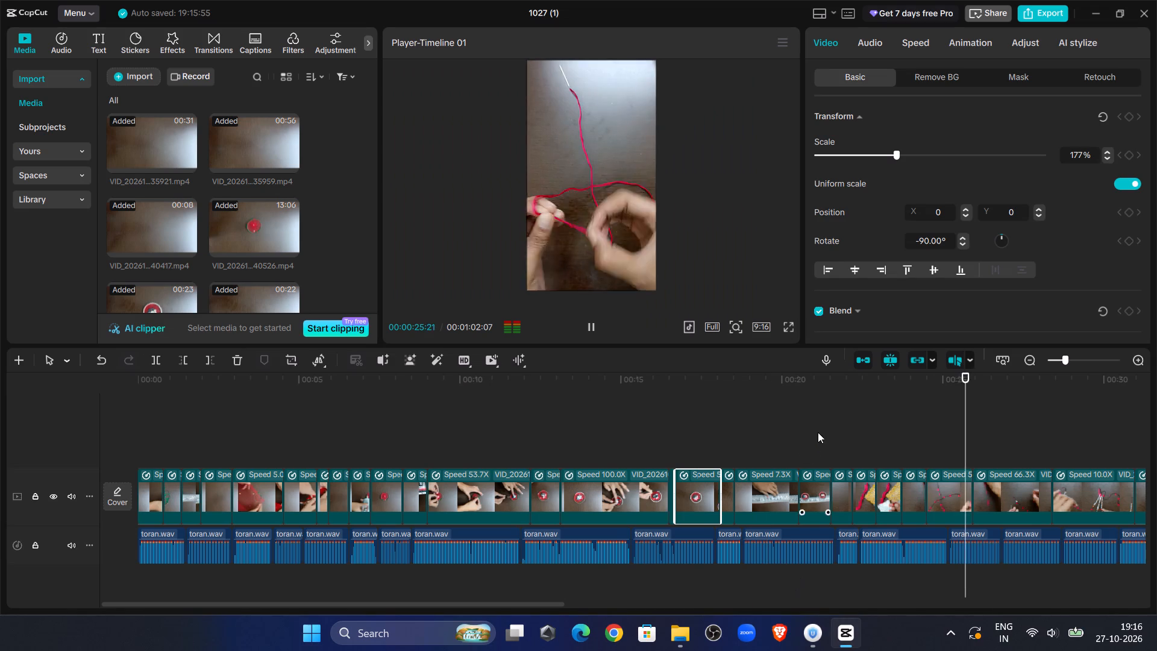
{"action": "left_click", "coordinate": [812, 427]}
{"action": "left_click_drag", "start_coordinate": [812, 427], "coordinate": [911, 444]}
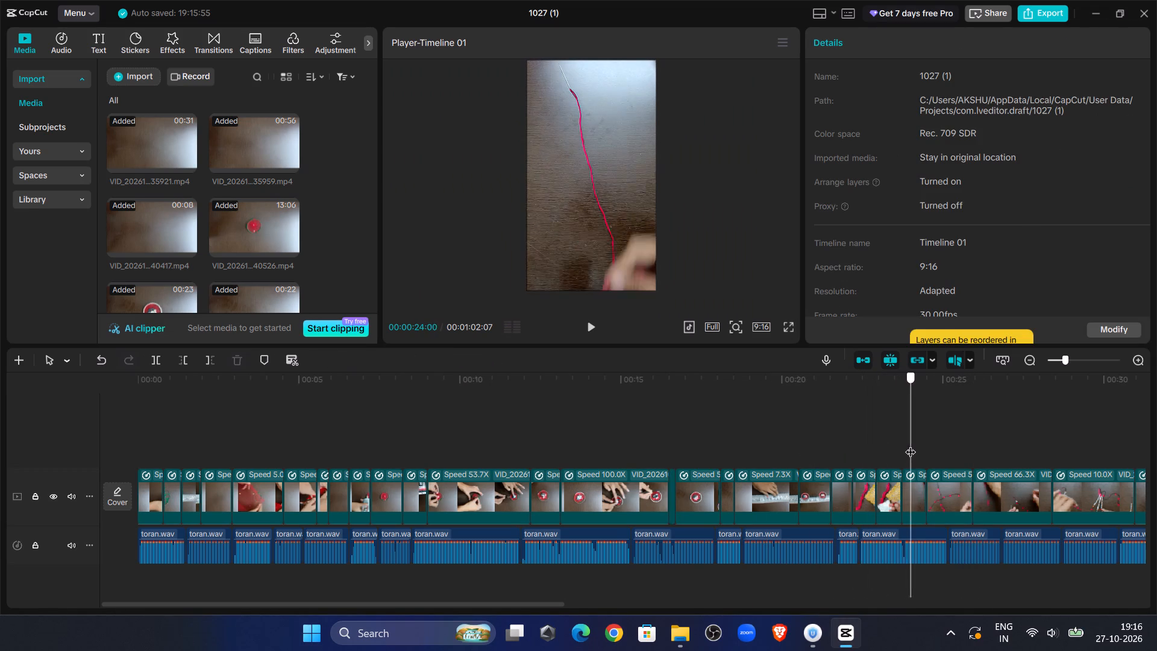
{"action": "left_click_drag", "start_coordinate": [911, 444], "coordinate": [903, 443]}
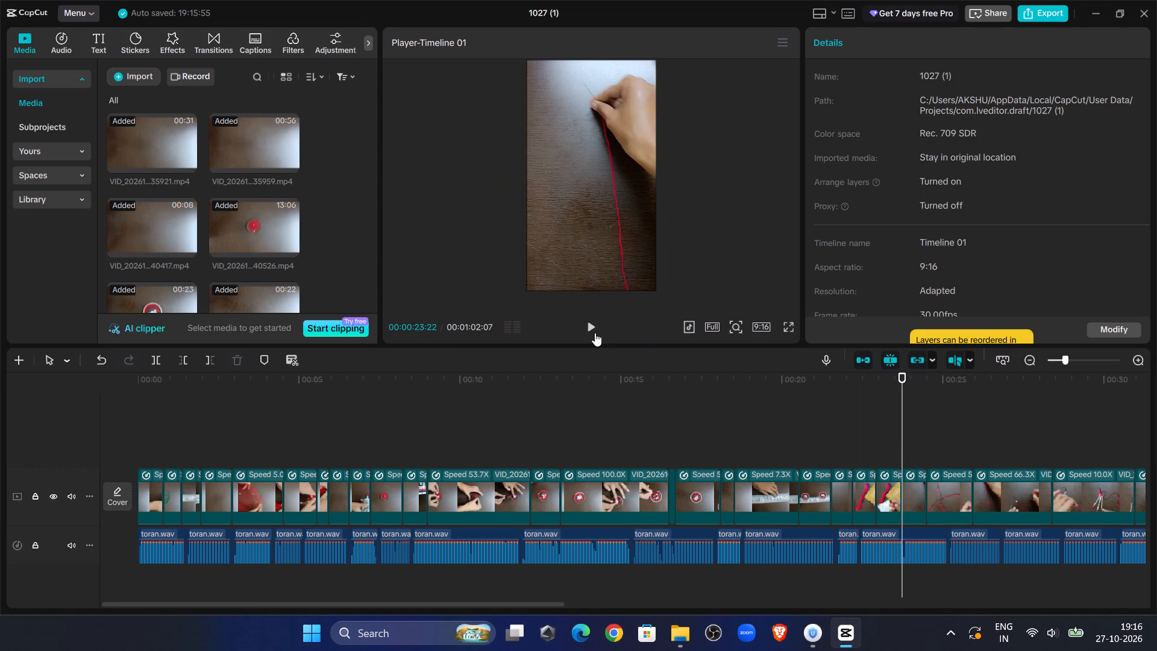
{"action": "left_click", "coordinate": [595, 333]}
{"action": "left_click", "coordinate": [595, 333]}
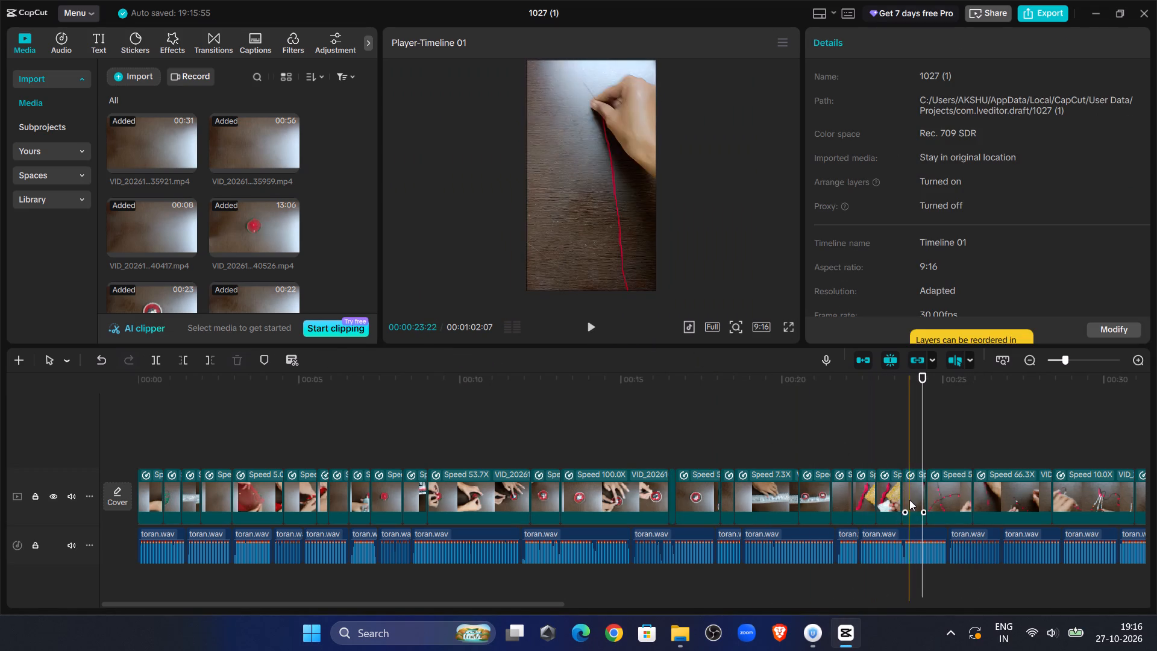
{"action": "left_click", "coordinate": [909, 500]}
{"action": "key", "text": "Delete"}
Preview the following 5.0x red-thread clip and delete it.
{"action": "left_click", "coordinate": [591, 320]}
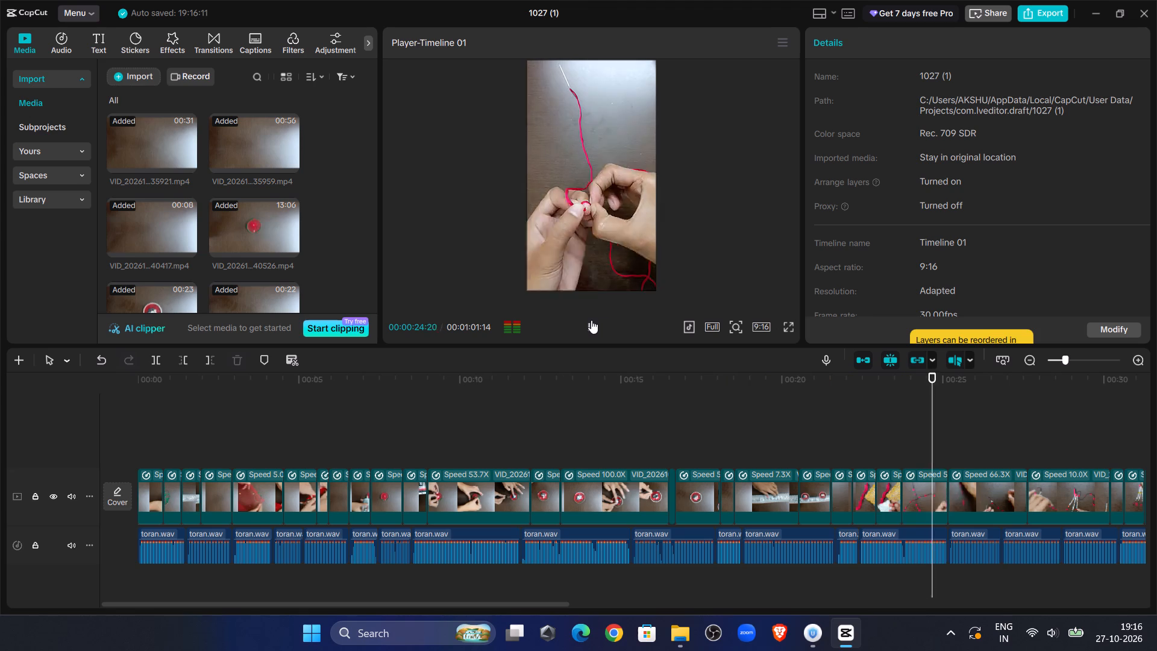
{"action": "left_click", "coordinate": [591, 320]}
{"action": "left_click", "coordinate": [911, 491]}
{"action": "key", "text": "Delete"}
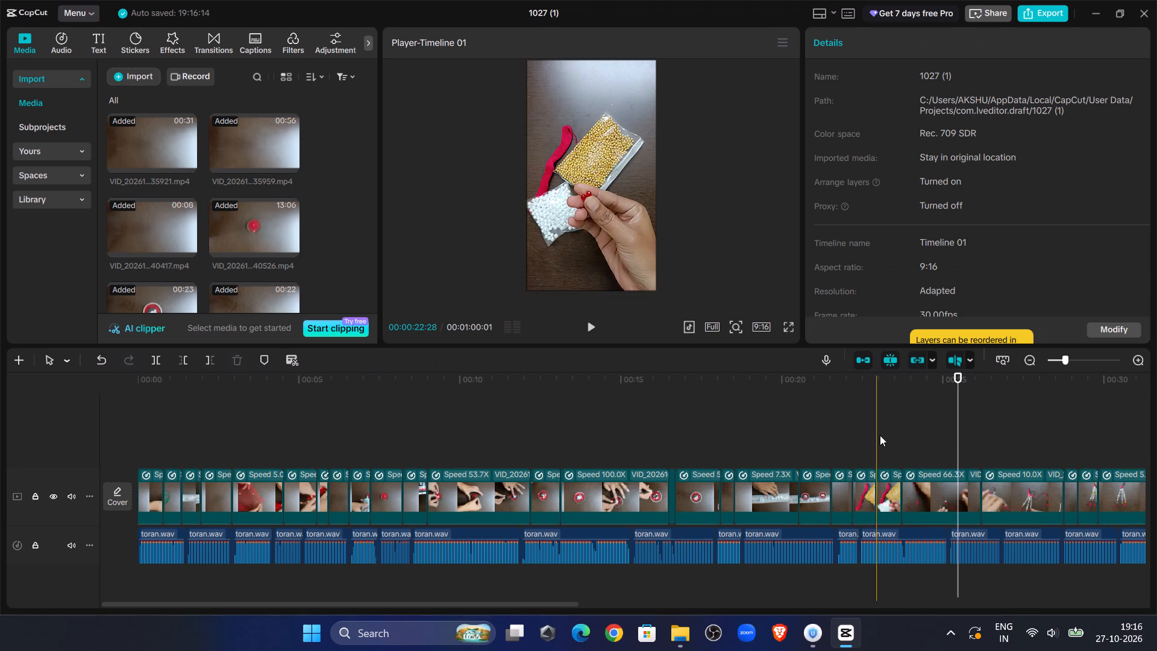
Play through the beaded-thread clips and trim the end of the short bead-tassel clip at 00:00:29:17.
{"action": "left_click", "coordinate": [880, 435]}
{"action": "left_click", "coordinate": [591, 333]}
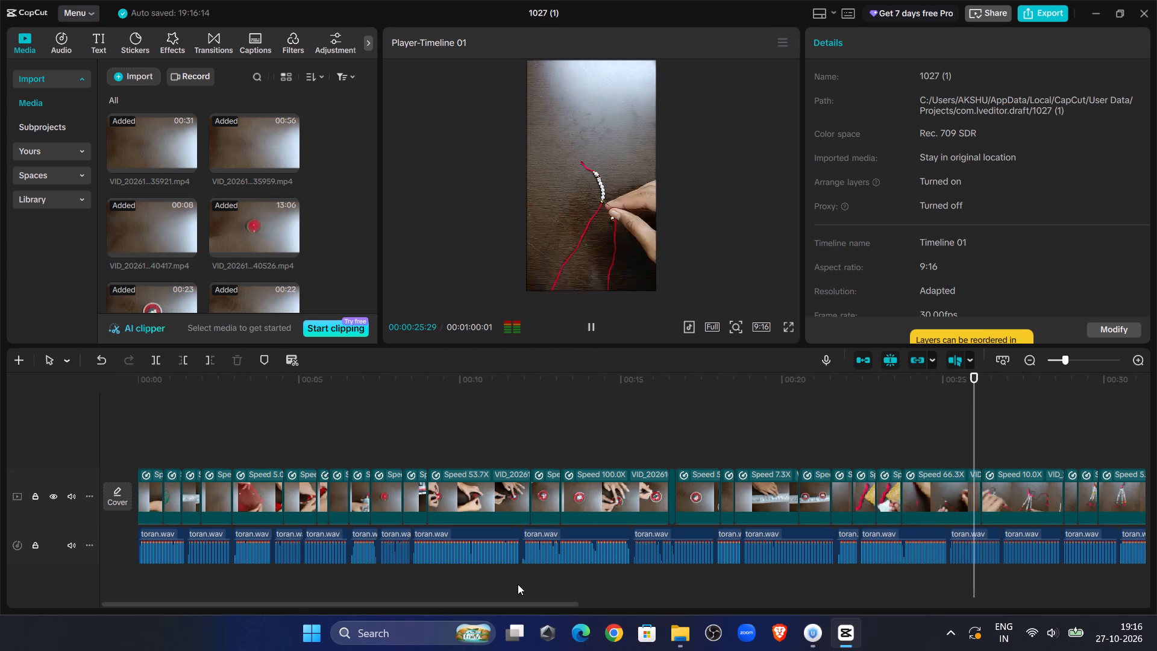
{"action": "left_click_drag", "start_coordinate": [517, 605], "coordinate": [593, 608]}
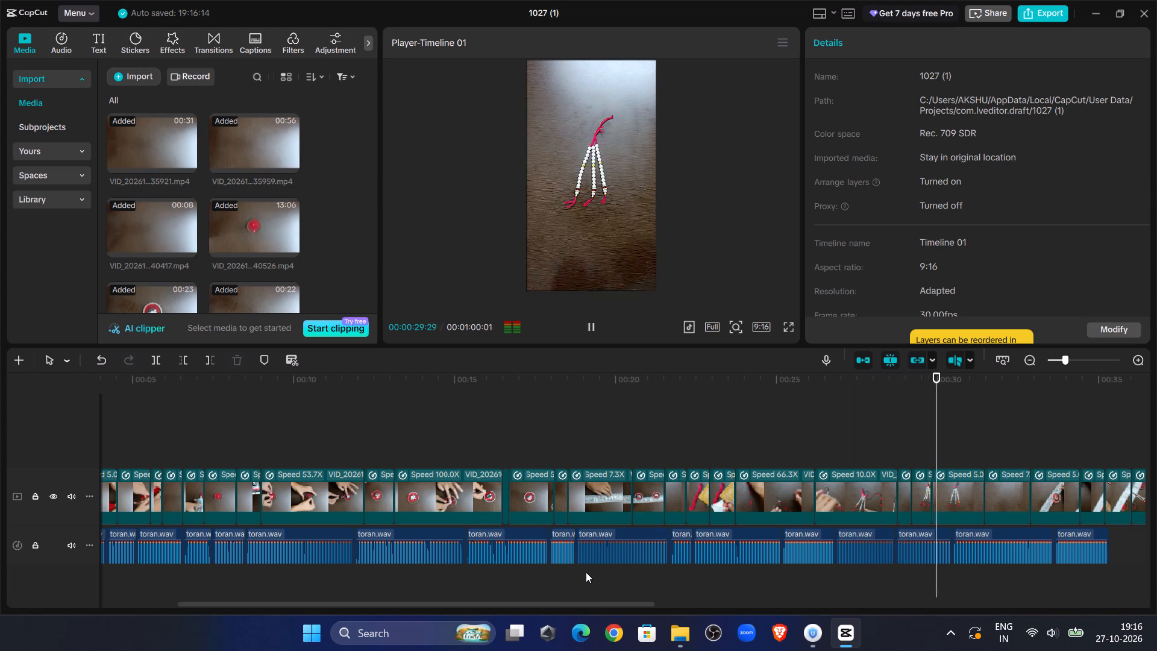
{"action": "left_click", "coordinate": [848, 417]}
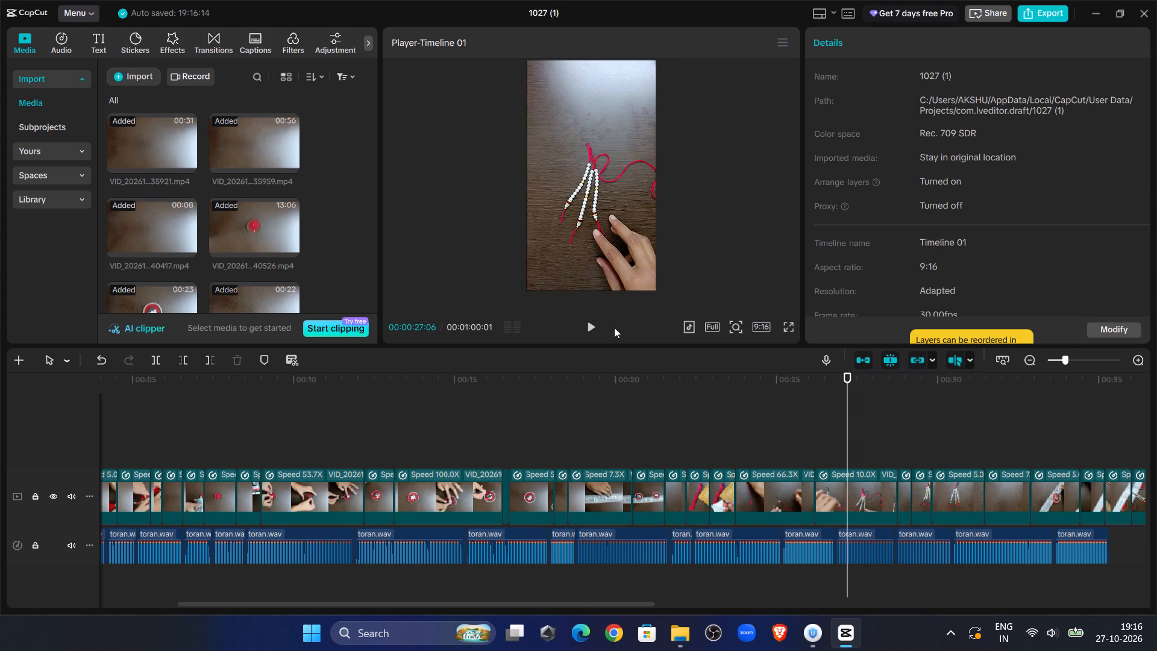
{"action": "left_click", "coordinate": [592, 321]}
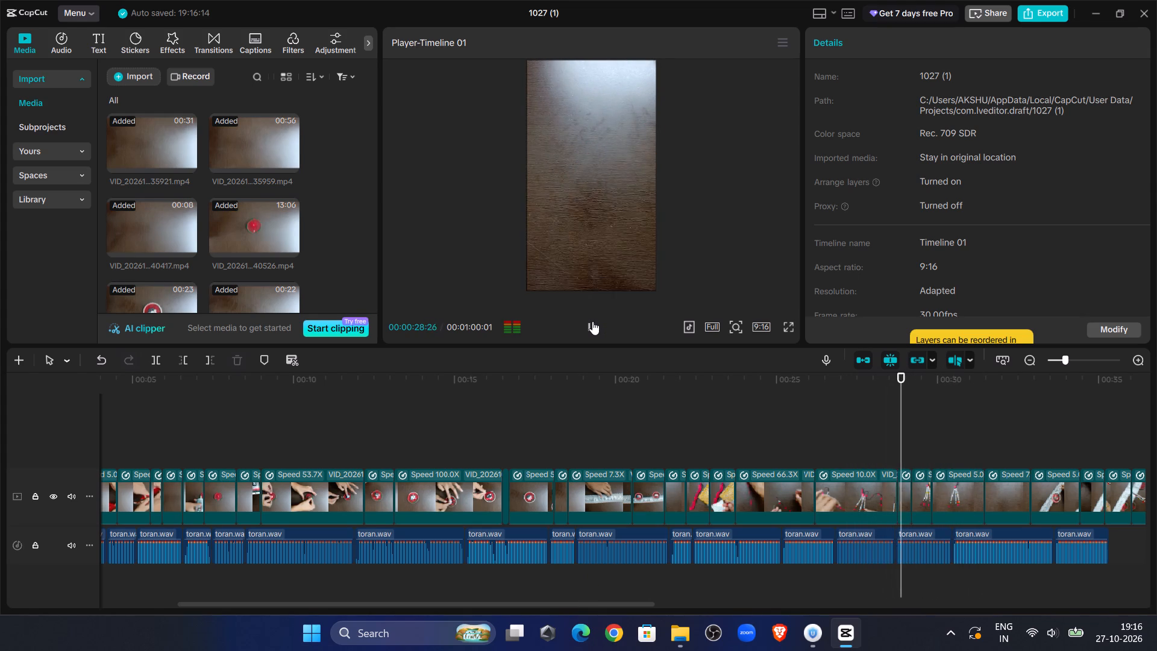
{"action": "left_click", "coordinate": [592, 321]}
{"action": "double_click", "coordinate": [592, 321]}
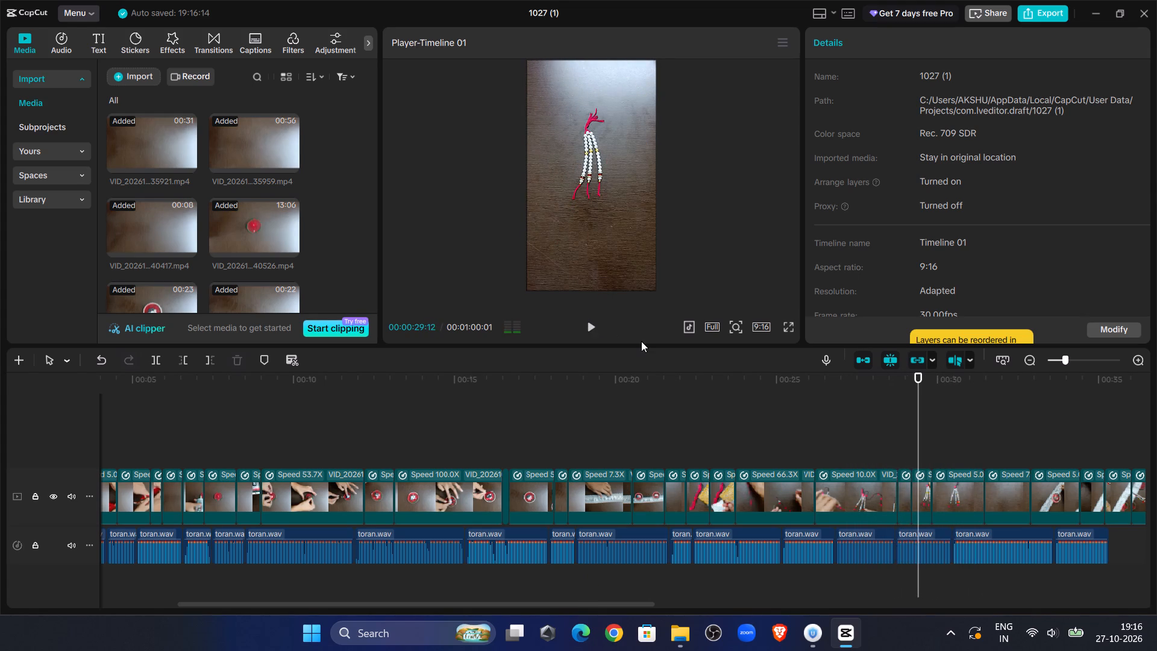
{"action": "double_click", "coordinate": [588, 328]}
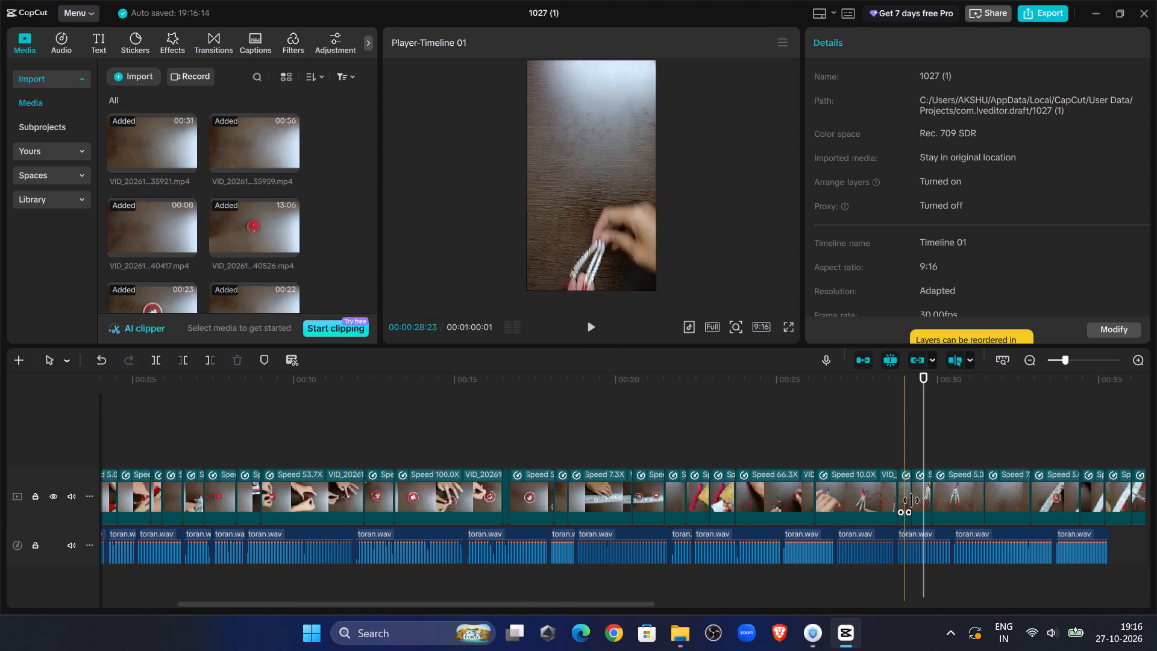
{"action": "left_click", "coordinate": [919, 496]}
{"action": "left_click", "coordinate": [209, 362]}
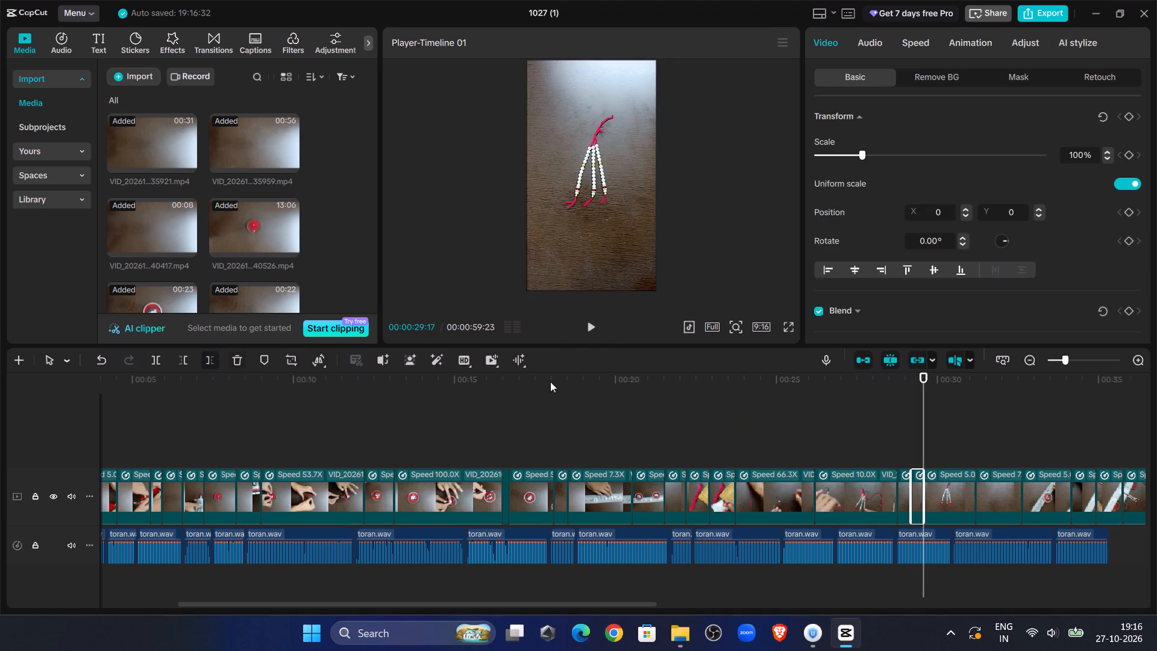
Preview the following 5.0x bead-tassel clip and raise its speed moderately above 5.0x.
{"action": "left_click", "coordinate": [592, 323]}
{"action": "left_click", "coordinate": [592, 322]}
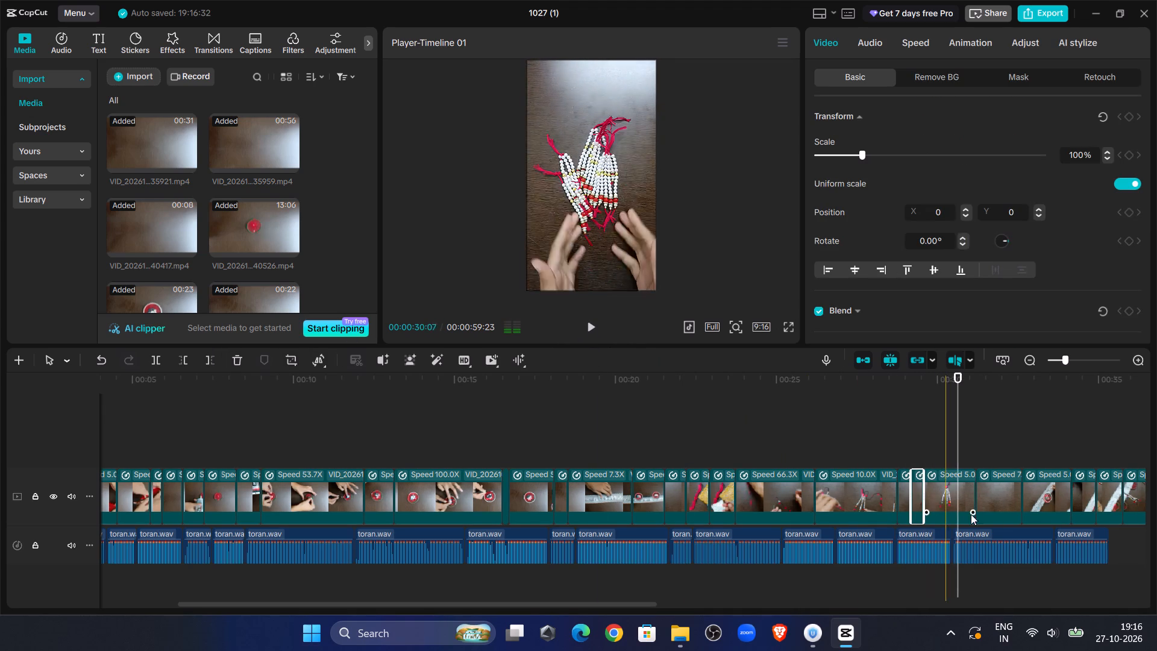
{"action": "left_click", "coordinate": [962, 492]}
{"action": "left_click", "coordinate": [923, 41]}
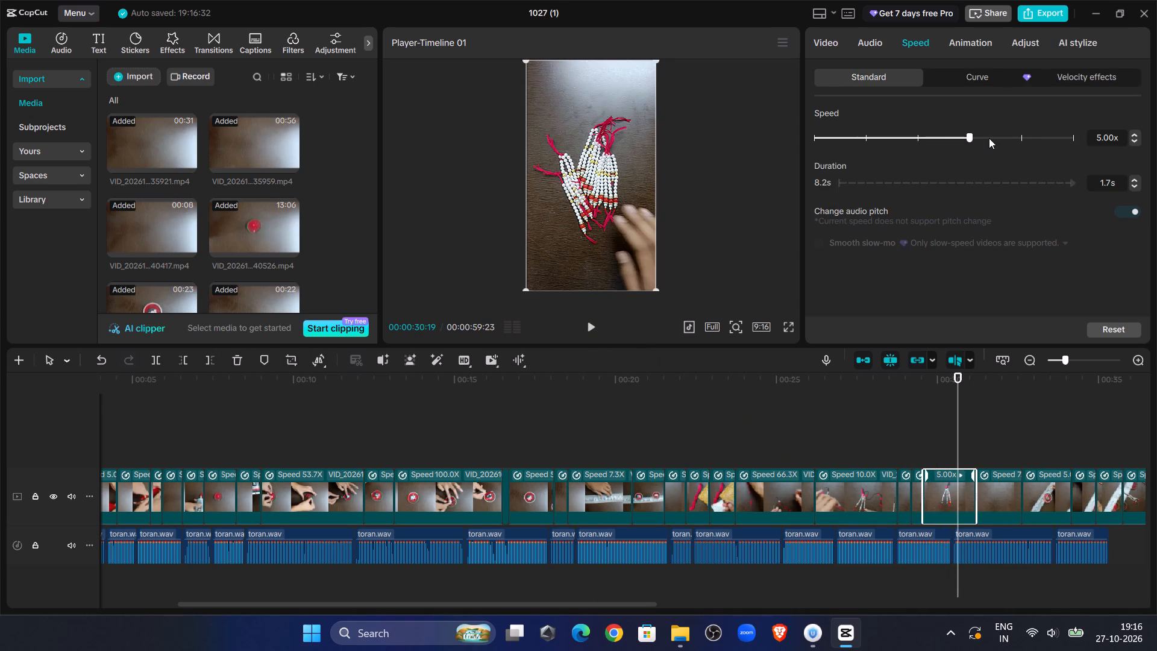
{"action": "left_click", "coordinate": [996, 137]}
Replay the sped-up bead-tassel clip from 00:00:29:11 and trim its end at 00:00:30:14.
{"action": "left_click", "coordinate": [918, 456]}
{"action": "left_click", "coordinate": [585, 325]}
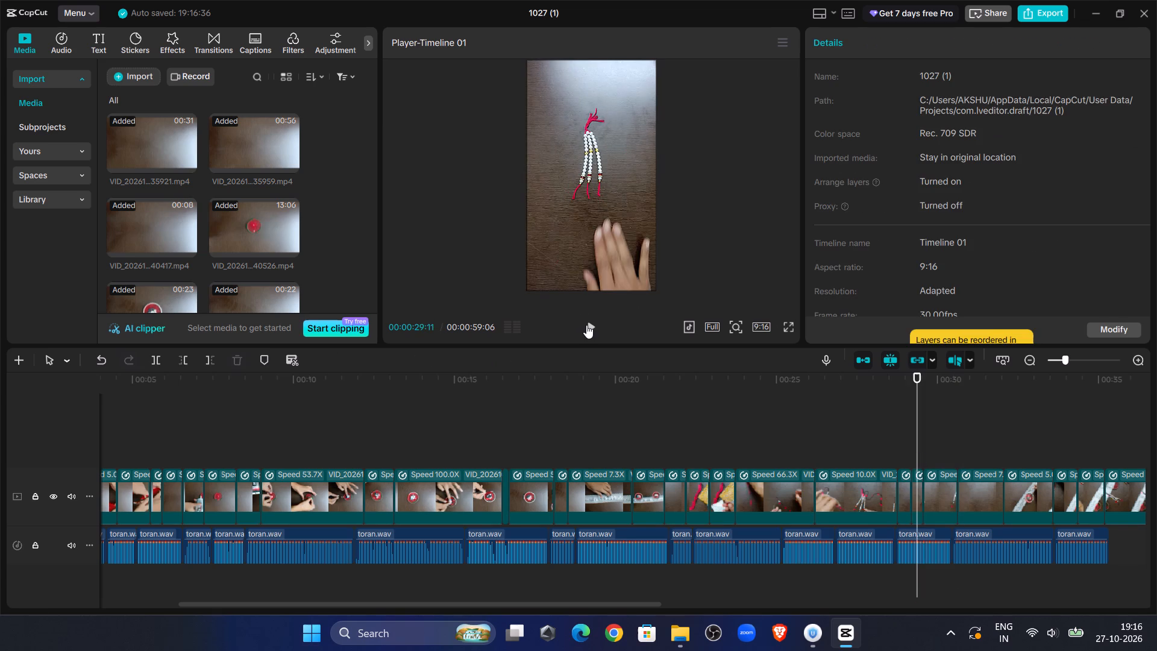
{"action": "left_click", "coordinate": [589, 322]}
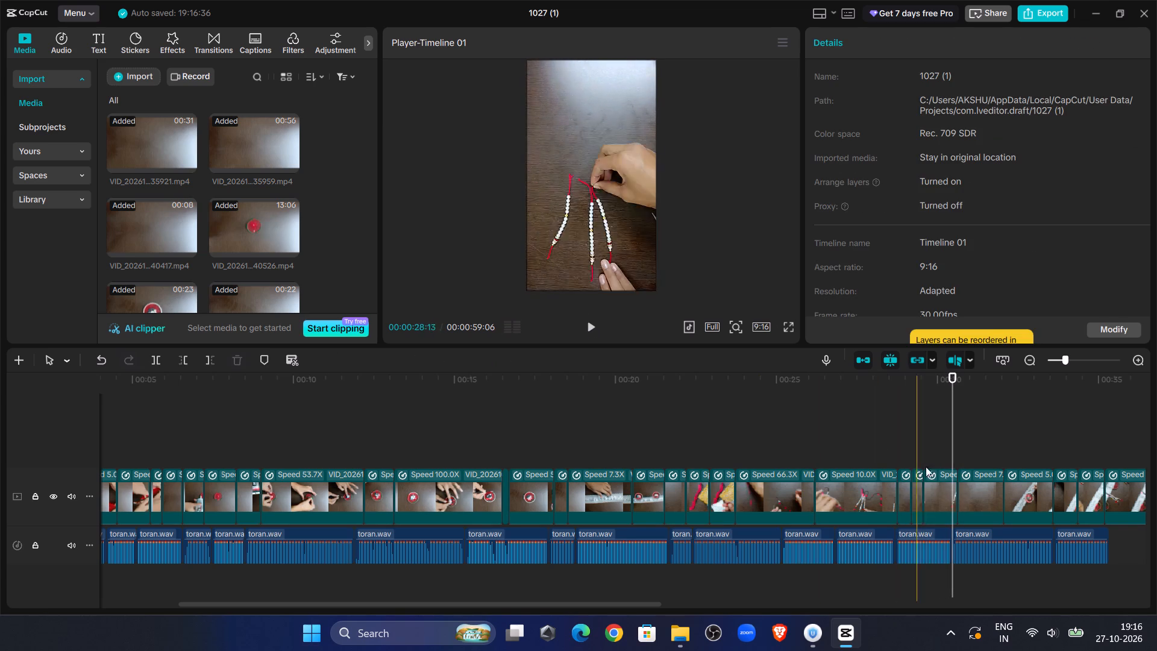
{"action": "left_click", "coordinate": [942, 489]}
{"action": "left_click", "coordinate": [215, 355]}
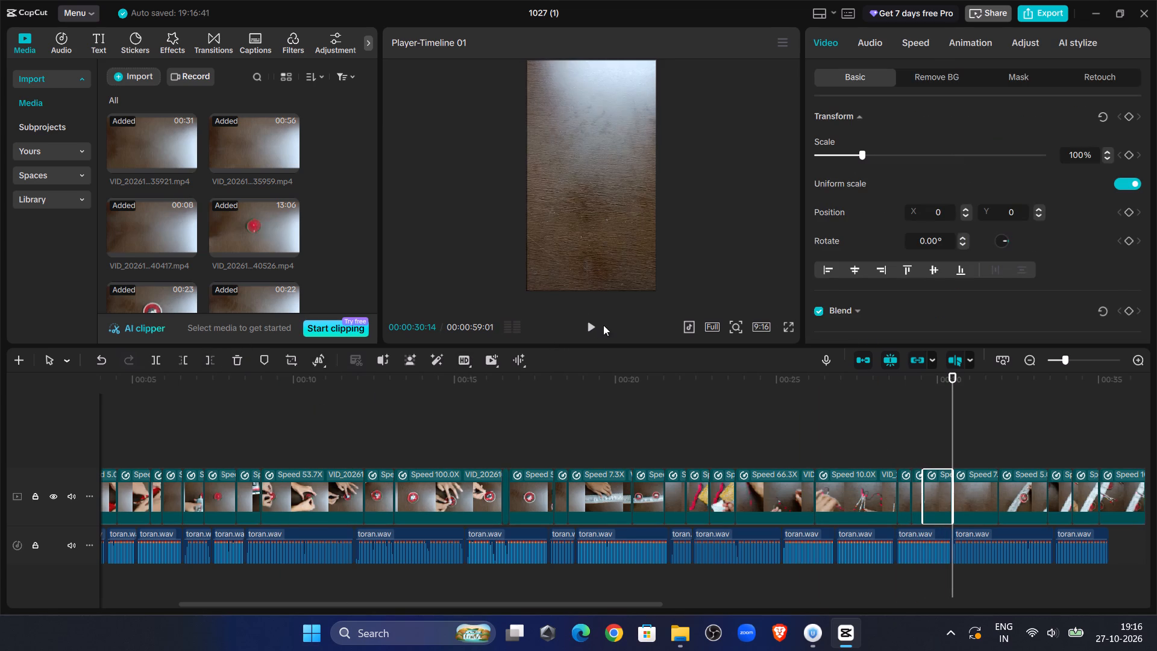
Preview the next clip, showing the lace with red discs, and trim its end at 00:00:31:09.
{"action": "left_click", "coordinate": [603, 325]}
{"action": "left_click", "coordinate": [593, 326]}
{"action": "left_click", "coordinate": [593, 326]}
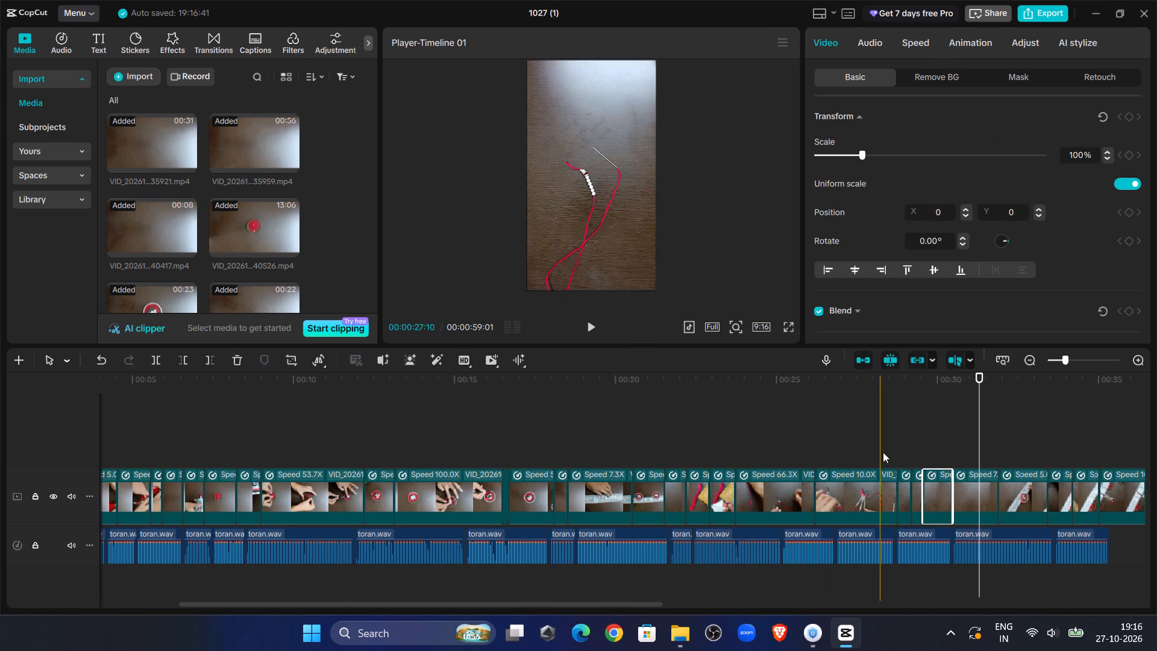
{"action": "left_click", "coordinate": [987, 480]}
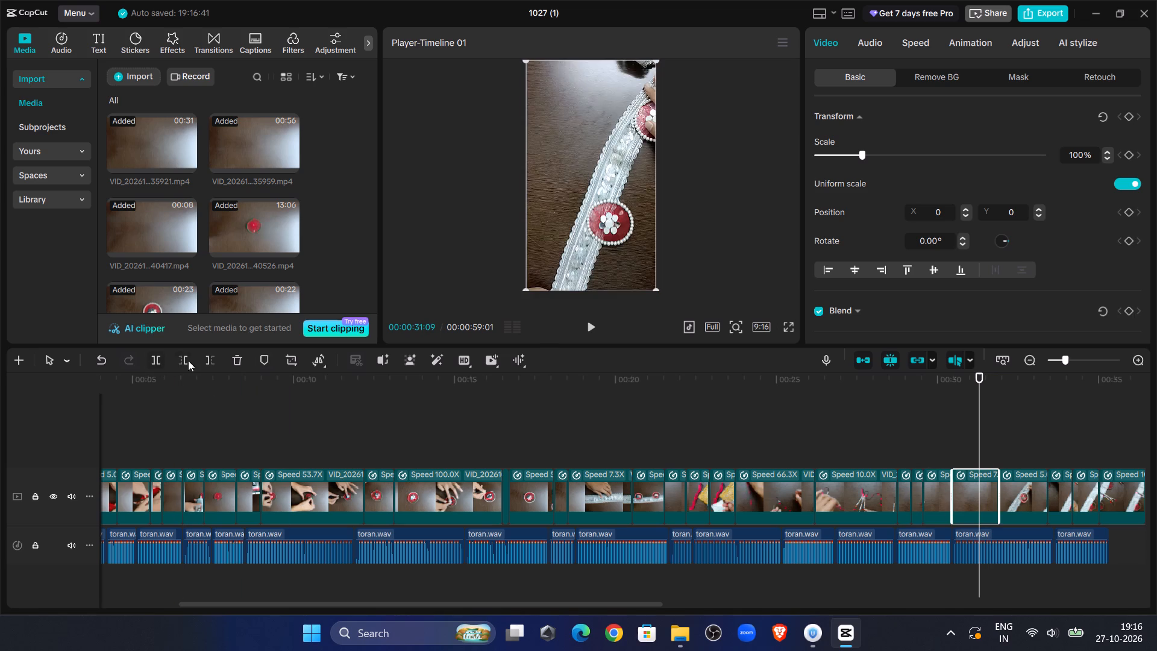
{"action": "left_click", "coordinate": [205, 355]}
Play from the trimmed lace clip through the tassel-tying clips into the 54.7x clip to check the pacing.
{"action": "left_click", "coordinate": [593, 333]}
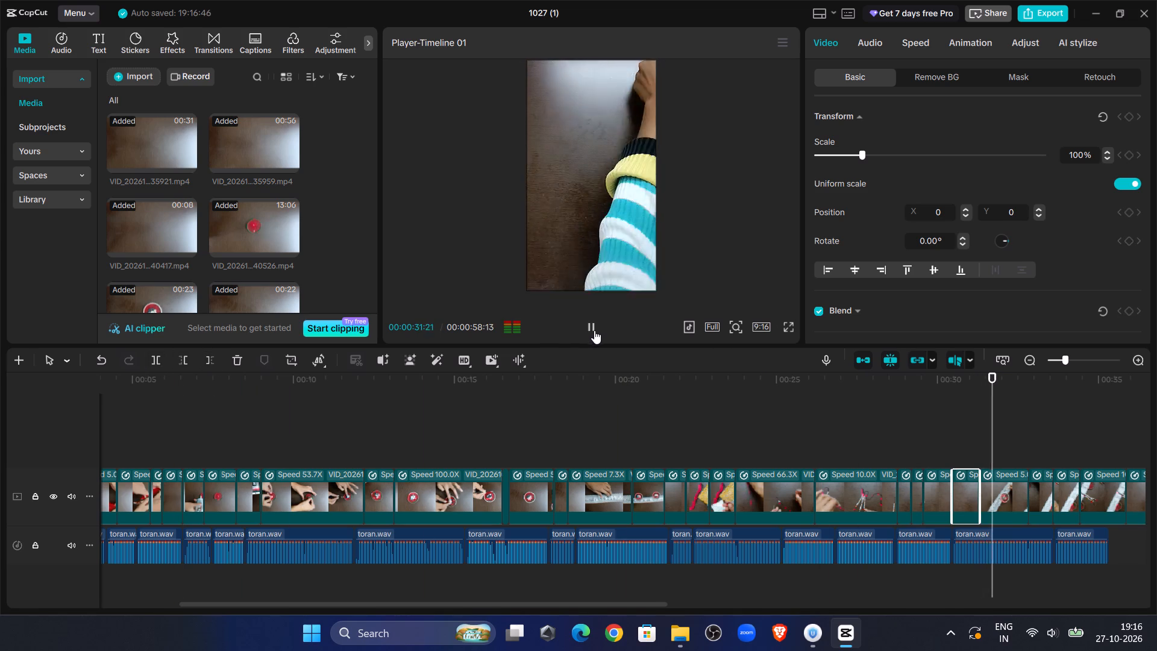
{"action": "left_click", "coordinate": [595, 329]}
{"action": "left_click", "coordinate": [595, 329]}
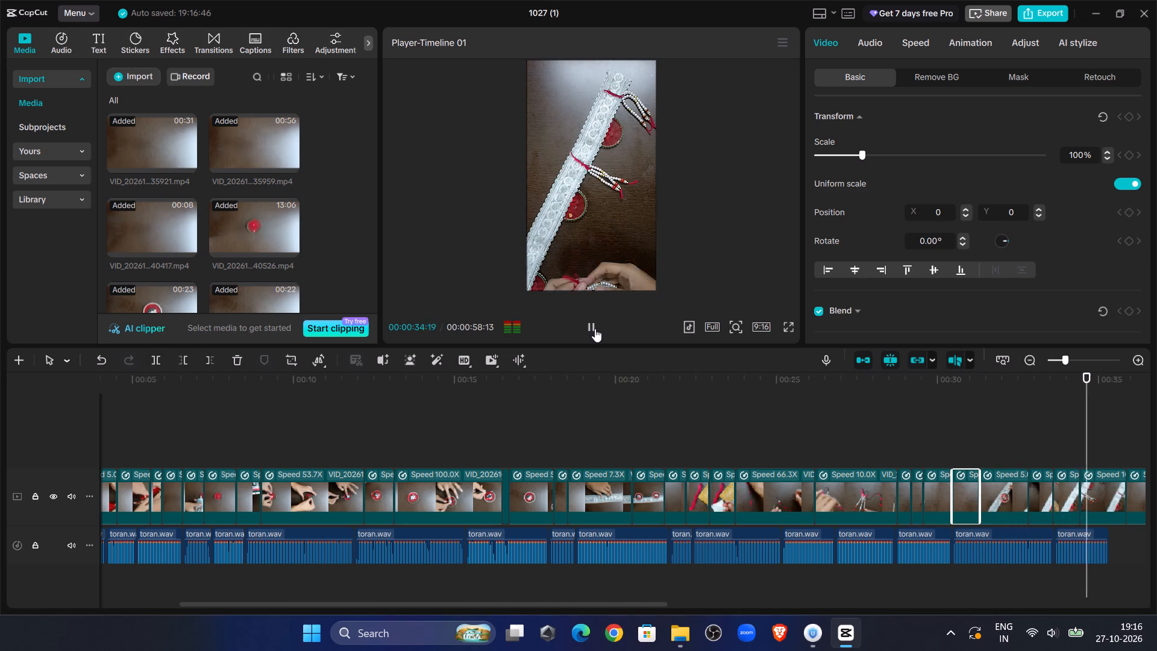
{"action": "left_click", "coordinate": [595, 329]}
{"action": "double_click", "coordinate": [595, 329]}
{"action": "left_click", "coordinate": [595, 329]}
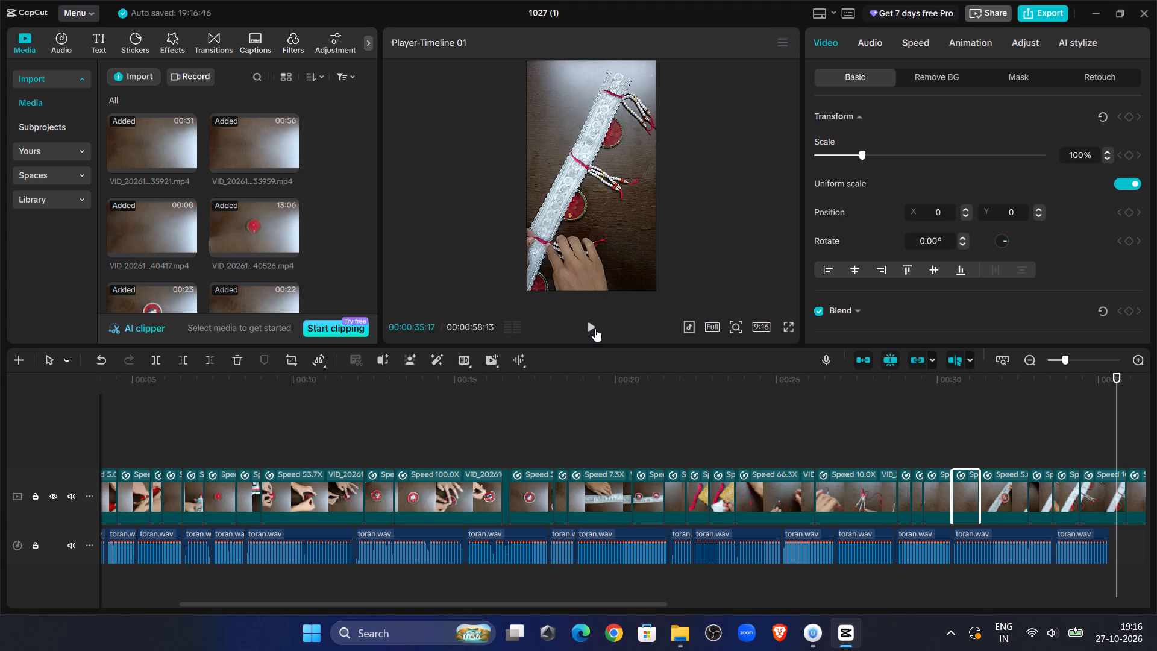
{"action": "left_click", "coordinate": [595, 329]}
{"action": "left_click", "coordinate": [595, 329]}
{"action": "left_click", "coordinate": [595, 329]}
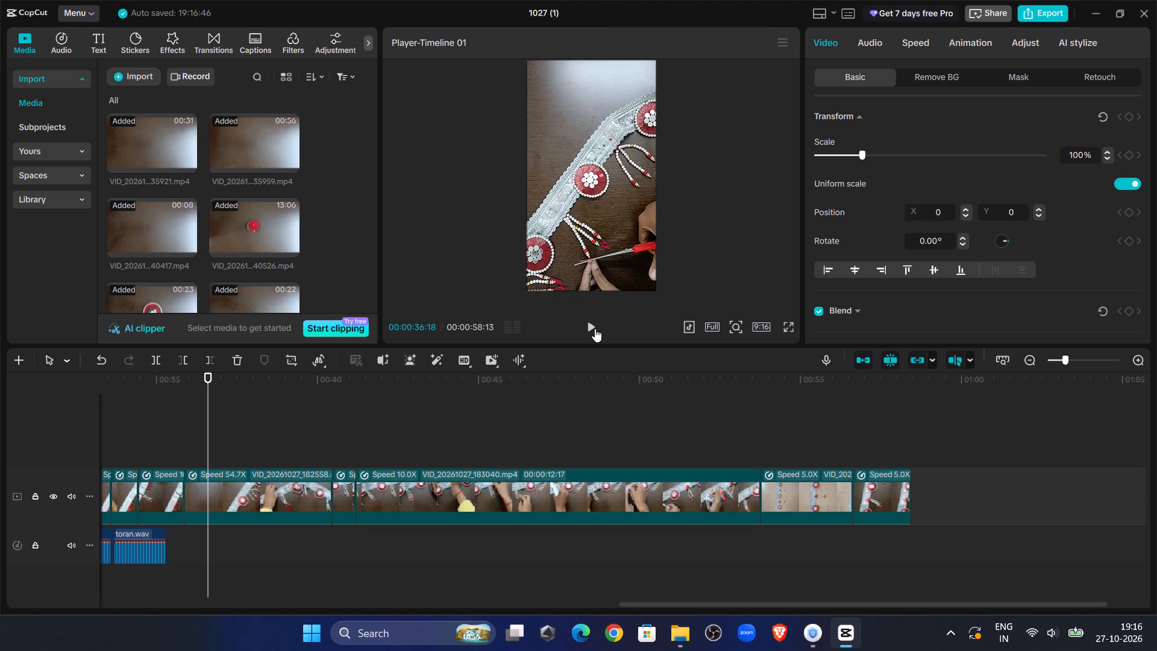
{"action": "left_click", "coordinate": [595, 329]}
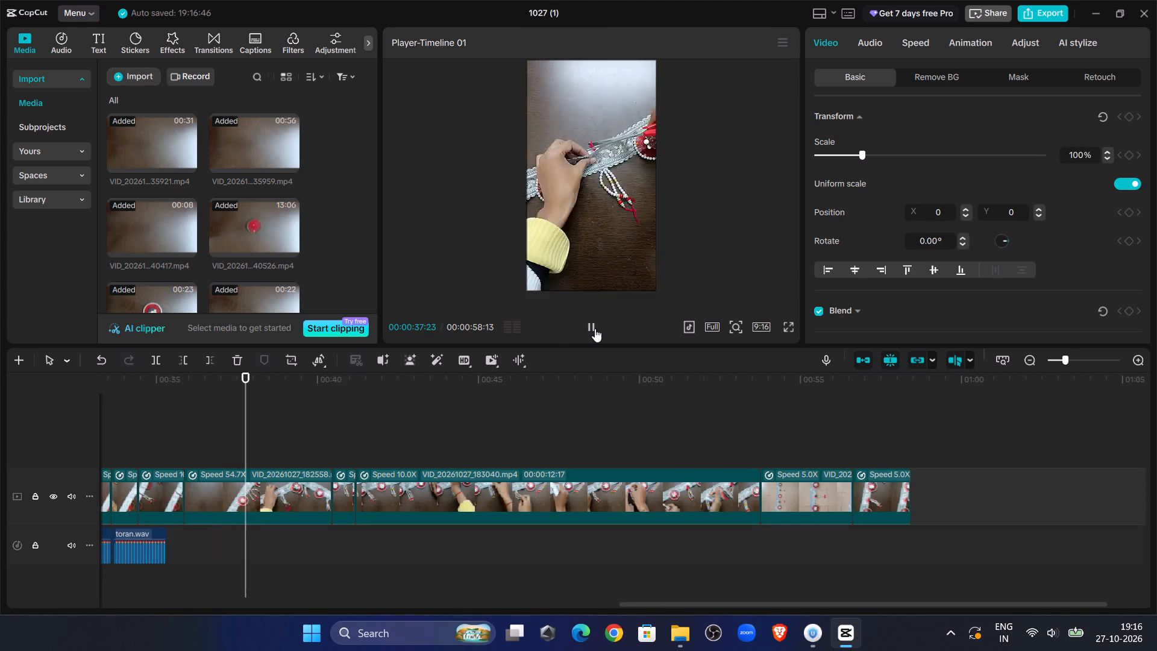
{"action": "left_click", "coordinate": [595, 329]}
Replay the 54.7x clip VID_20261027_182558 from its start and trim its end just before 00:00:38.
{"action": "left_click", "coordinate": [186, 422]}
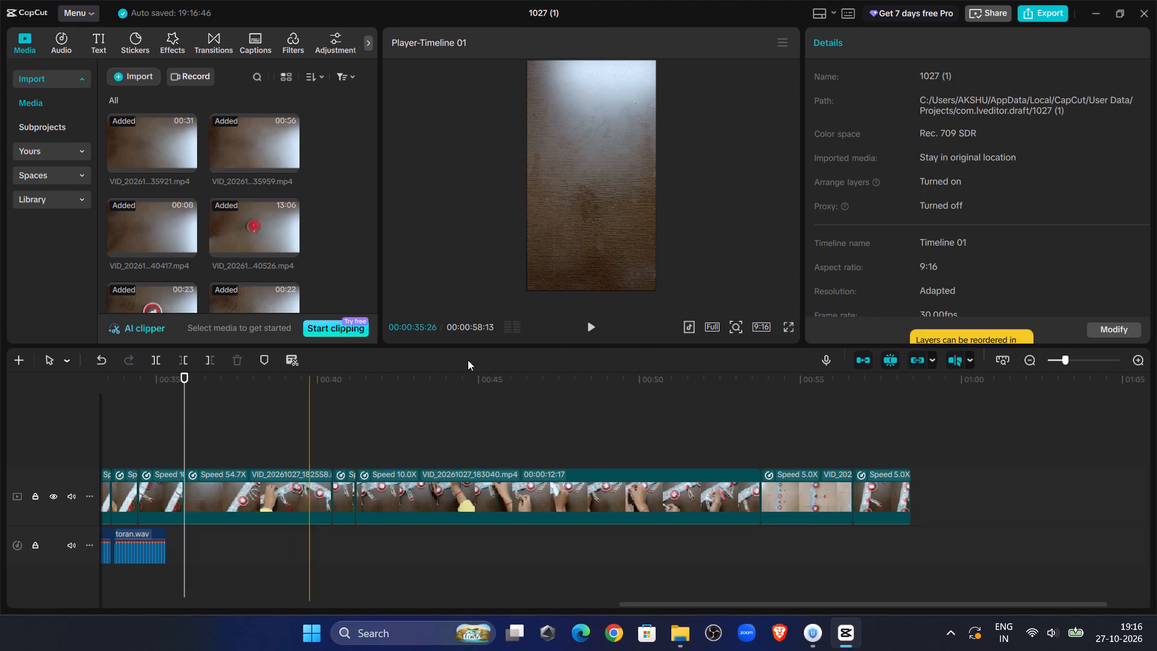
{"action": "left_click", "coordinate": [588, 325]}
{"action": "left_click", "coordinate": [588, 324]}
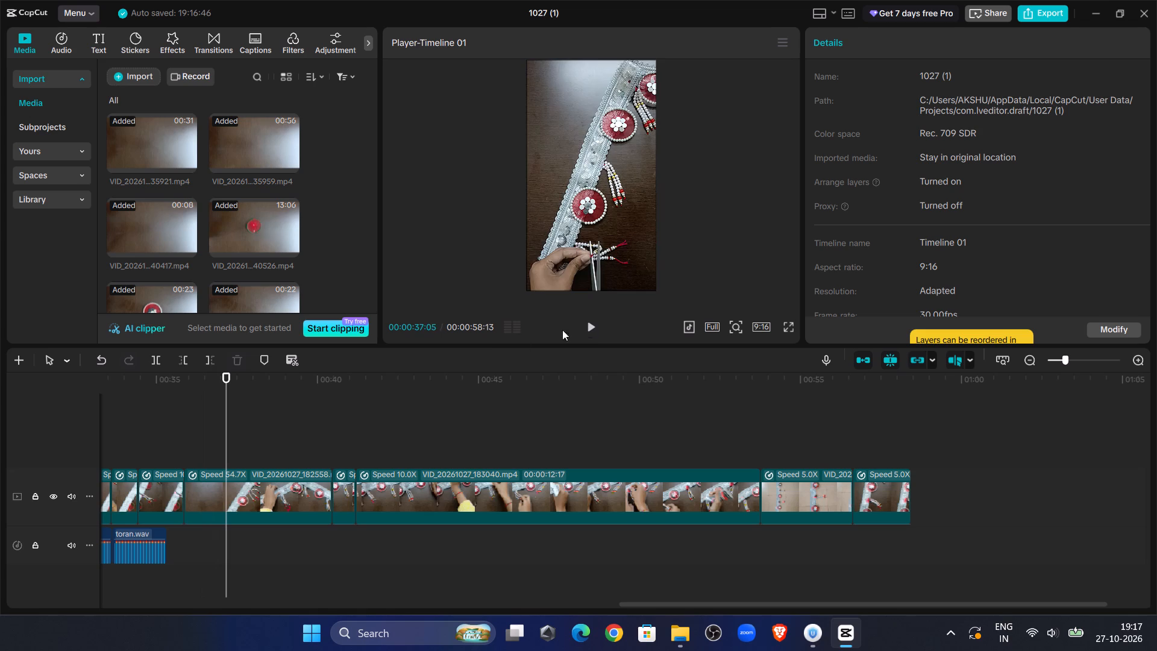
{"action": "left_click", "coordinate": [588, 320]}
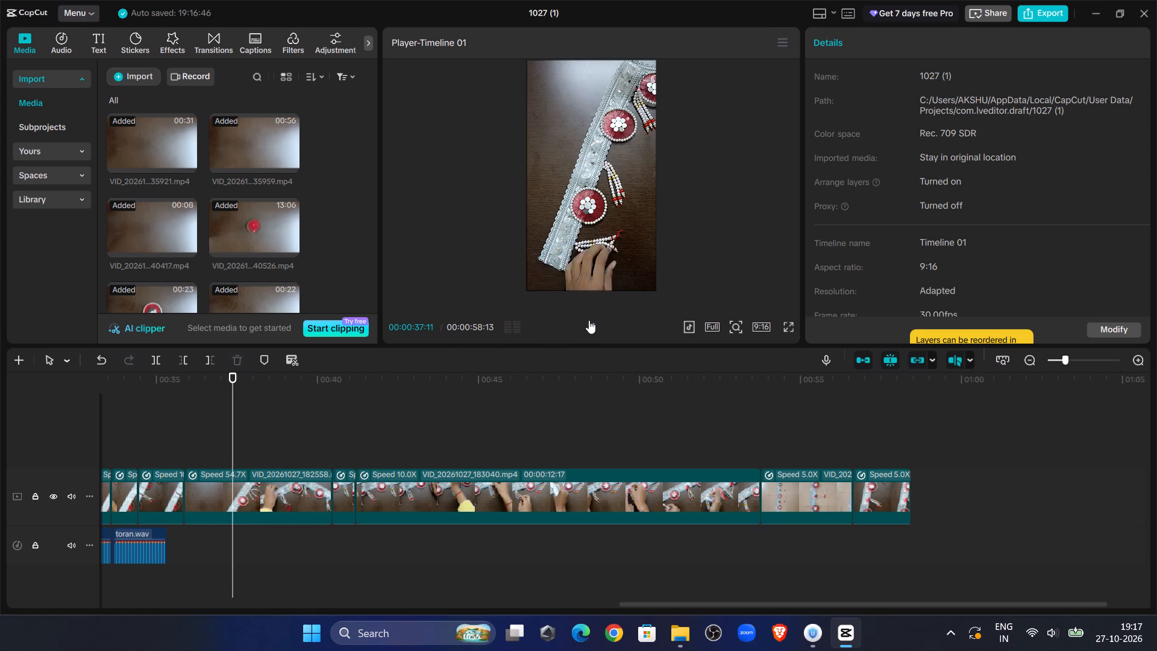
{"action": "left_click", "coordinate": [589, 320]}
{"action": "left_click", "coordinate": [267, 498]}
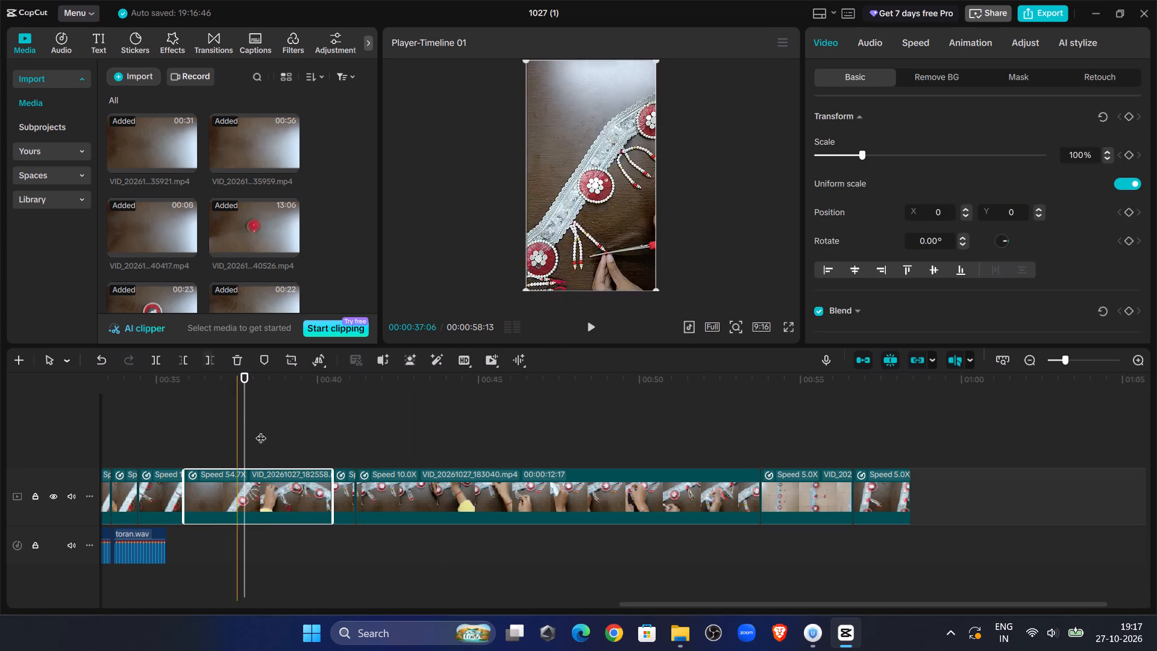
{"action": "left_click", "coordinate": [206, 364]}
Preview the long 10.0x clip VID_20261027_183040.mp4 and split it at about 00:00:40:02.
{"action": "left_click", "coordinate": [598, 321]}
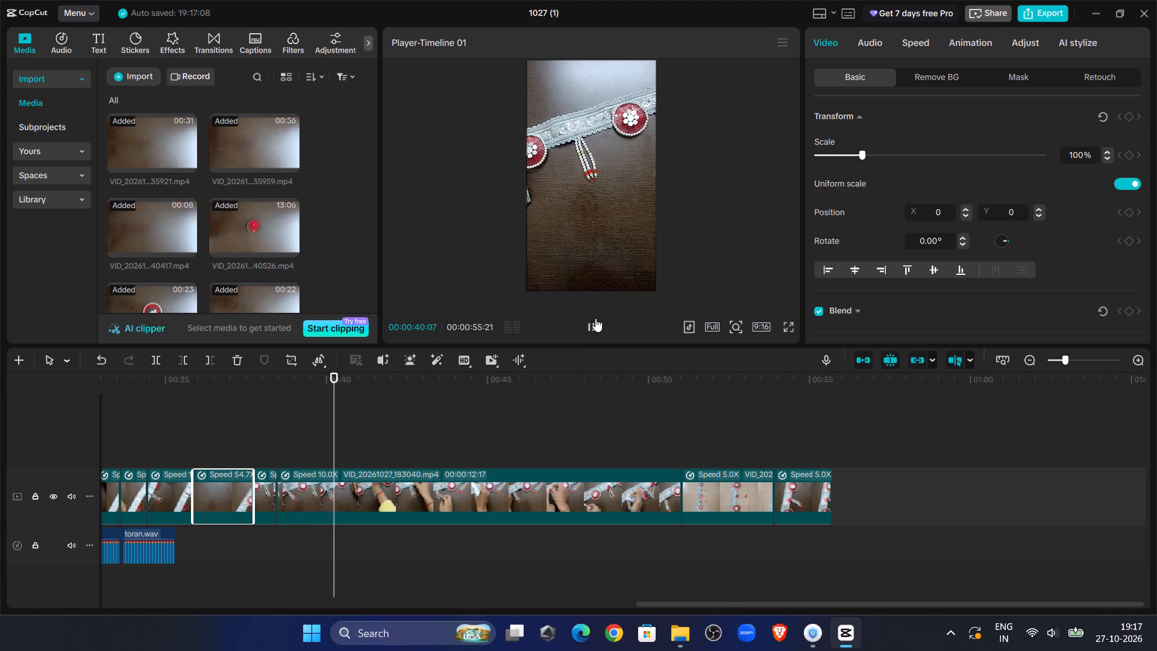
{"action": "left_click", "coordinate": [278, 447]}
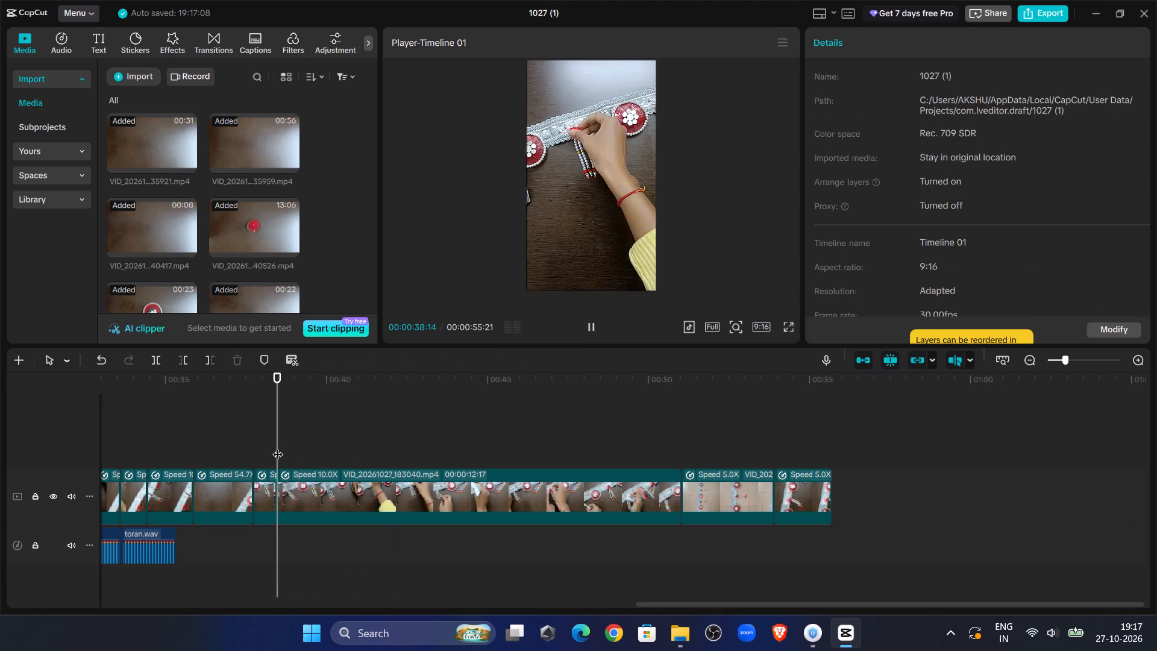
{"action": "left_click_drag", "start_coordinate": [278, 447], "coordinate": [327, 451]}
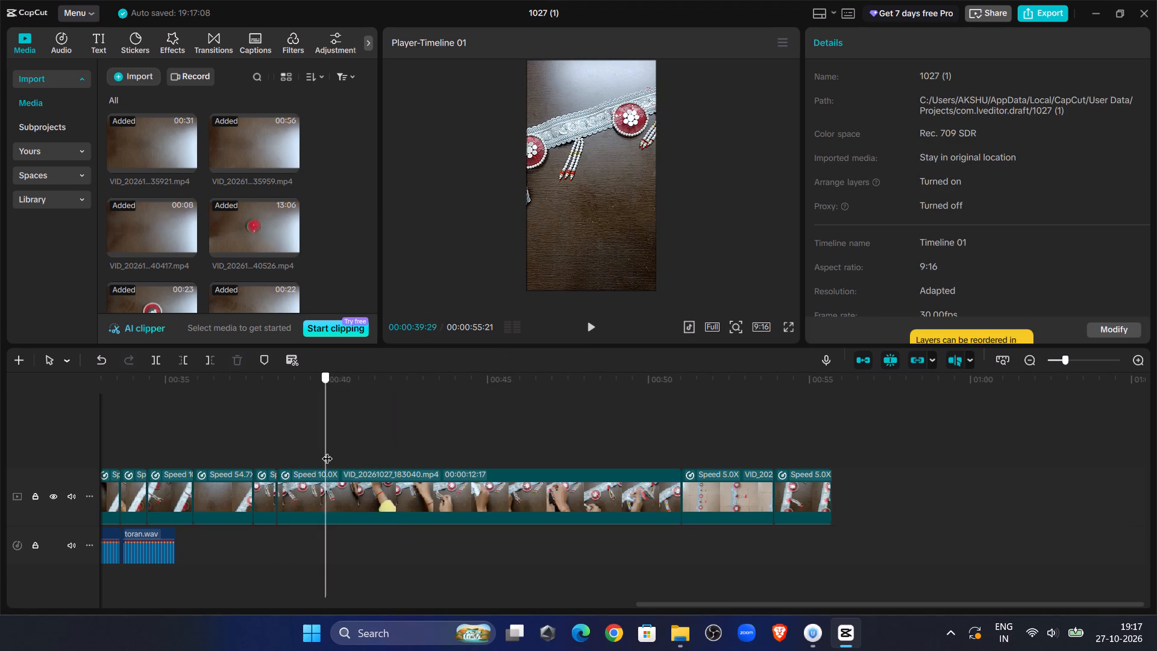
{"action": "left_click_drag", "start_coordinate": [327, 451], "coordinate": [328, 451]}
{"action": "left_click", "coordinate": [356, 506]}
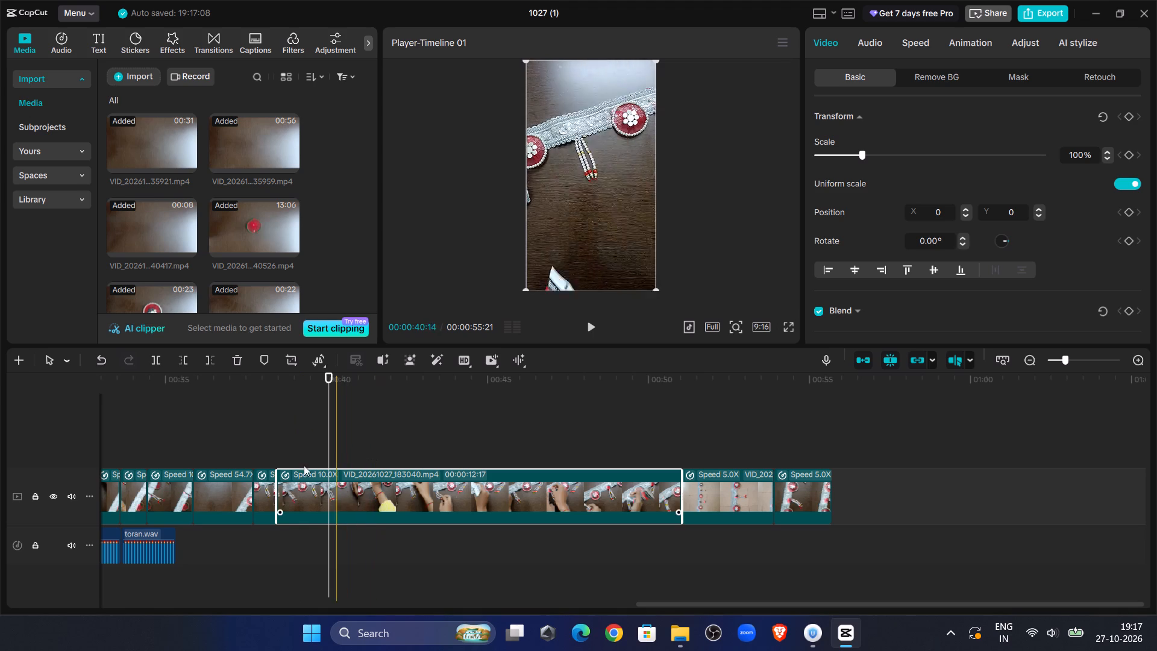
{"action": "left_click", "coordinate": [157, 363]}
Play the second part of the split 10.0x clip and trim off its start up to about 00:00:41:15.
{"action": "double_click", "coordinate": [586, 330]}
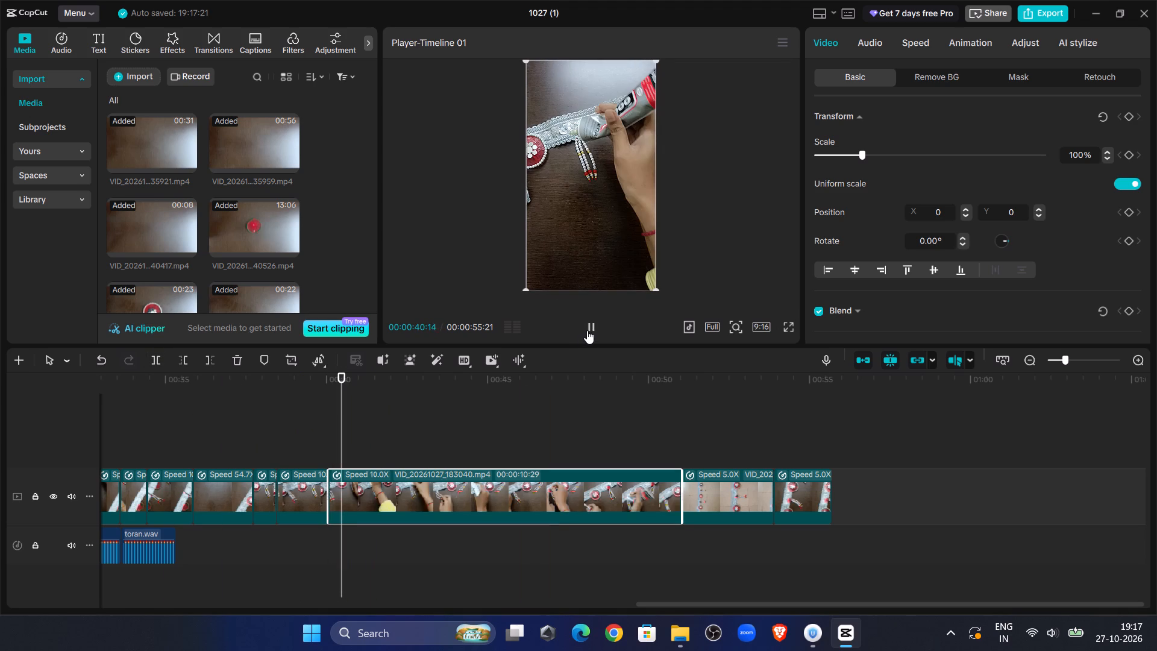
{"action": "left_click", "coordinate": [587, 330]}
{"action": "left_click", "coordinate": [587, 330]}
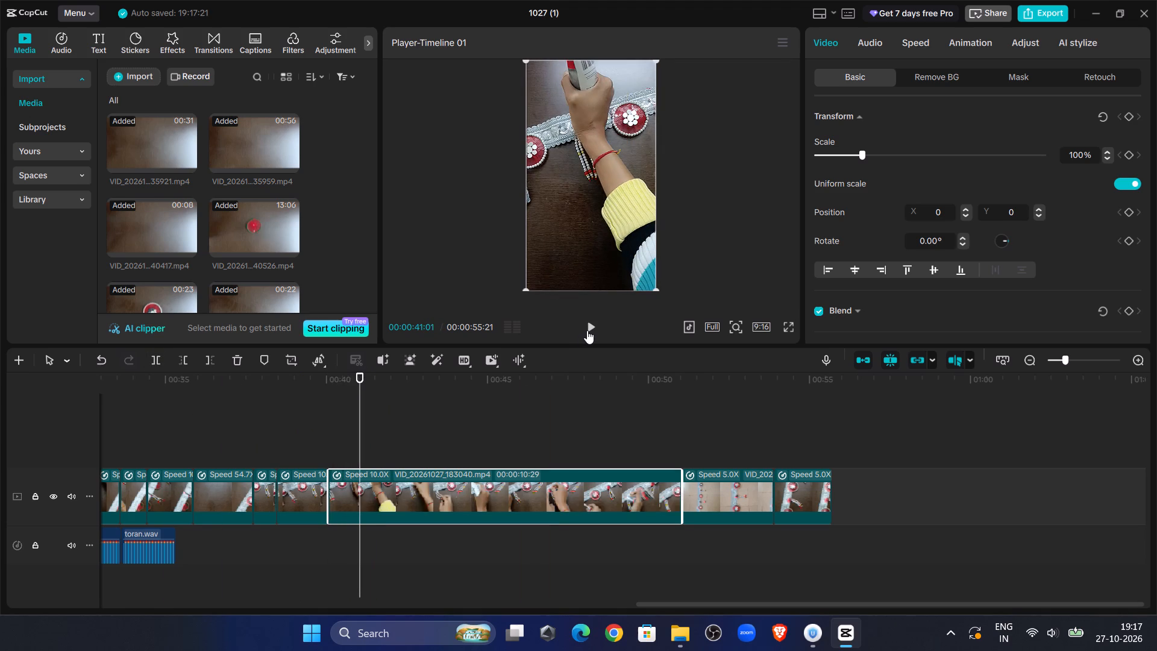
{"action": "left_click", "coordinate": [587, 330]}
{"action": "left_click", "coordinate": [587, 330]}
{"action": "left_click", "coordinate": [182, 358]}
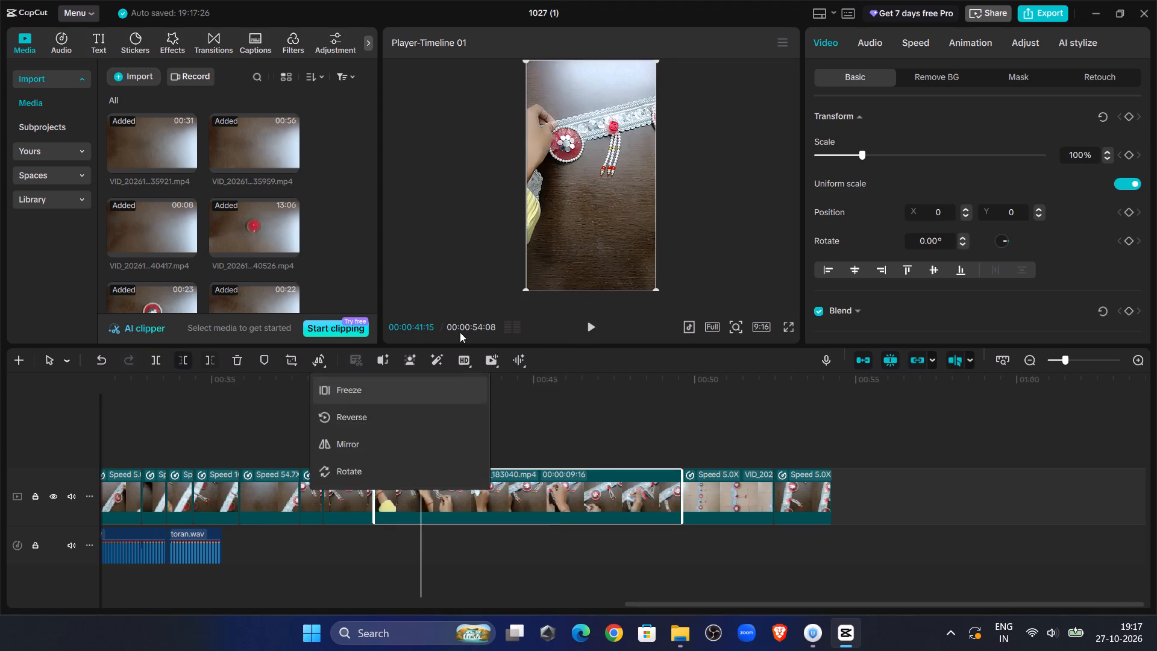
Replay the 10.0x lace clips from 00:00:38:14 and split VID_20261027_183040.mp4 at 00:00:41:10.
{"action": "left_click", "coordinate": [324, 408]}
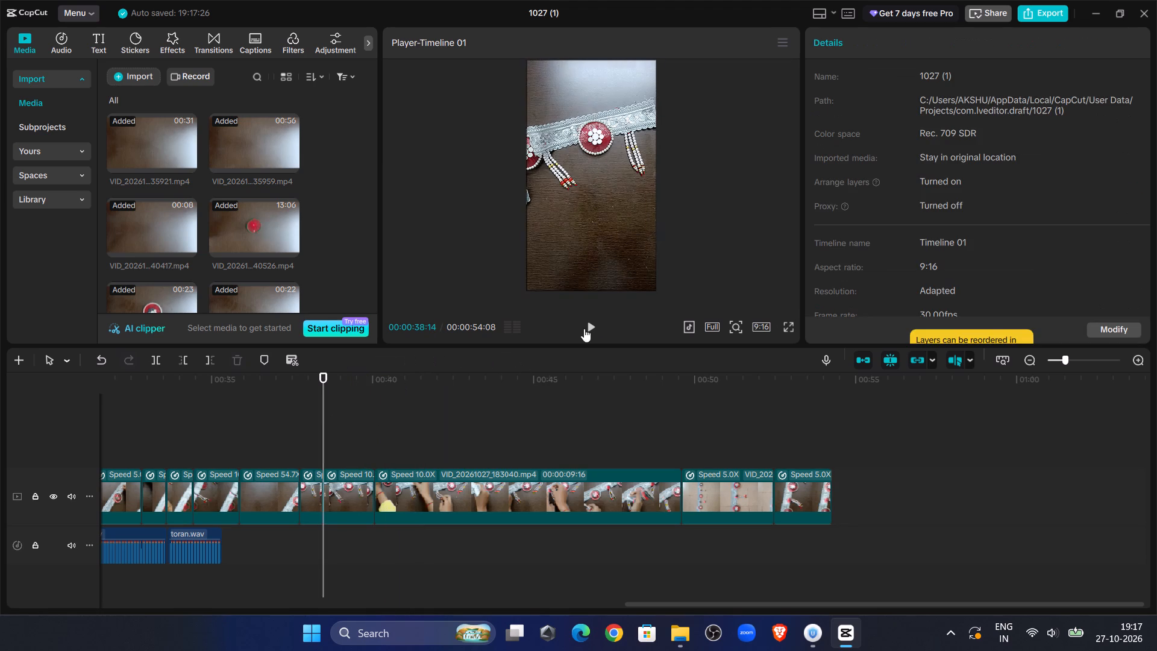
{"action": "left_click", "coordinate": [595, 322]}
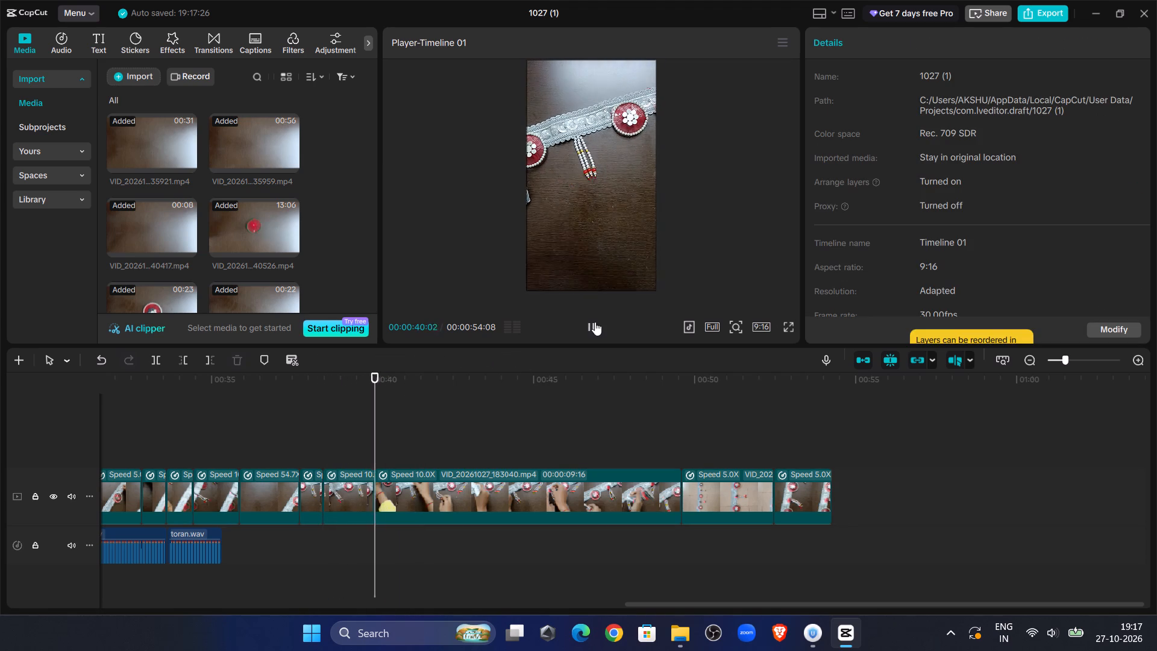
{"action": "left_click", "coordinate": [595, 322]}
{"action": "double_click", "coordinate": [595, 322]}
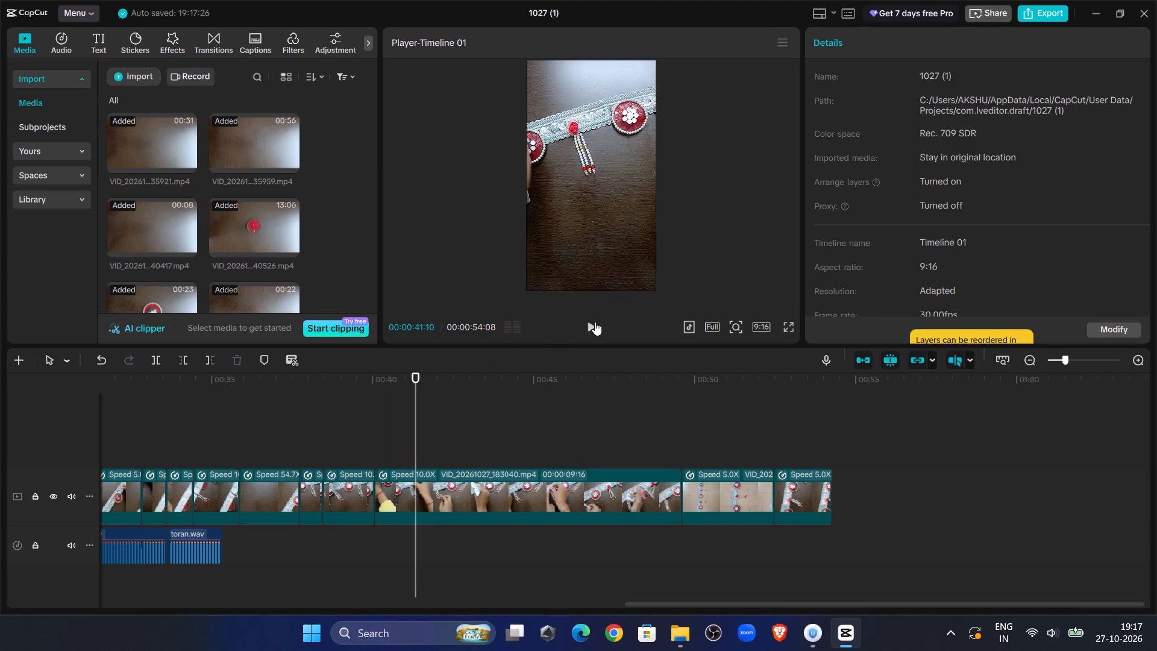
{"action": "left_click", "coordinate": [427, 485]}
{"action": "left_click", "coordinate": [153, 363]}
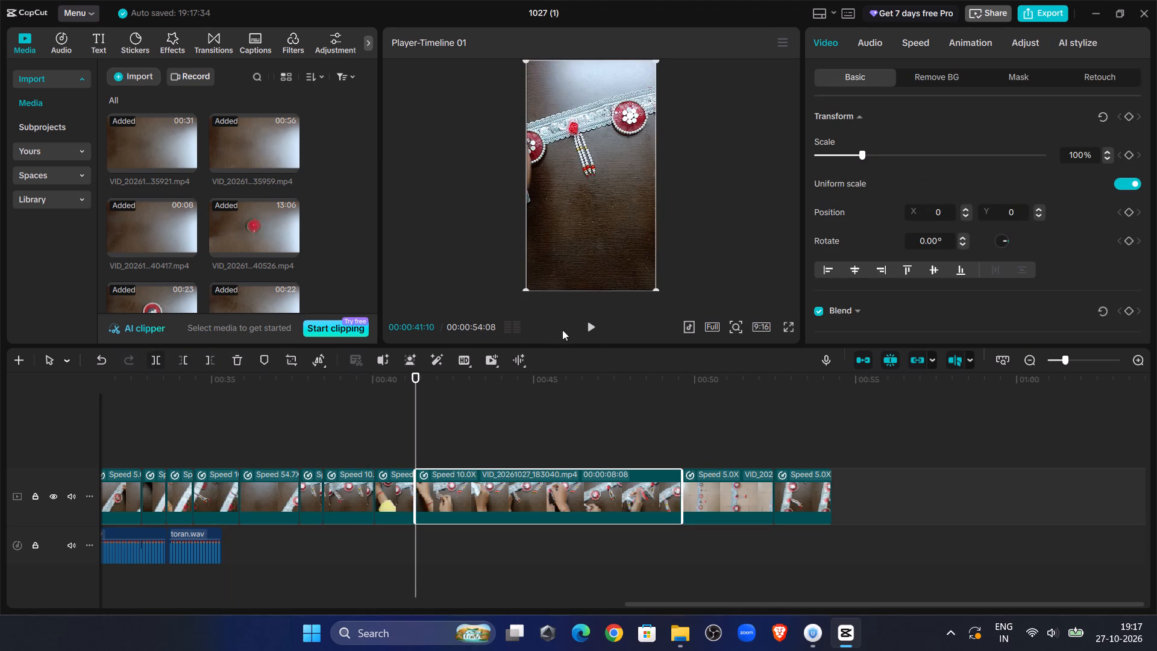
Play the second part of the split 10.0x clip VID_20261027_183040.mp4 and trim off its start up to 00:00:44:14.
{"action": "left_click", "coordinate": [588, 320]}
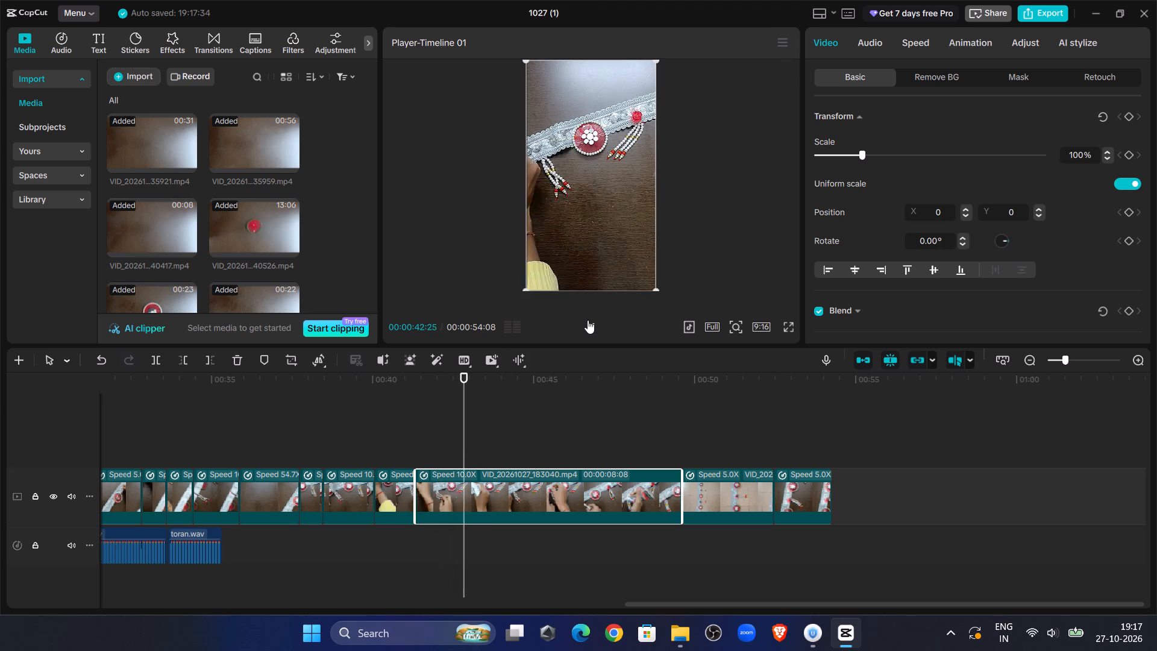
{"action": "left_click", "coordinate": [588, 320]}
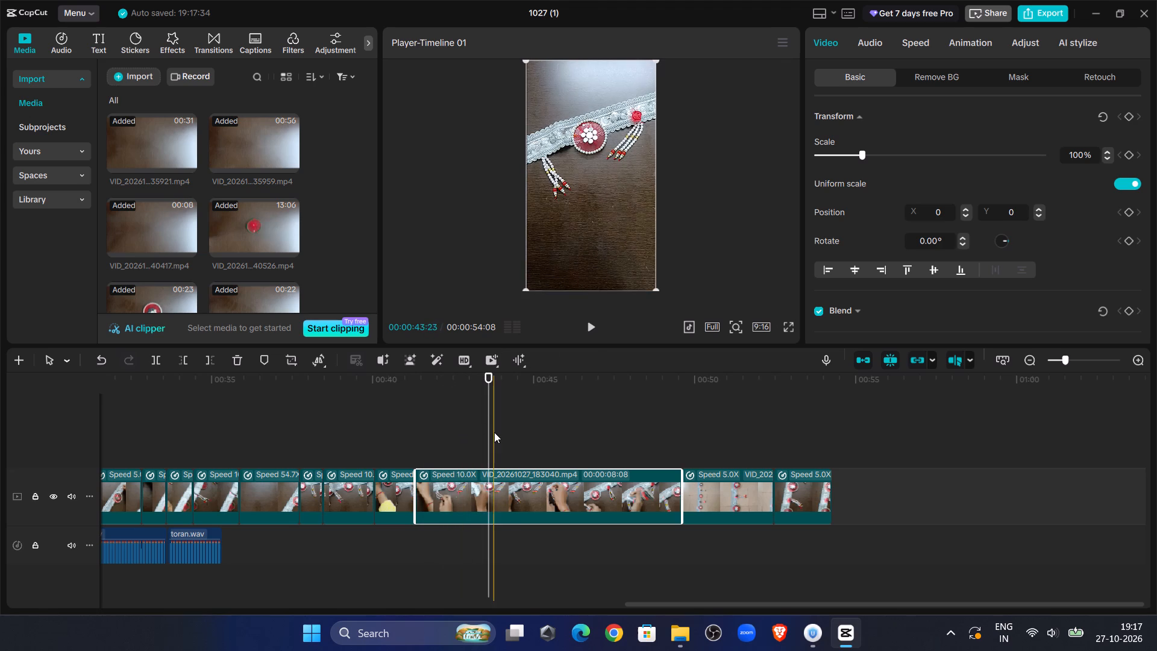
{"action": "left_click", "coordinate": [584, 335]}
{"action": "left_click", "coordinate": [585, 332]}
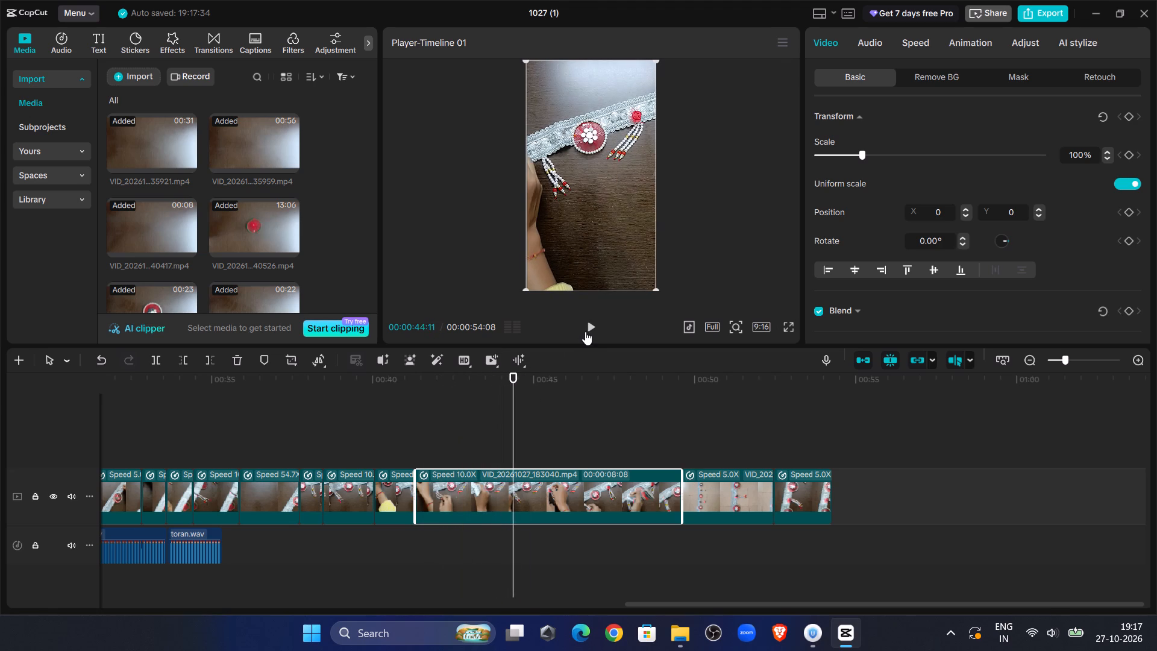
{"action": "left_click", "coordinate": [585, 332]}
{"action": "left_click", "coordinate": [585, 332]}
{"action": "left_click_drag", "start_coordinate": [532, 399], "coordinate": [525, 400]}
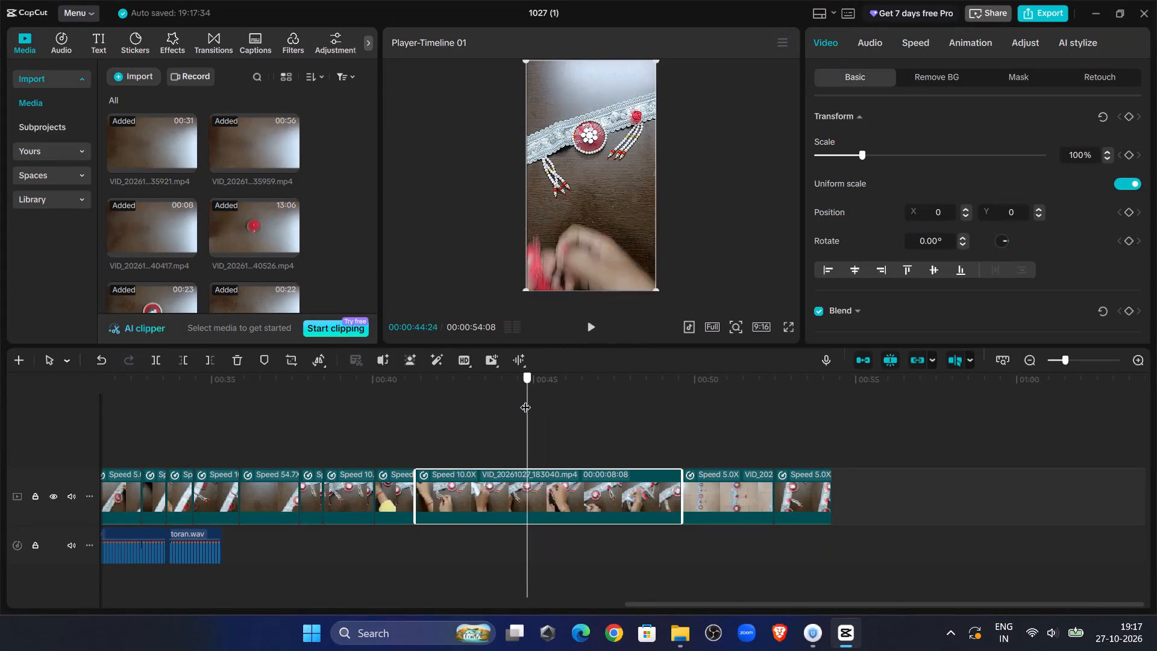
{"action": "left_click_drag", "start_coordinate": [525, 400], "coordinate": [516, 401]}
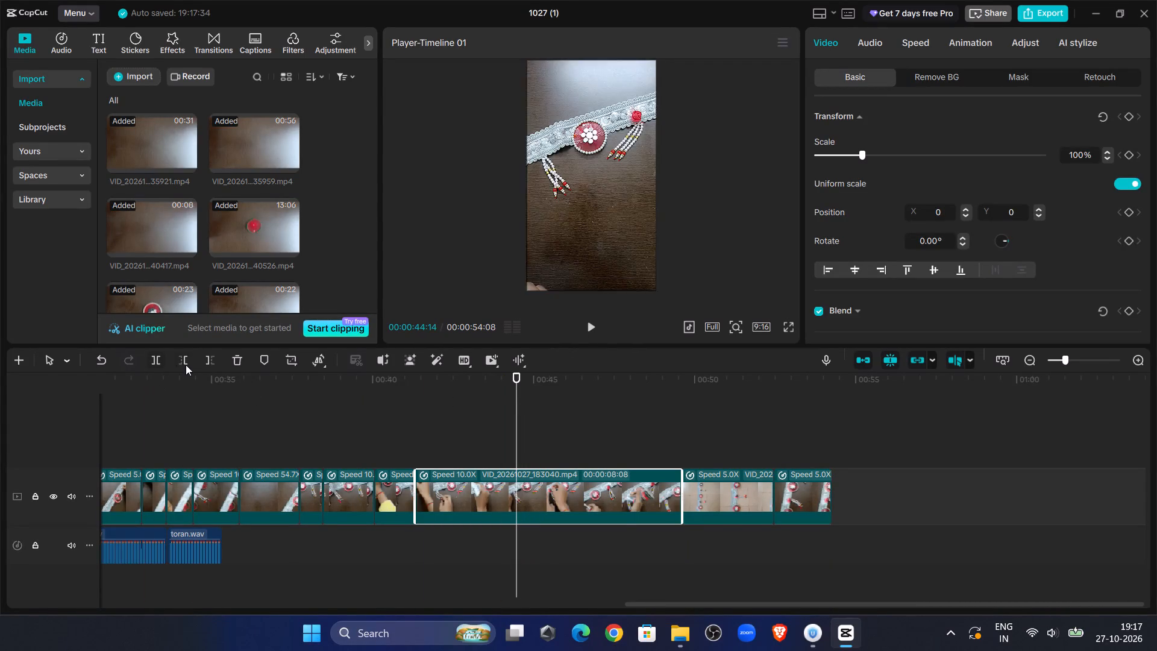
{"action": "left_click", "coordinate": [187, 364]}
Play the trimmed 10.0x clip VID_20261027_183040.mp4 and split it at 00:00:42:18.
{"action": "left_click", "coordinate": [512, 438]}
{"action": "left_click", "coordinate": [595, 329]}
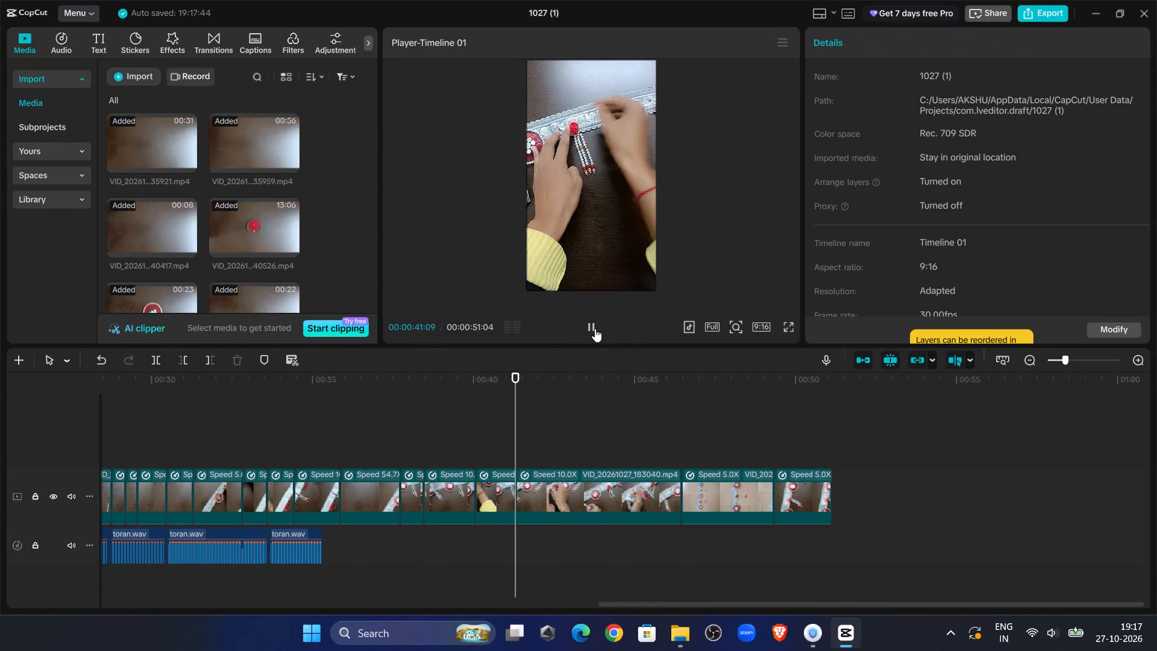
{"action": "left_click", "coordinate": [595, 329]}
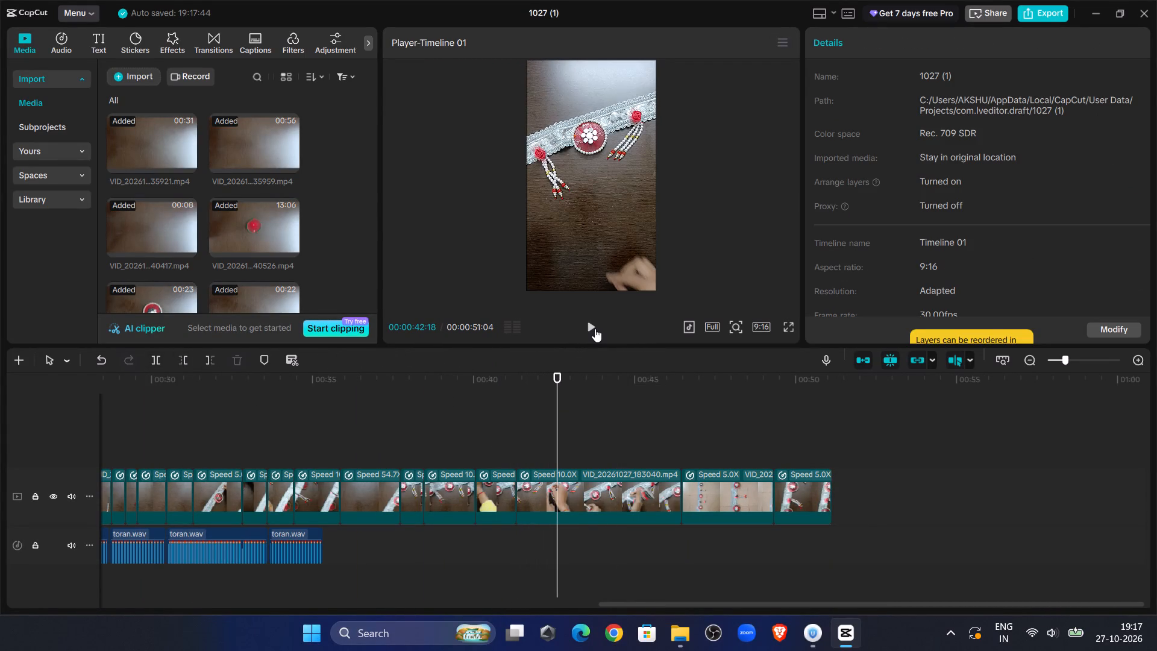
{"action": "left_click", "coordinate": [575, 489]}
{"action": "left_click", "coordinate": [156, 362]}
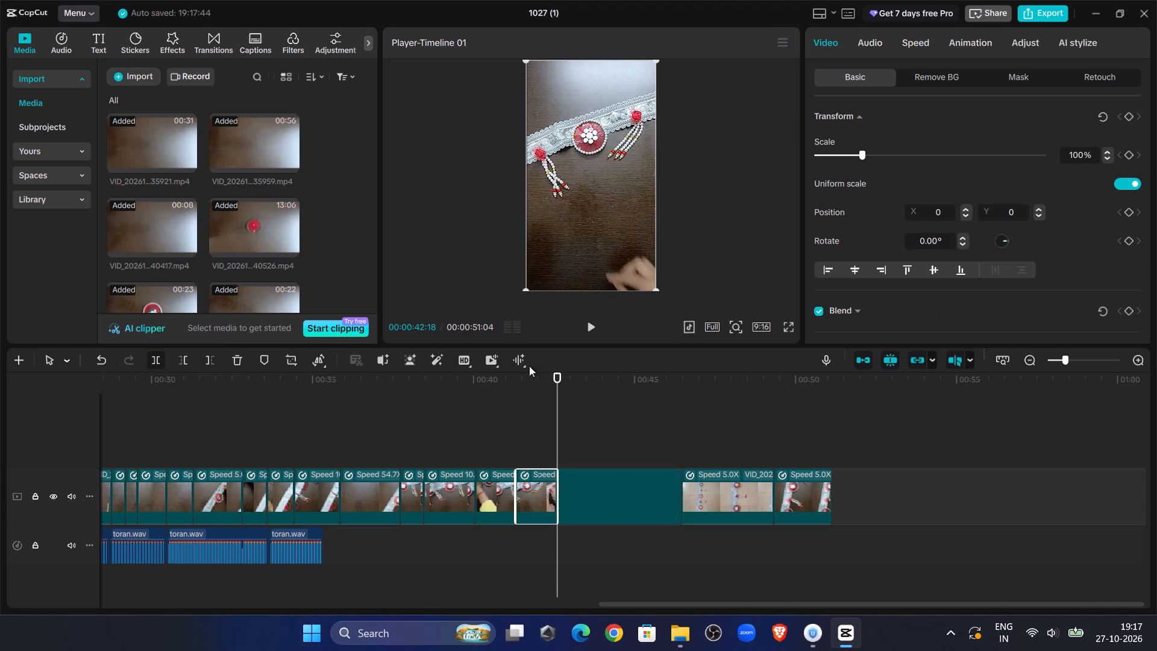
Replay the remaining 10.0x part from 00:00:42:18 and split it at about 00:00:44:03.
{"action": "left_click", "coordinate": [587, 327]}
{"action": "left_click", "coordinate": [588, 327]}
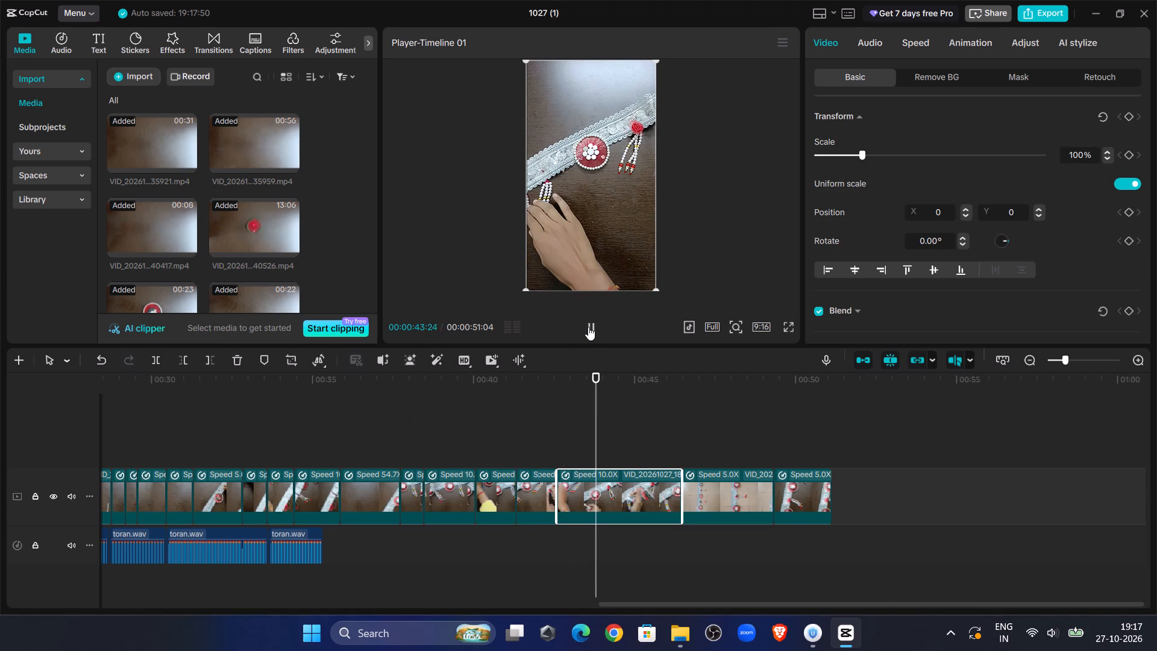
{"action": "left_click_drag", "start_coordinate": [598, 389], "coordinate": [557, 404]}
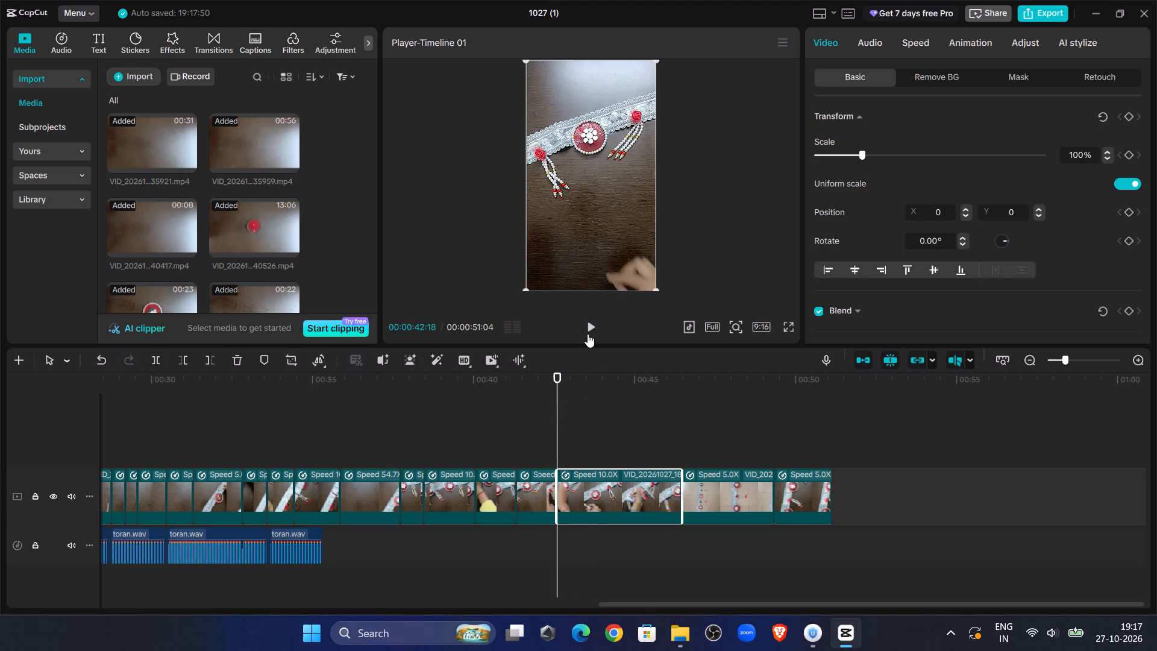
{"action": "left_click", "coordinate": [588, 334]}
{"action": "left_click", "coordinate": [588, 333]}
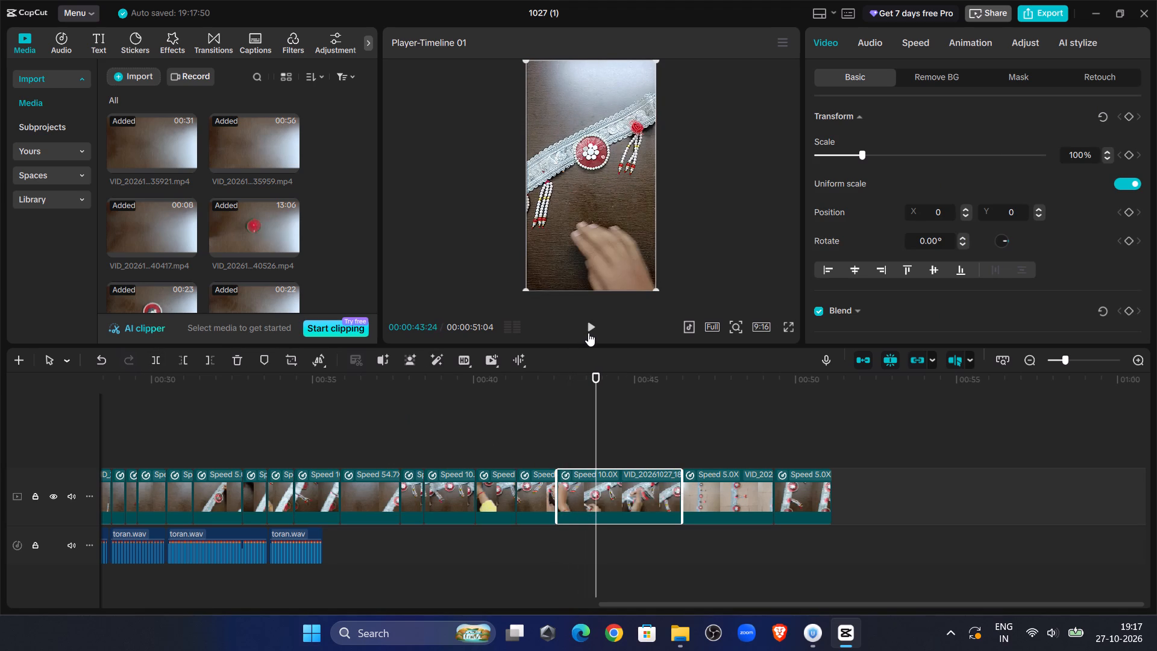
{"action": "double_click", "coordinate": [596, 323]}
{"action": "left_click", "coordinate": [582, 491]}
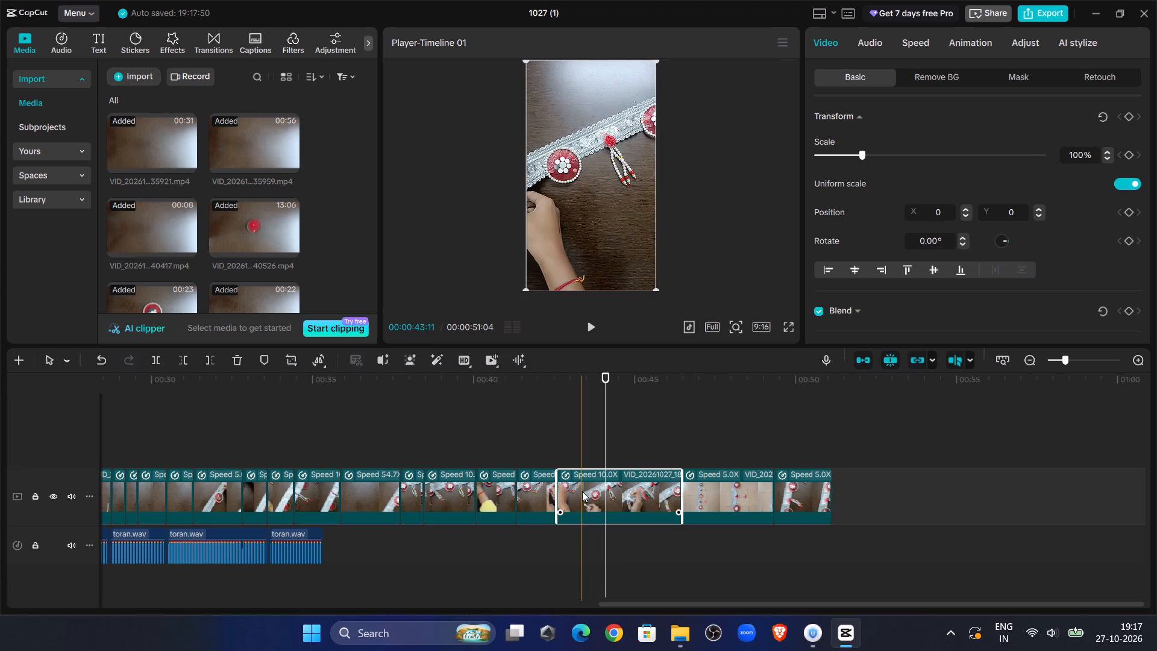
{"action": "left_click", "coordinate": [154, 354]}
Play the last 10.0x part of VID_20261027_183040.mp4 and trim off its start up to 00:00:45:25.
{"action": "left_click", "coordinate": [588, 319]}
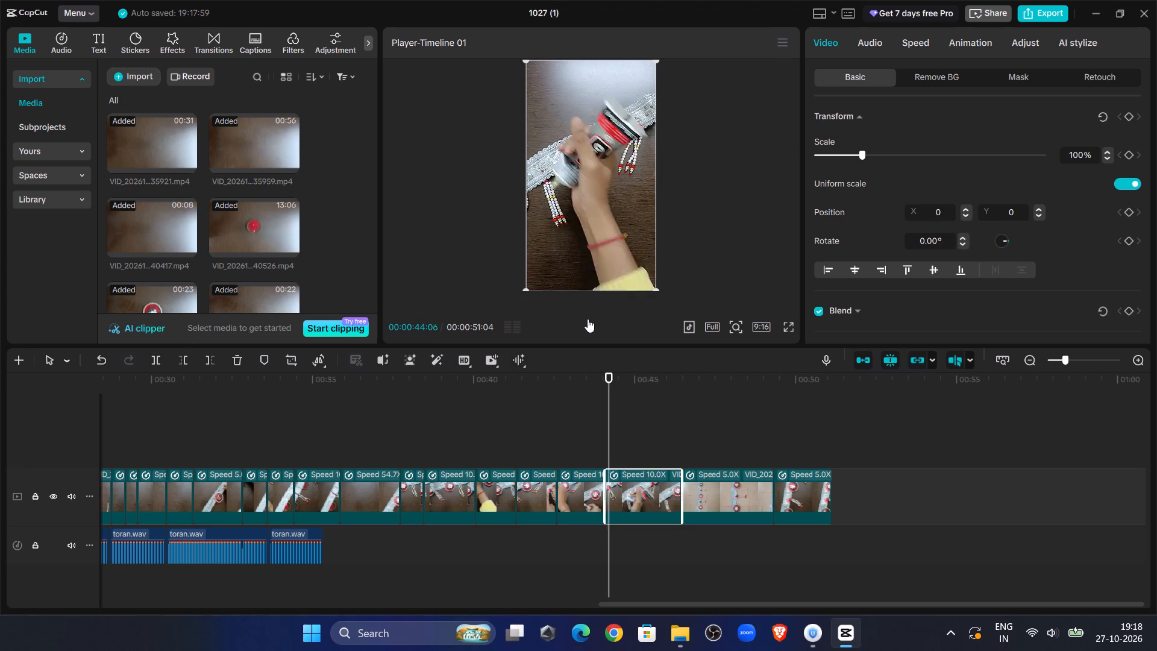
{"action": "left_click", "coordinate": [588, 319]}
{"action": "left_click", "coordinate": [588, 319]}
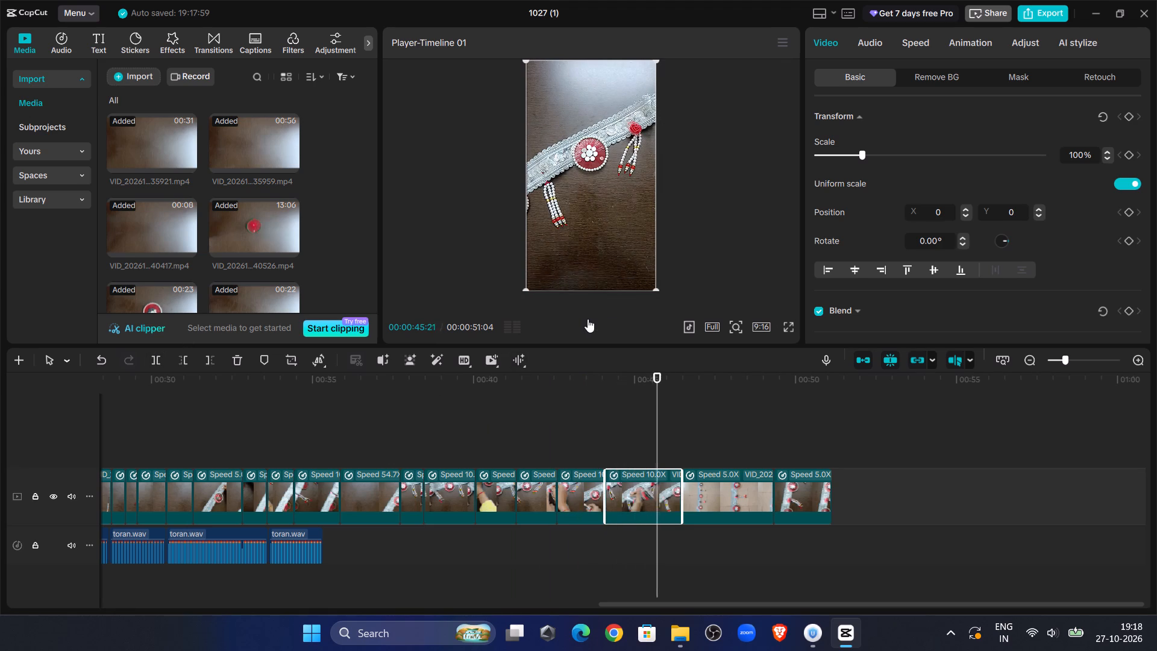
{"action": "left_click", "coordinate": [588, 319]}
{"action": "left_click", "coordinate": [665, 401]}
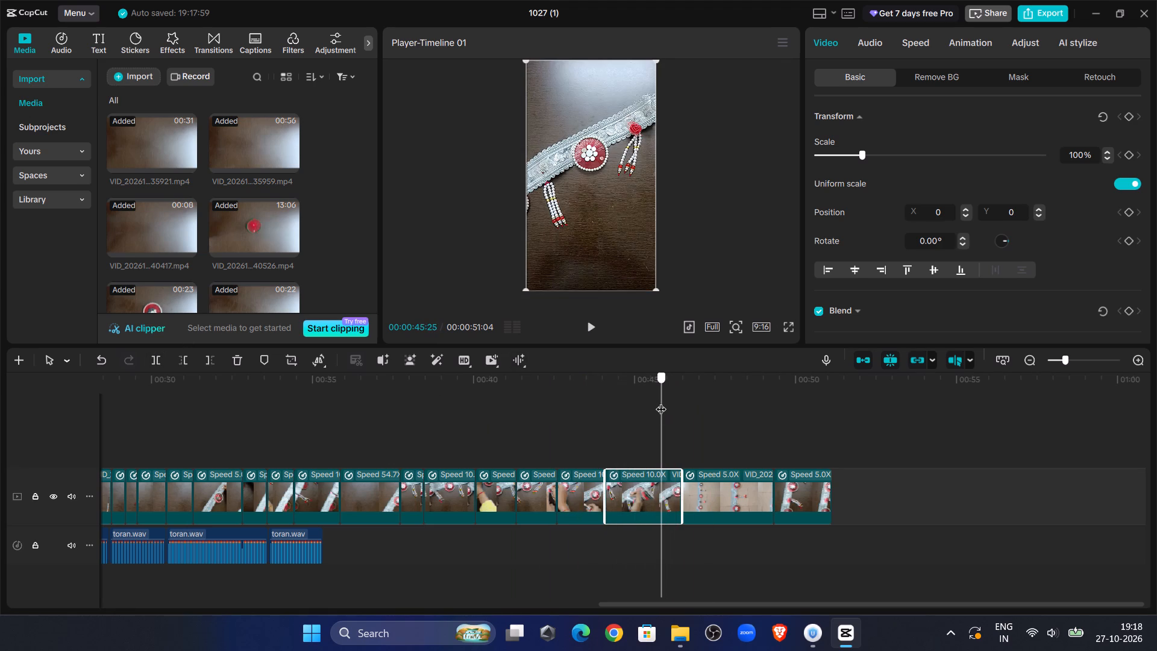
{"action": "left_click", "coordinate": [175, 361]}
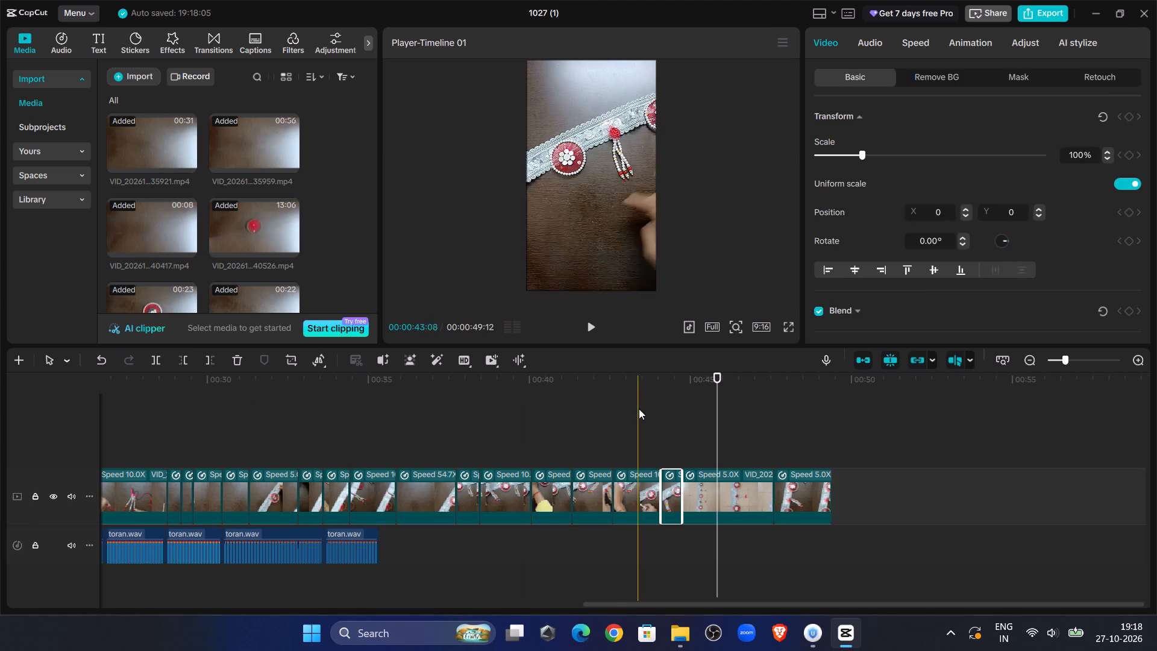
Preview the ending and move the last 5.0x lace clip ahead of the 5.0x clip showing the full toran on the floor.
{"action": "left_click", "coordinate": [639, 409]}
{"action": "left_click", "coordinate": [586, 330]}
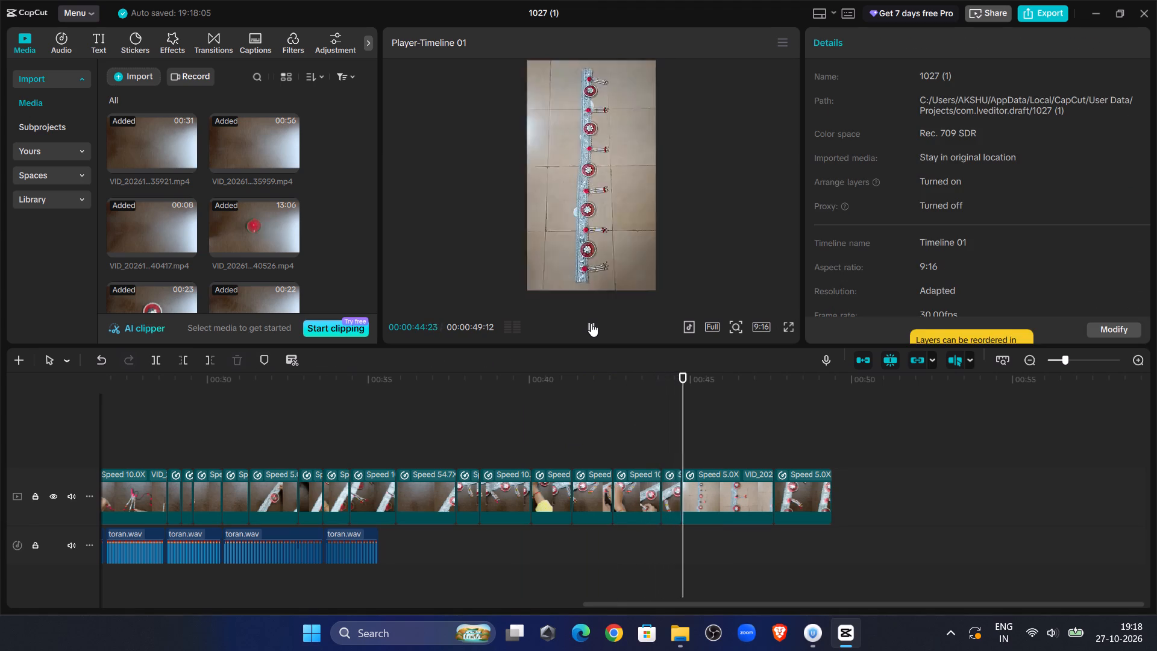
{"action": "left_click", "coordinate": [591, 323]}
{"action": "left_click", "coordinate": [651, 418]}
{"action": "left_click", "coordinate": [581, 327]}
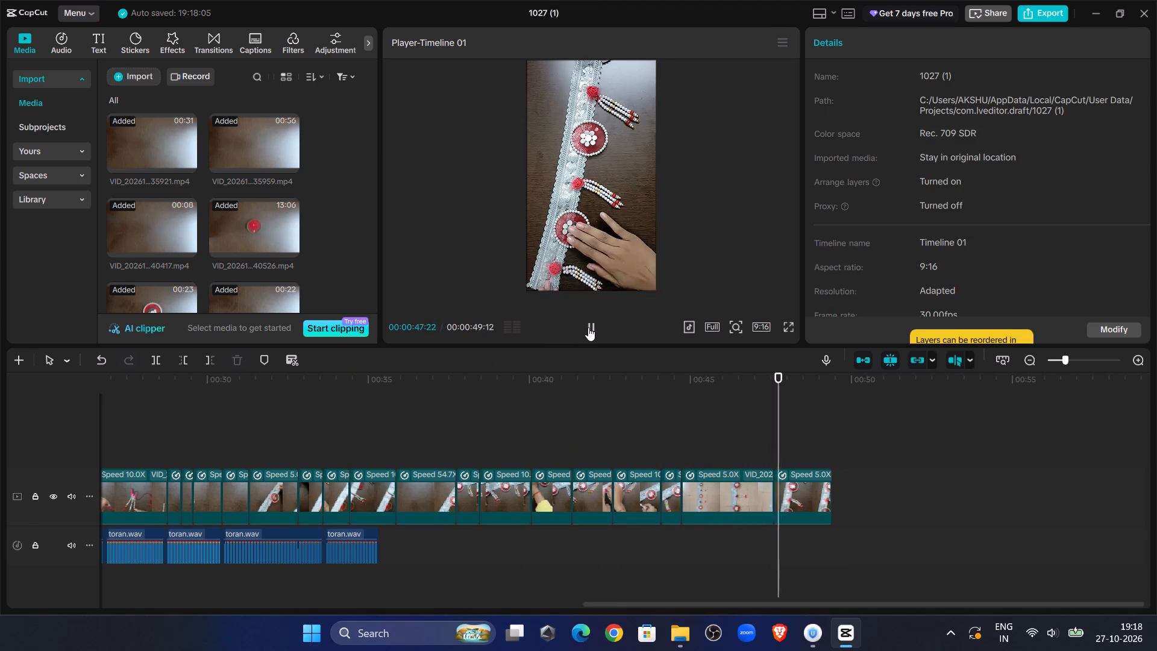
{"action": "left_click", "coordinate": [588, 329]}
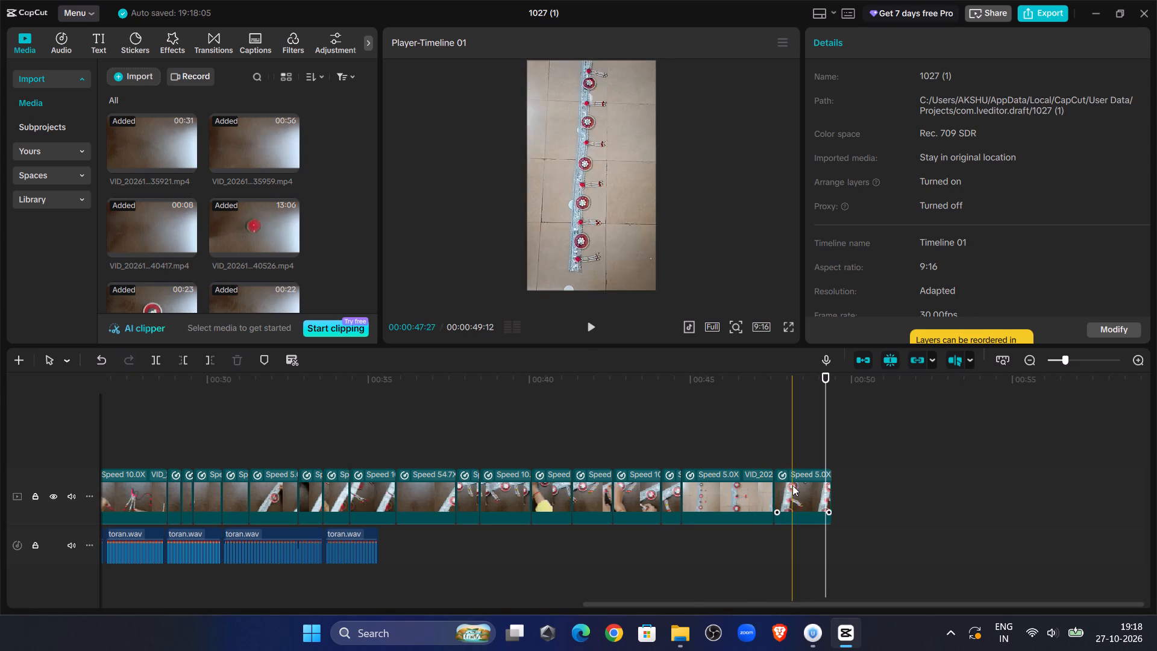
{"action": "left_click", "coordinate": [792, 485]}
{"action": "left_click_drag", "start_coordinate": [792, 485], "coordinate": [701, 494]}
Raise the moved lace clip's speed from 5x to about 10x and replay the ending.
{"action": "left_click", "coordinate": [903, 52]}
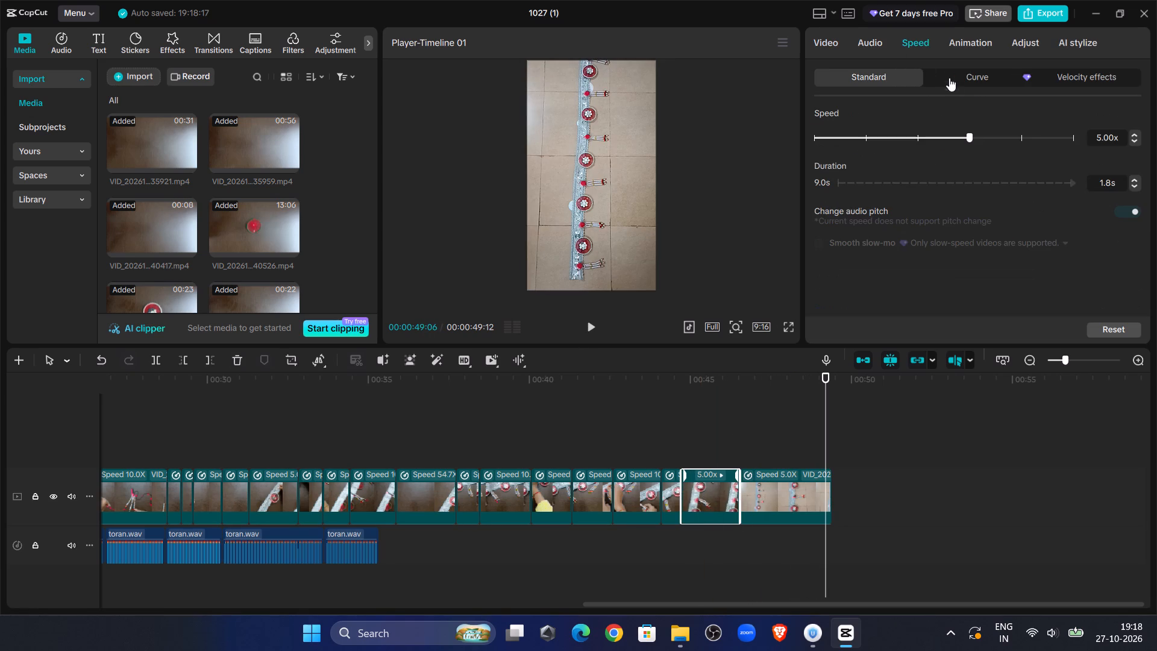
{"action": "left_click", "coordinate": [1018, 138]}
{"action": "left_click", "coordinate": [682, 414]}
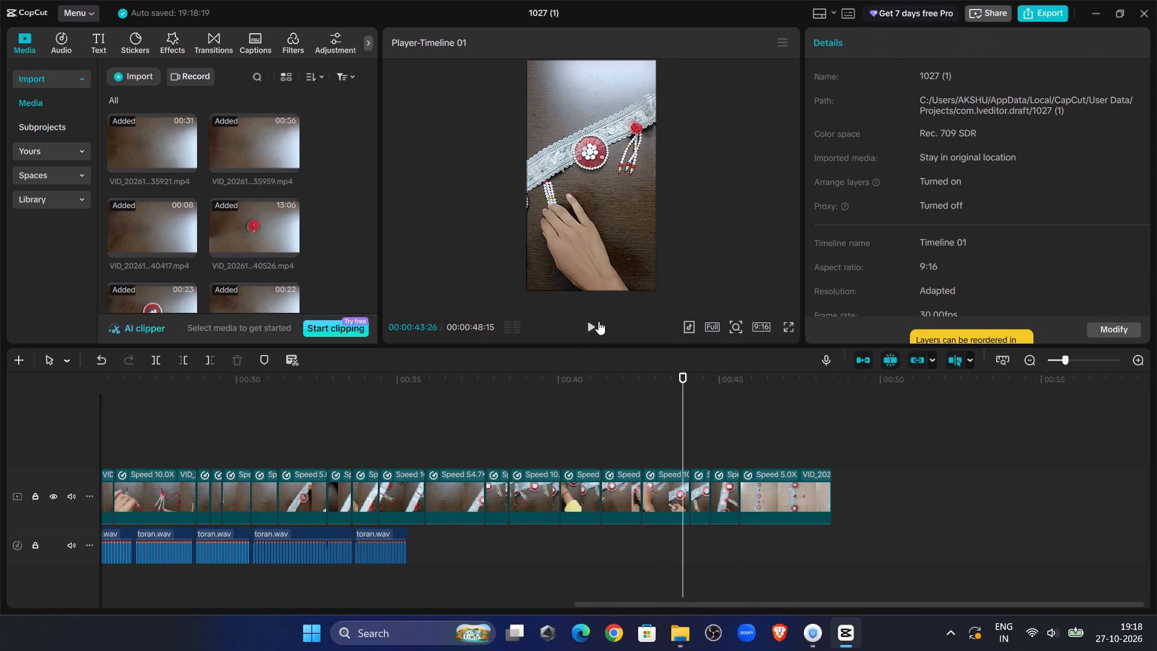
{"action": "left_click", "coordinate": [584, 325]}
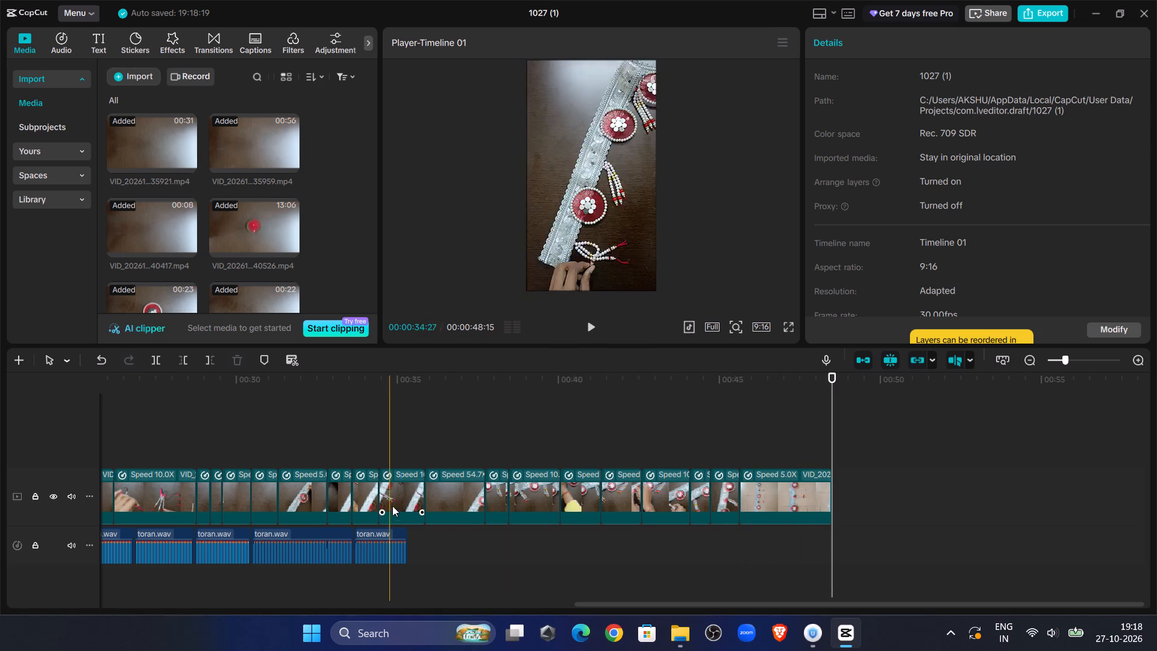
Play the video from the beginning and trim the end of the 5.0x red fabric clip at 00:00:04:01.
{"action": "left_click", "coordinate": [605, 389]}
{"action": "left_click_drag", "start_coordinate": [605, 389], "coordinate": [0, 408]}
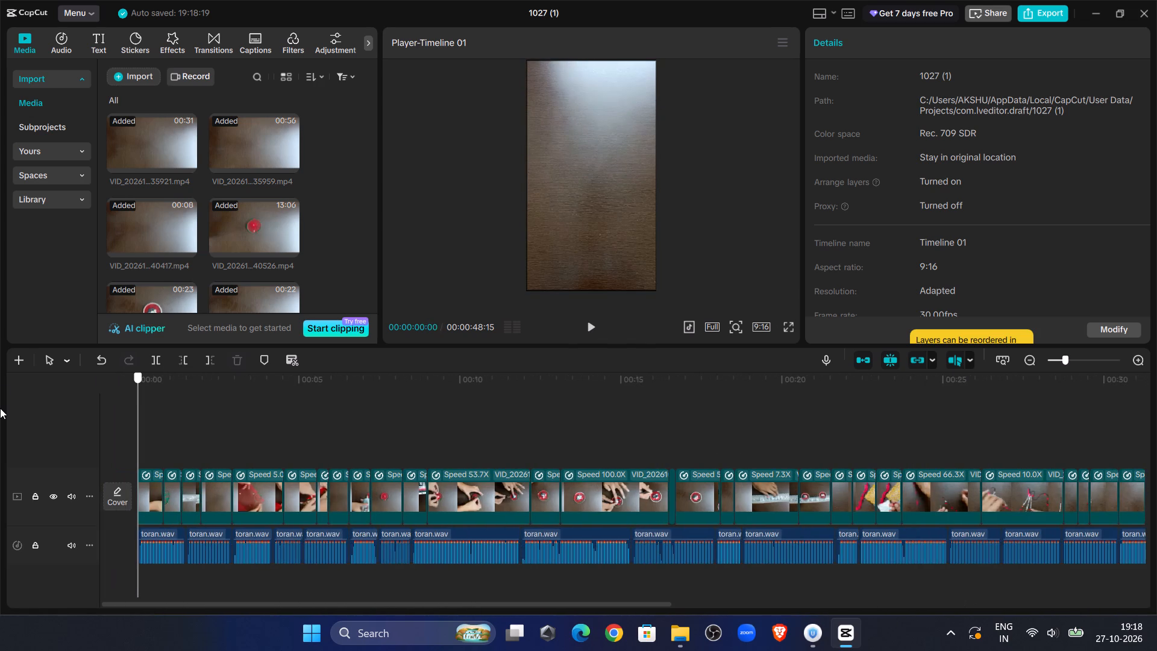
{"action": "left_click_drag", "start_coordinate": [0, 408], "coordinate": [0, 409]}
{"action": "left_click", "coordinate": [592, 335]}
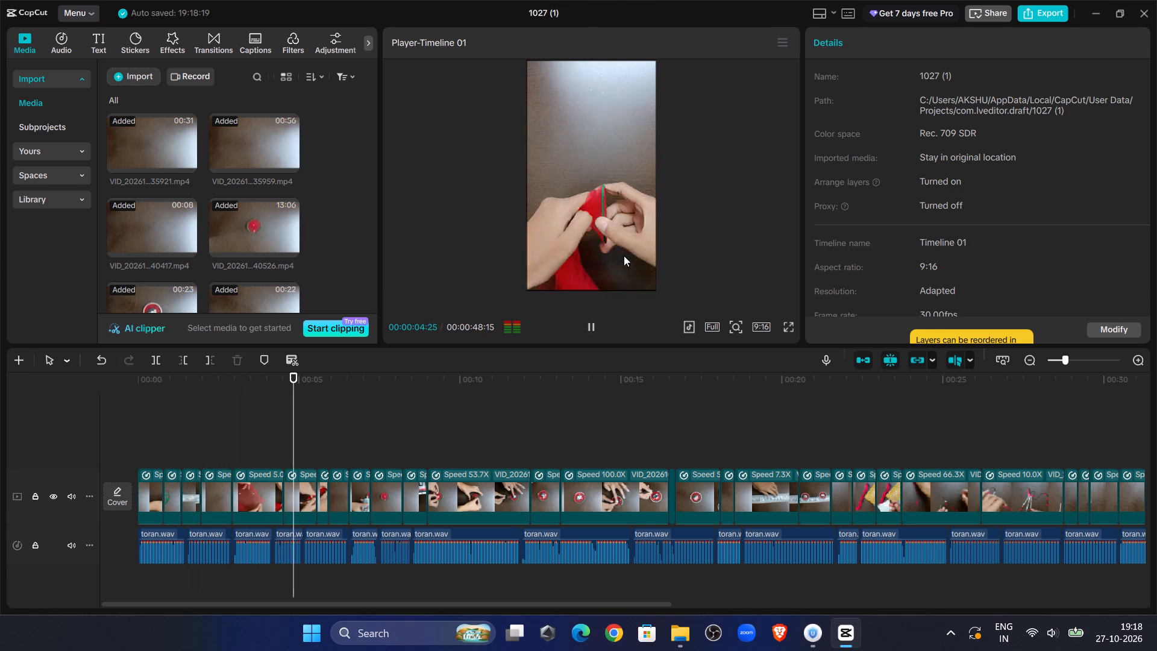
{"action": "left_click", "coordinate": [590, 335]}
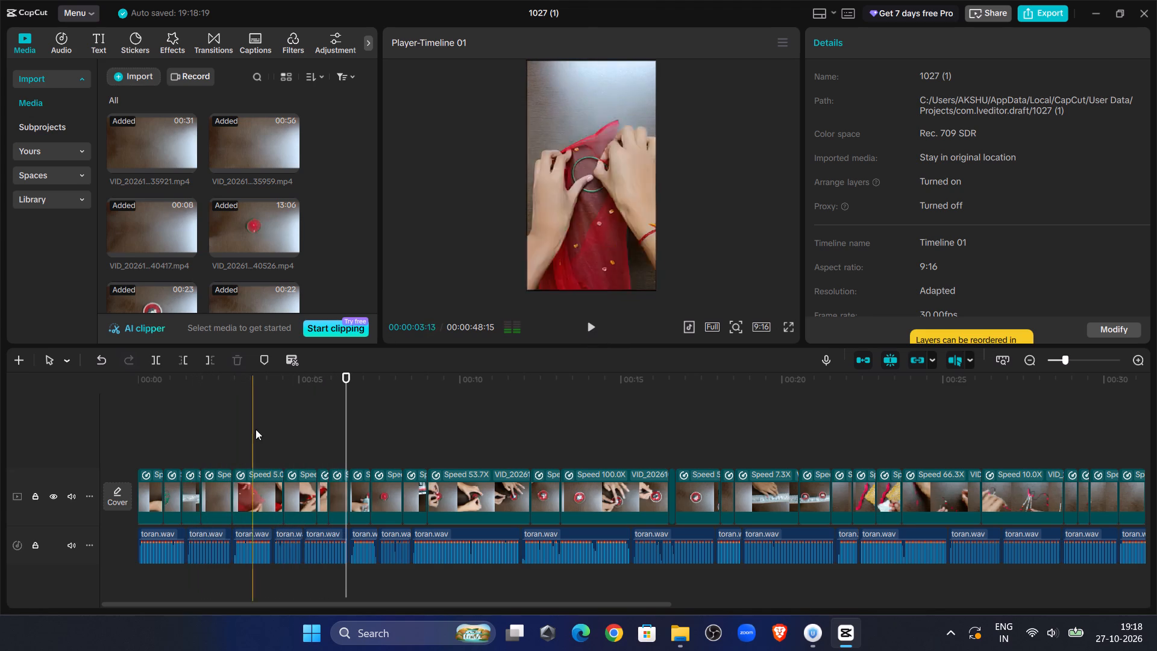
{"action": "left_click_drag", "start_coordinate": [286, 430], "coordinate": [307, 436]}
{"action": "left_click", "coordinate": [307, 436]}
{"action": "left_click_drag", "start_coordinate": [307, 436], "coordinate": [312, 439]}
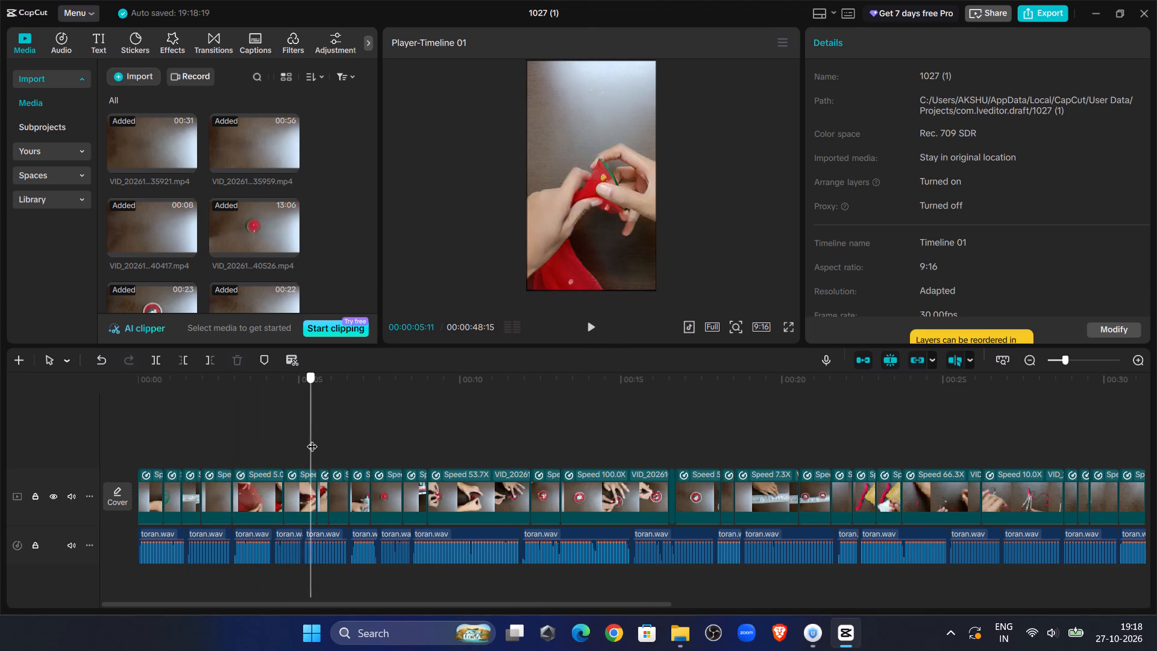
{"action": "left_click_drag", "start_coordinate": [312, 439], "coordinate": [230, 412]}
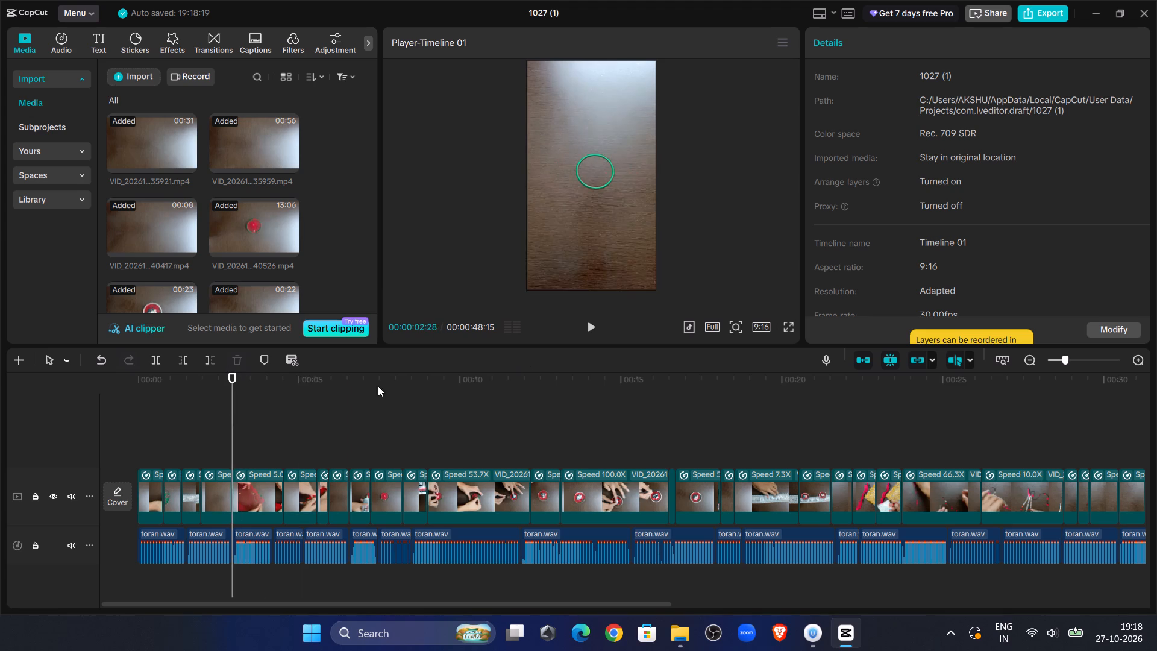
{"action": "left_click", "coordinate": [590, 331]}
{"action": "left_click", "coordinate": [589, 331]}
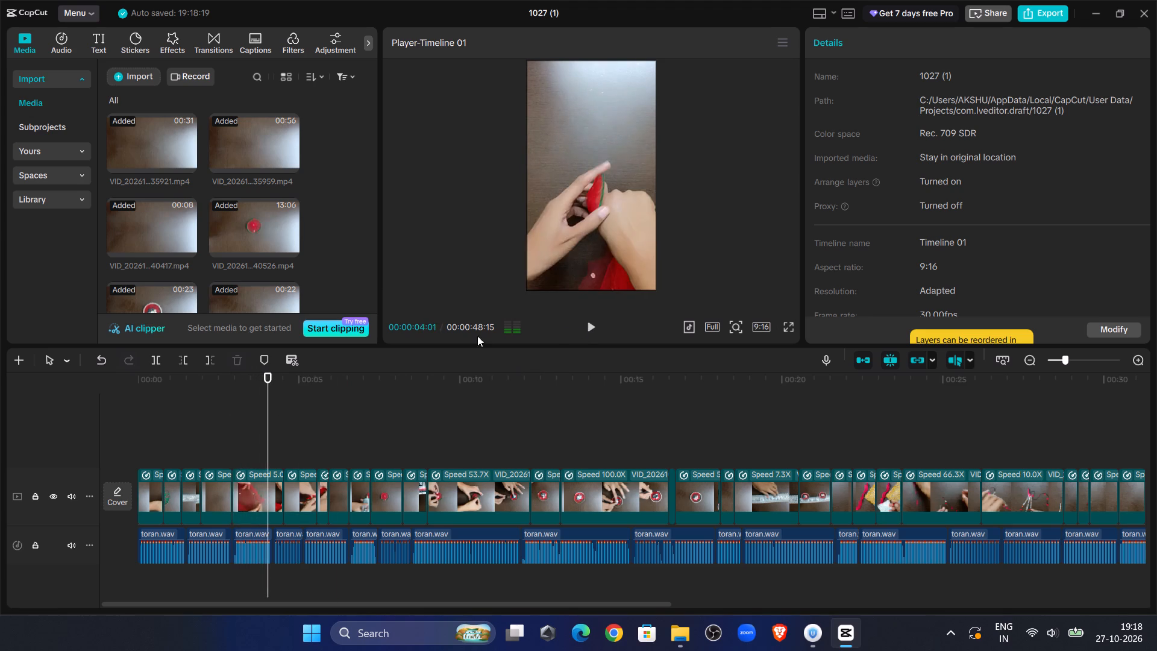
{"action": "left_click", "coordinate": [263, 497]}
{"action": "left_click", "coordinate": [202, 363]}
Replay from 00:00:02:28 with the voiceover and trim the end of the short glue tube clip at 00:00:08:07.
{"action": "left_click", "coordinate": [228, 440]}
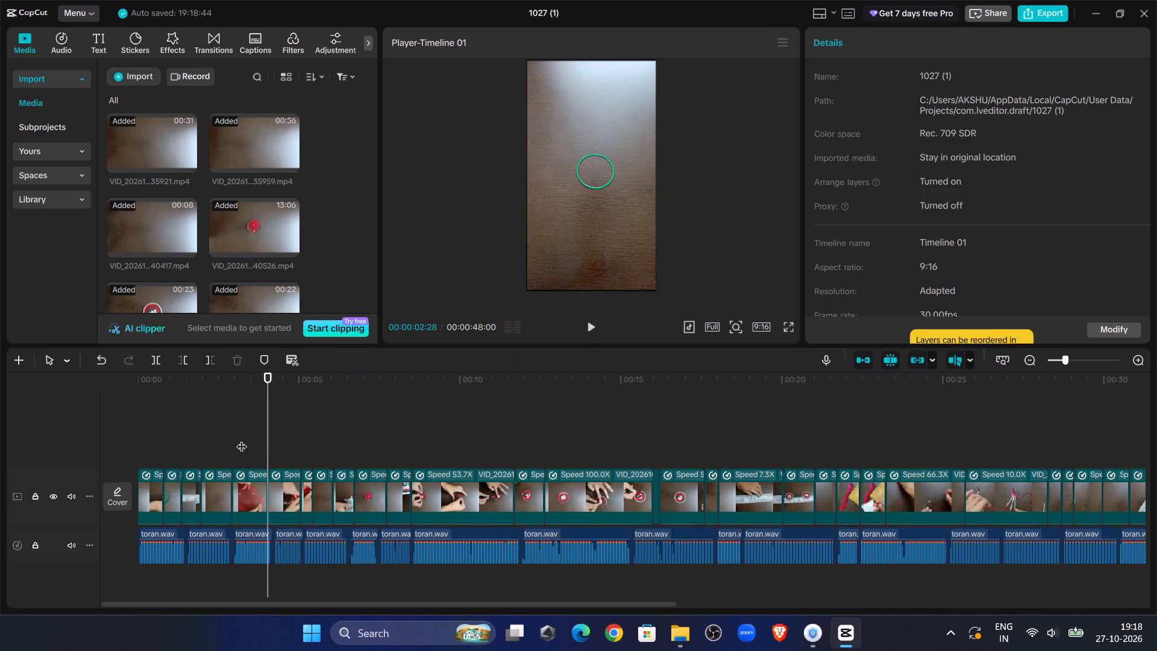
{"action": "left_click", "coordinate": [591, 329]}
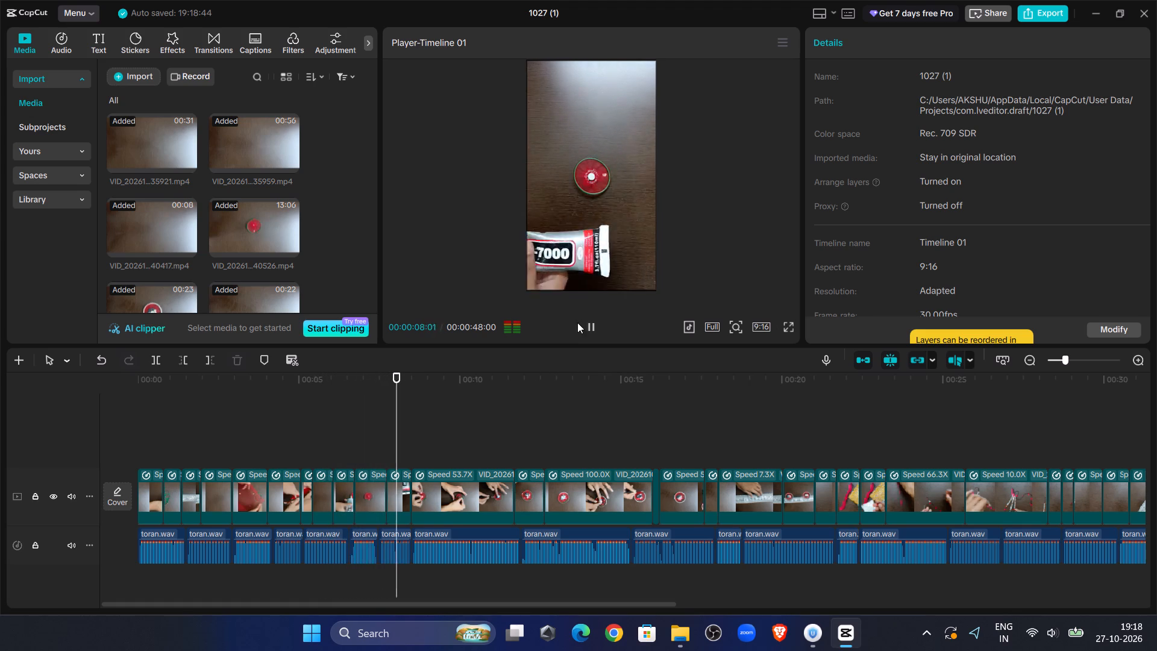
{"action": "left_click", "coordinate": [592, 322]}
{"action": "left_click", "coordinate": [366, 400]}
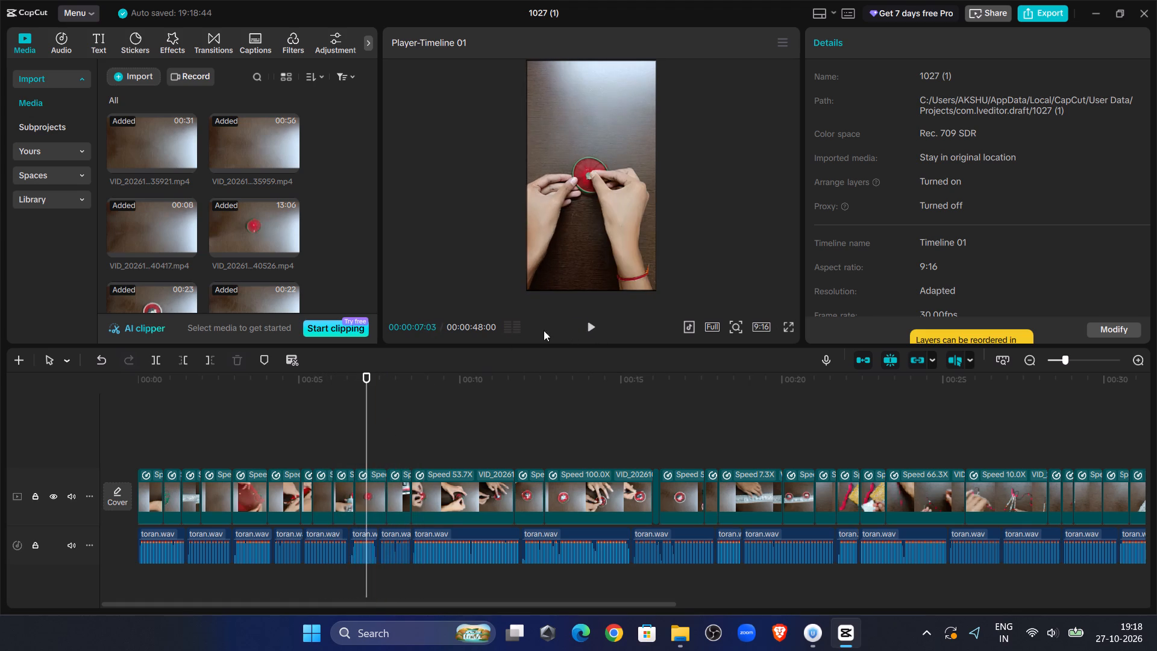
{"action": "left_click", "coordinate": [593, 336]}
{"action": "left_click", "coordinate": [594, 332]}
{"action": "left_click", "coordinate": [594, 332]}
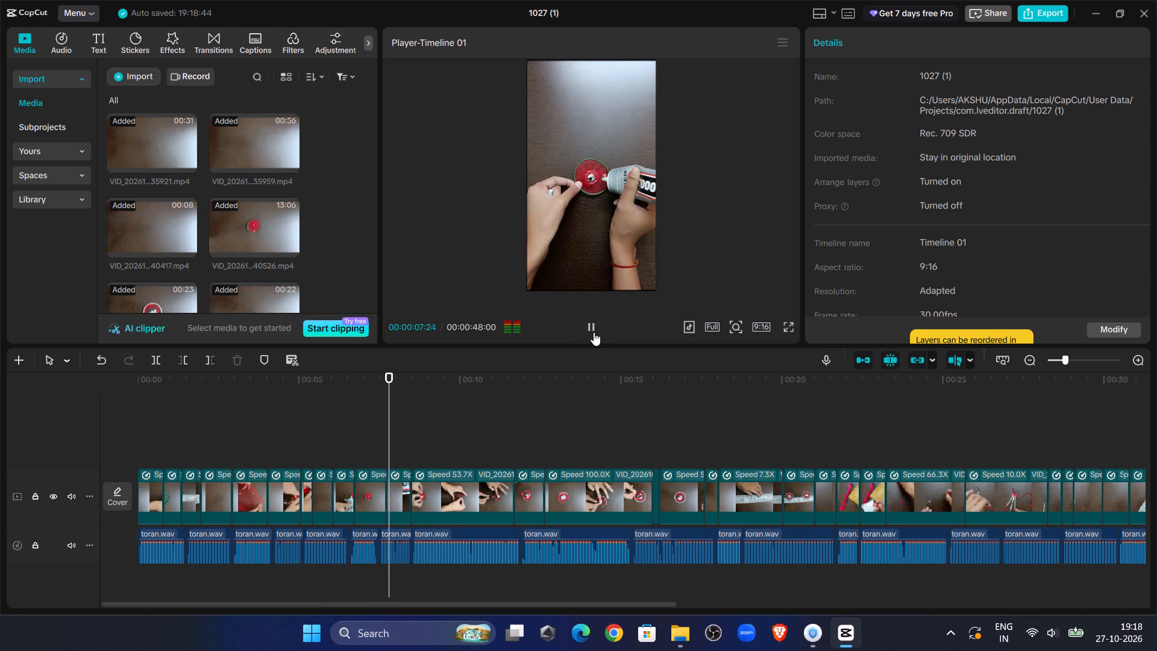
{"action": "left_click", "coordinate": [594, 332]}
{"action": "left_click_drag", "start_coordinate": [404, 446], "coordinate": [387, 447]}
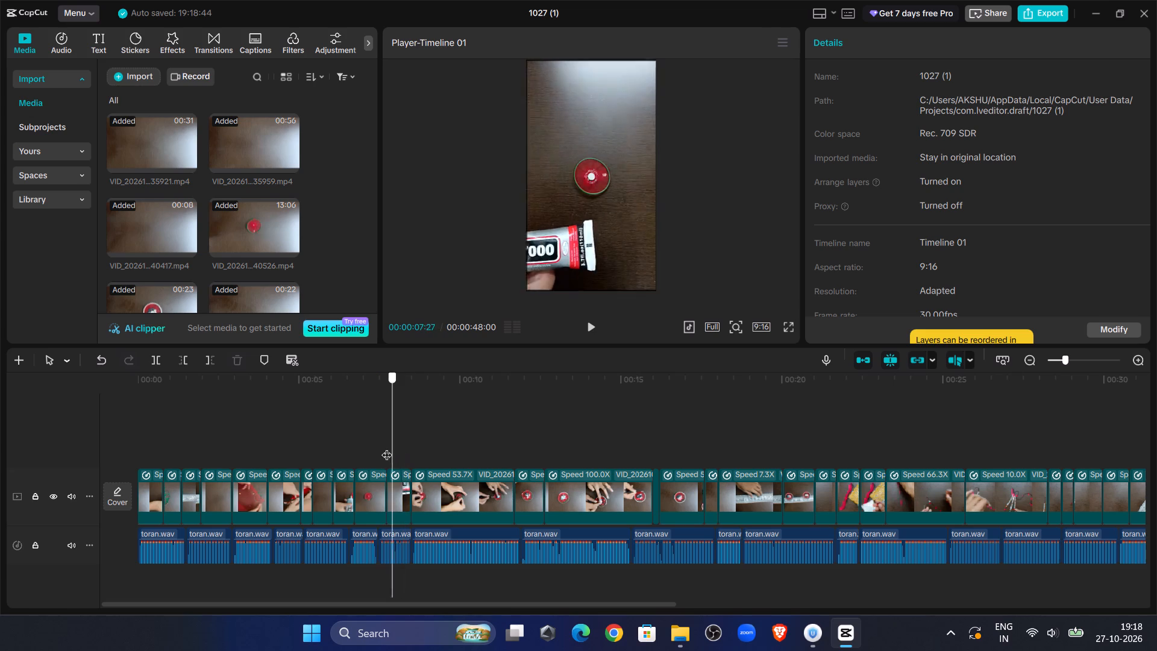
{"action": "left_click_drag", "start_coordinate": [387, 447], "coordinate": [381, 445]}
{"action": "left_click", "coordinate": [589, 329]}
{"action": "left_click", "coordinate": [589, 329]}
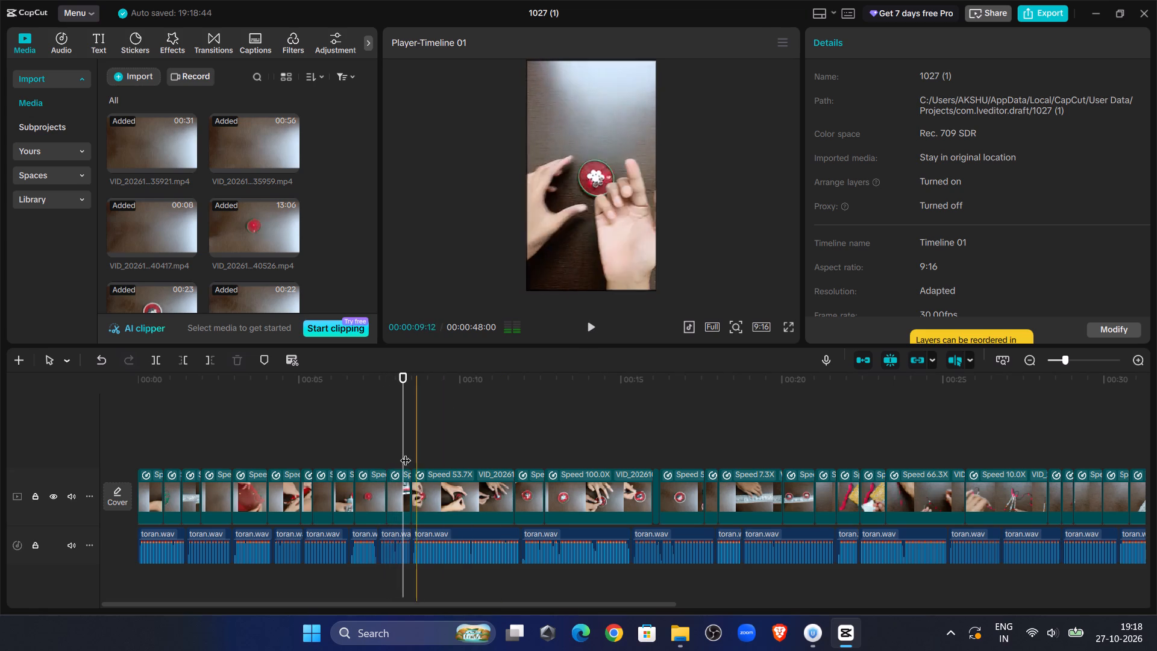
{"action": "left_click", "coordinate": [403, 482]}
{"action": "left_click", "coordinate": [210, 356]}
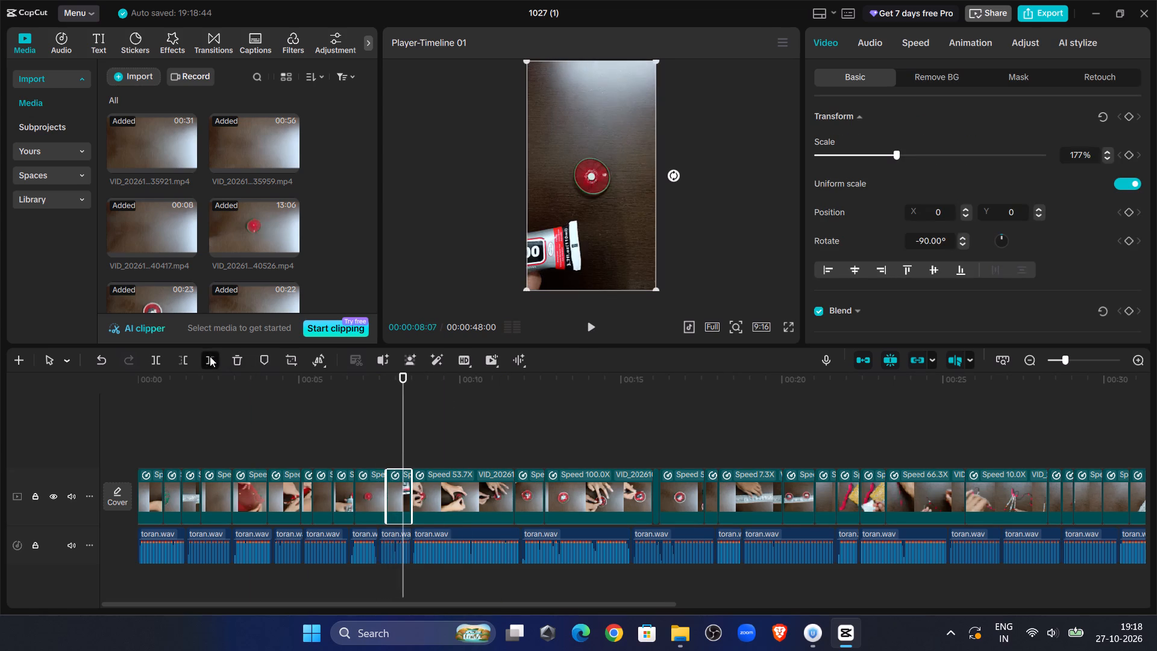
Replay from 00:00:08:07 with the voiceover and trim the end of the short clip after the 53.7x clip at 00:00:12:05.
{"action": "left_click", "coordinate": [589, 329]}
{"action": "left_click", "coordinate": [589, 328]}
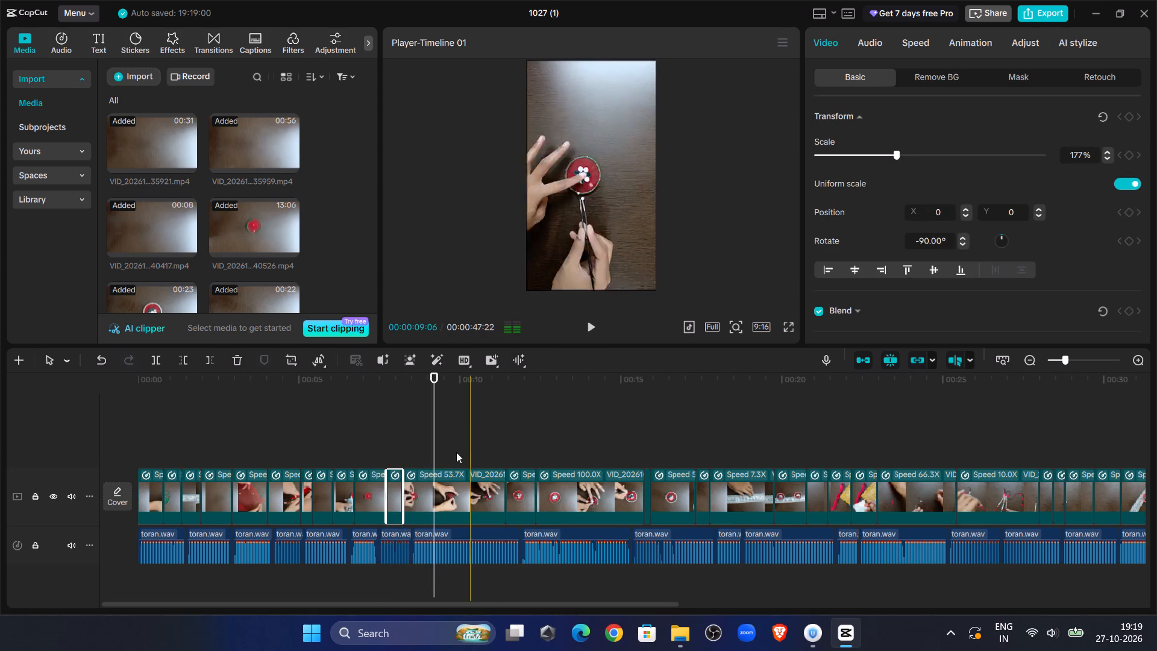
{"action": "left_click", "coordinate": [423, 492]}
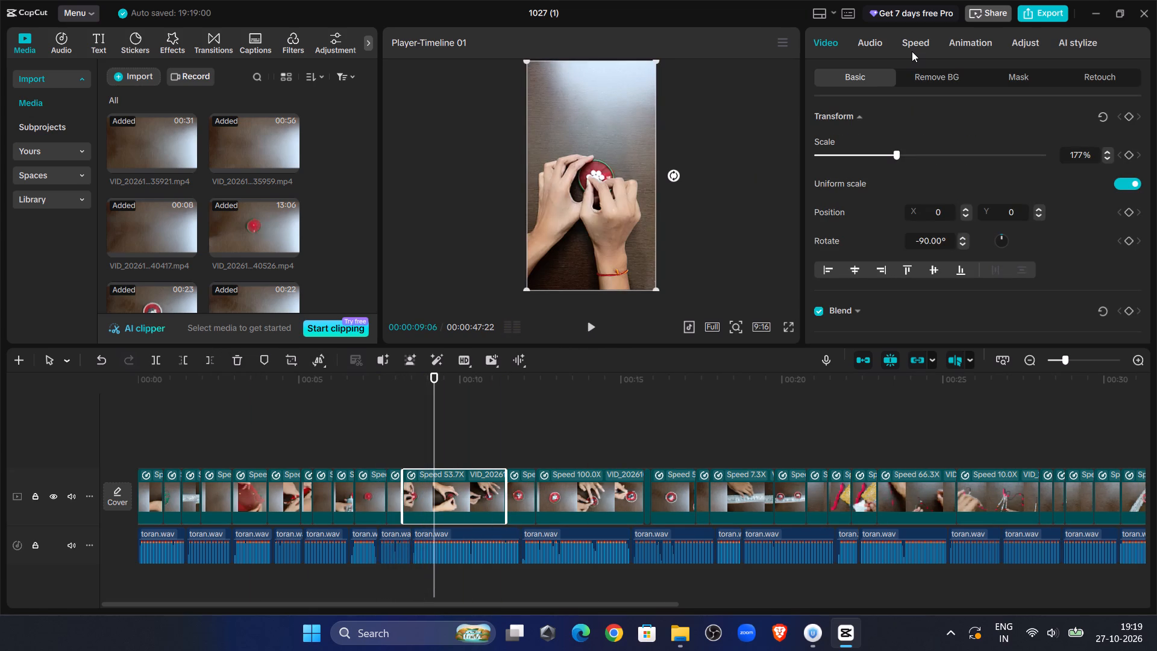
{"action": "left_click", "coordinate": [912, 51]}
{"action": "left_click", "coordinate": [404, 426]}
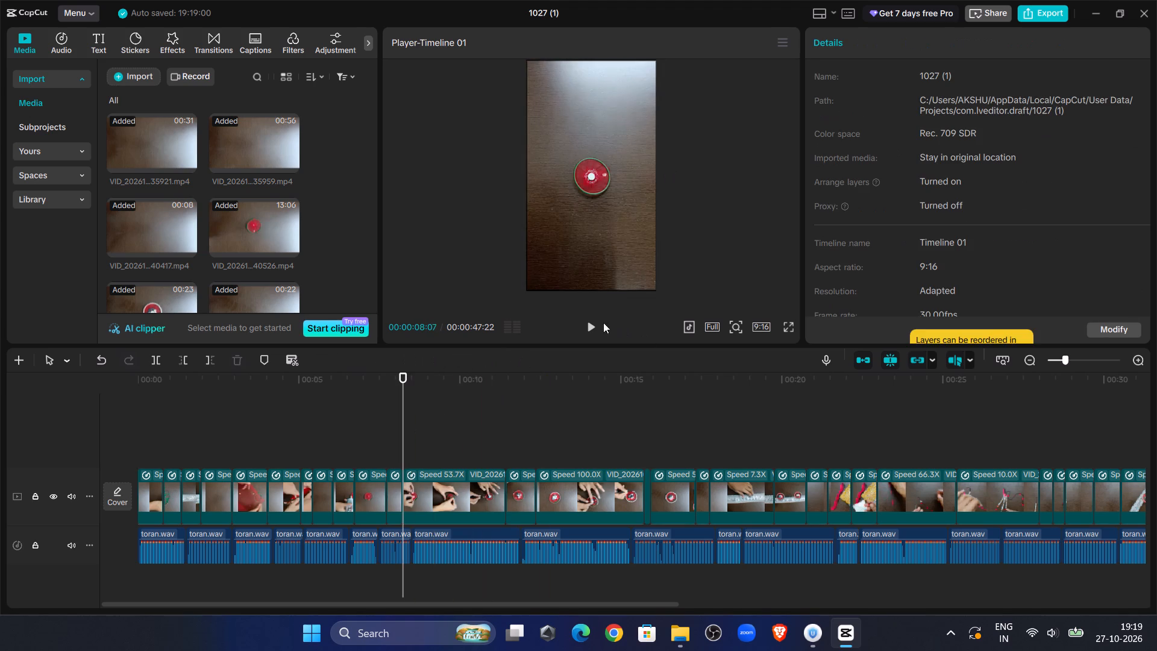
{"action": "left_click", "coordinate": [588, 321]}
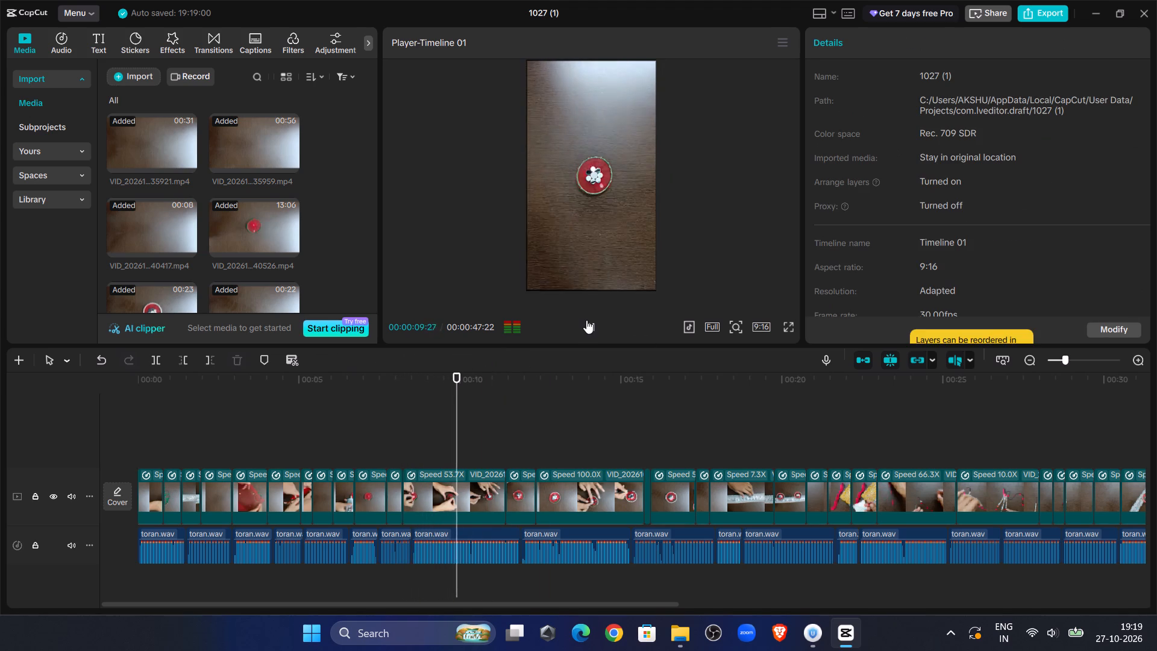
{"action": "left_click", "coordinate": [586, 320]}
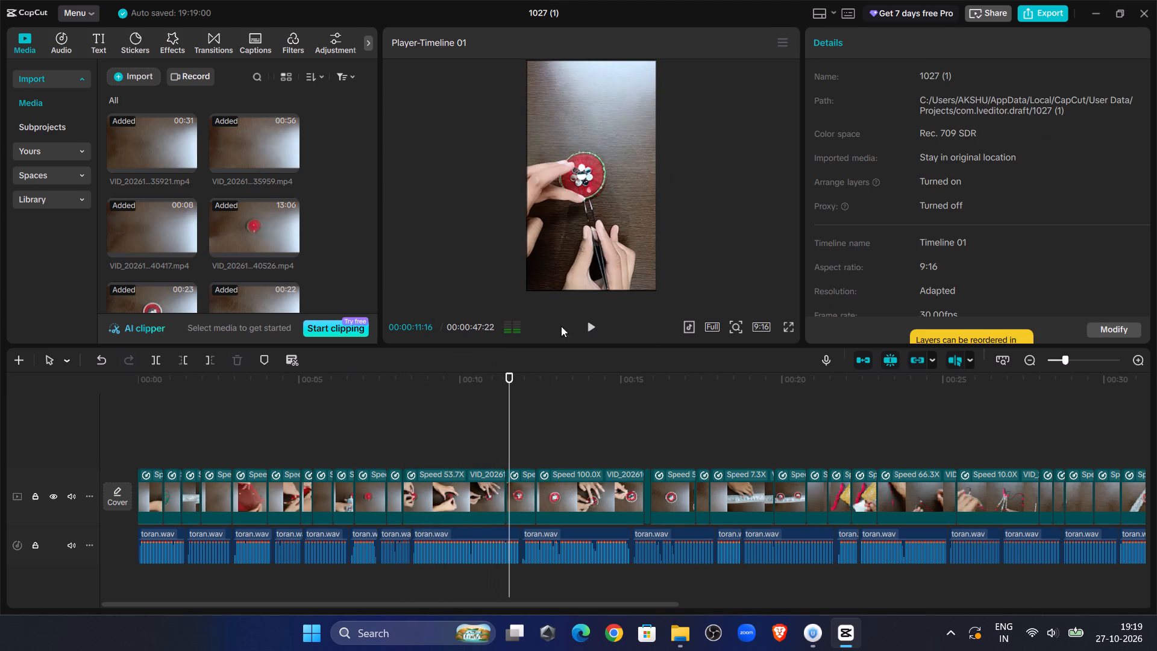
{"action": "left_click", "coordinate": [525, 495]}
{"action": "left_click", "coordinate": [599, 325]}
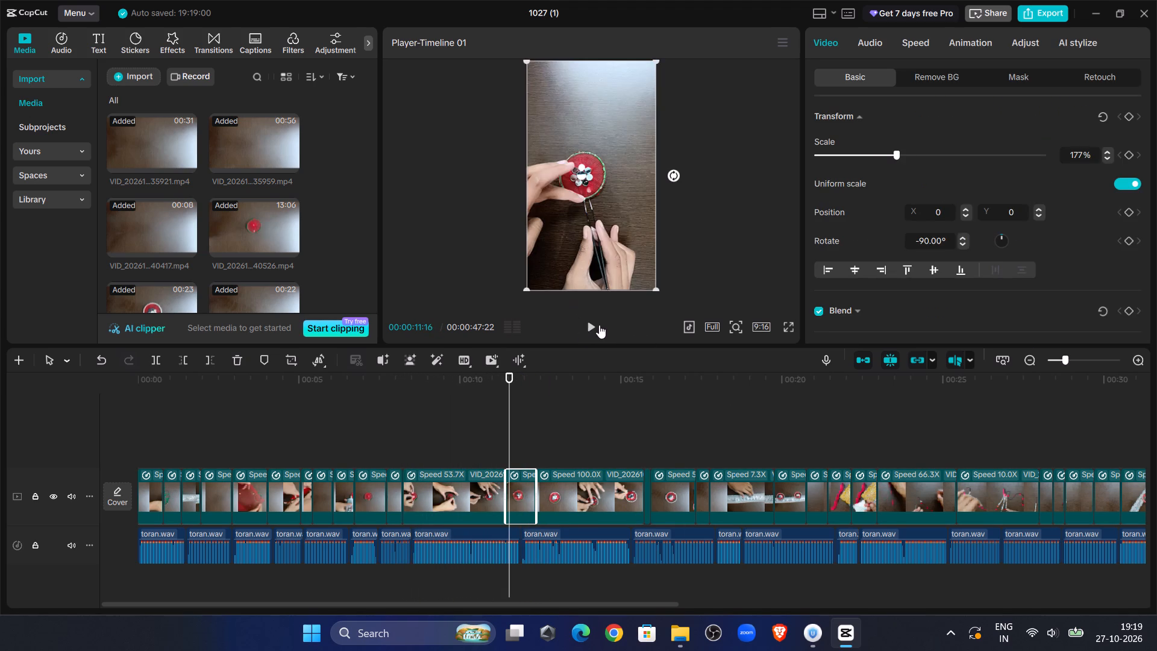
{"action": "left_click", "coordinate": [594, 325]}
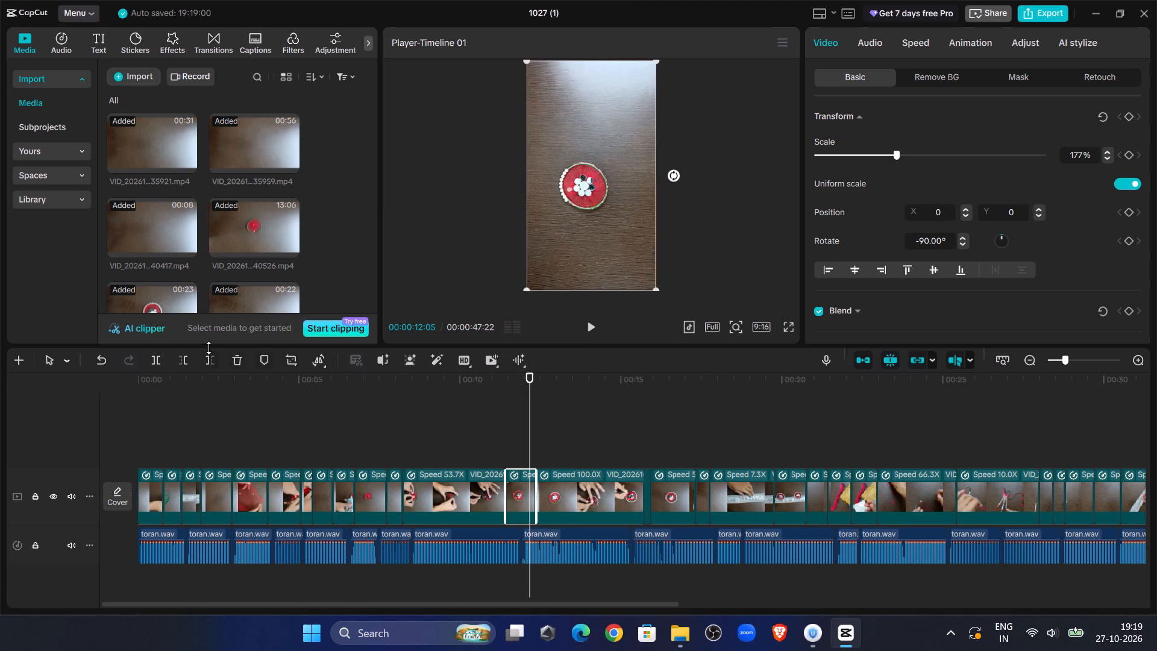
{"action": "left_click", "coordinate": [210, 356]}
Split the 100.0x beading clip at 00:00:13:04 and trim the start of its second part just before the 00:15 mark.
{"action": "left_click", "coordinate": [584, 329]}
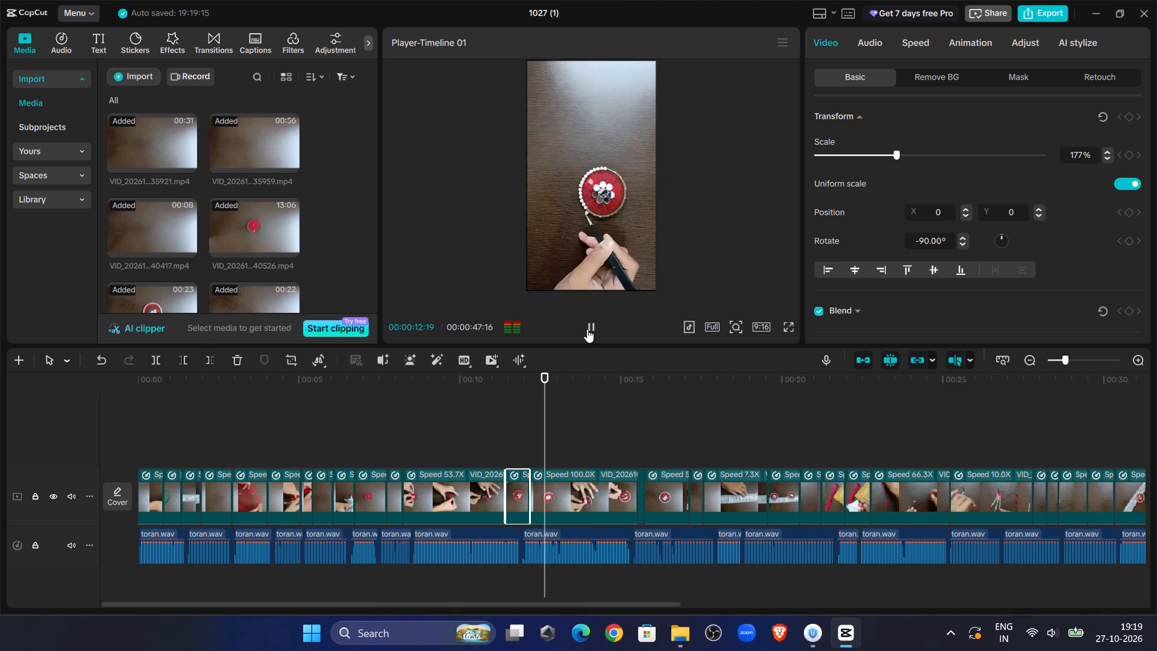
{"action": "left_click", "coordinate": [587, 329]}
{"action": "left_click", "coordinate": [560, 495]}
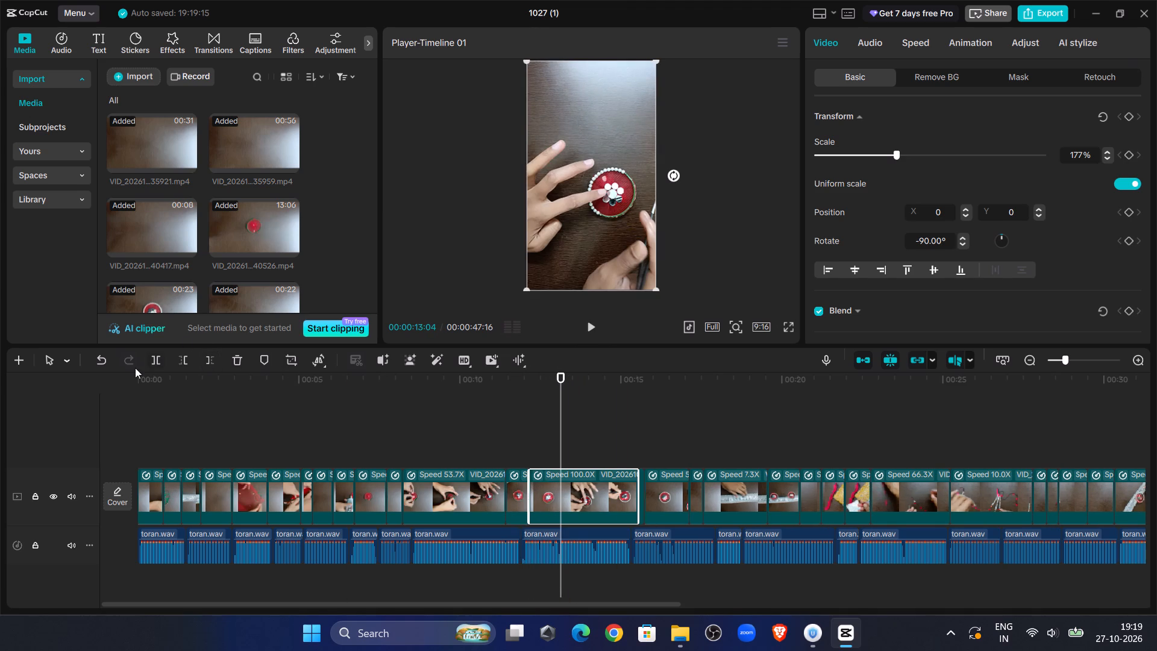
{"action": "left_click", "coordinate": [148, 362]}
{"action": "left_click", "coordinate": [597, 331]}
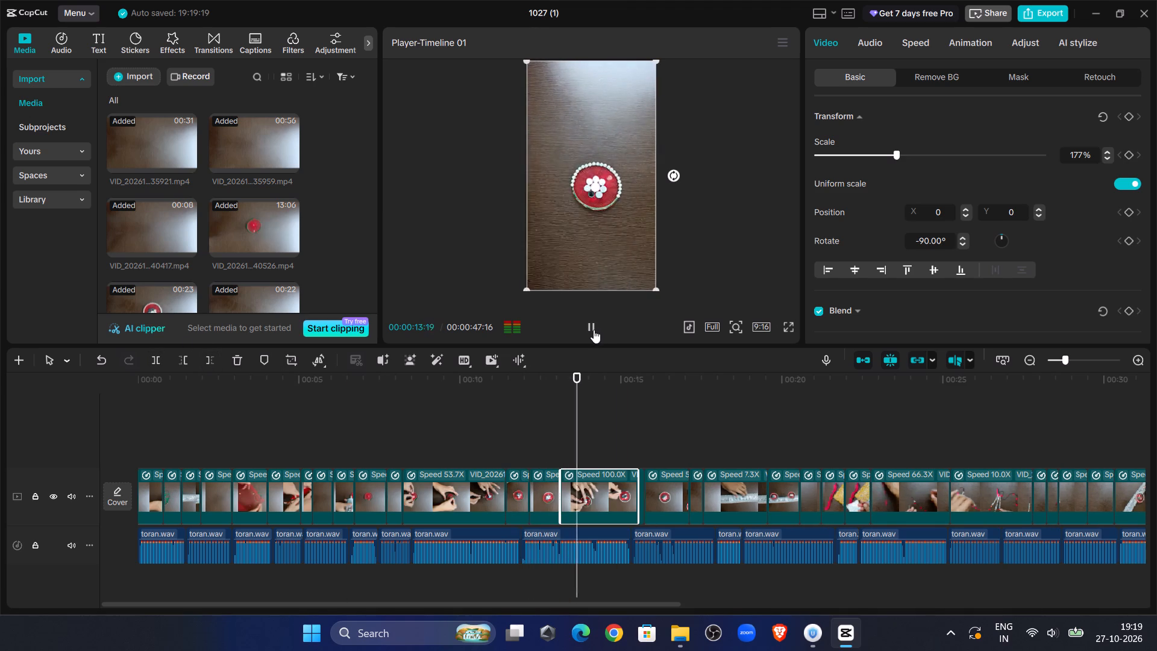
{"action": "left_click", "coordinate": [590, 325]}
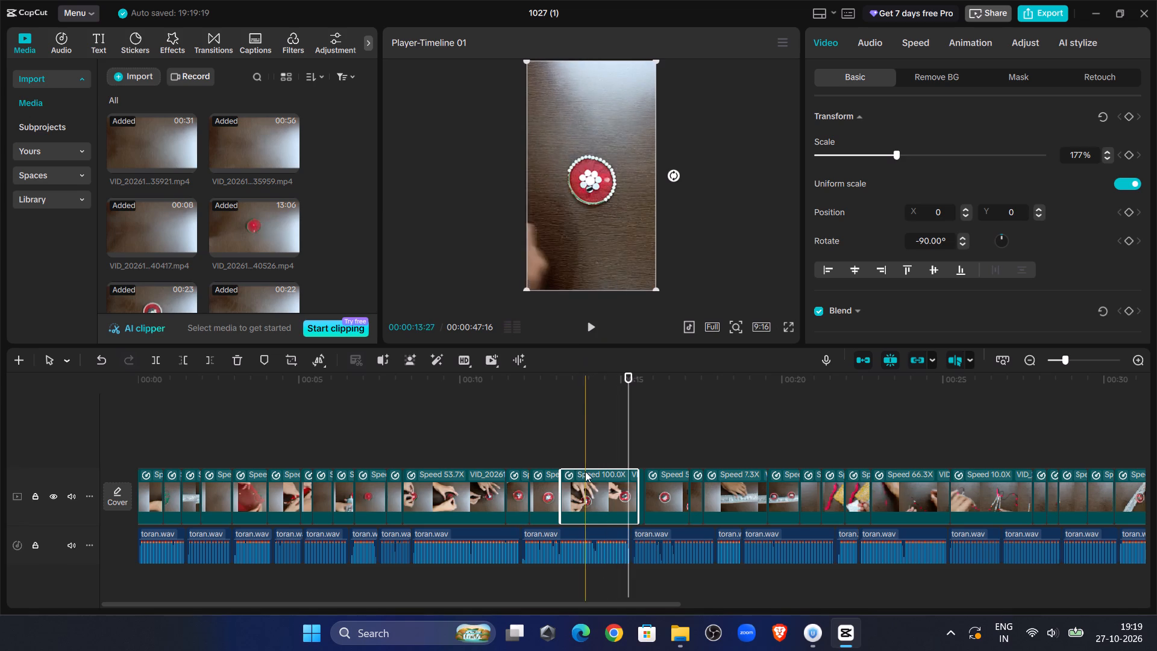
{"action": "left_click", "coordinate": [614, 438]}
{"action": "left_click", "coordinate": [609, 495]}
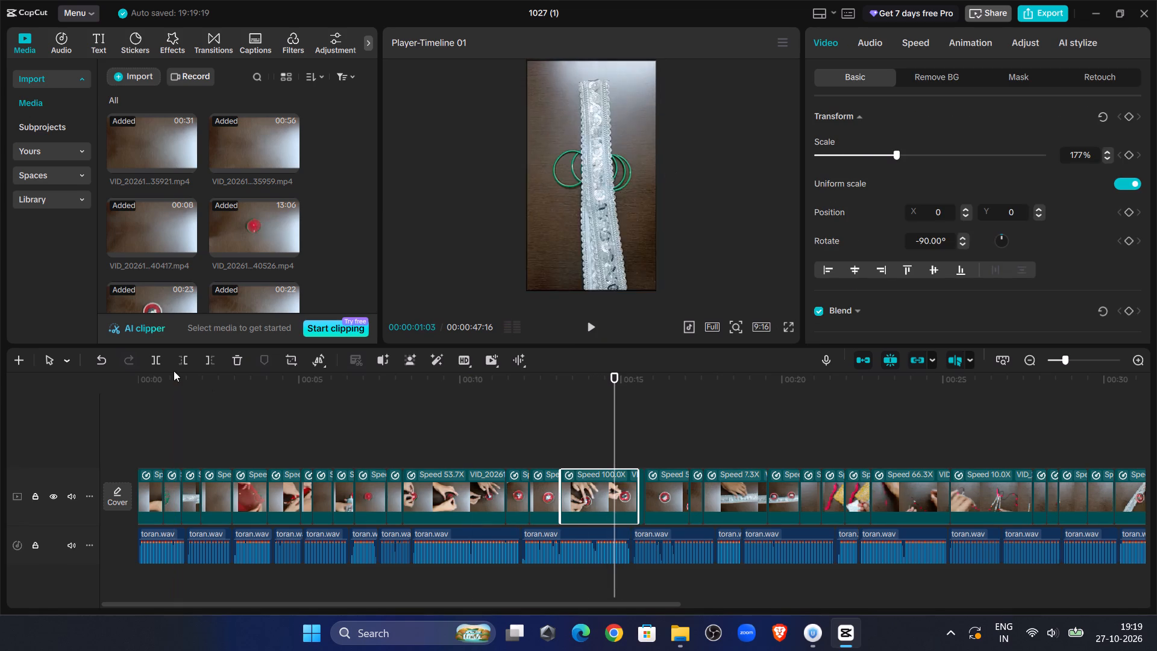
{"action": "left_click", "coordinate": [183, 361]}
Replay the middle section and delete the two short bead-packet clips directly before the 66.3x thread clip.
{"action": "left_click", "coordinate": [507, 428]}
{"action": "left_click", "coordinate": [583, 331]}
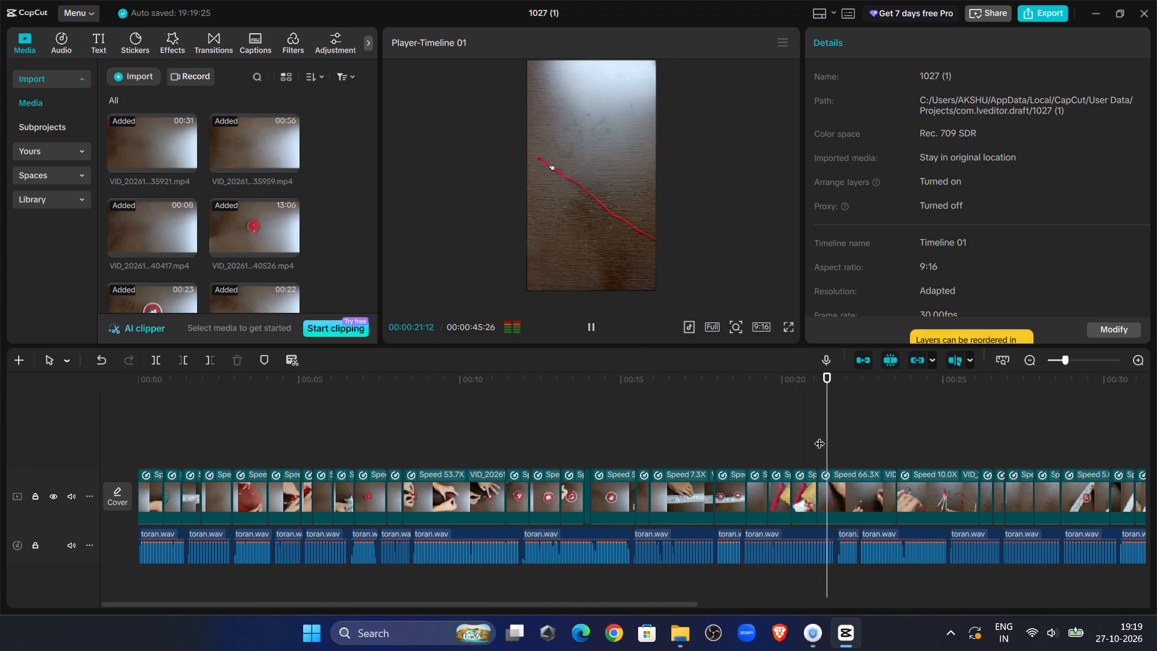
{"action": "left_click", "coordinate": [747, 423]}
{"action": "left_click", "coordinate": [594, 329]}
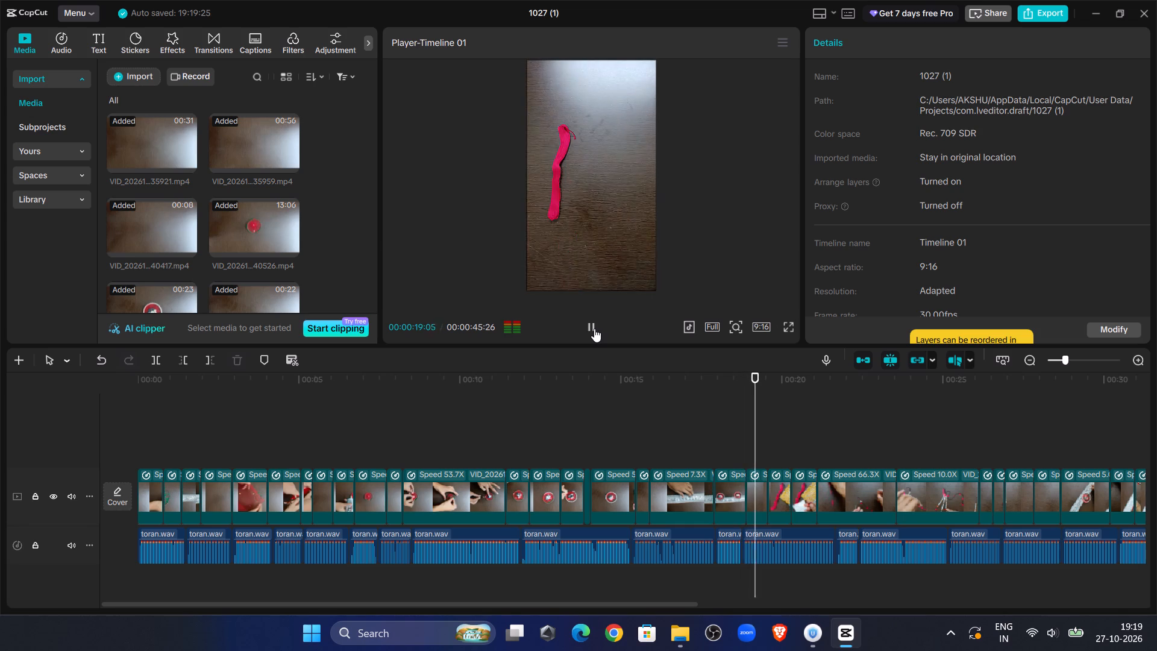
{"action": "left_click", "coordinate": [594, 329]}
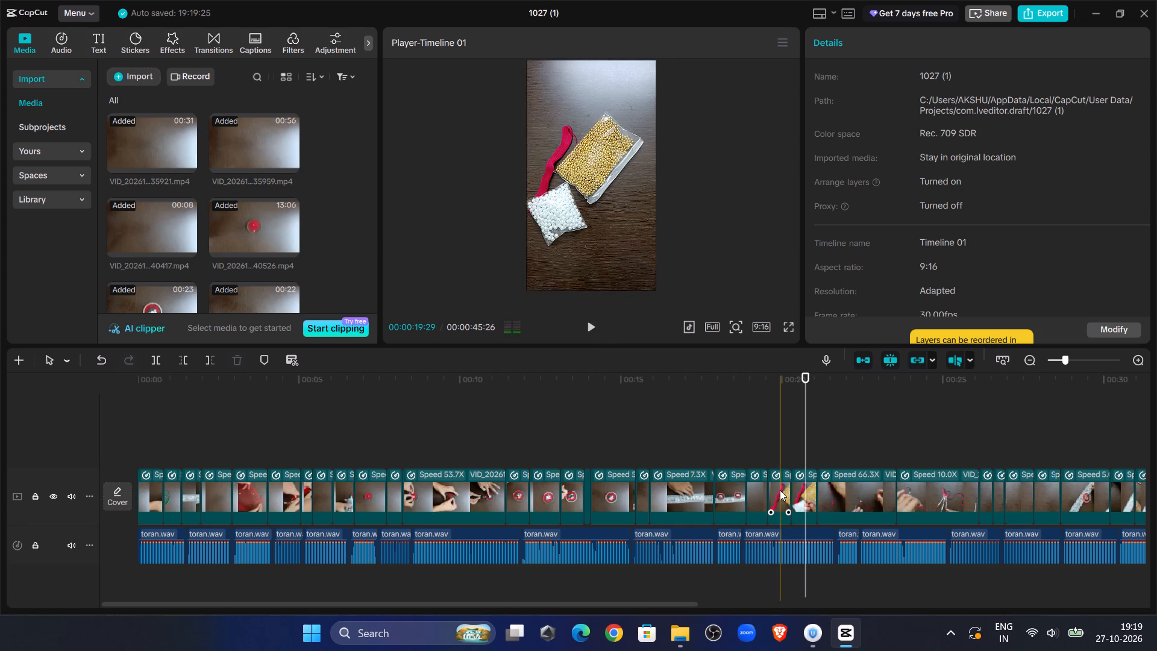
{"action": "left_click", "coordinate": [780, 490]}
{"action": "key", "text": "Delete"}
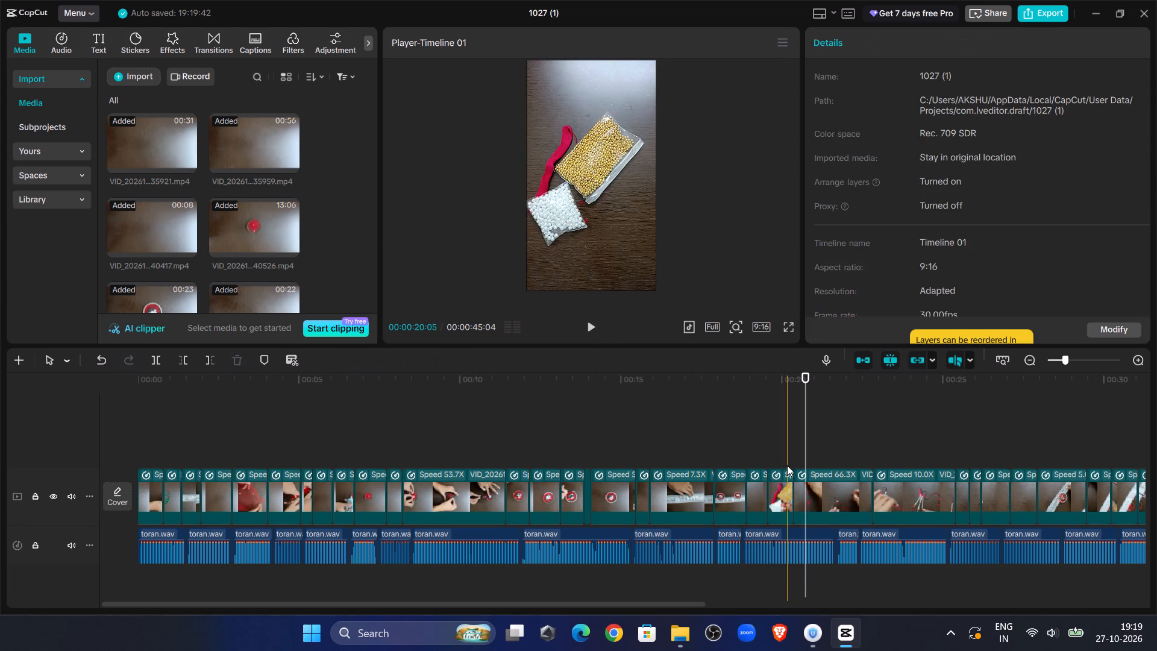
{"action": "left_click", "coordinate": [785, 486]}
{"action": "key", "text": "Delete"}
Replay the passage around 00:00:18 and delete the short pink thread clip directly before the 66.3x clip.
{"action": "left_click", "coordinate": [735, 407]}
{"action": "left_click", "coordinate": [586, 327]}
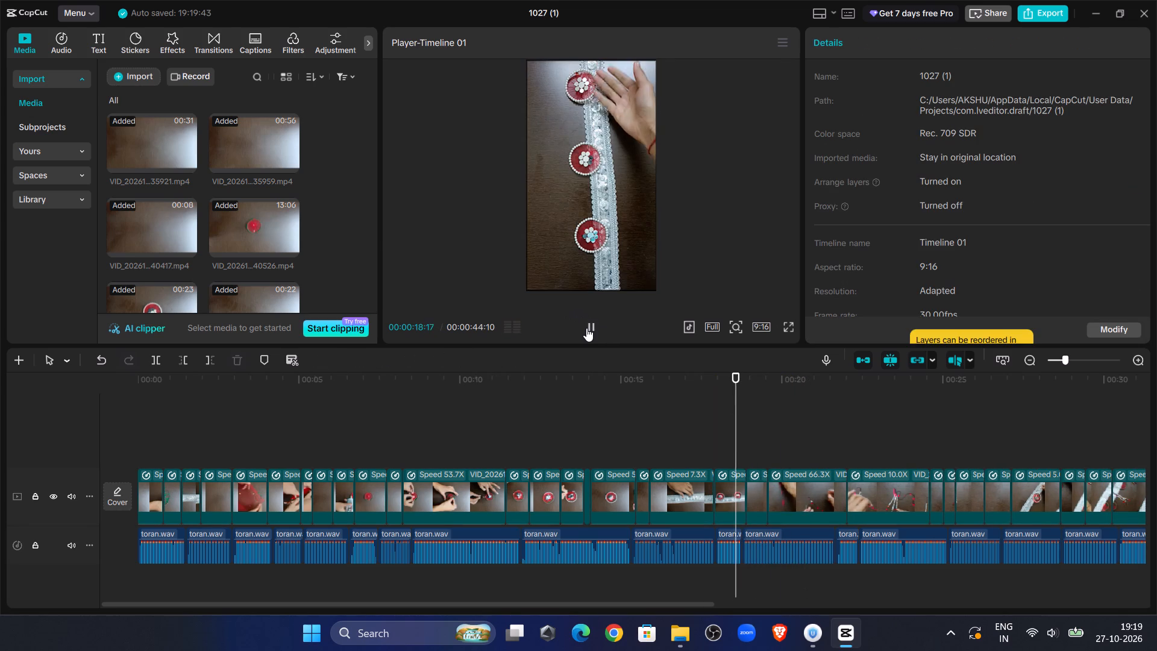
{"action": "left_click", "coordinate": [586, 328]}
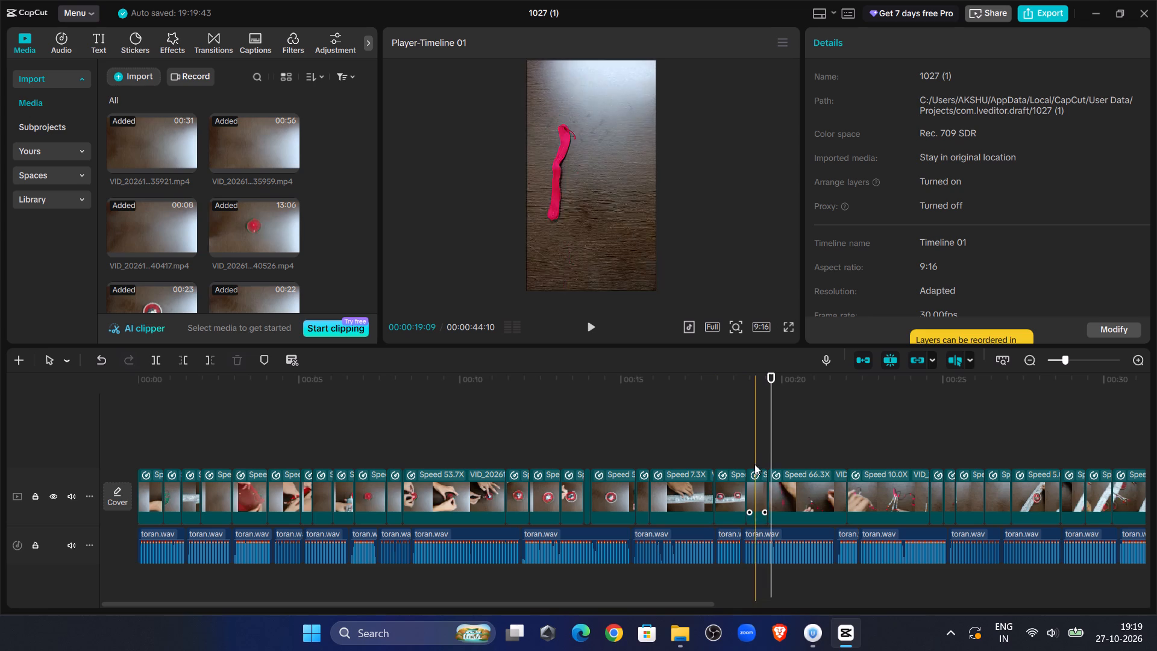
{"action": "left_click", "coordinate": [748, 459]}
{"action": "left_click", "coordinate": [598, 332]}
{"action": "left_click", "coordinate": [597, 332]}
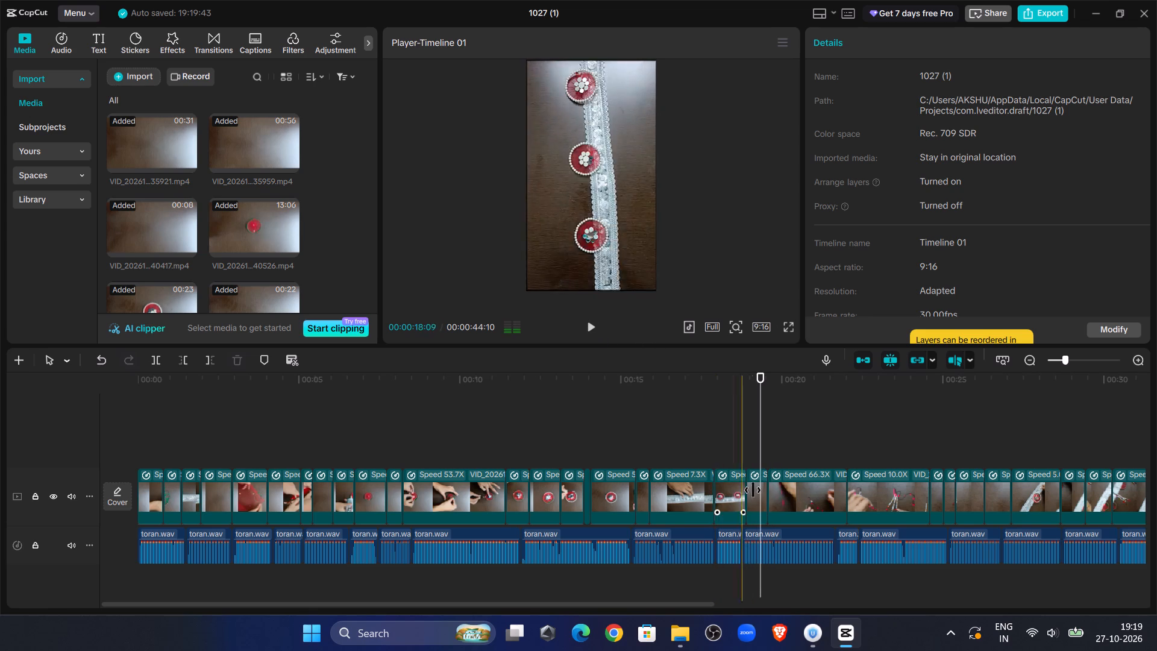
{"action": "left_click", "coordinate": [763, 494]}
{"action": "key", "text": "Delete"}
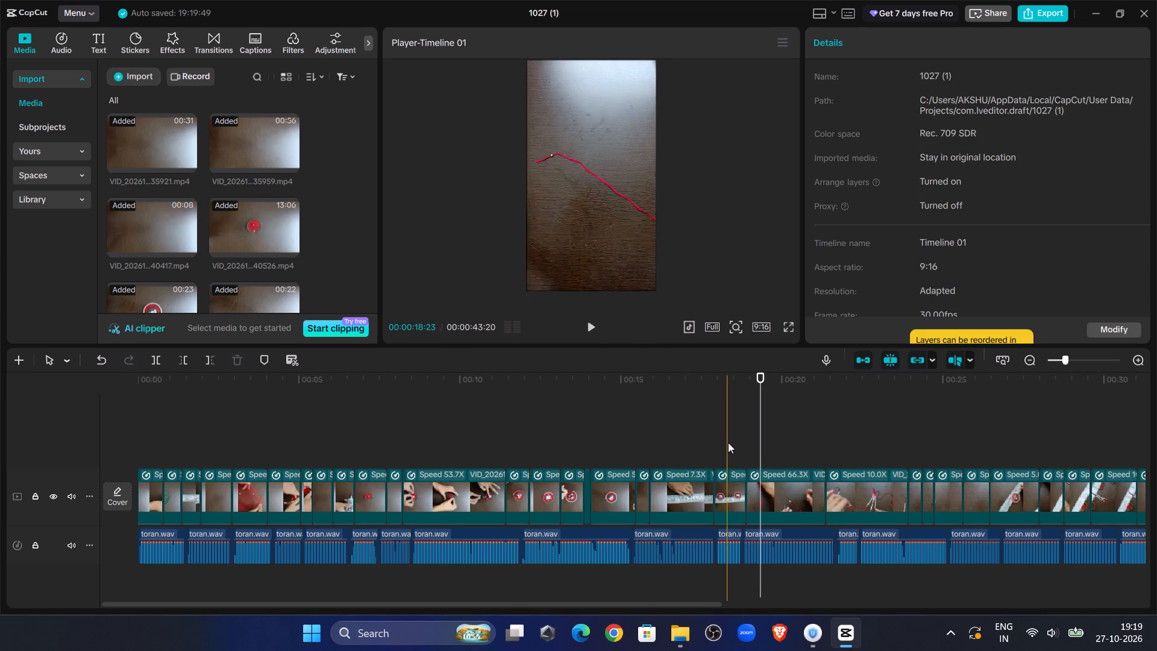
Play through the 66.3x bead-threading clip and trim the end of the following 10.0x tassel clip at 00:00:23:06.
{"action": "left_click", "coordinate": [728, 442]}
{"action": "left_click", "coordinate": [593, 327]}
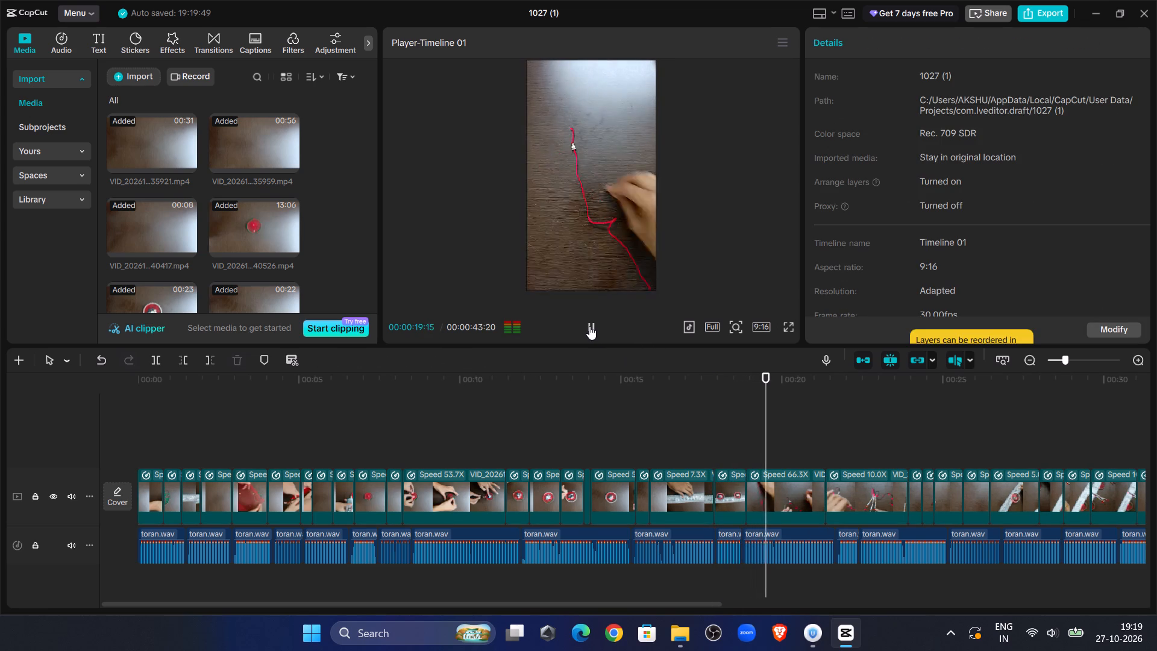
{"action": "left_click", "coordinate": [589, 326]}
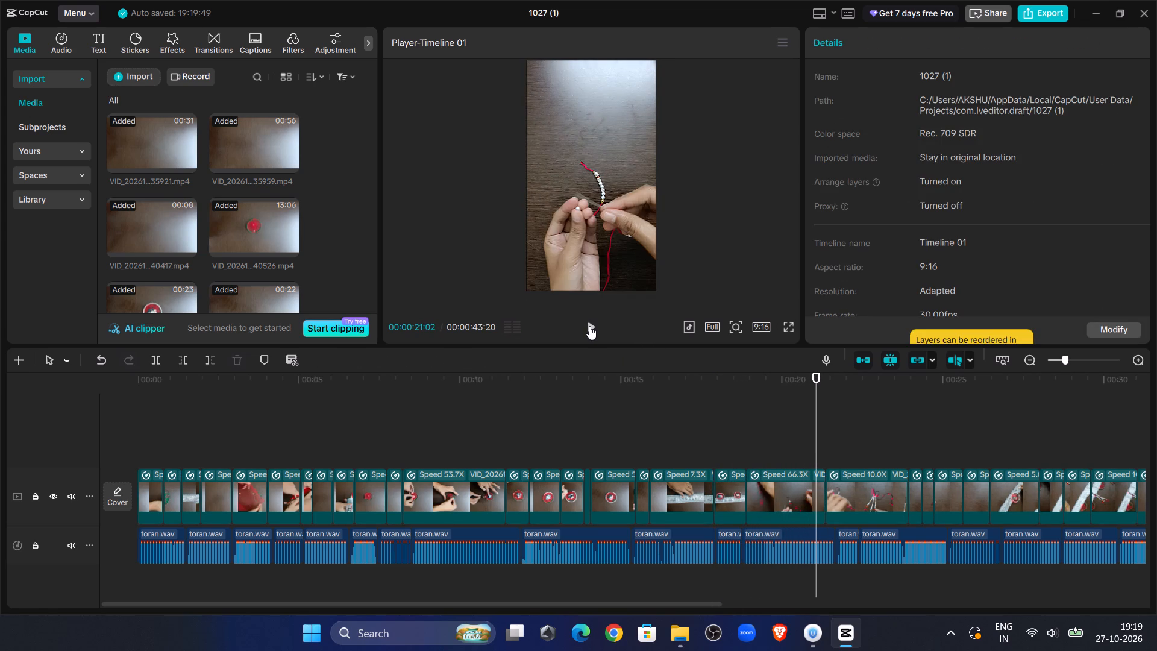
{"action": "double_click", "coordinate": [589, 326]}
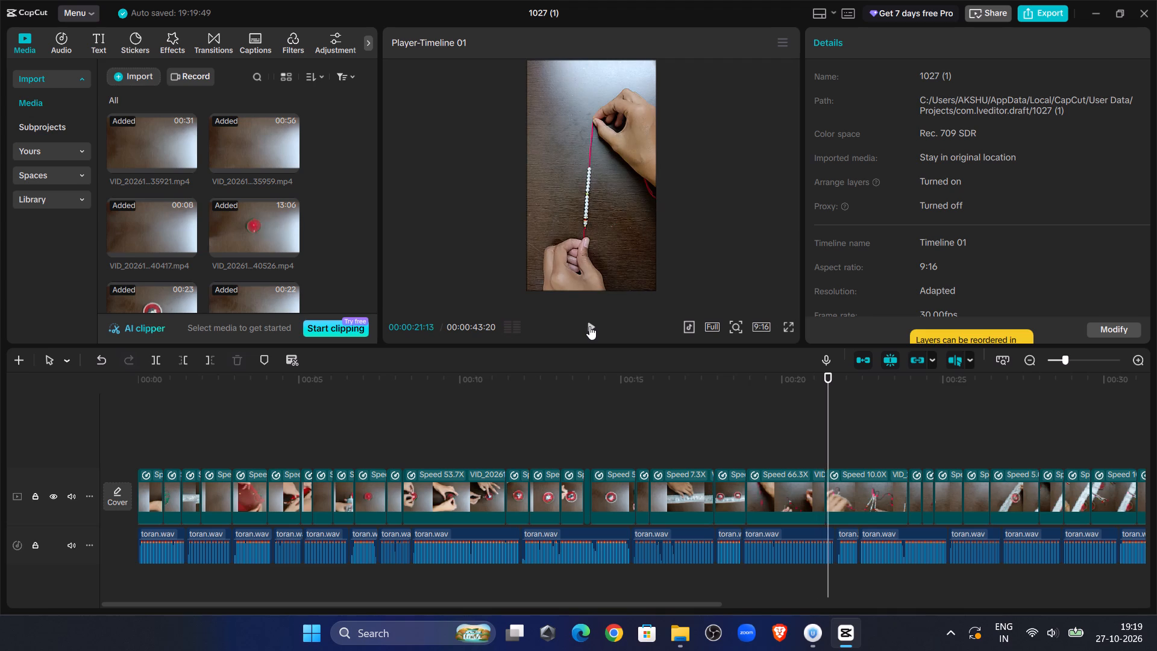
{"action": "left_click", "coordinate": [589, 326]}
{"action": "left_click", "coordinate": [589, 326]}
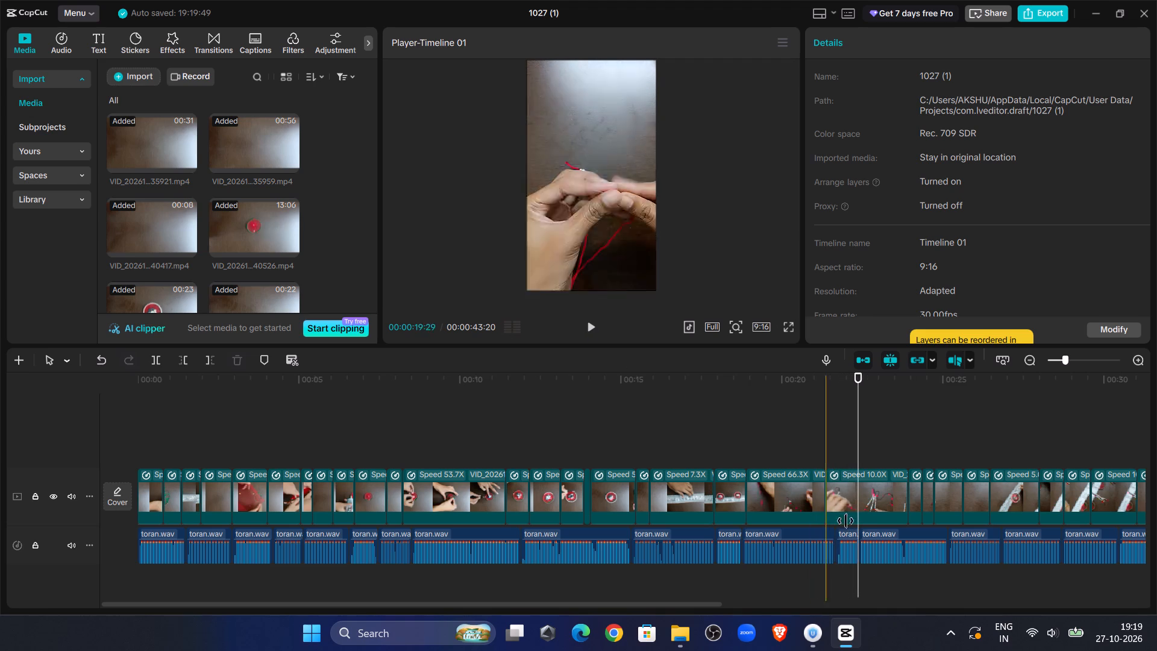
{"action": "left_click", "coordinate": [861, 511]}
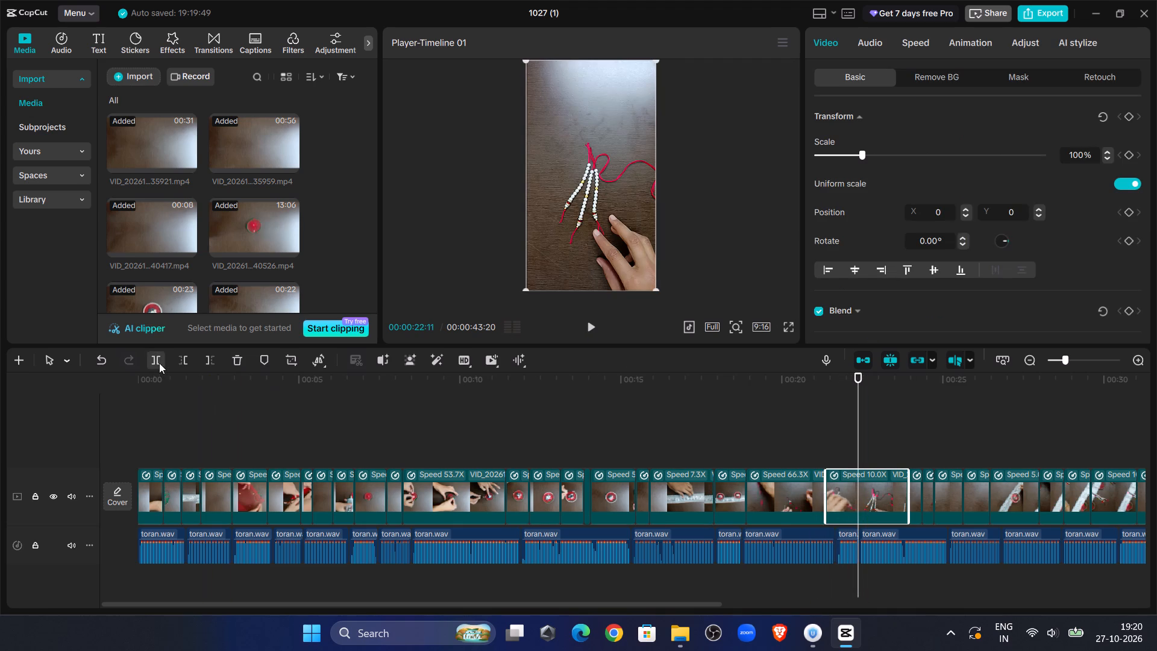
{"action": "left_click", "coordinate": [585, 329]}
{"action": "left_click", "coordinate": [584, 328]}
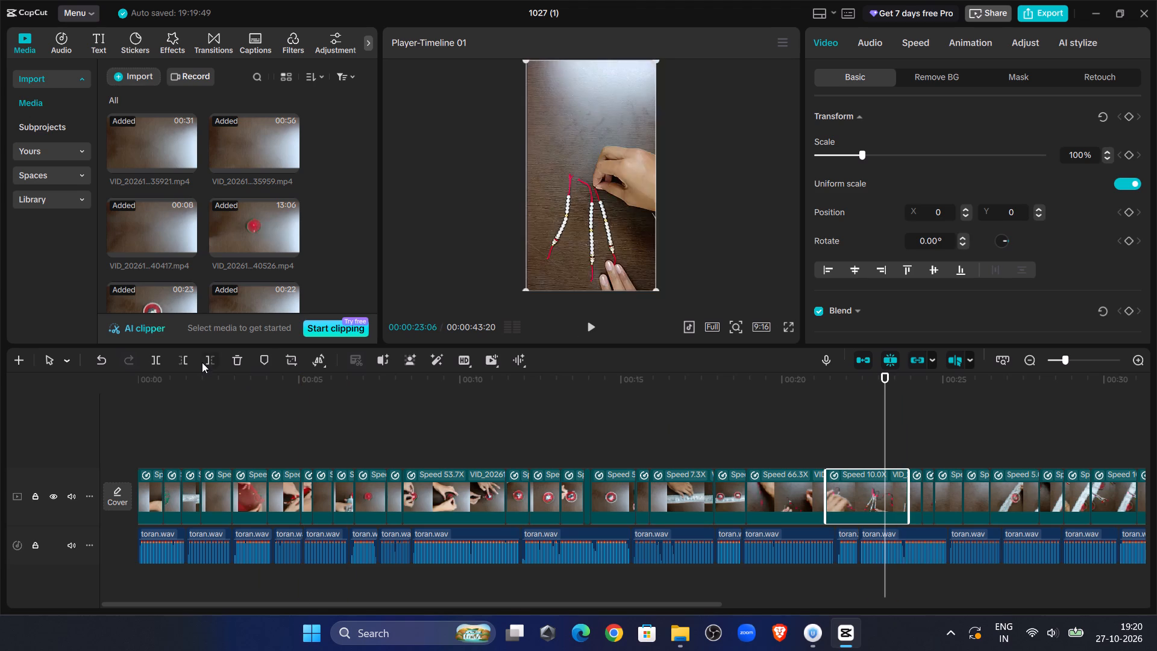
{"action": "left_click", "coordinate": [202, 362]}
Play on past the tassel clips and raise the speed of the 5.0x lace clip near 00:00:26 to about 10x.
{"action": "left_click", "coordinate": [588, 338]}
{"action": "left_click", "coordinate": [586, 333]}
{"action": "left_click", "coordinate": [586, 331]}
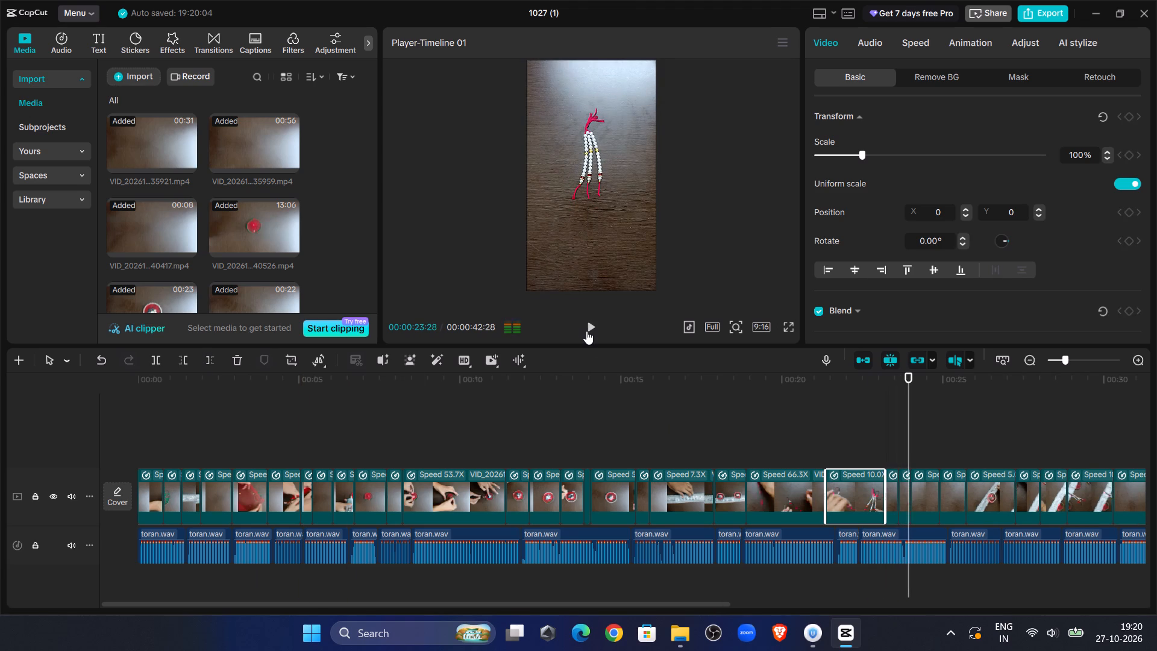
{"action": "left_click", "coordinate": [586, 331]}
{"action": "left_click", "coordinate": [586, 331]}
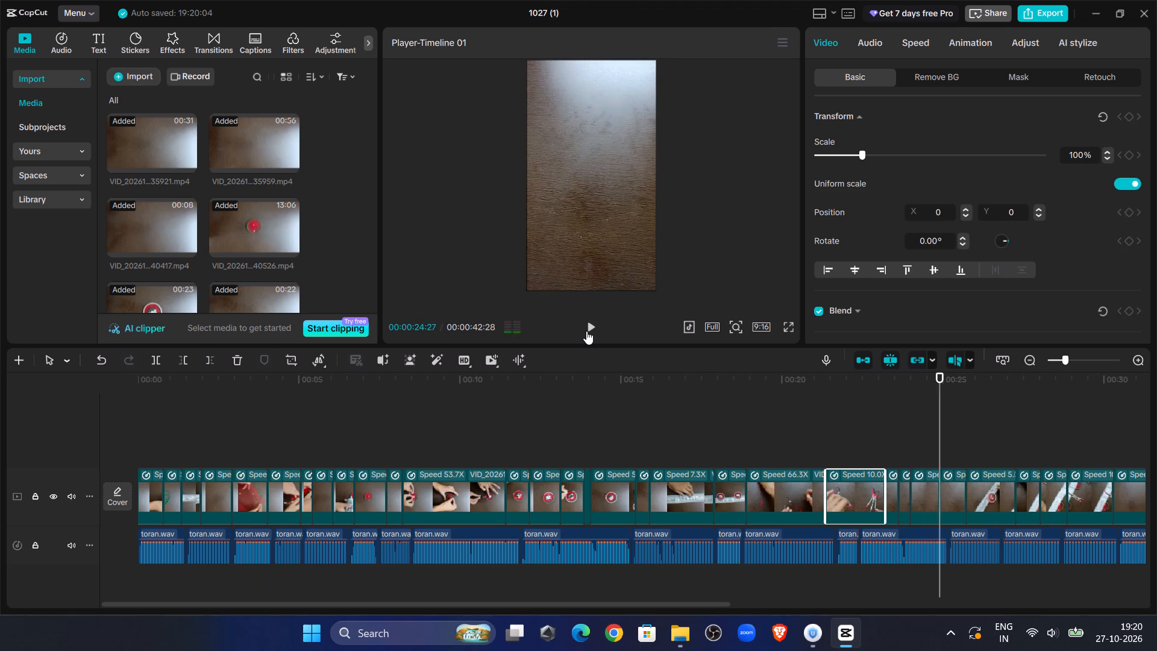
{"action": "left_click", "coordinate": [586, 331]}
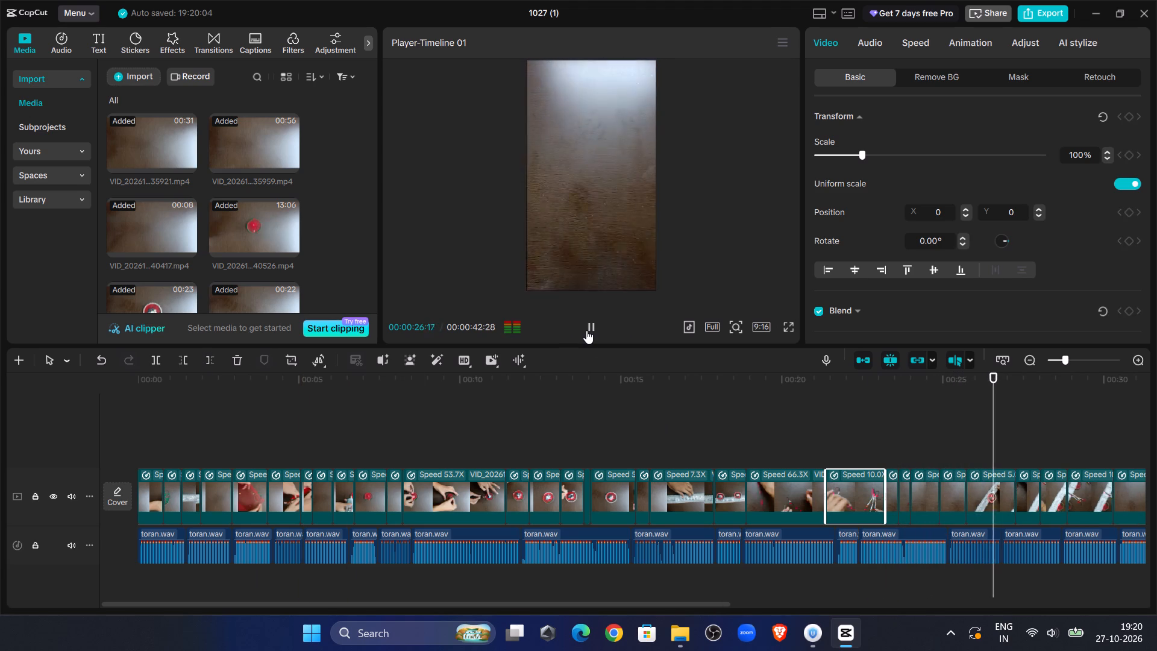
{"action": "left_click", "coordinate": [586, 330]}
{"action": "double_click", "coordinate": [586, 330]}
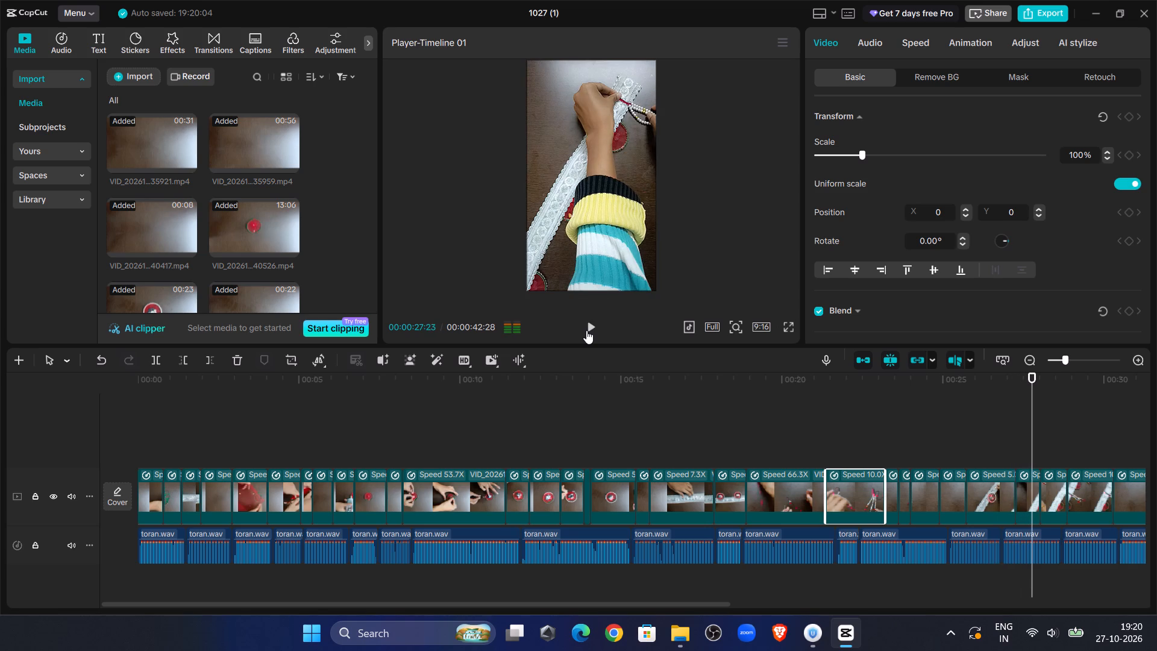
{"action": "left_click", "coordinate": [1000, 480]}
{"action": "left_click", "coordinate": [971, 430]}
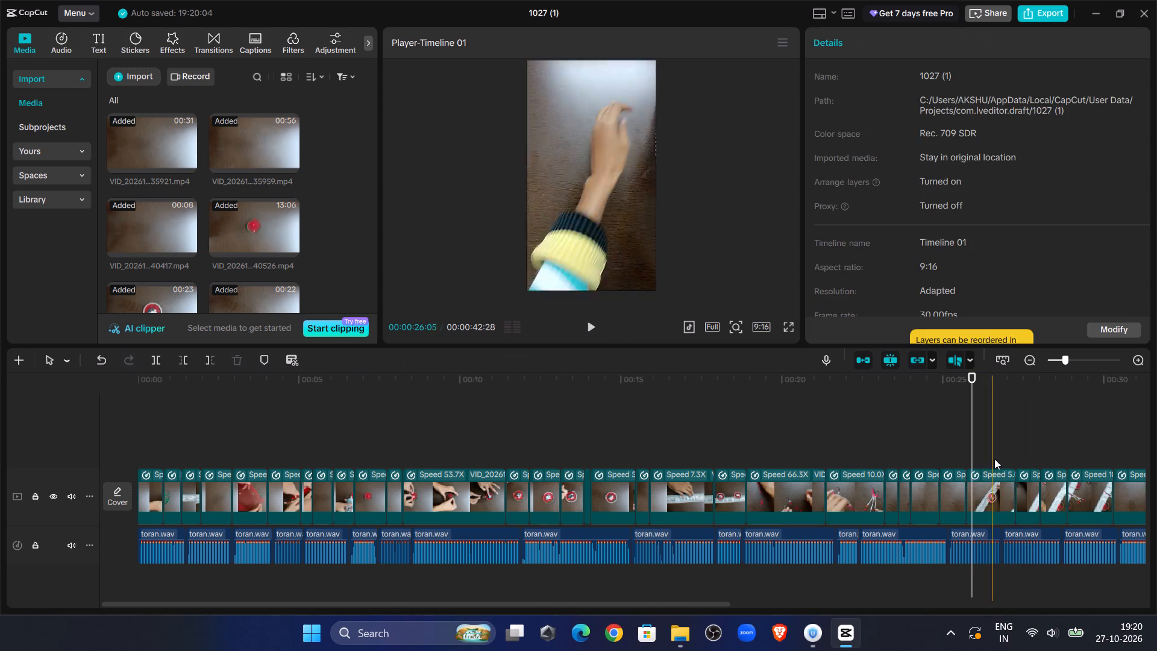
{"action": "left_click", "coordinate": [994, 481]}
{"action": "left_click", "coordinate": [906, 49]}
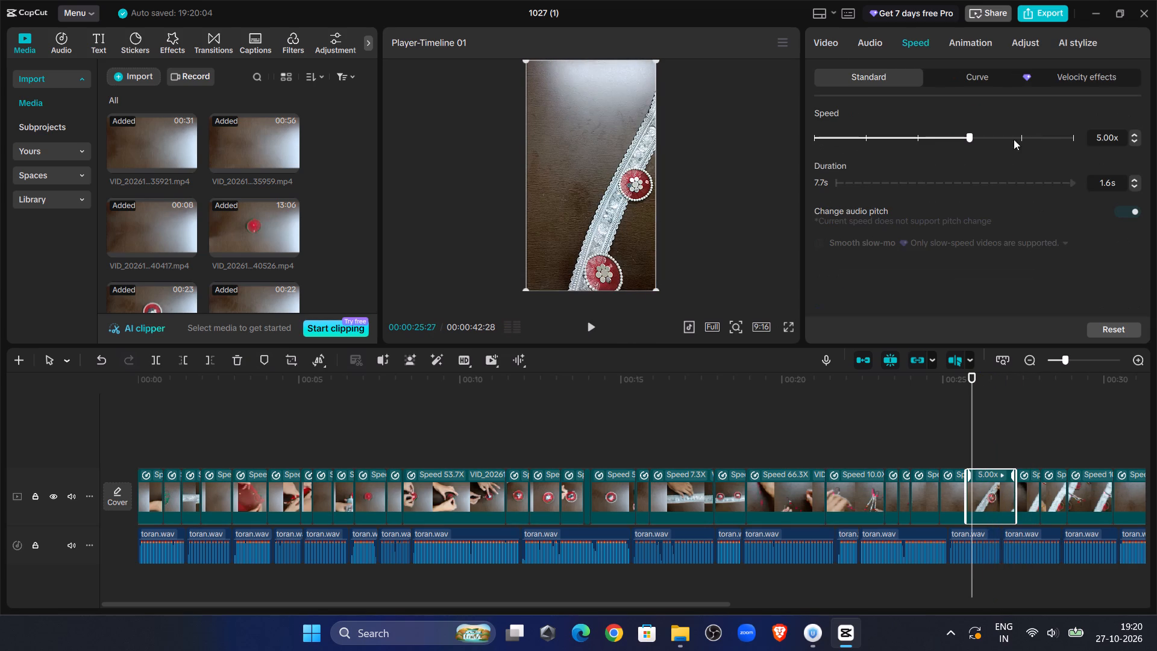
{"action": "left_click", "coordinate": [1021, 144]}
Play through the lace and tassel clips from about 00:00:24:27 to 00:00:35:20 to check them against the voiceover.
{"action": "left_click", "coordinate": [939, 430]}
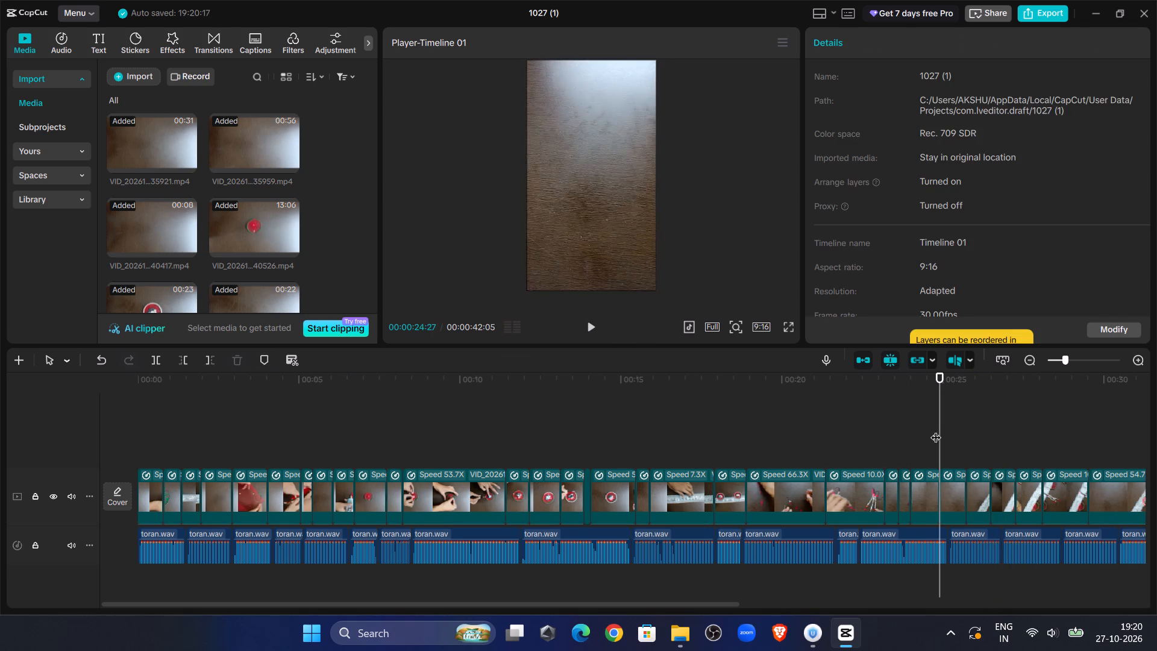
{"action": "left_click", "coordinate": [589, 331]}
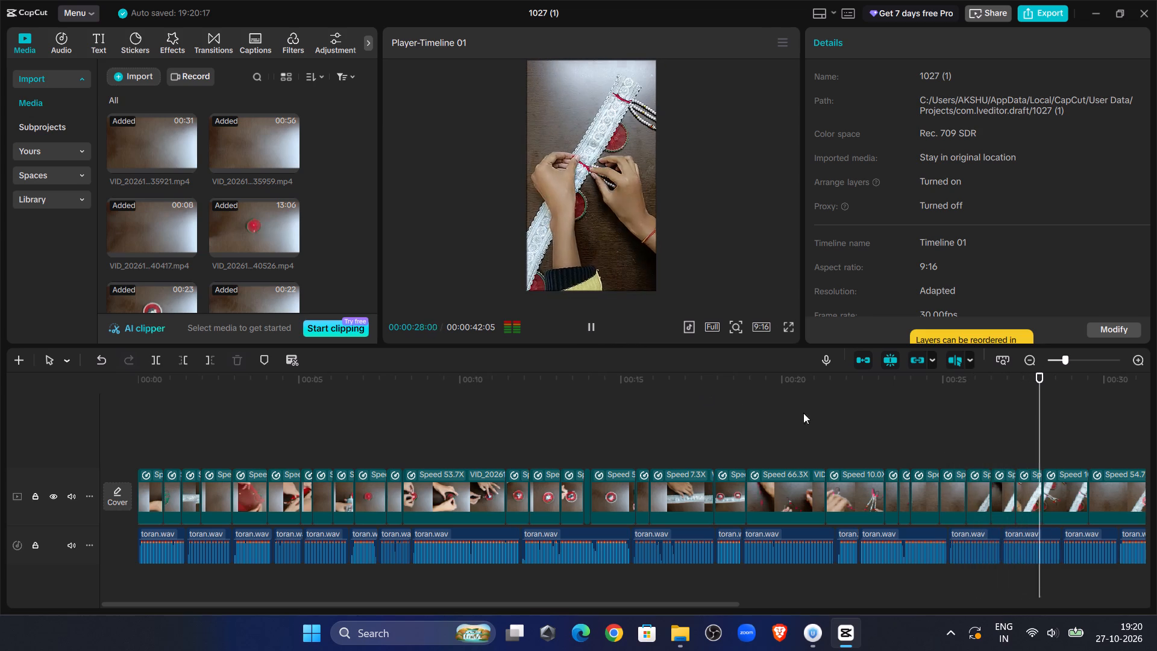
{"action": "left_click_drag", "start_coordinate": [663, 605], "coordinate": [693, 609]}
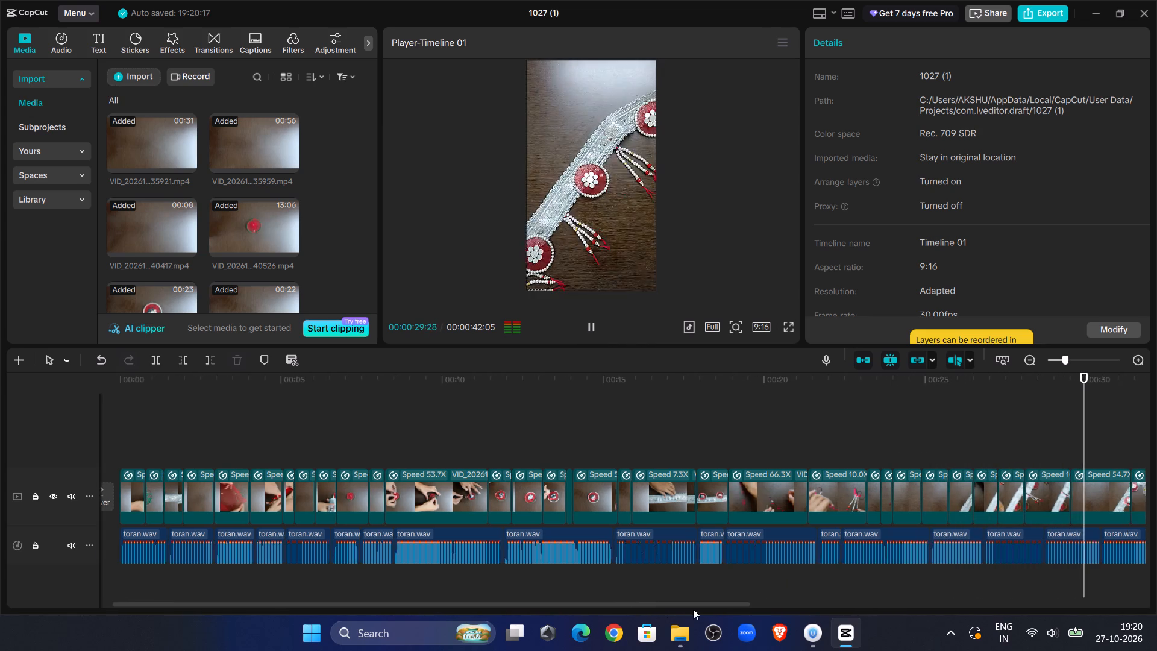
{"action": "left_click_drag", "start_coordinate": [693, 609], "coordinate": [742, 611]}
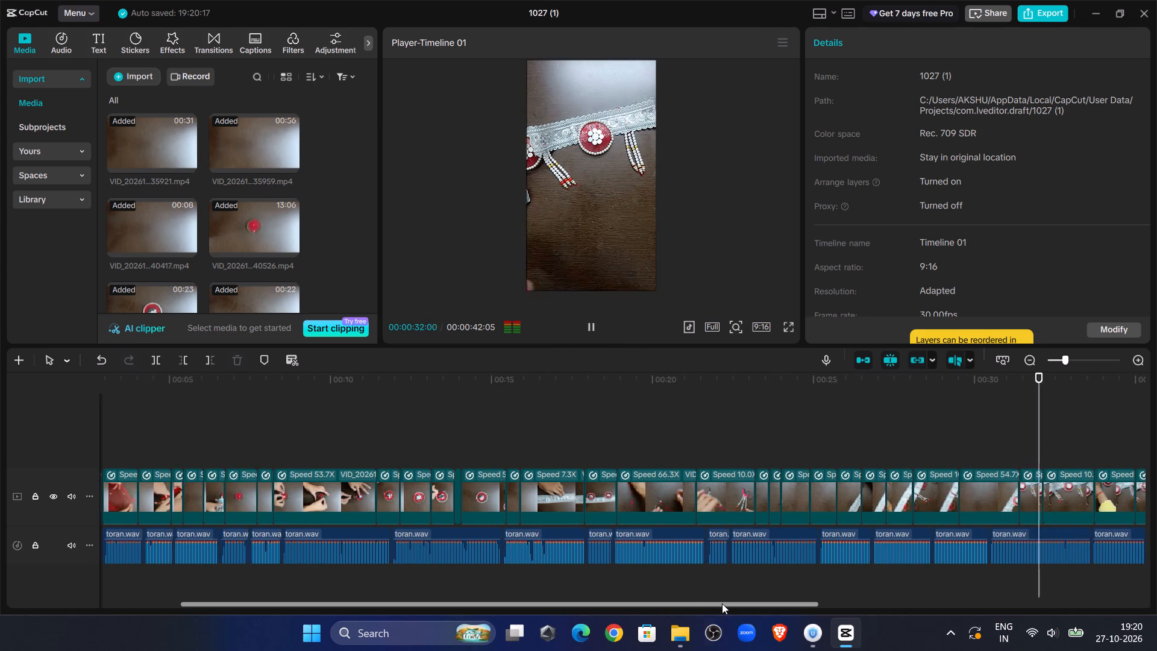
{"action": "left_click_drag", "start_coordinate": [722, 603], "coordinate": [770, 603]}
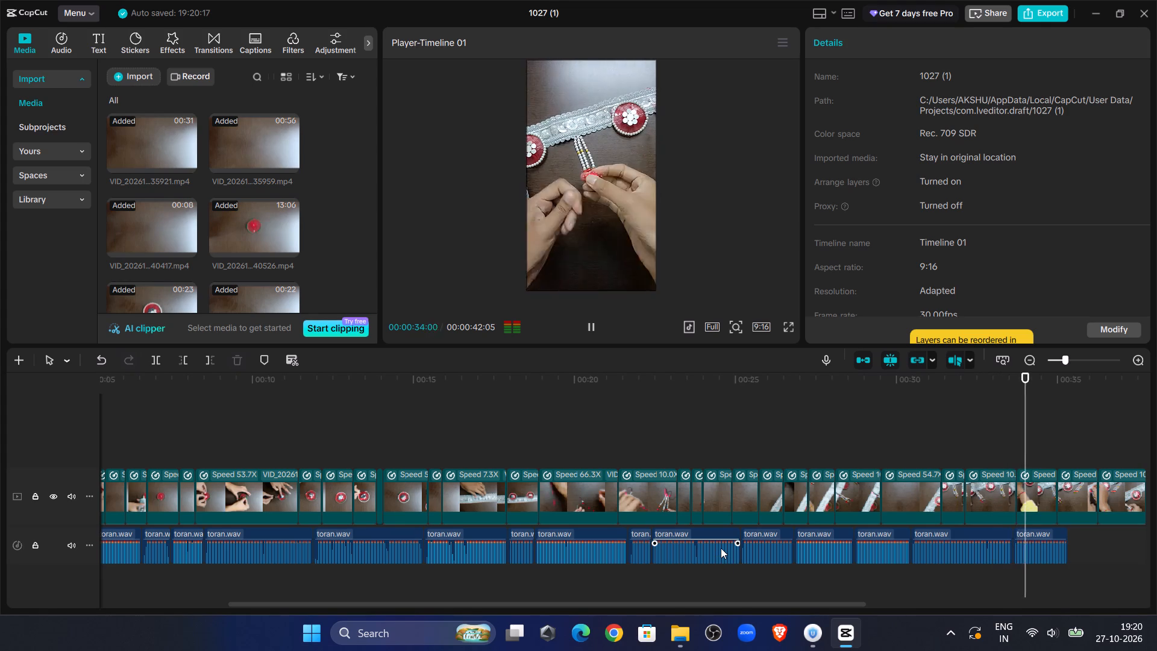
{"action": "left_click", "coordinate": [592, 322]}
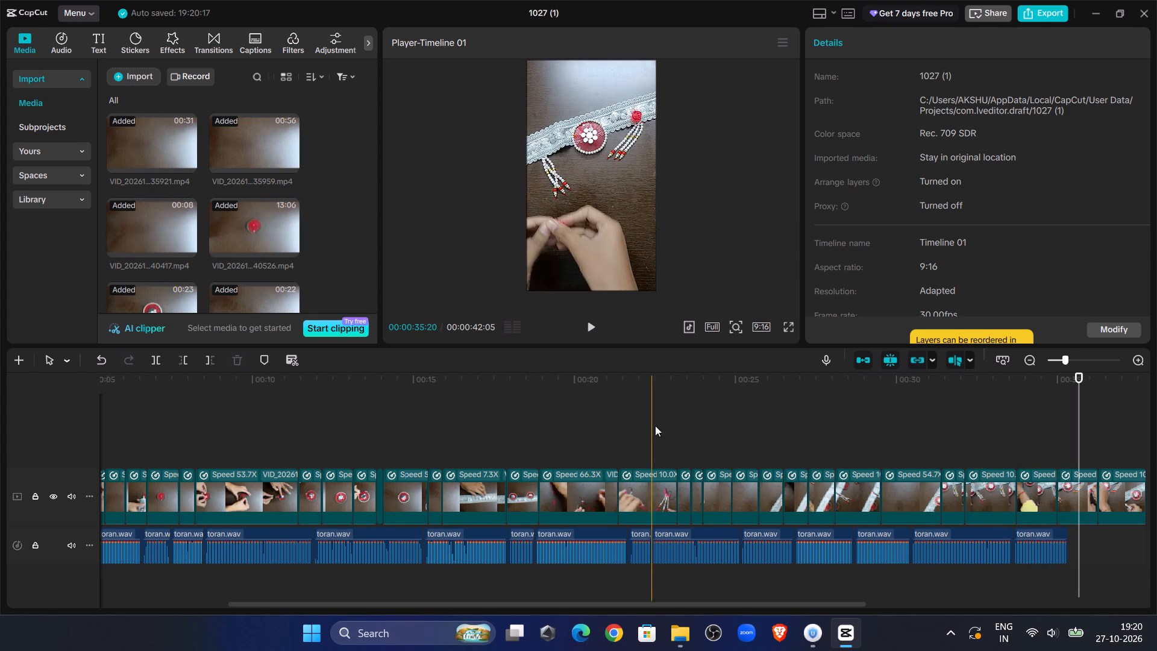
{"action": "left_click_drag", "start_coordinate": [630, 605], "coordinate": [848, 624]}
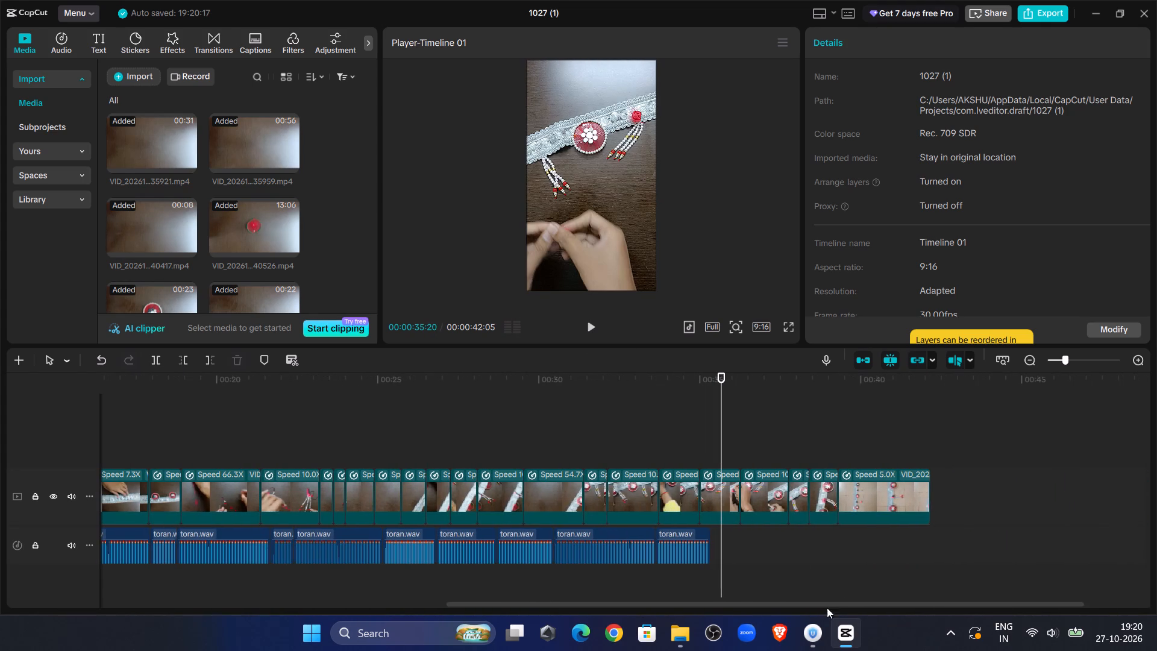
Replay the passage from about 00:00:28 and trim the end of the 54.7x lace clip at about 00:00:30:29.
{"action": "left_click", "coordinate": [484, 392]}
{"action": "left_click", "coordinate": [582, 324]}
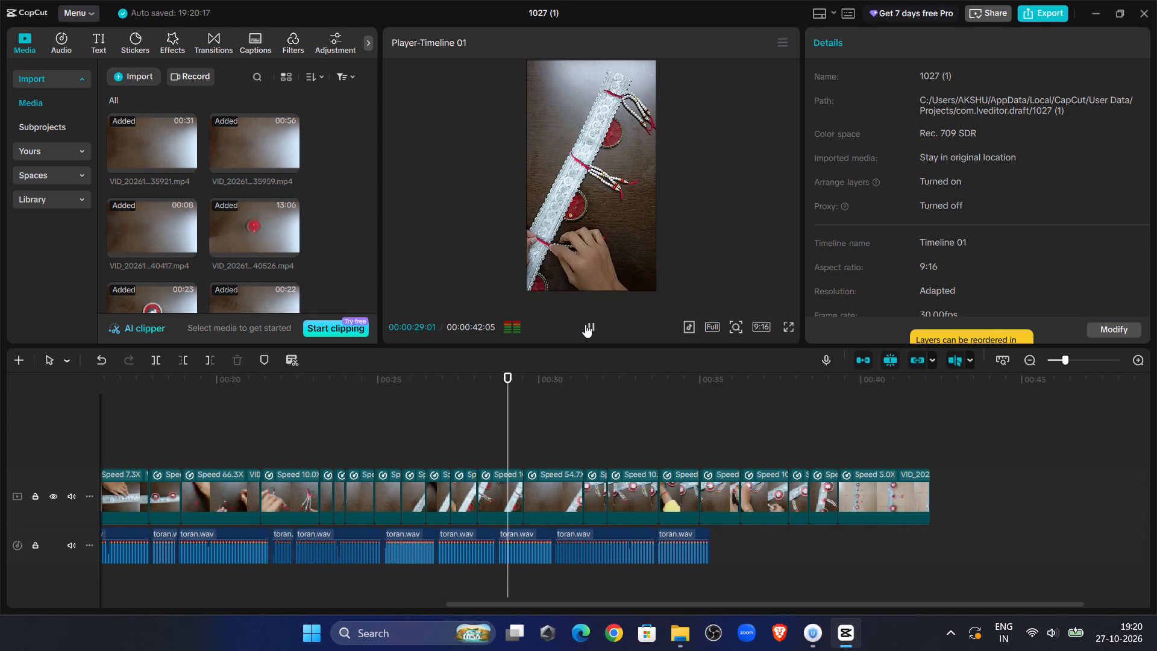
{"action": "left_click", "coordinate": [583, 324]}
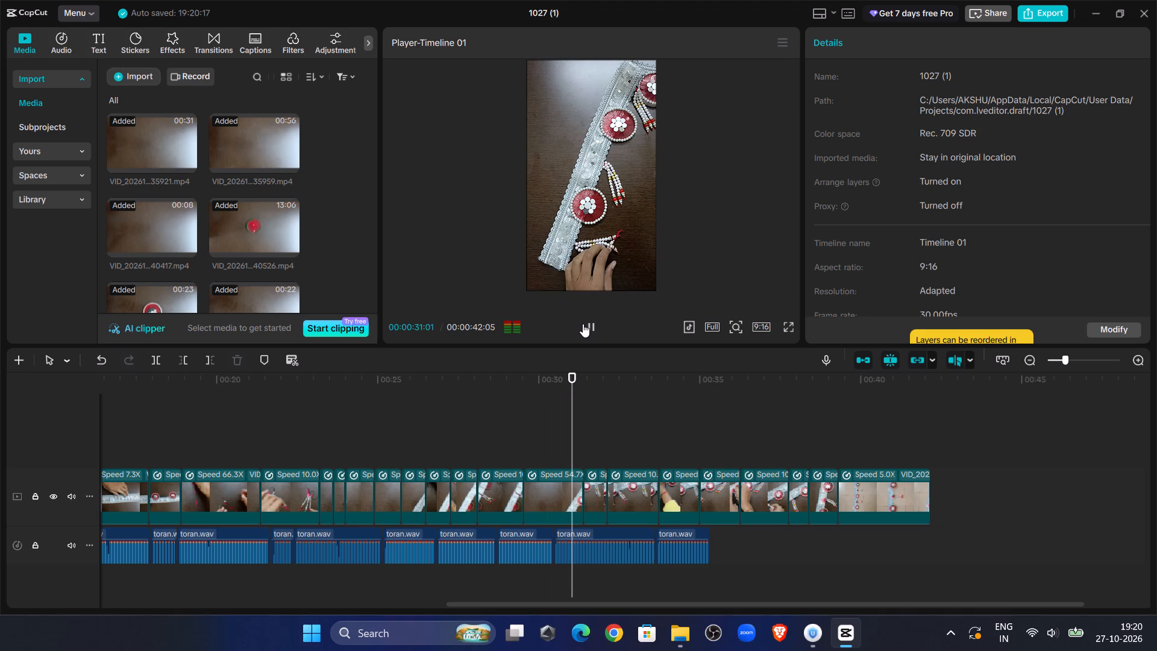
{"action": "left_click", "coordinate": [560, 494]}
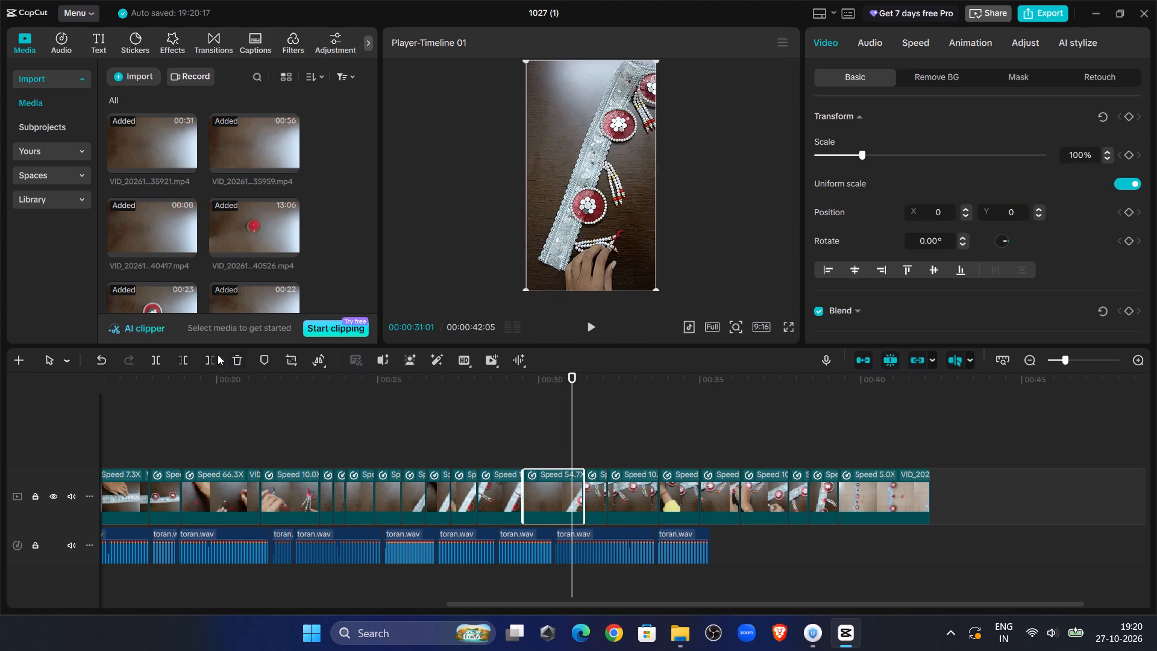
{"action": "left_click", "coordinate": [525, 436]}
{"action": "left_click", "coordinate": [586, 336]}
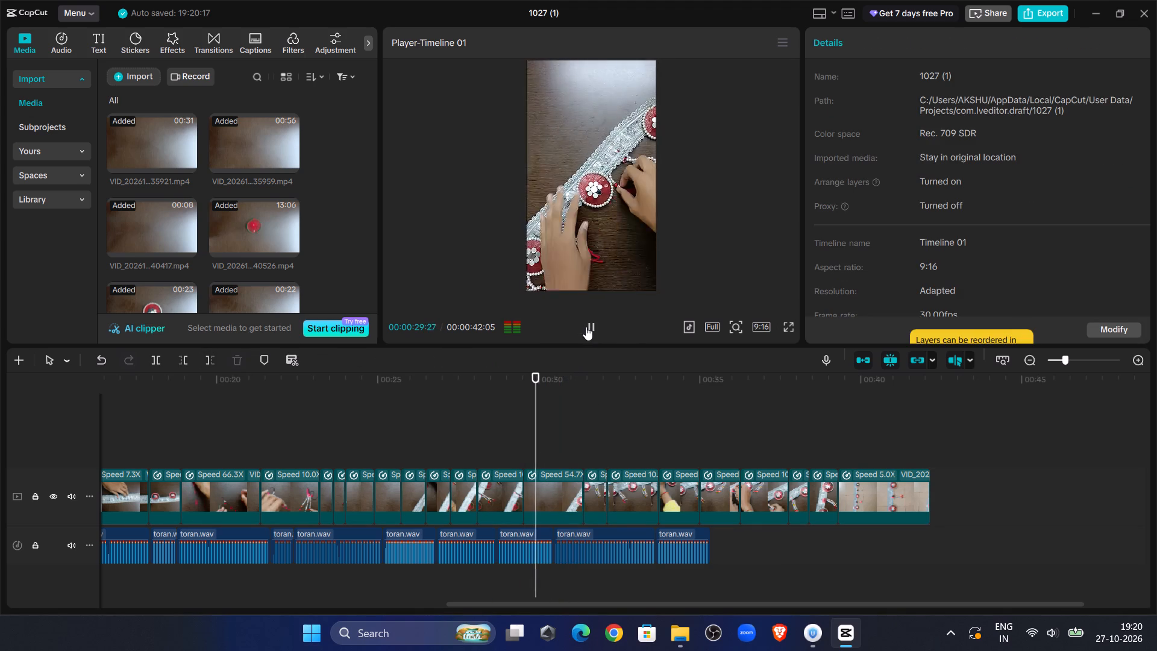
{"action": "left_click", "coordinate": [586, 327]}
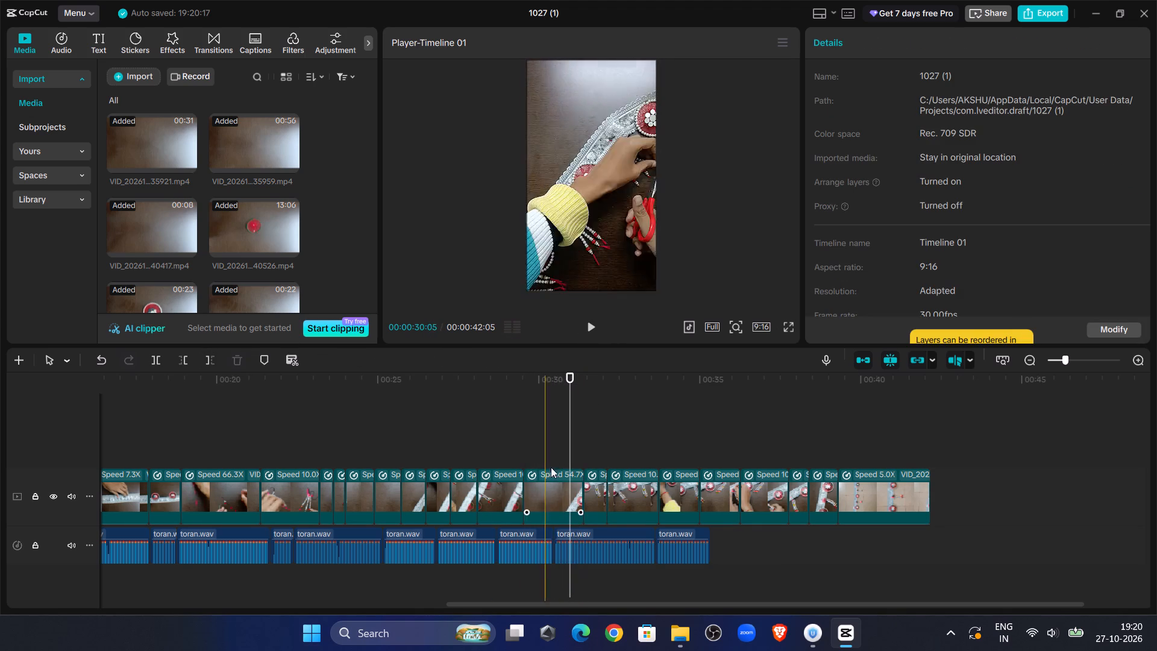
{"action": "left_click", "coordinate": [561, 497]}
{"action": "left_click", "coordinate": [205, 357]}
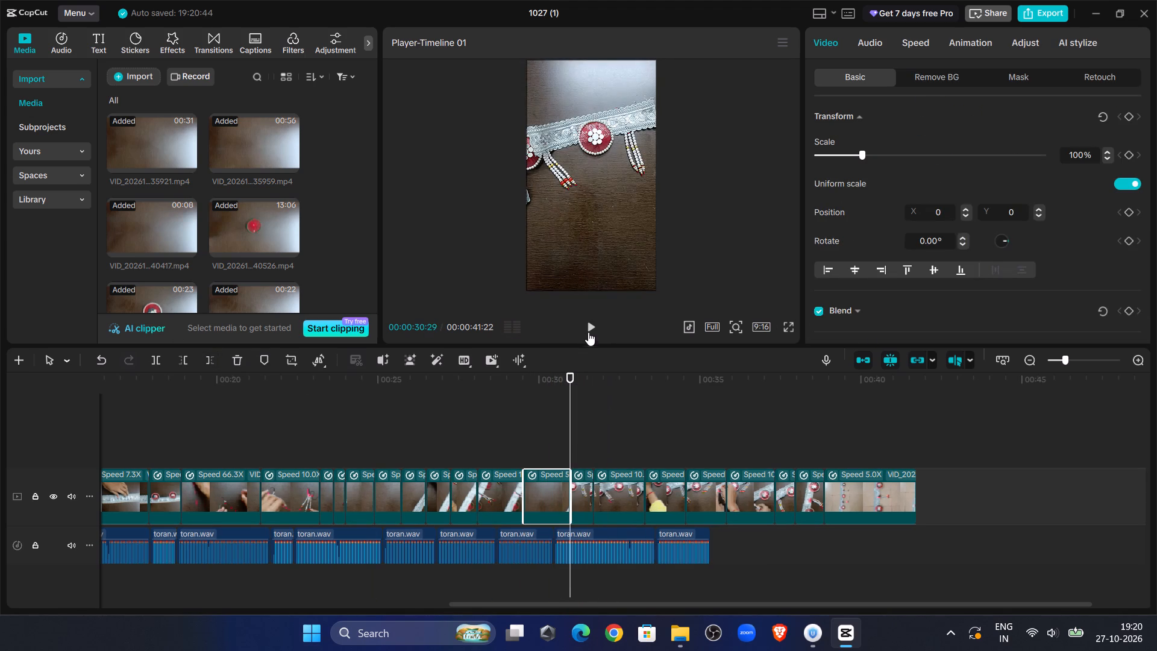
Check the short clip directly after the 54.7x lace clip and trim its end at 00:00:31:09.
{"action": "left_click", "coordinate": [588, 329]}
{"action": "left_click", "coordinate": [588, 329]}
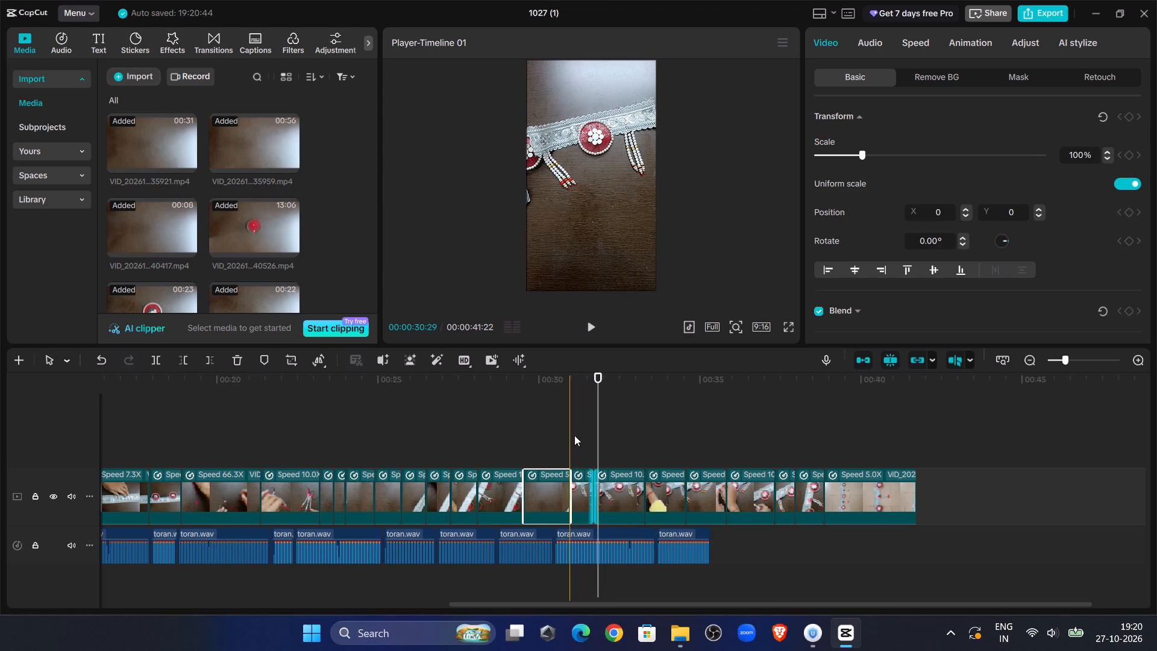
{"action": "left_click", "coordinate": [573, 434]}
{"action": "left_click_drag", "start_coordinate": [573, 434], "coordinate": [580, 437]}
{"action": "left_click", "coordinate": [585, 503]}
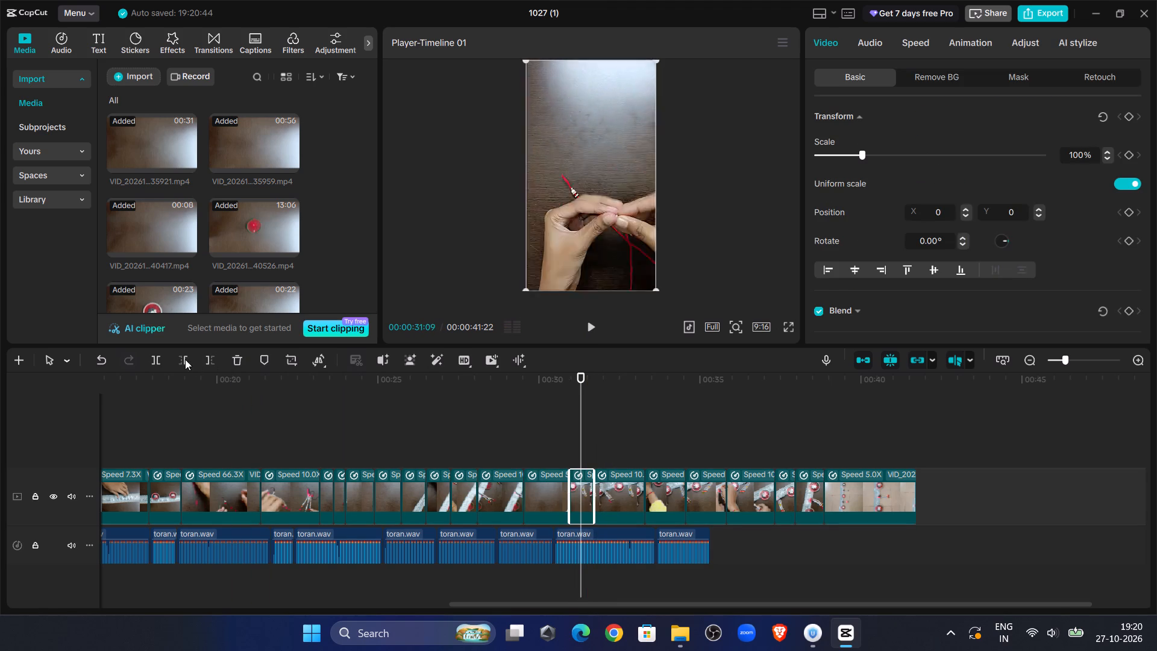
{"action": "left_click", "coordinate": [209, 358]}
Play on from about 00:00:31 and speed up the two consecutive clips from 00:00:33, the first to 48.46x and the second similarly.
{"action": "left_click", "coordinate": [568, 406]}
{"action": "left_click", "coordinate": [588, 331]}
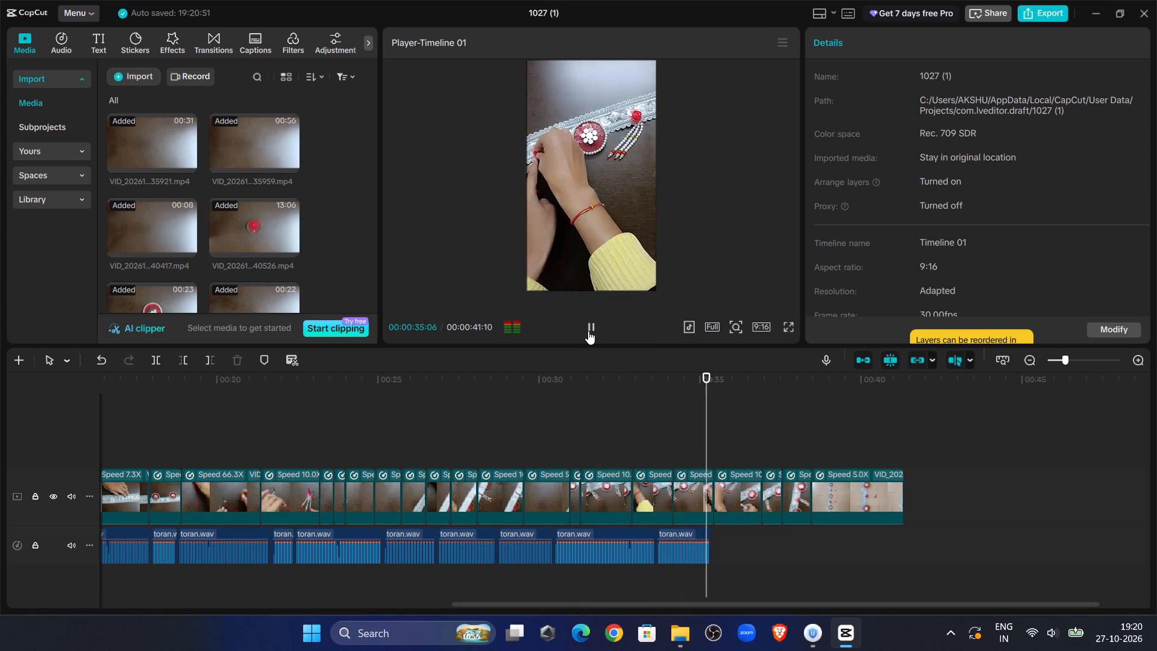
{"action": "left_click", "coordinate": [644, 449]}
{"action": "left_click", "coordinate": [657, 492]}
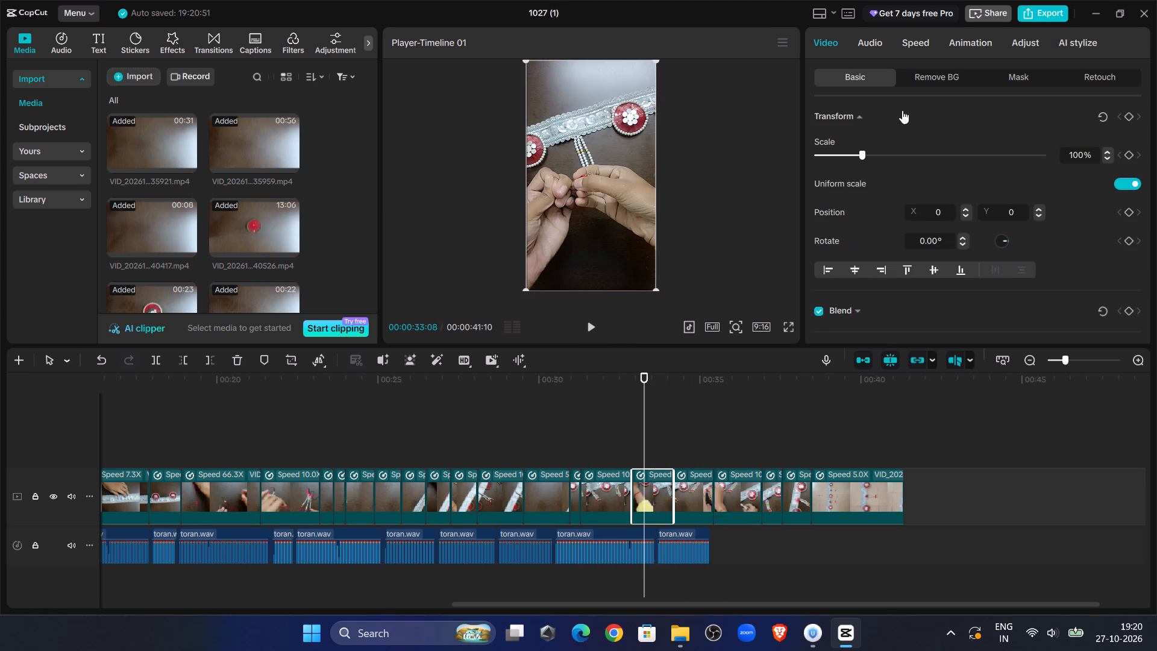
{"action": "left_click", "coordinate": [916, 50]}
{"action": "left_click", "coordinate": [1044, 142]}
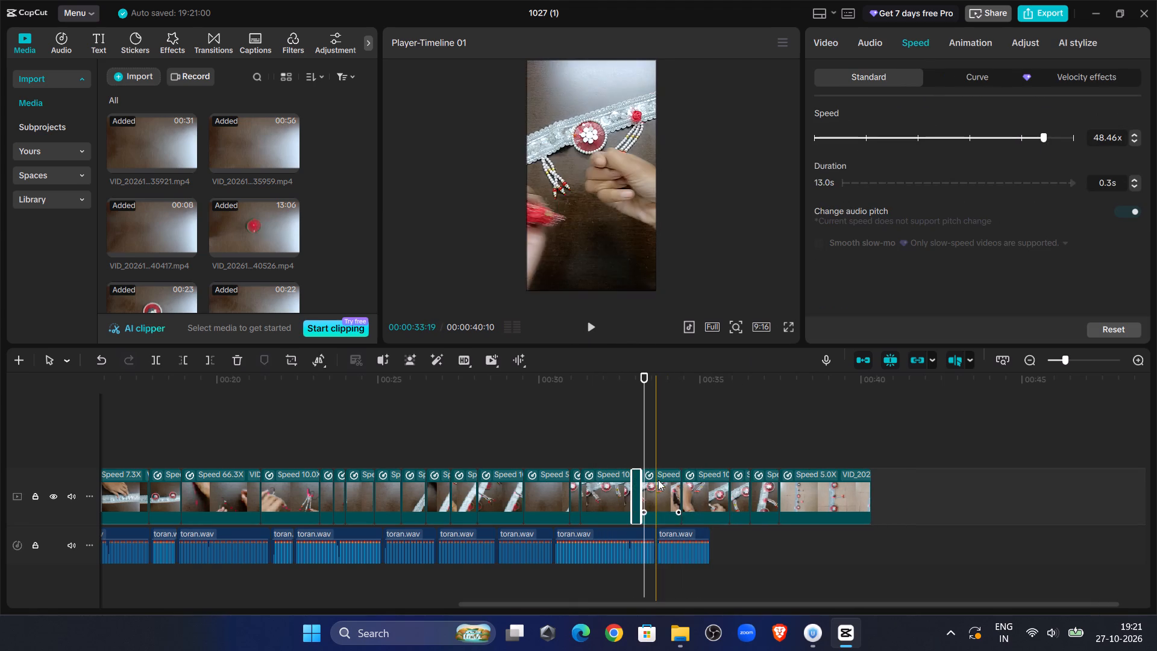
{"action": "left_click", "coordinate": [658, 480]}
{"action": "left_click", "coordinate": [1045, 139]}
Replay the passage from 00:00:32:20 and set the speed of the 10.0x clip just before the two sped-up clips to 44.27x.
{"action": "left_click", "coordinate": [625, 426]}
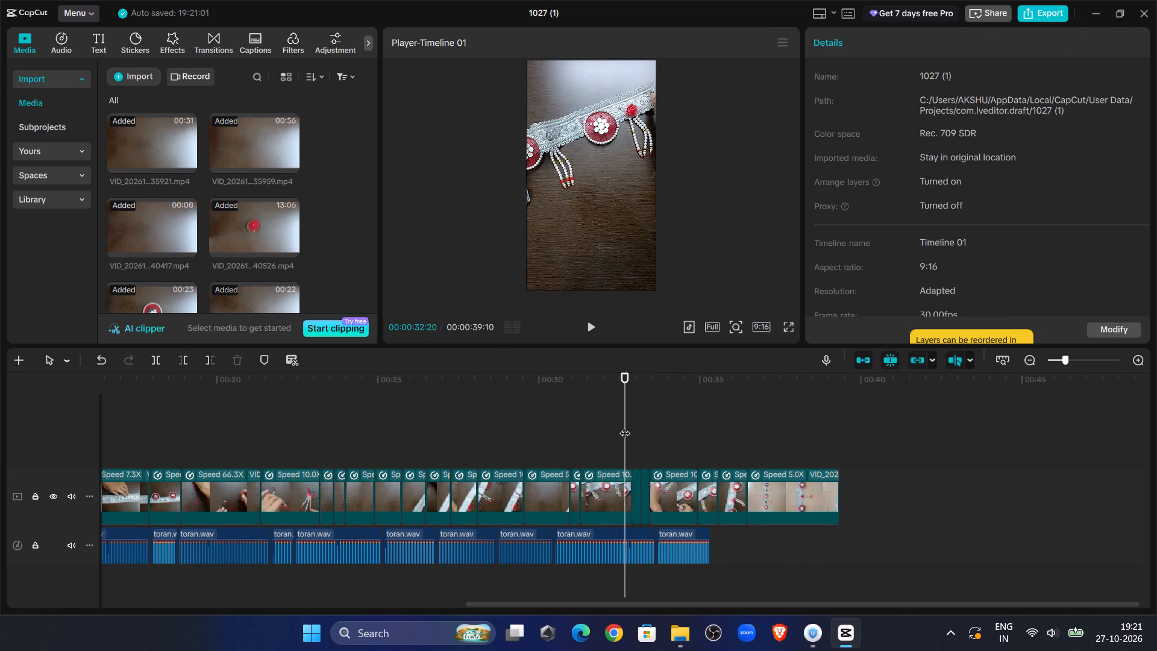
{"action": "left_click", "coordinate": [589, 324]}
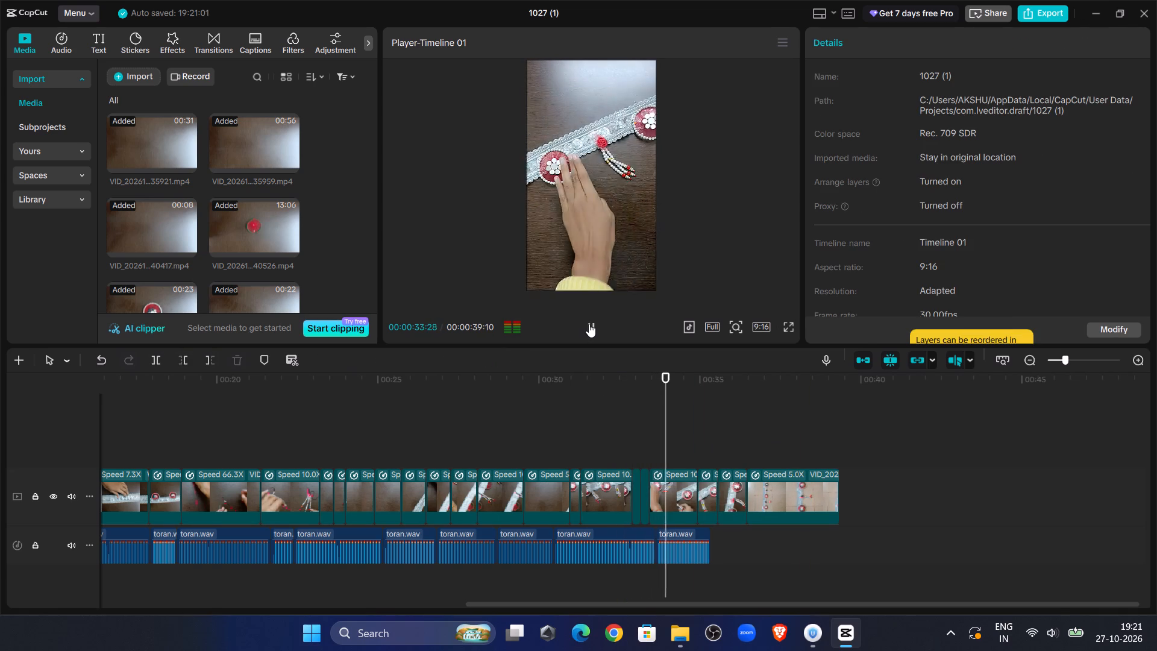
{"action": "left_click", "coordinate": [589, 324]}
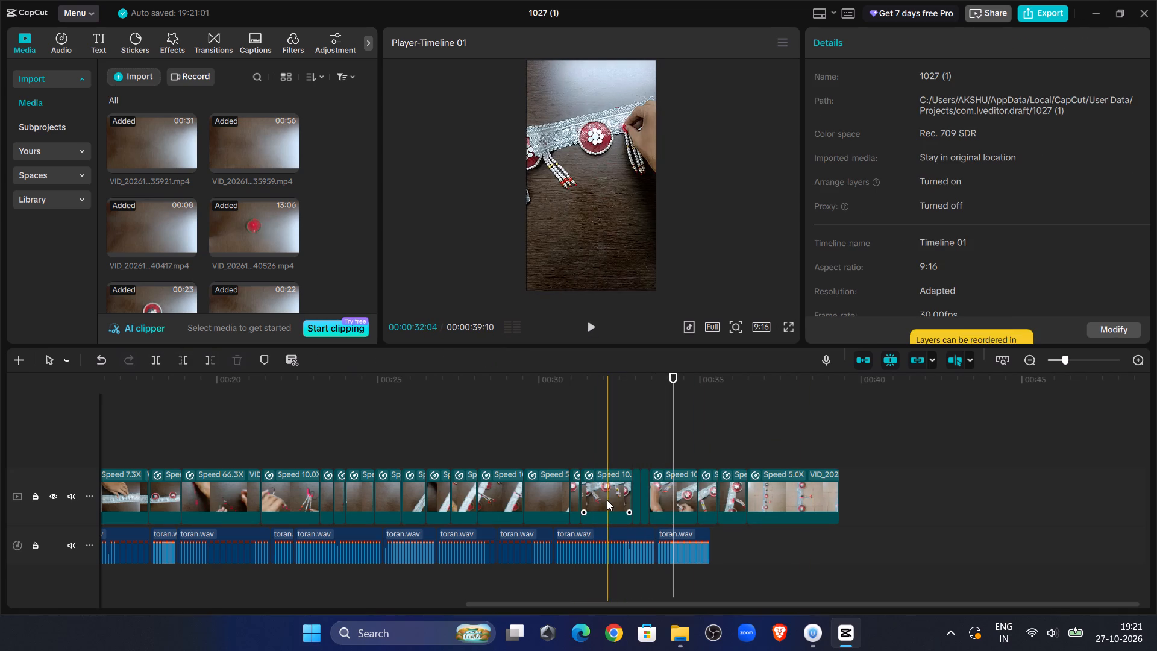
{"action": "left_click", "coordinate": [607, 500]}
{"action": "left_click", "coordinate": [909, 53]}
{"action": "left_click", "coordinate": [1041, 137]}
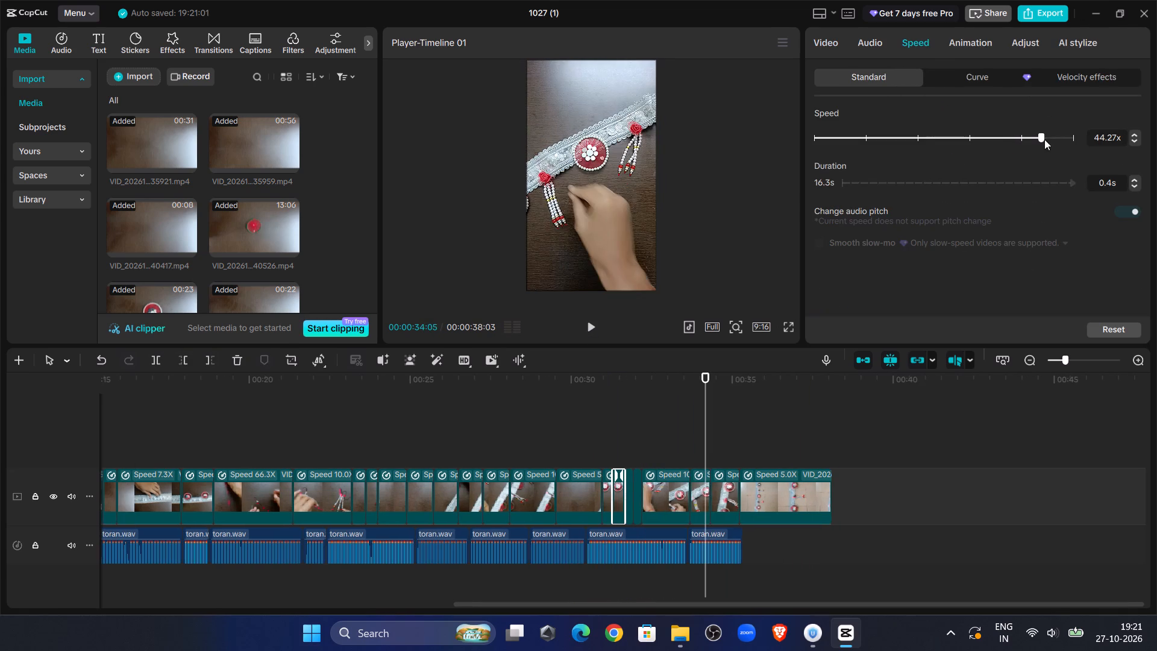
Replay the sped-up passage and set the speed of the 10.0x clip directly after those short clips to 43.23x.
{"action": "left_click", "coordinate": [585, 406]}
{"action": "left_click", "coordinate": [588, 323]}
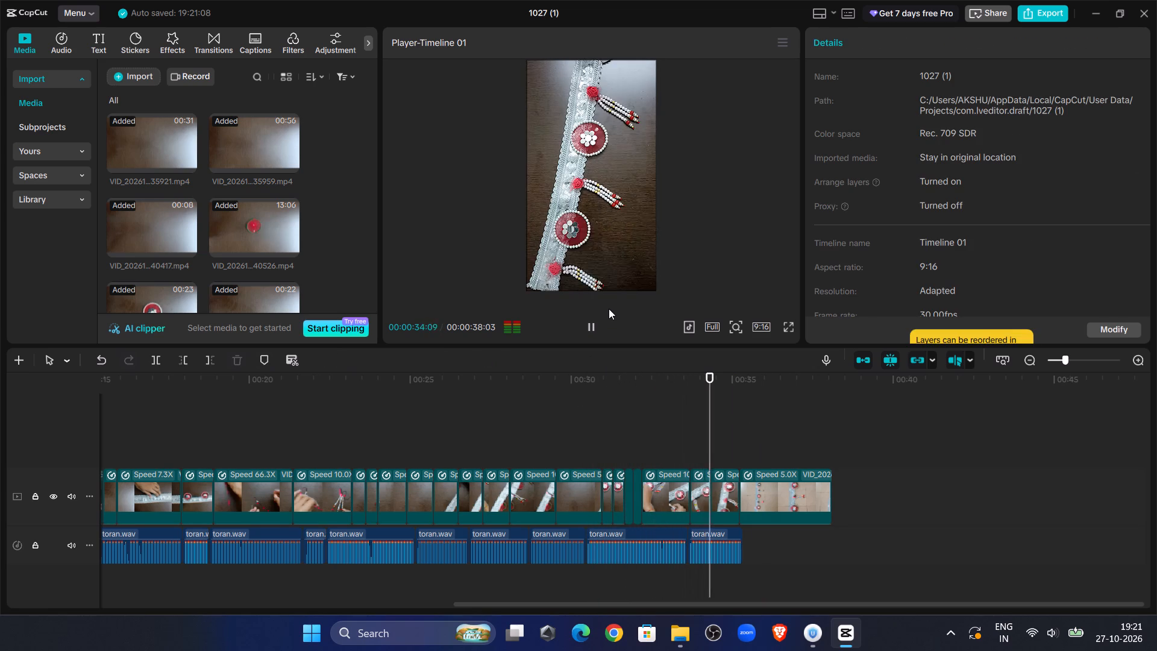
{"action": "left_click", "coordinate": [655, 395]}
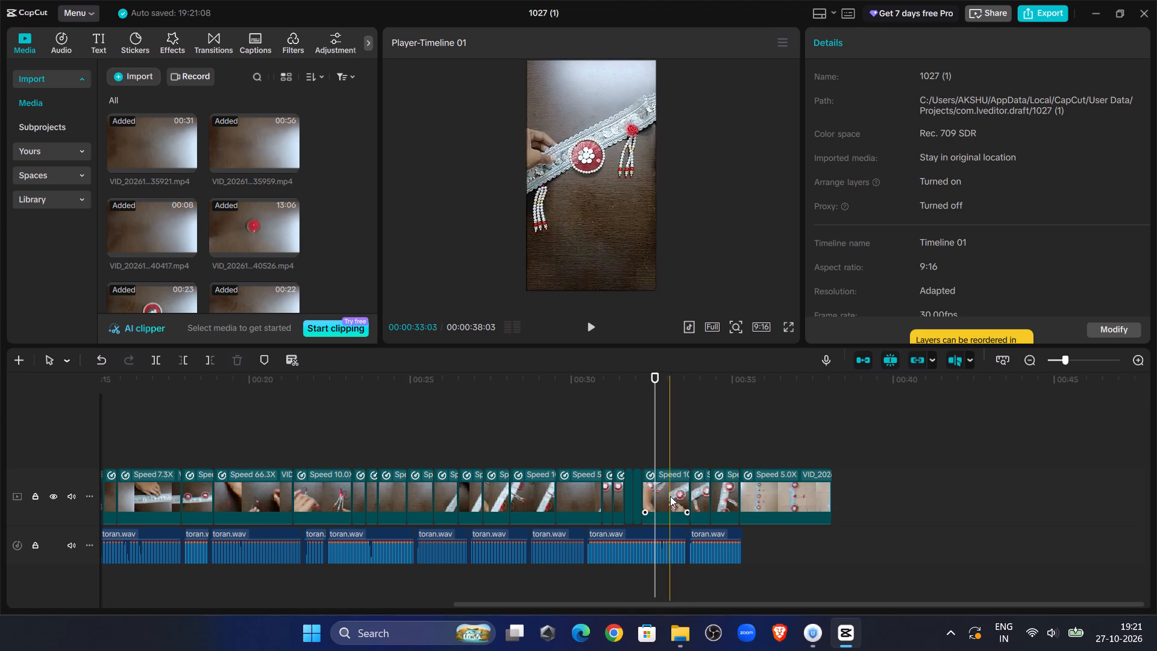
{"action": "left_click", "coordinate": [669, 497]}
{"action": "left_click", "coordinate": [918, 37]}
{"action": "left_click", "coordinate": [1041, 134]}
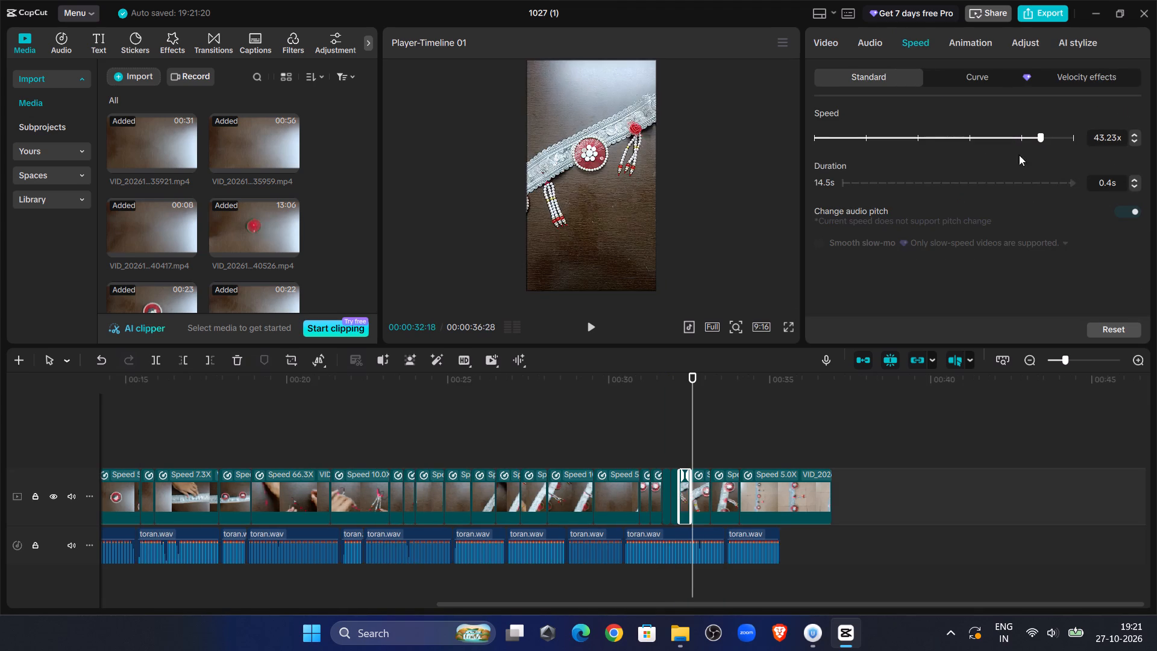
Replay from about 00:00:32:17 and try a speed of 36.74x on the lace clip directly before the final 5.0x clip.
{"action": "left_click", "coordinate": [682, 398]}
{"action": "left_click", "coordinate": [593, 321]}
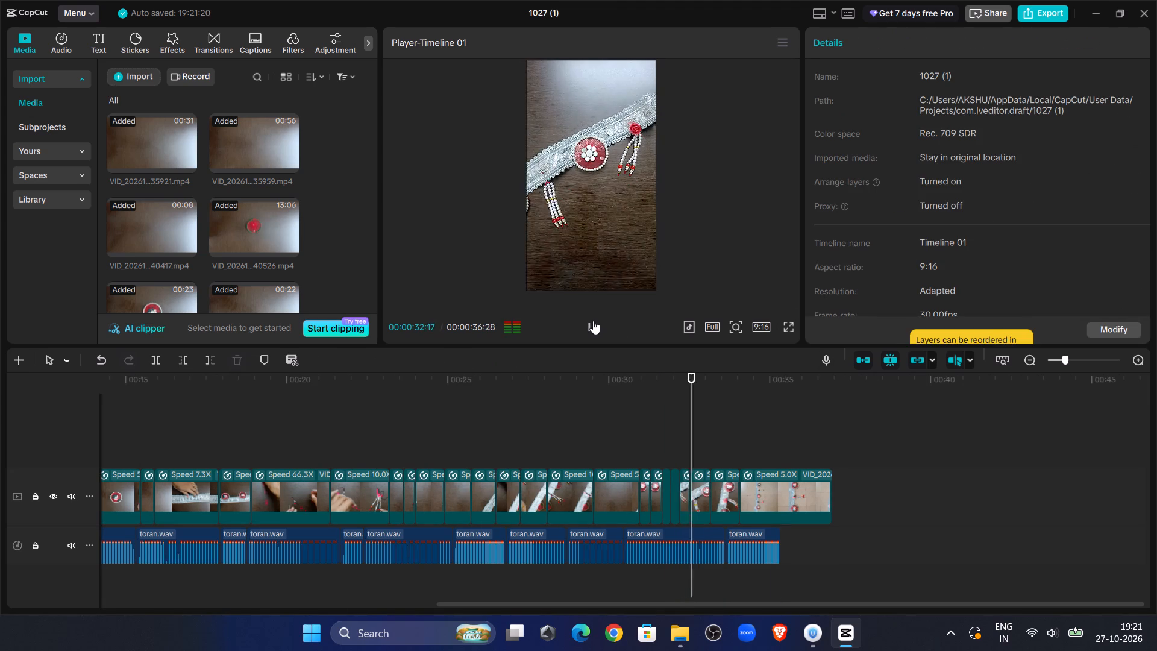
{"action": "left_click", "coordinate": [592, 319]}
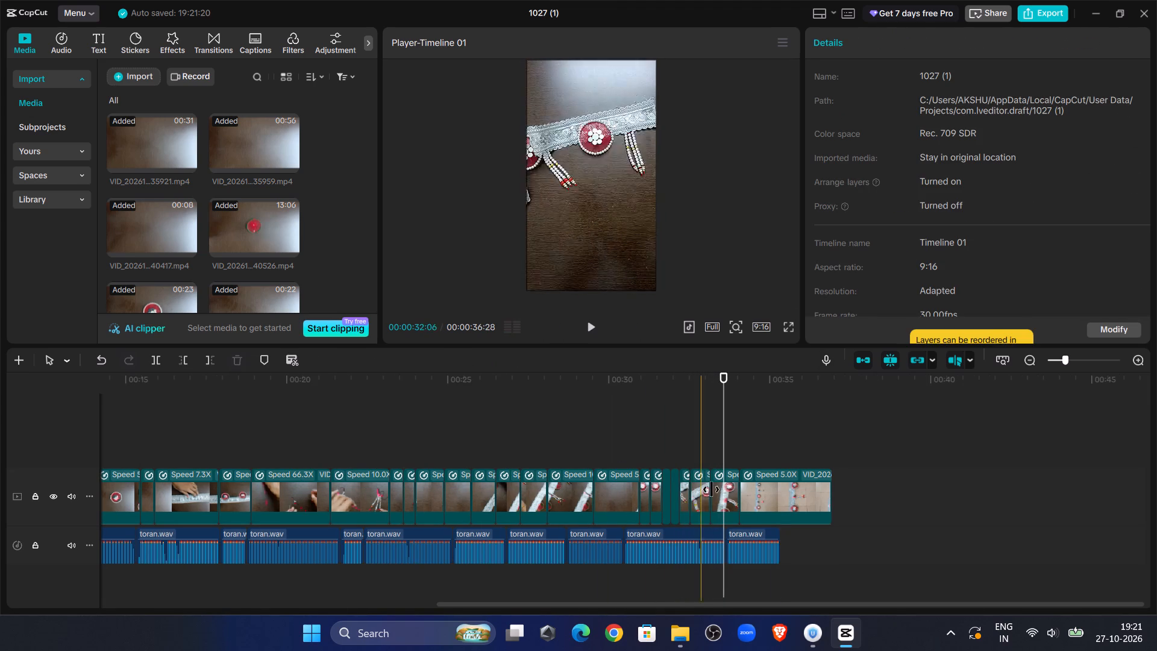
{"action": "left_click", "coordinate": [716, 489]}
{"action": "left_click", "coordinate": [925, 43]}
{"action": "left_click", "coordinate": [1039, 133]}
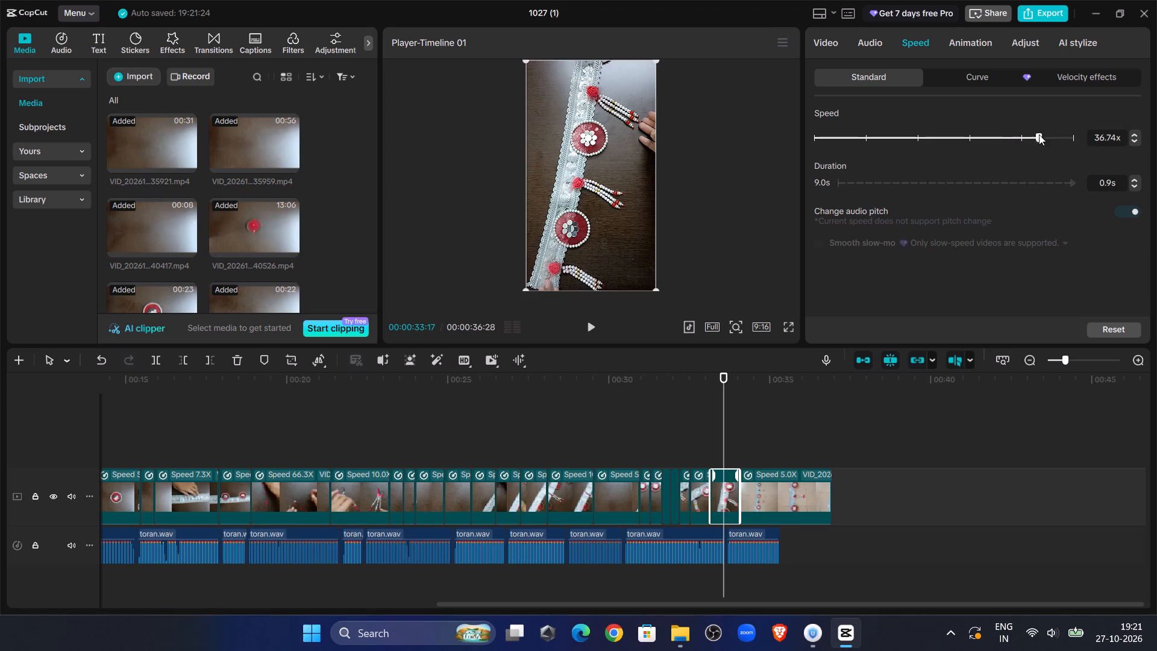
Replay the ending, set the speed of the lace clip directly before the final 5.0x clip to 17.37x, and play it back.
{"action": "left_click", "coordinate": [717, 409]}
{"action": "left_click", "coordinate": [588, 312]}
{"action": "left_click", "coordinate": [601, 331]}
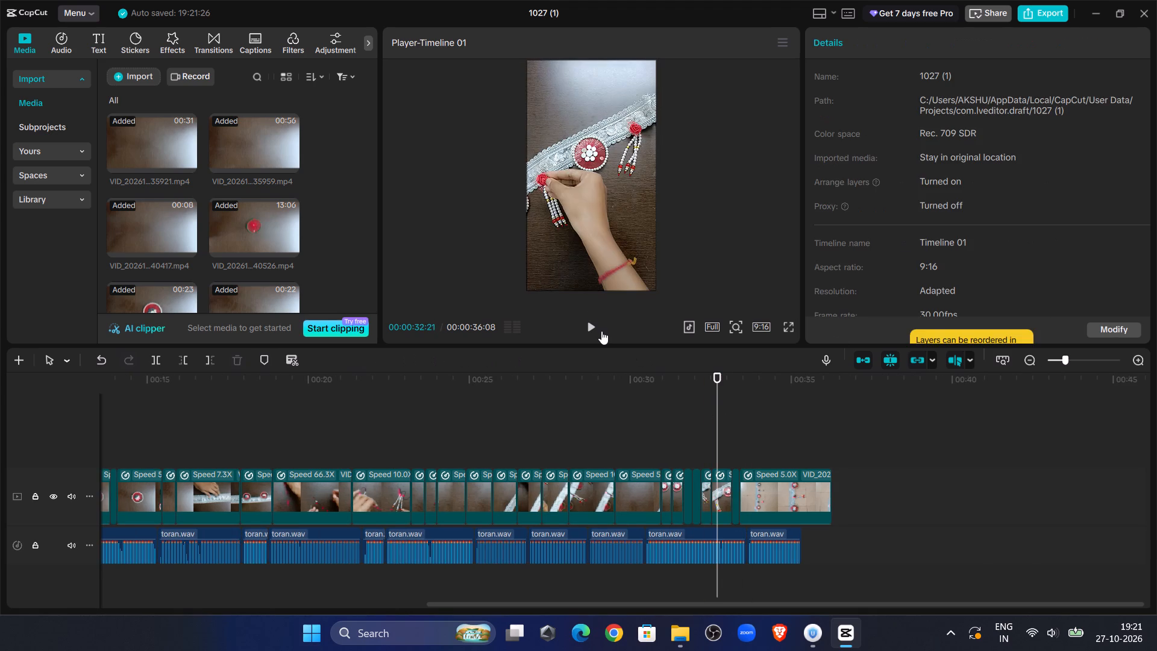
{"action": "left_click", "coordinate": [740, 429]}
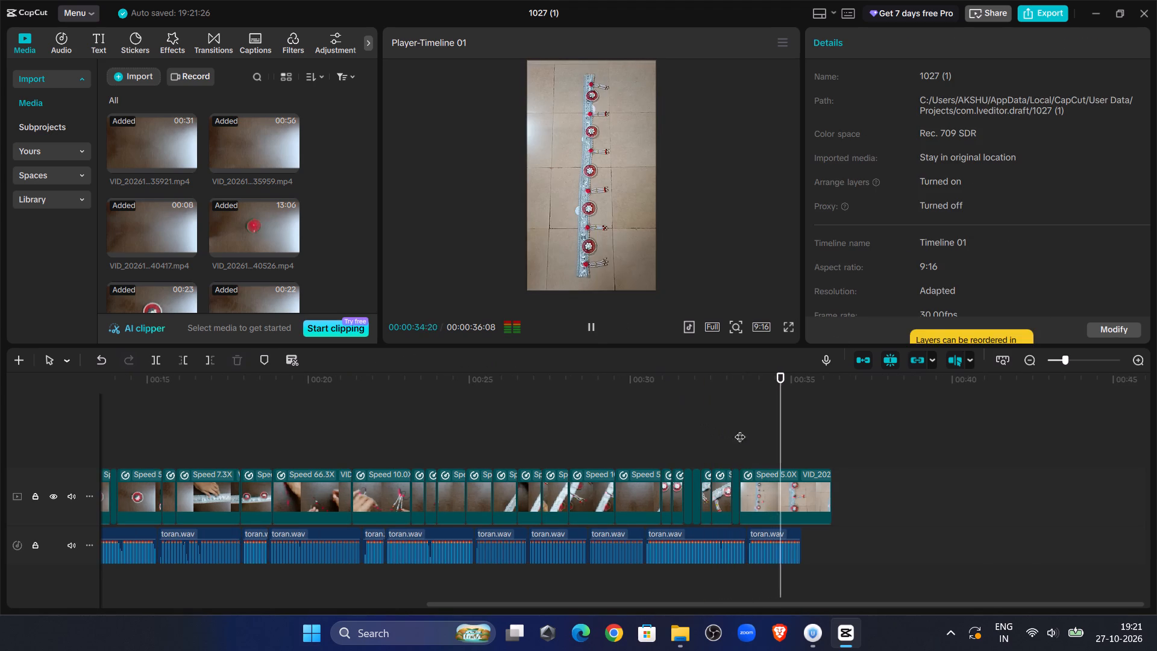
{"action": "left_click_drag", "start_coordinate": [740, 450], "coordinate": [733, 451]}
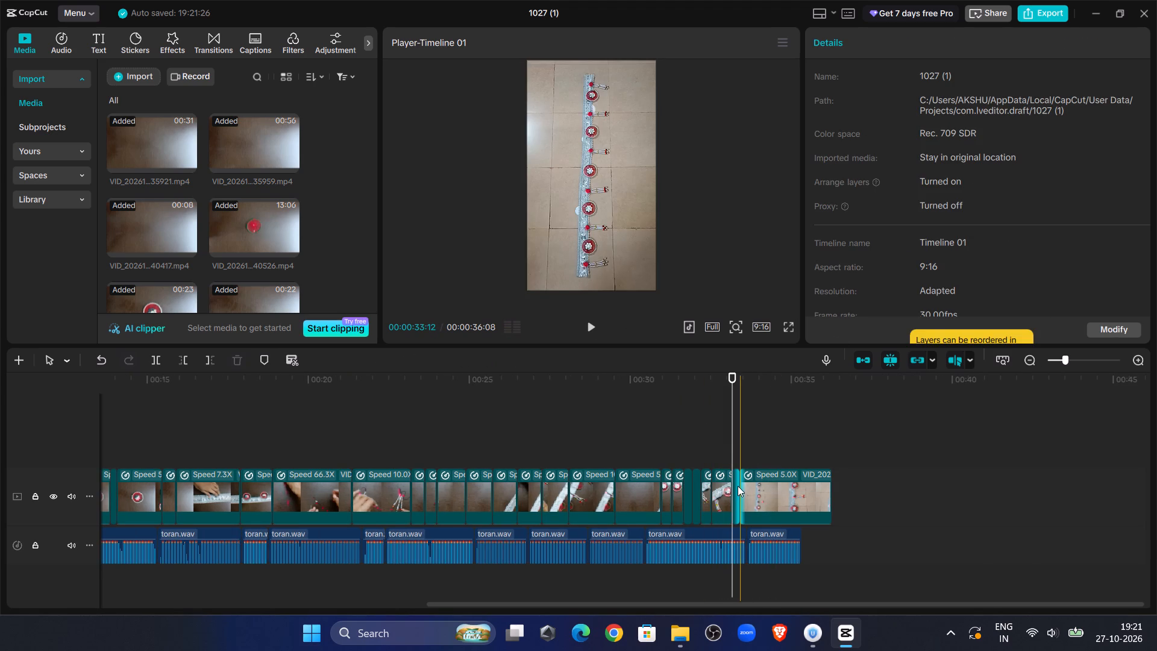
{"action": "left_click", "coordinate": [737, 482]}
{"action": "left_click", "coordinate": [926, 39]}
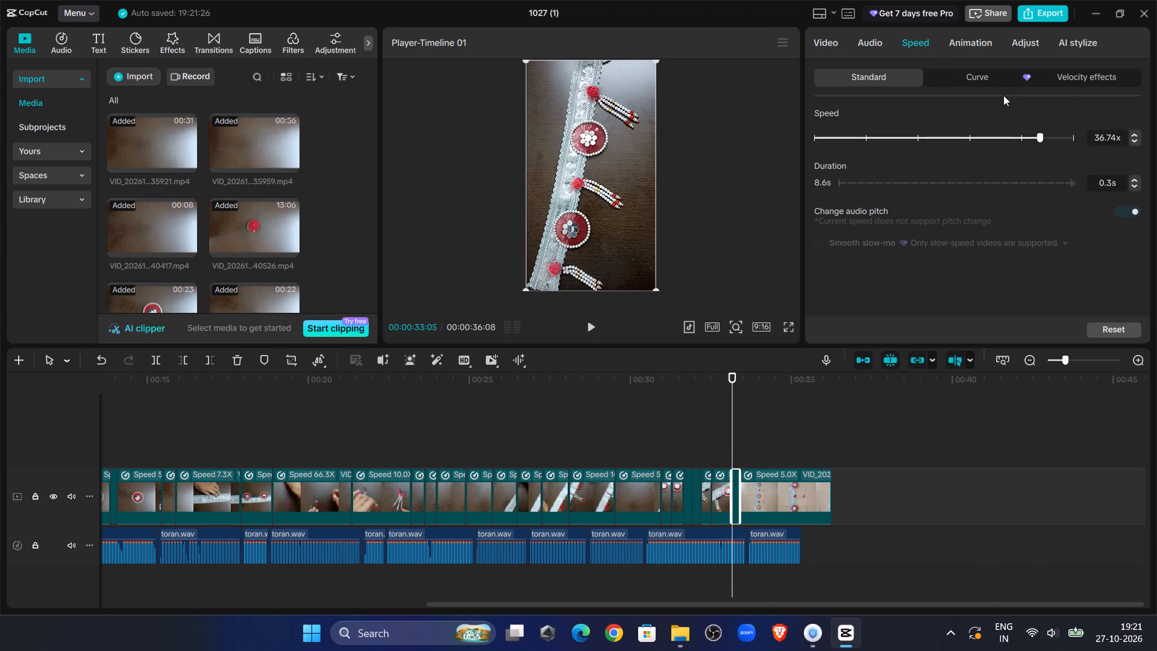
{"action": "left_click", "coordinate": [1036, 139]}
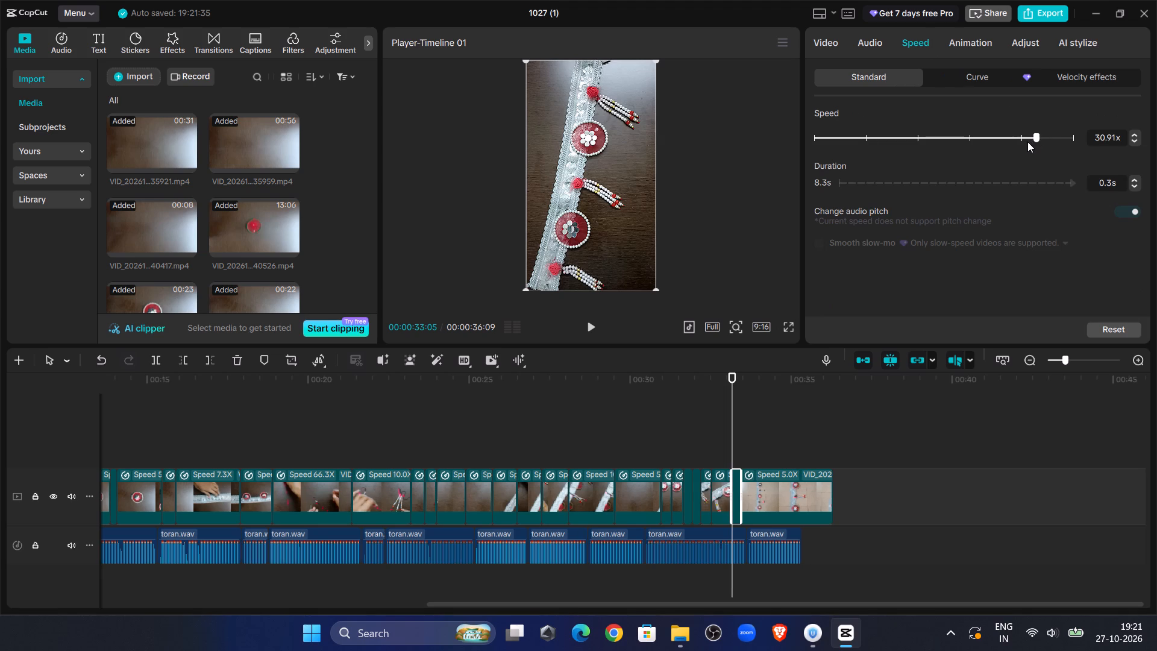
{"action": "left_click", "coordinate": [1027, 141]}
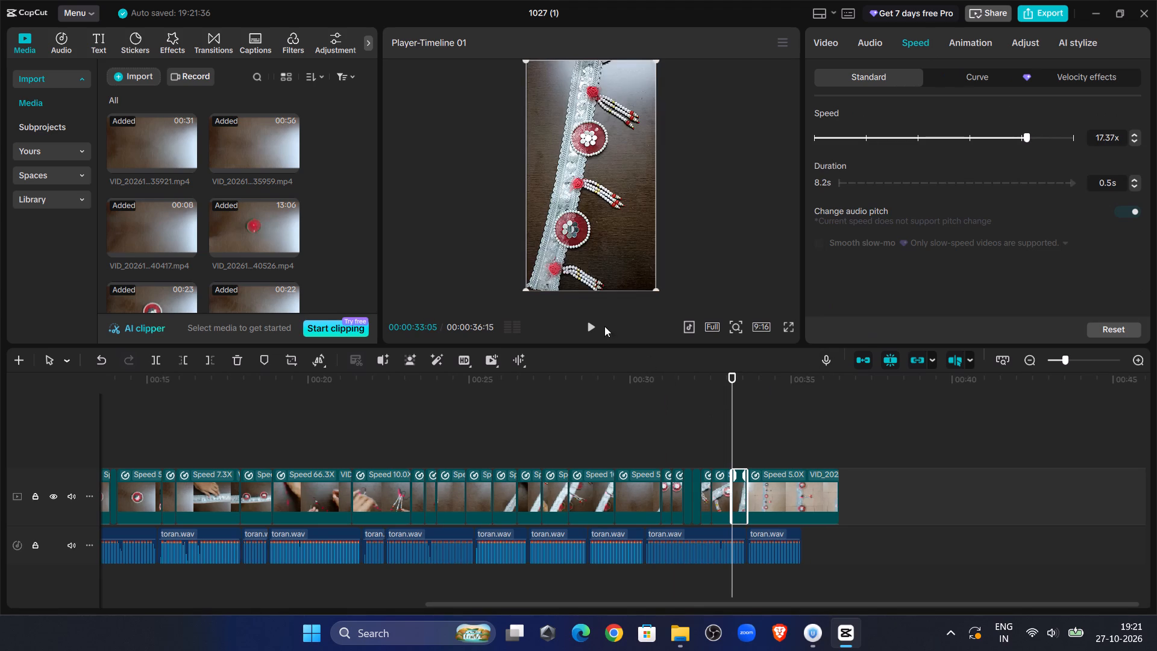
{"action": "left_click", "coordinate": [594, 327]}
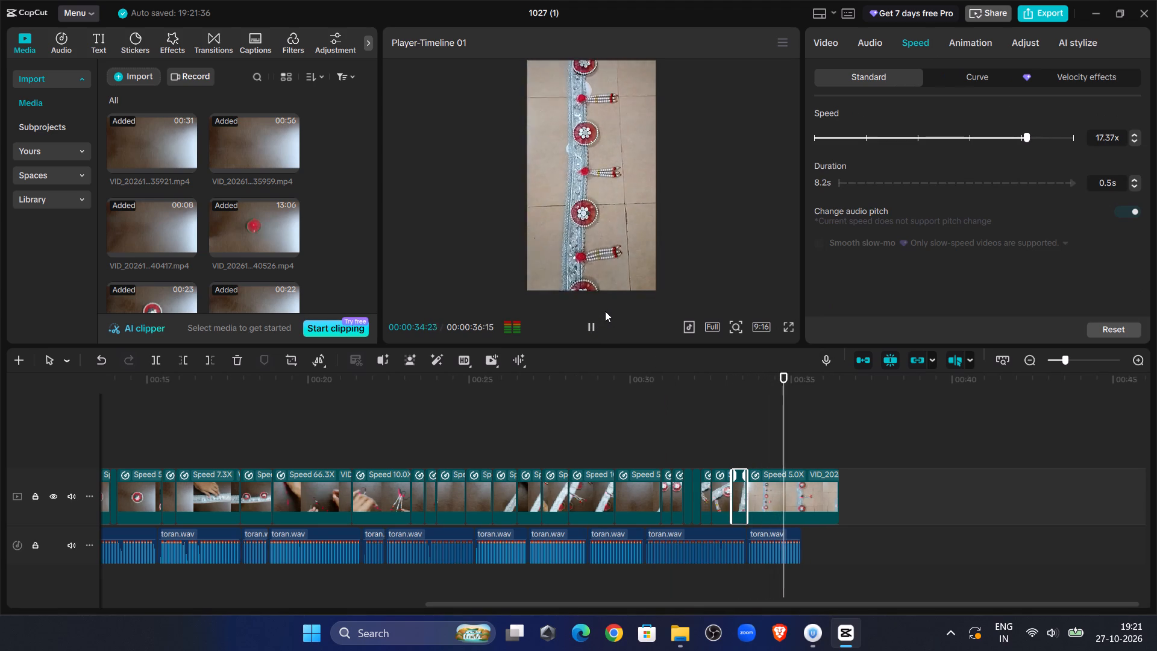
Set the speed of the final 5.0x clip to about 8.3x and play the ending back from 00:00:32:16.
{"action": "left_click", "coordinate": [605, 311]}
{"action": "left_click", "coordinate": [788, 482]}
{"action": "left_click", "coordinate": [910, 51]}
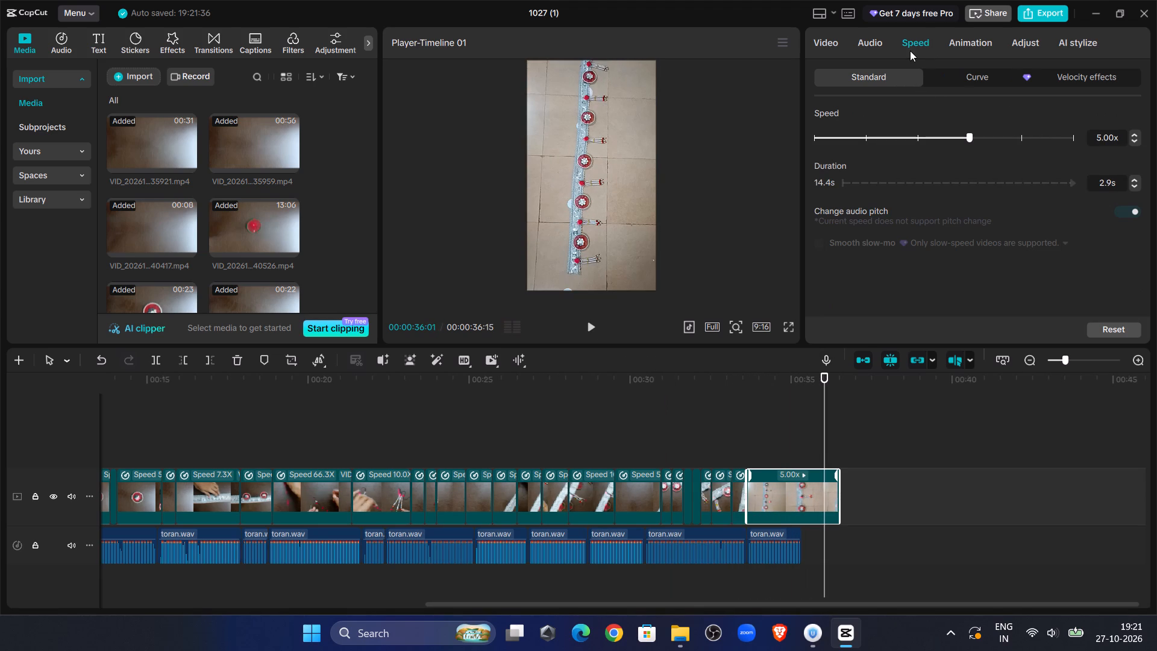
{"action": "left_click", "coordinate": [1000, 134]}
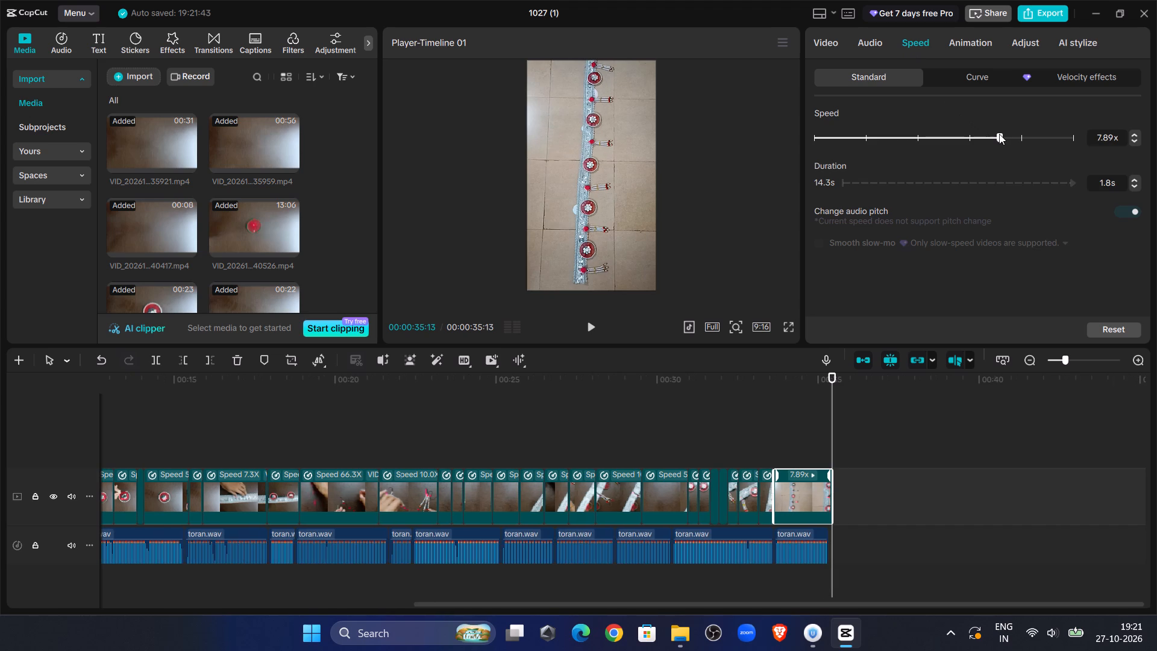
{"action": "left_click", "coordinate": [1004, 135]}
{"action": "left_click", "coordinate": [747, 426]}
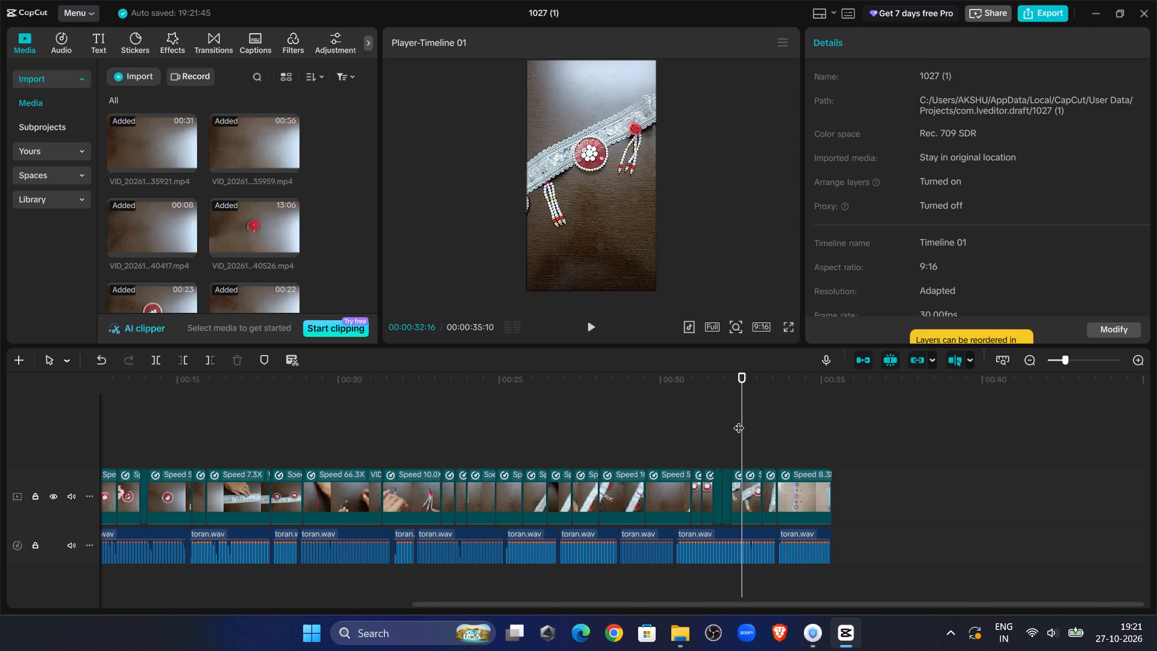
{"action": "left_click", "coordinate": [591, 321]}
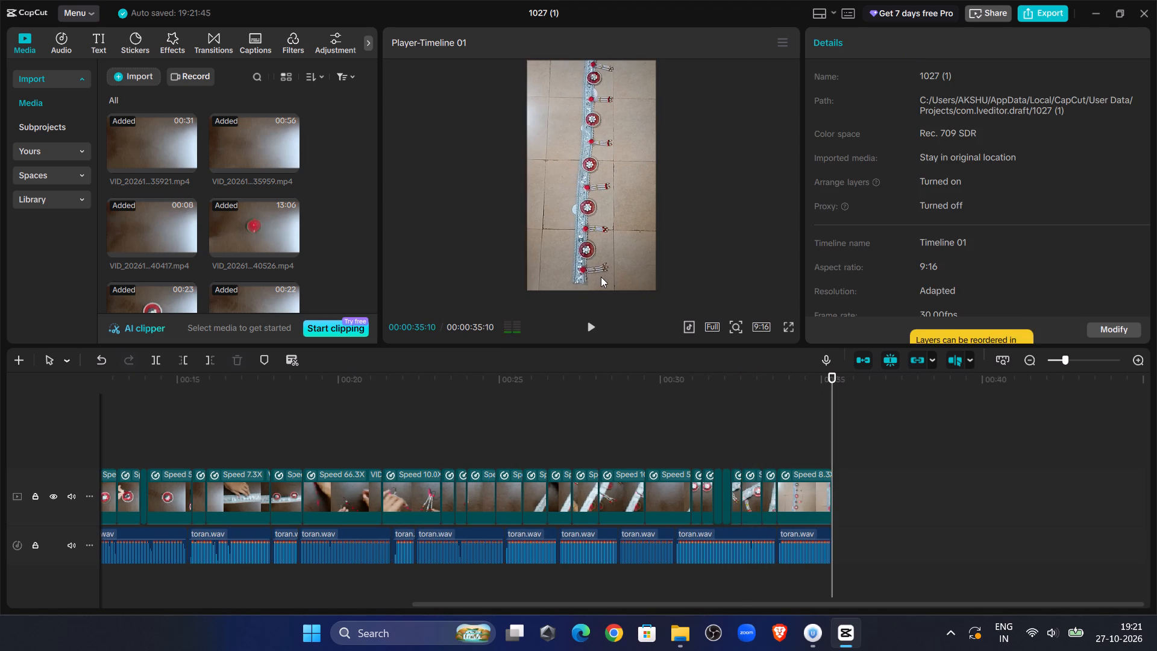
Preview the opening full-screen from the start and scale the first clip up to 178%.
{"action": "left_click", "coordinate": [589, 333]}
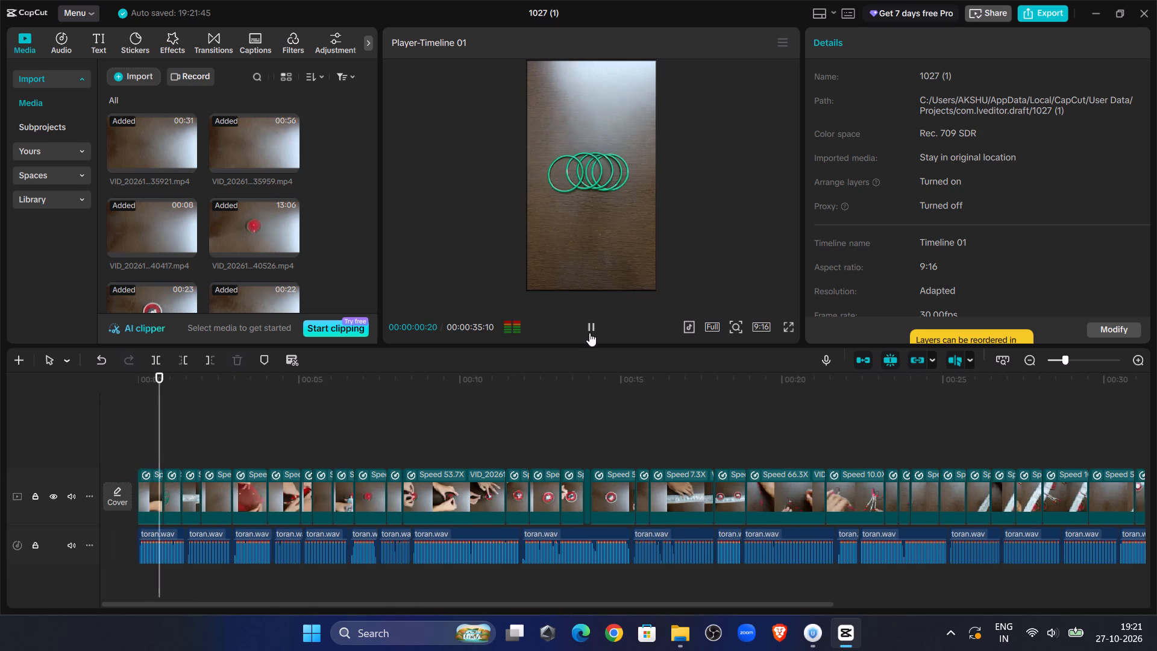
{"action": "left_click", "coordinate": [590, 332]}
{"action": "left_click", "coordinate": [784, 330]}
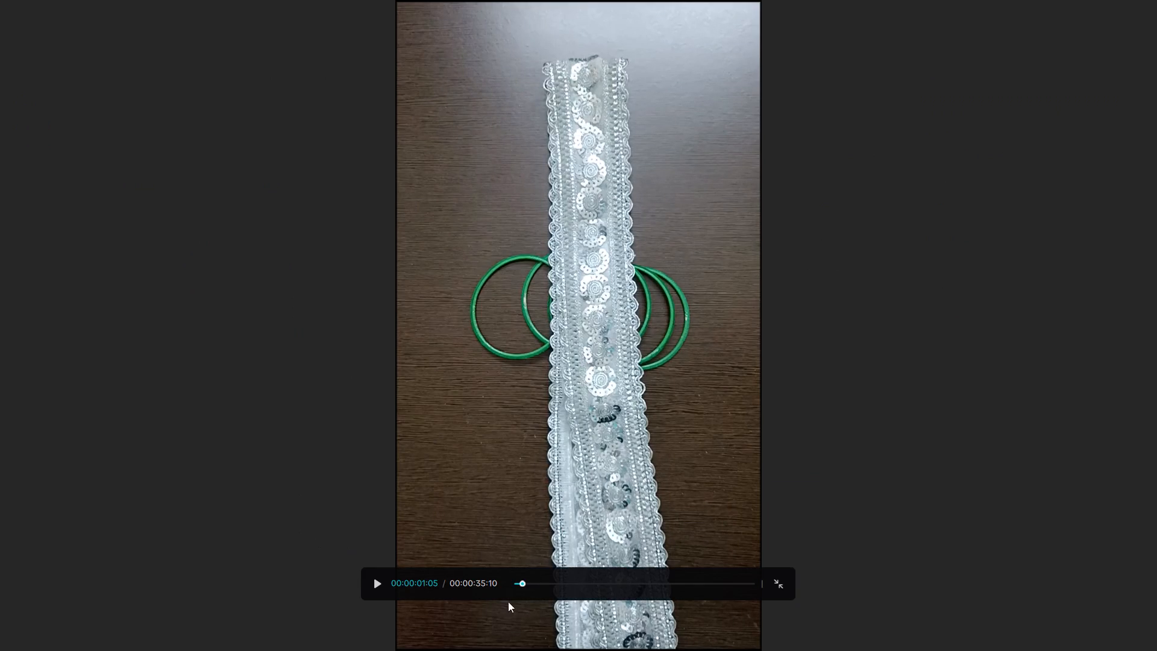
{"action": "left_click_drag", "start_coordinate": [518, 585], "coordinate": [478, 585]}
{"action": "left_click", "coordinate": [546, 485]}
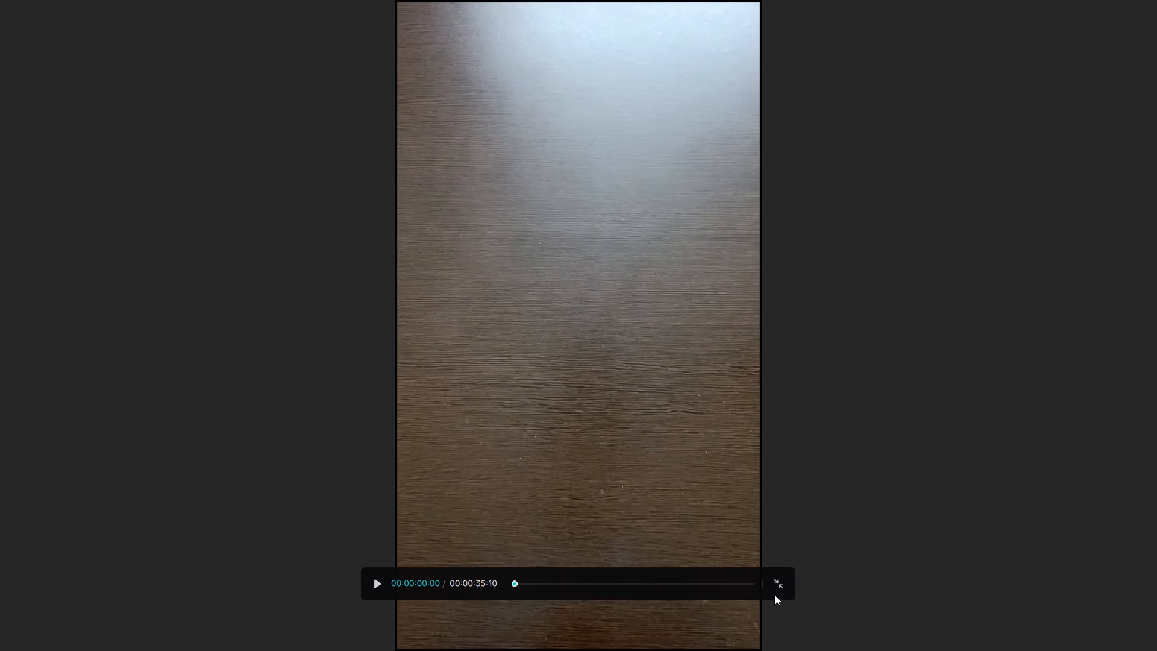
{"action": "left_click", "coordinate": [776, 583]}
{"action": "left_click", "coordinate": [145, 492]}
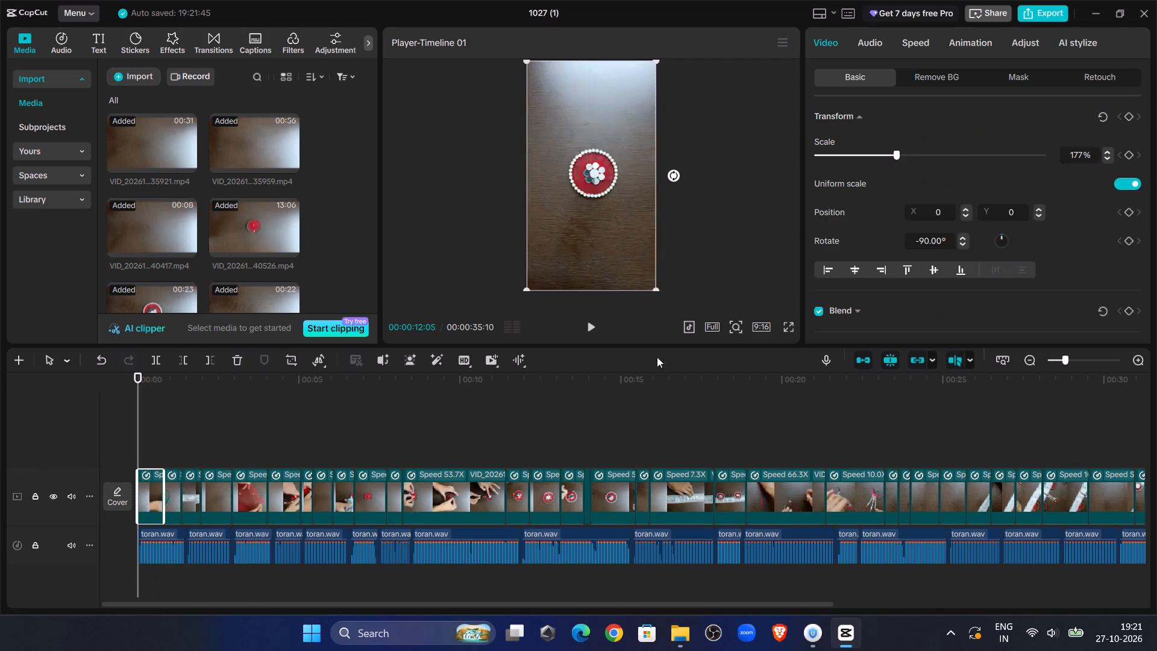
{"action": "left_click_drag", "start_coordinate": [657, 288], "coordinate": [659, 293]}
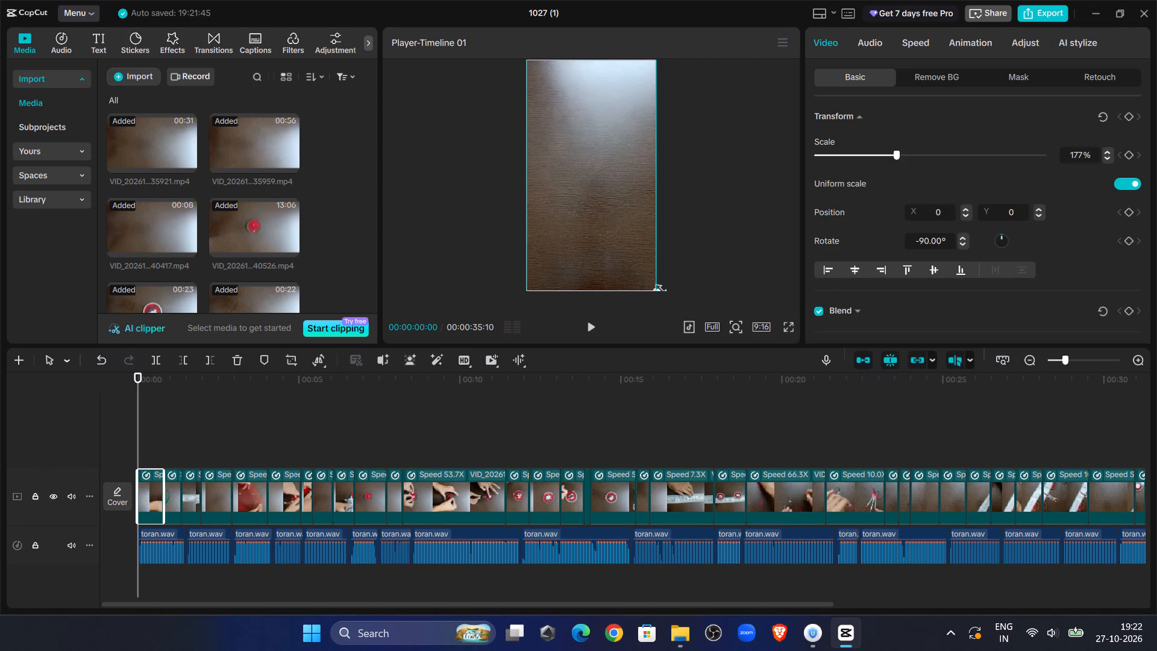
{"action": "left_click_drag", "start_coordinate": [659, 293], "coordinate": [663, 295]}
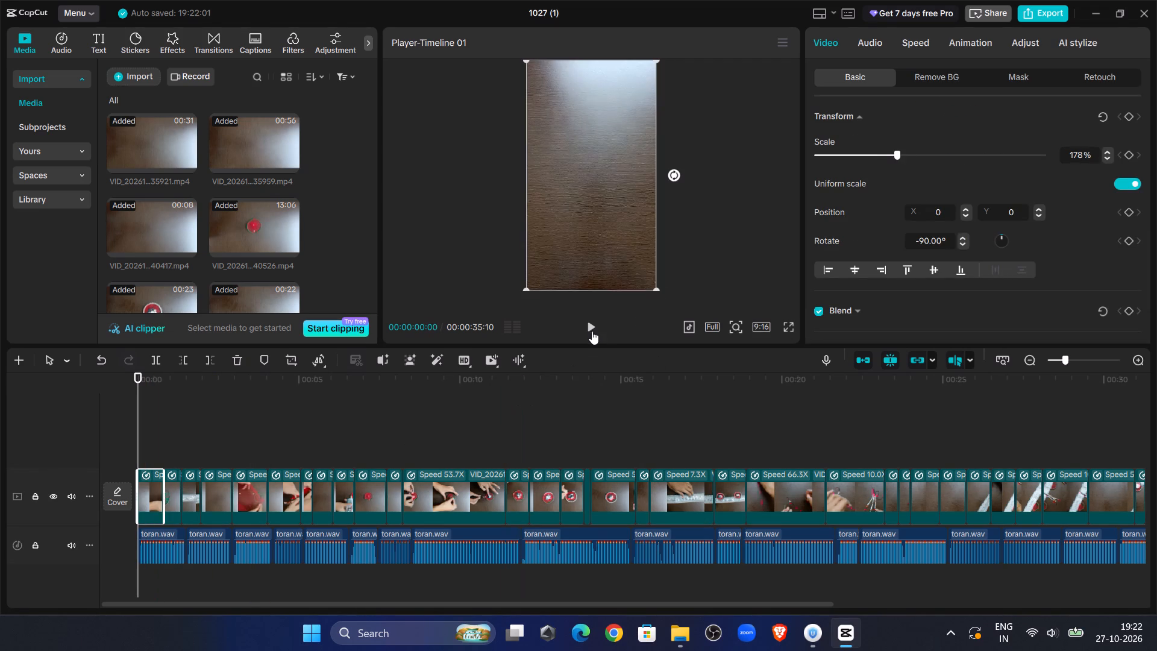
Replay the opening full-screen and scale the single-bangle clip at 00:00:02:24 up to 190%.
{"action": "left_click", "coordinate": [592, 330]}
{"action": "left_click", "coordinate": [793, 324]}
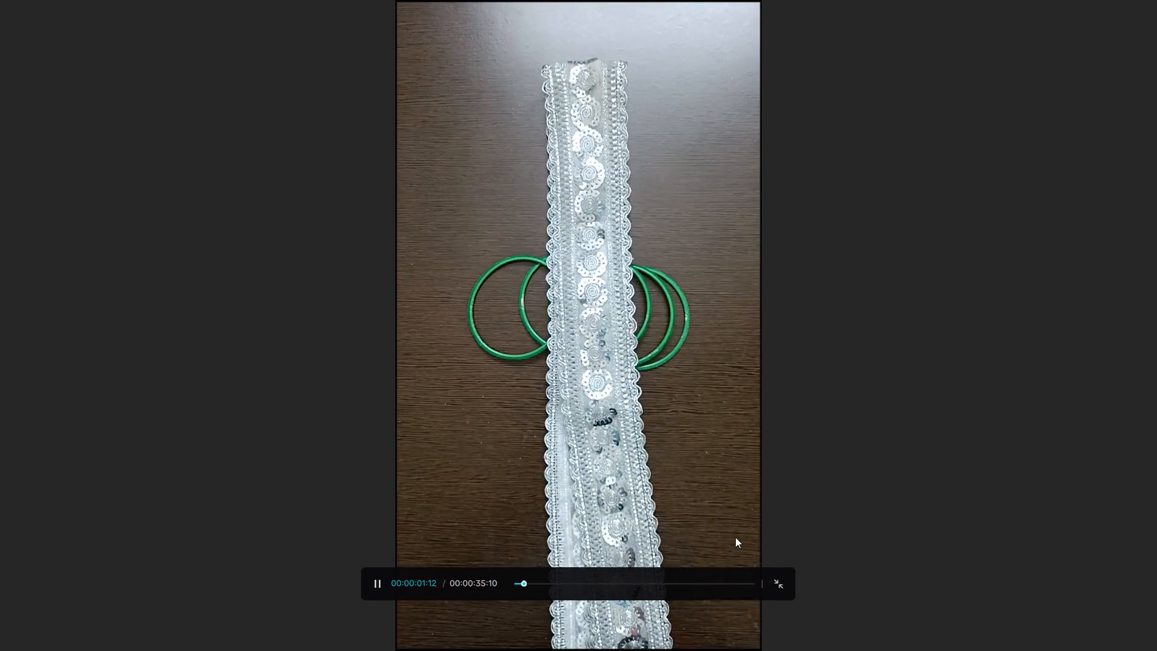
{"action": "left_click", "coordinate": [779, 581]}
{"action": "left_click", "coordinate": [597, 329]}
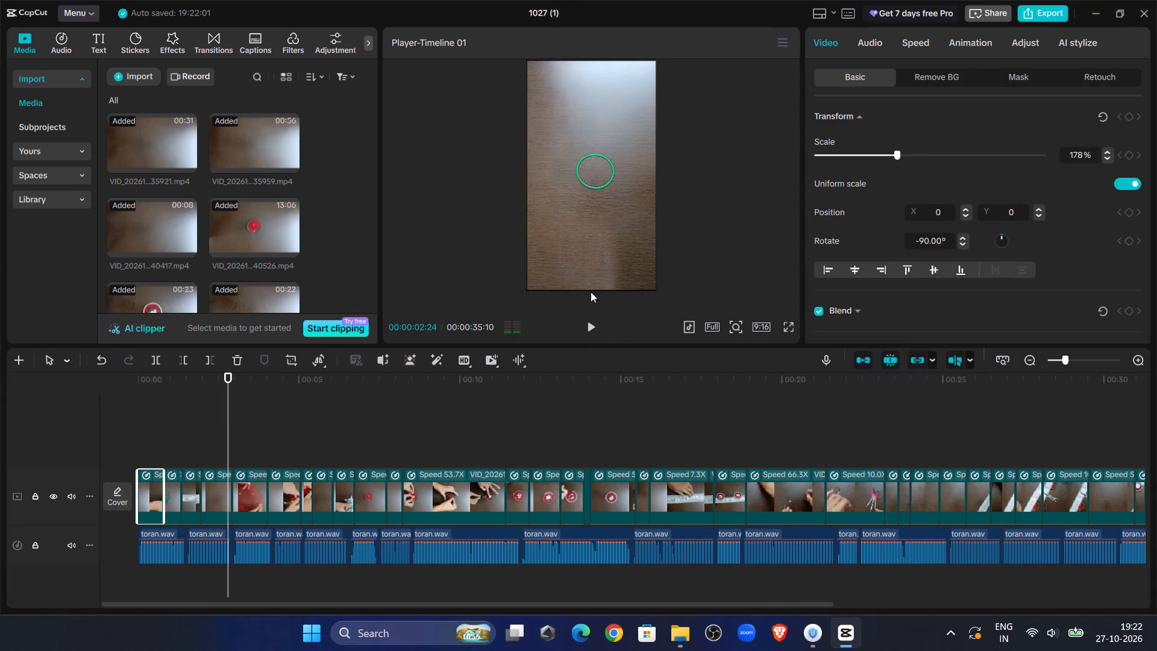
{"action": "left_click", "coordinate": [586, 245]}
{"action": "left_click_drag", "start_coordinate": [653, 287], "coordinate": [662, 295]}
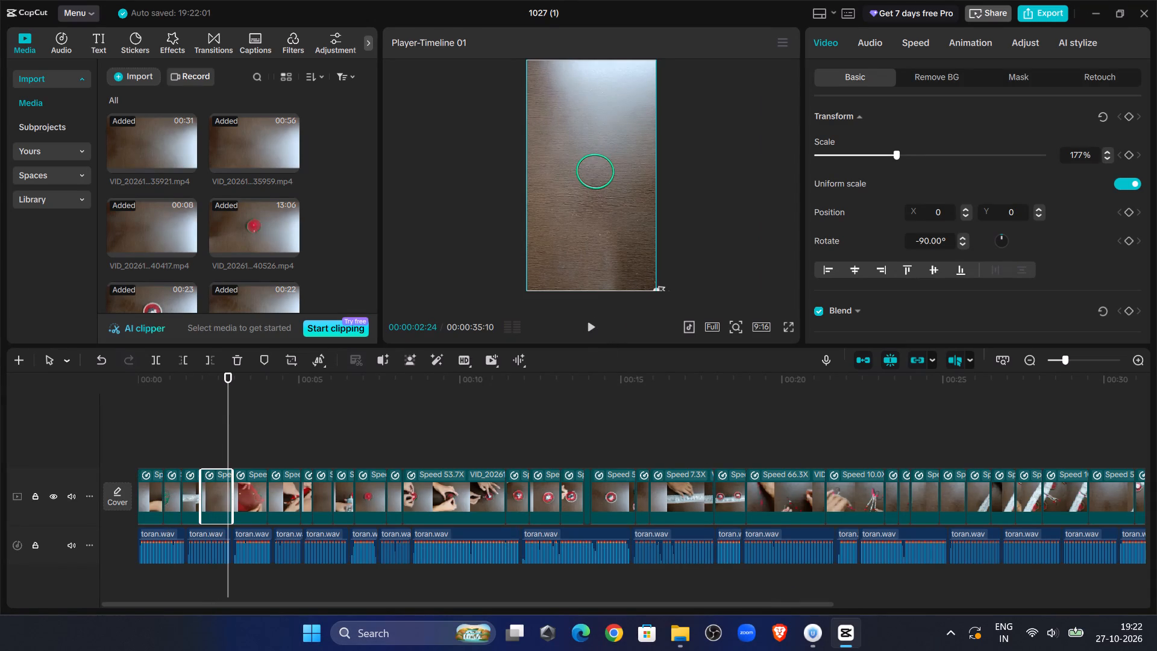
{"action": "left_click_drag", "start_coordinate": [662, 295], "coordinate": [663, 296]}
Replay from the start and scale the first clip, showing the green bangles, up to 190%.
{"action": "left_click_drag", "start_coordinate": [230, 394], "coordinate": [143, 394]}
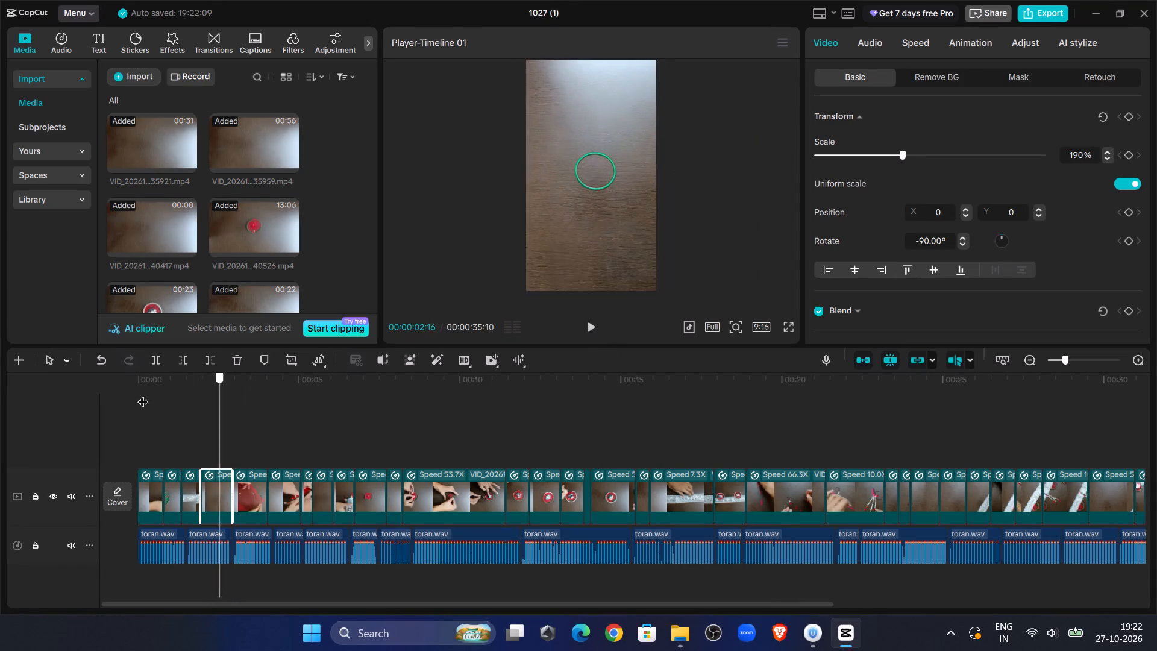
{"action": "left_click_drag", "start_coordinate": [143, 394], "coordinate": [46, 389]}
{"action": "left_click", "coordinate": [588, 321]}
{"action": "left_click", "coordinate": [591, 321]}
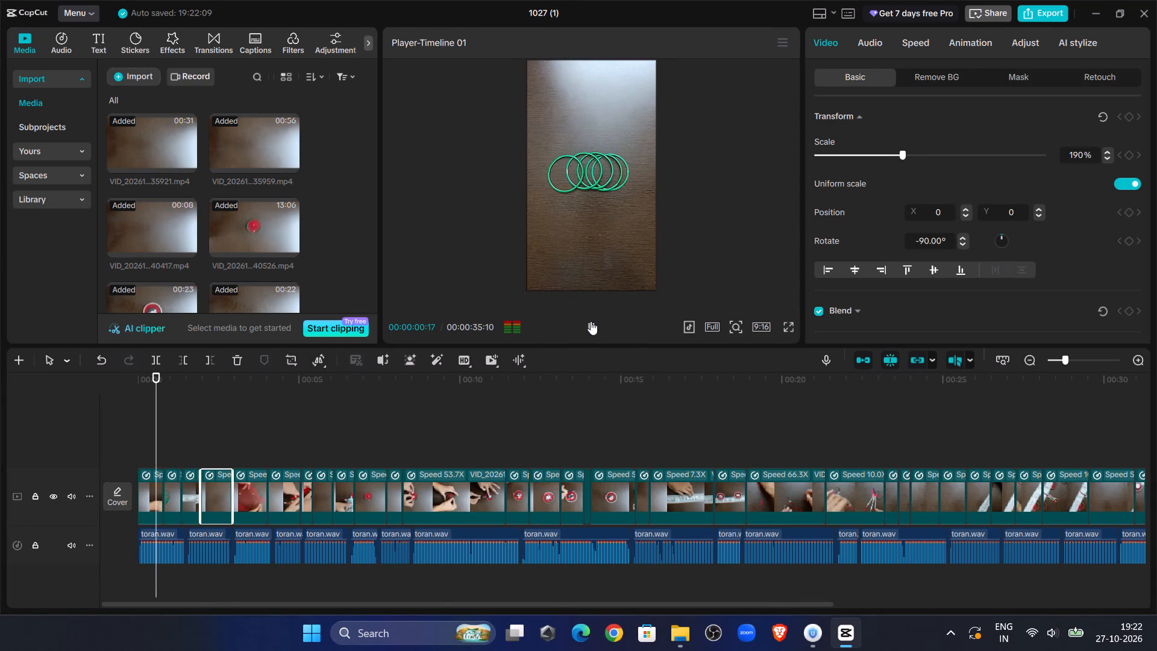
{"action": "left_click", "coordinate": [148, 489]}
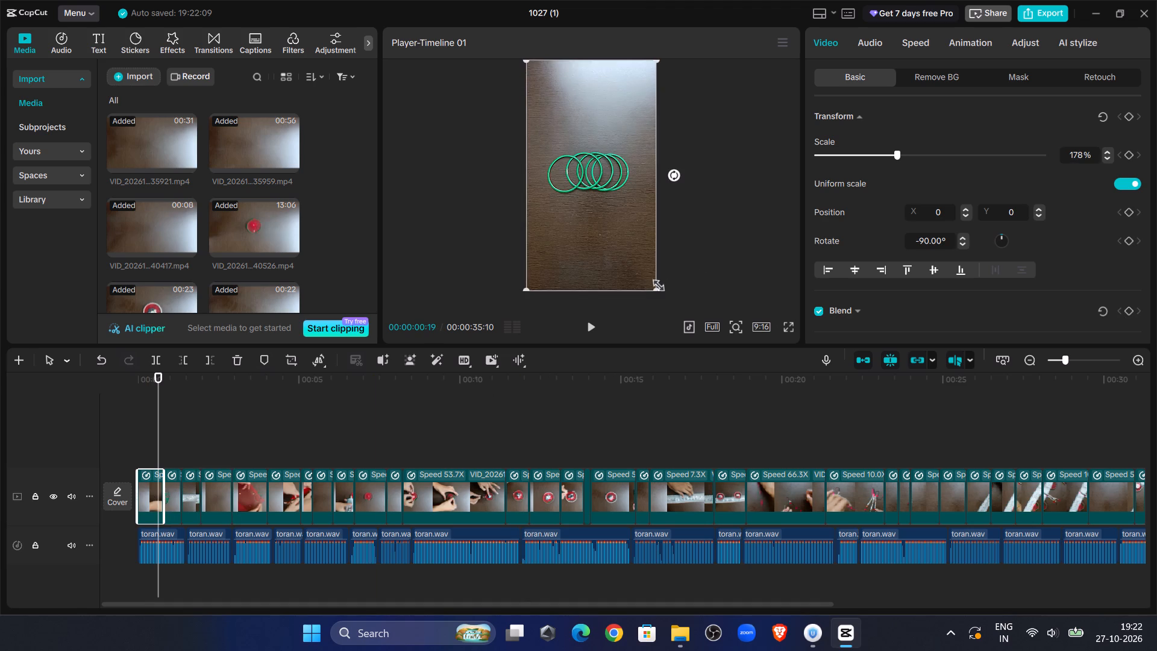
{"action": "left_click_drag", "start_coordinate": [655, 288], "coordinate": [669, 295]}
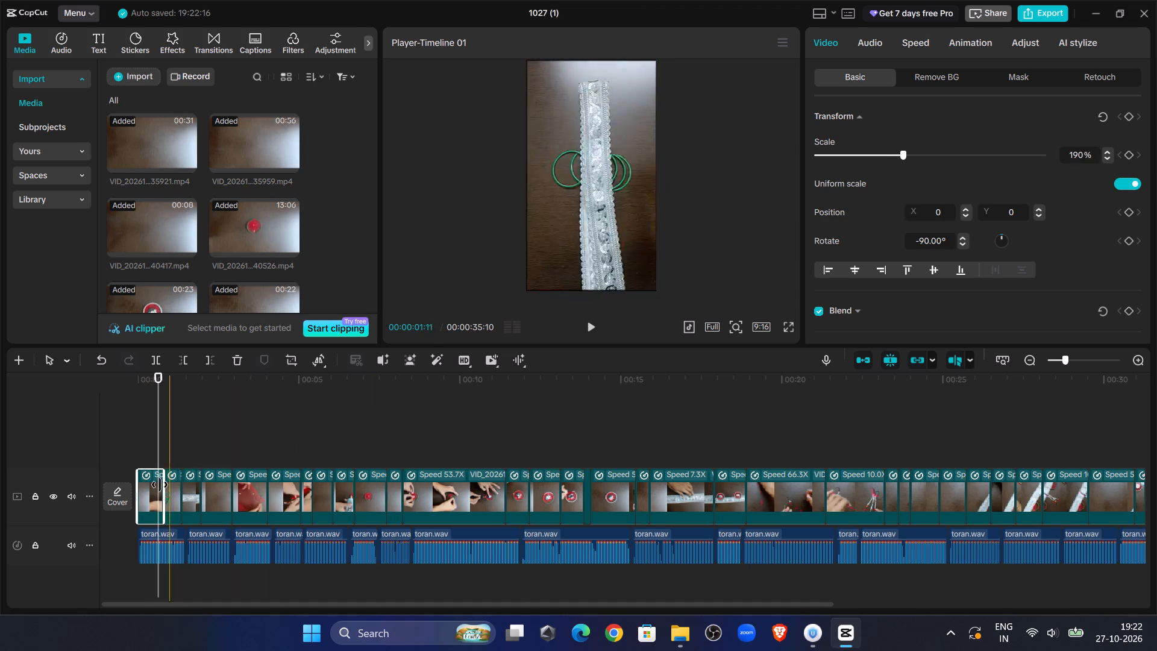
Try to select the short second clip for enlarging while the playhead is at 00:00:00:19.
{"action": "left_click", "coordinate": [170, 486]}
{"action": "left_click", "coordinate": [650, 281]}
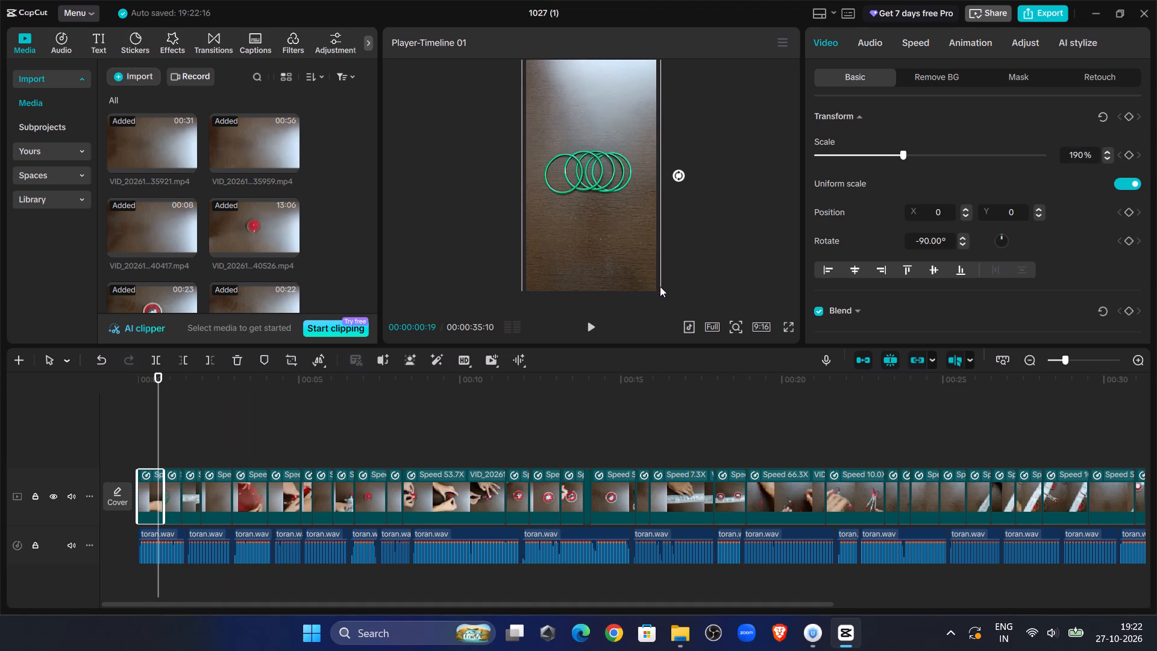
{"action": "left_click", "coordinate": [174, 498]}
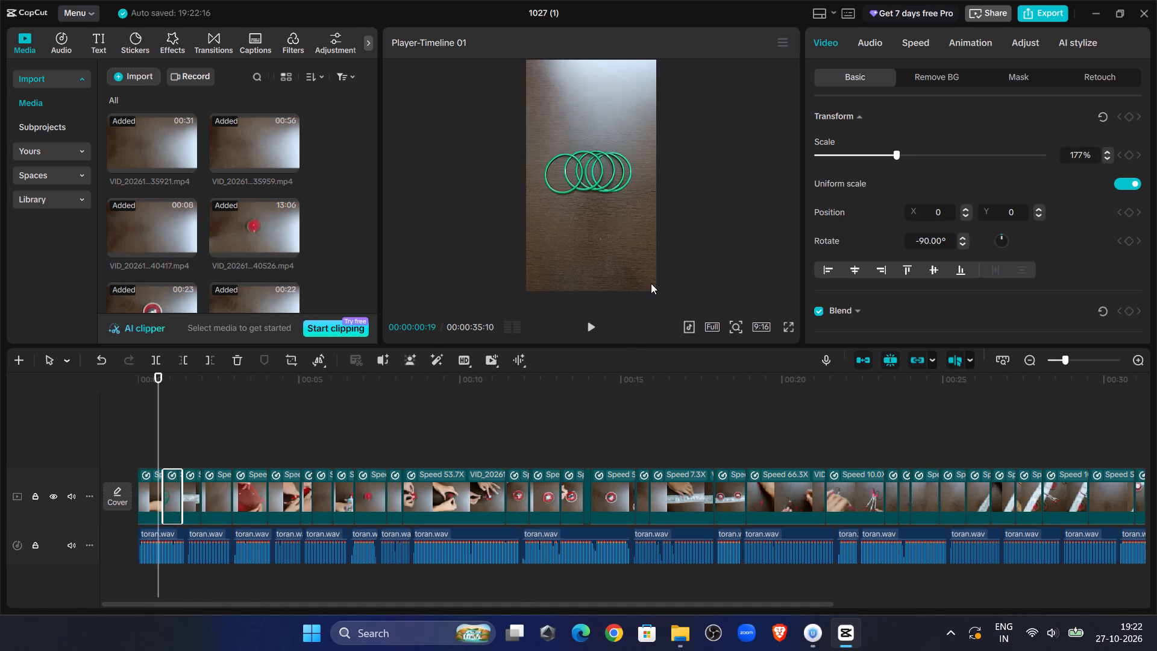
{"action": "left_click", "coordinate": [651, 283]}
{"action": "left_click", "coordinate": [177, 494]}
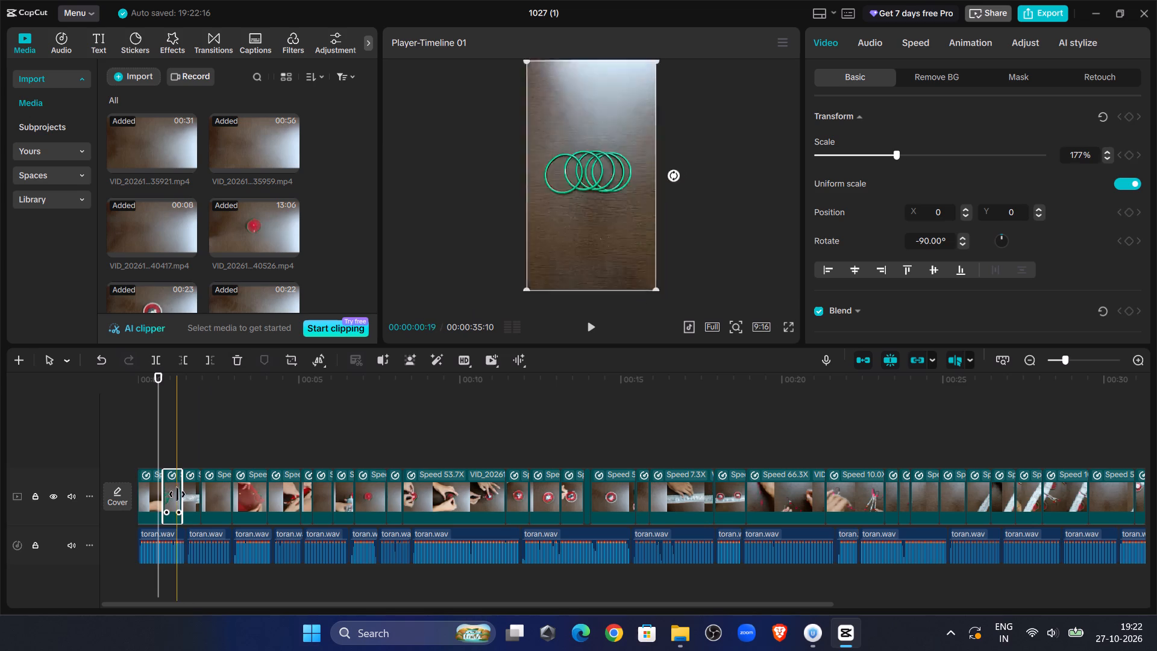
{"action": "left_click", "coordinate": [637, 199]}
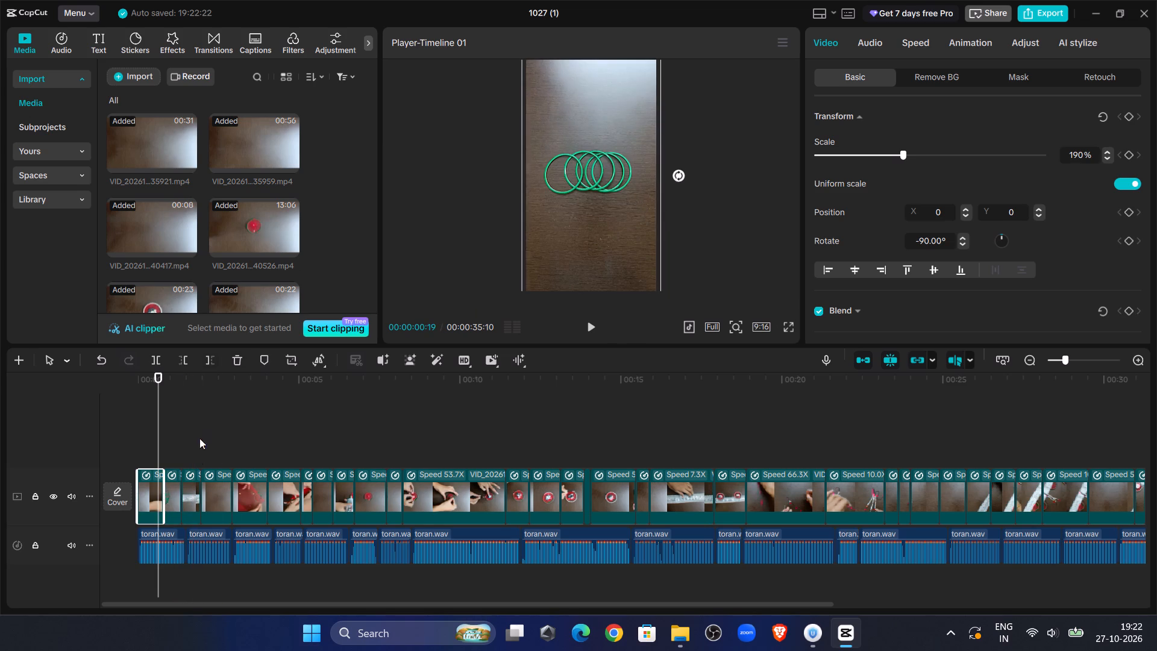
Scale the third clip up to 190% at 00:00:01:15 and play the opening full-screen to check the framing.
{"action": "left_click_drag", "start_coordinate": [152, 397], "coordinate": [177, 405]}
{"action": "left_click", "coordinate": [188, 409]}
{"action": "left_click", "coordinate": [184, 477]}
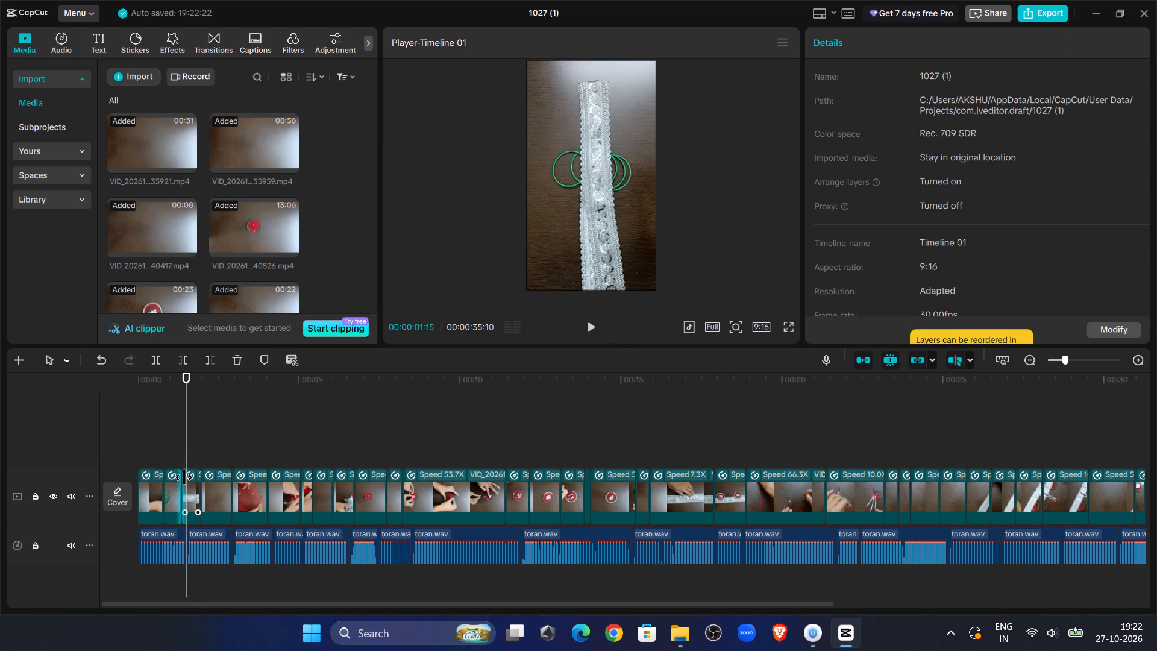
{"action": "left_click", "coordinate": [194, 498]}
{"action": "left_click", "coordinate": [172, 491]}
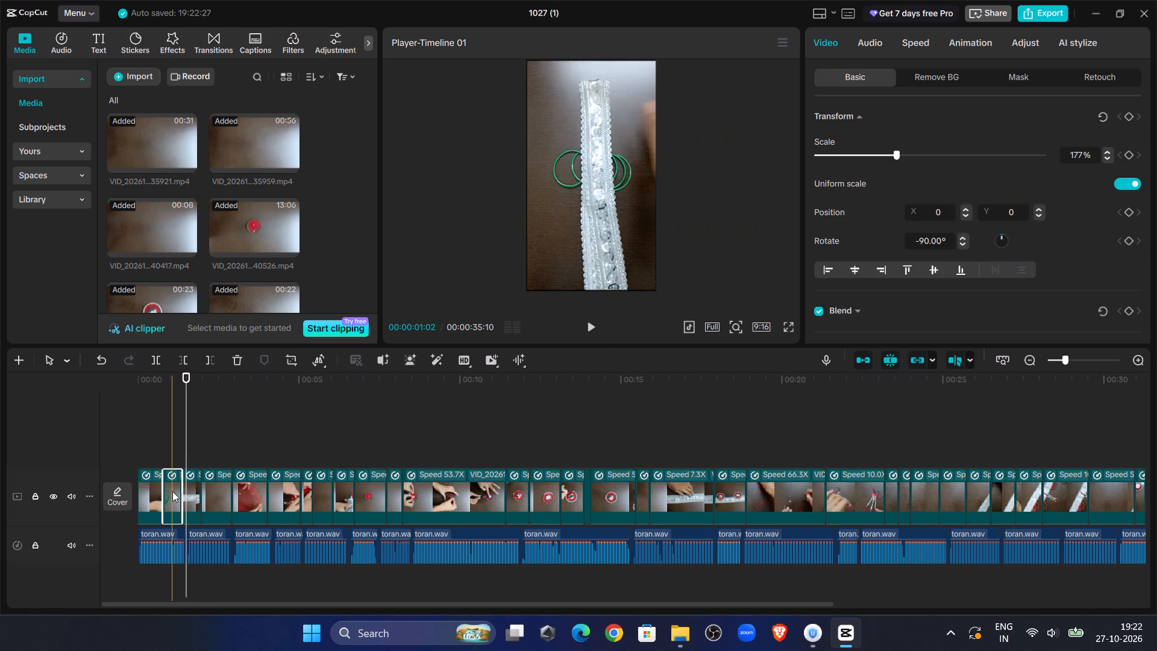
{"action": "left_click", "coordinate": [193, 489]}
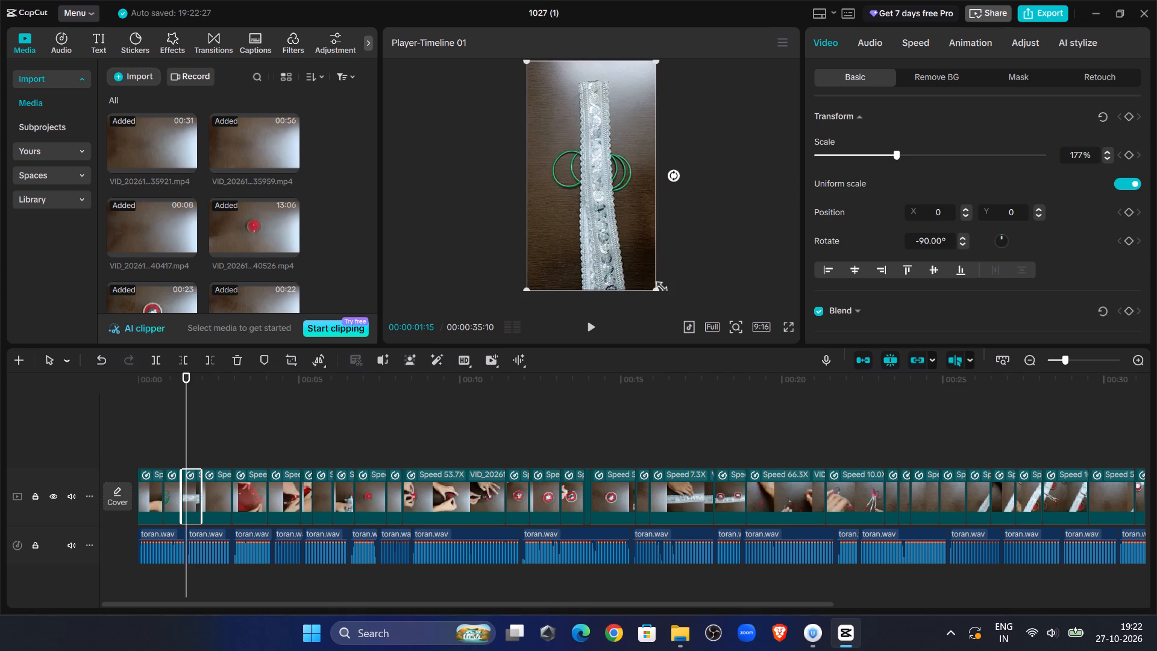
{"action": "left_click", "coordinate": [655, 292]}
{"action": "left_click_drag", "start_coordinate": [655, 289], "coordinate": [669, 297]}
{"action": "left_click", "coordinate": [788, 332]}
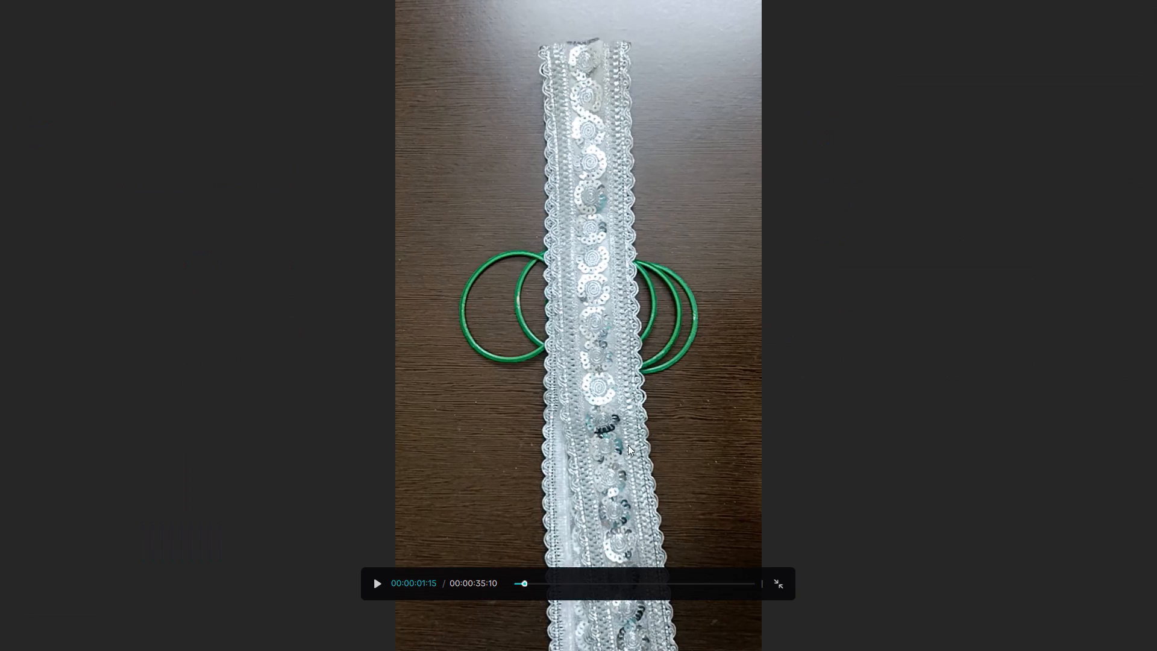
{"action": "left_click_drag", "start_coordinate": [518, 583], "coordinate": [415, 614]}
{"action": "left_click", "coordinate": [381, 585]}
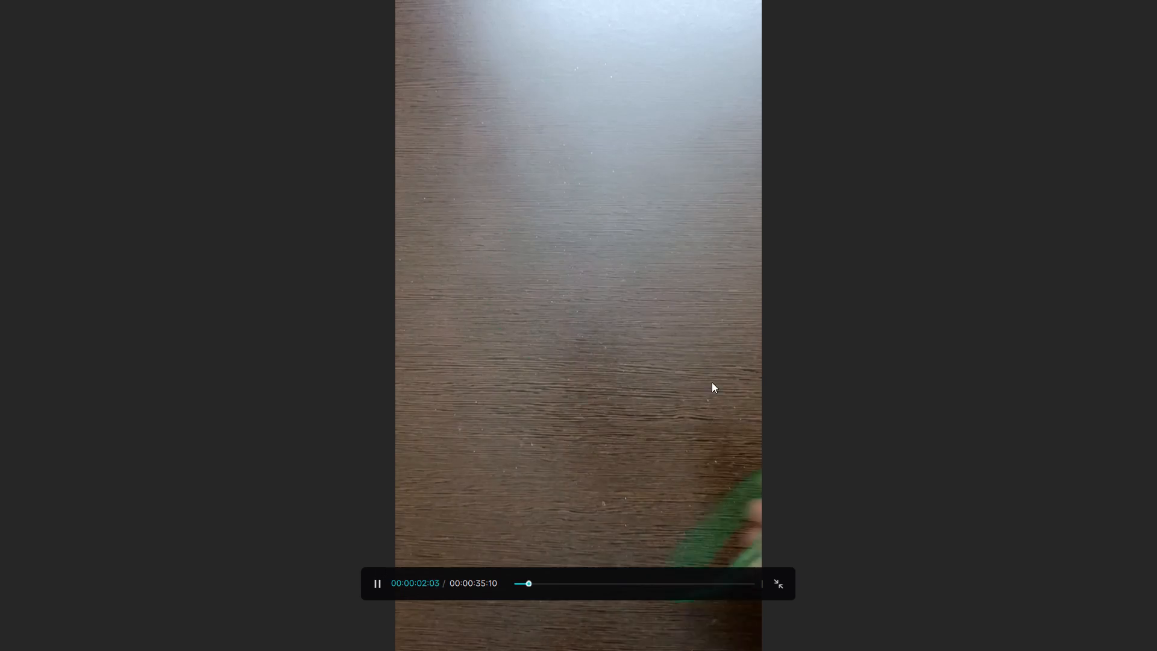
{"action": "left_click", "coordinate": [779, 588]}
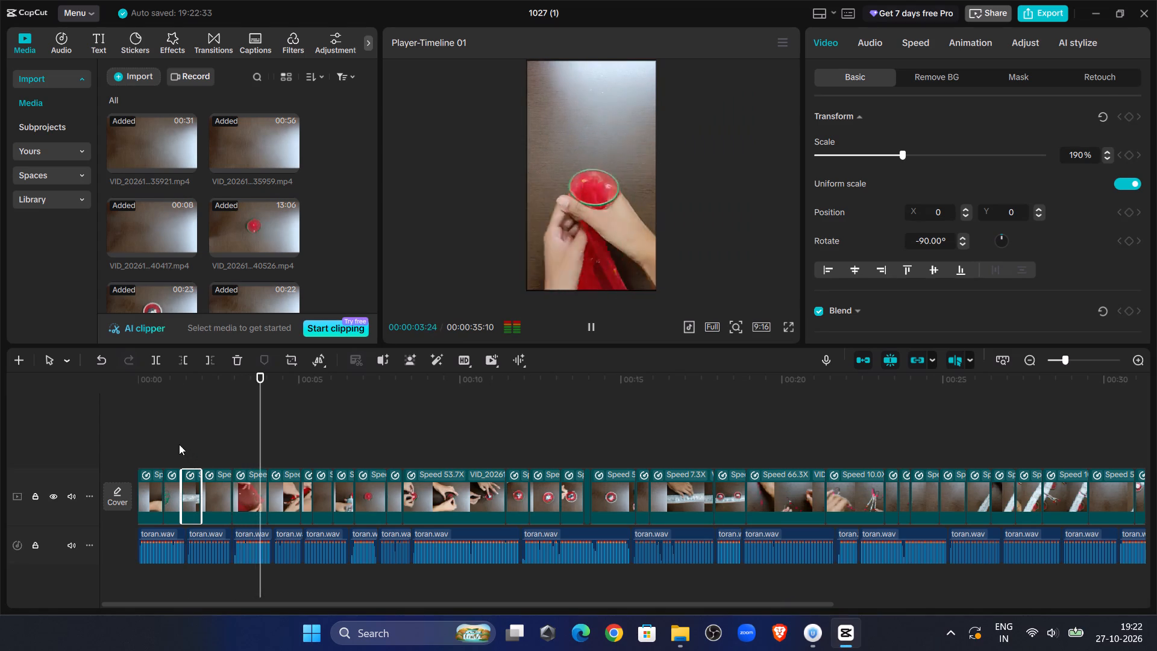
Scale the second clip up to 189% at 00:00:01:03.
{"action": "left_click", "coordinate": [179, 444]}
{"action": "left_click", "coordinate": [174, 462]}
{"action": "left_click", "coordinate": [176, 489]}
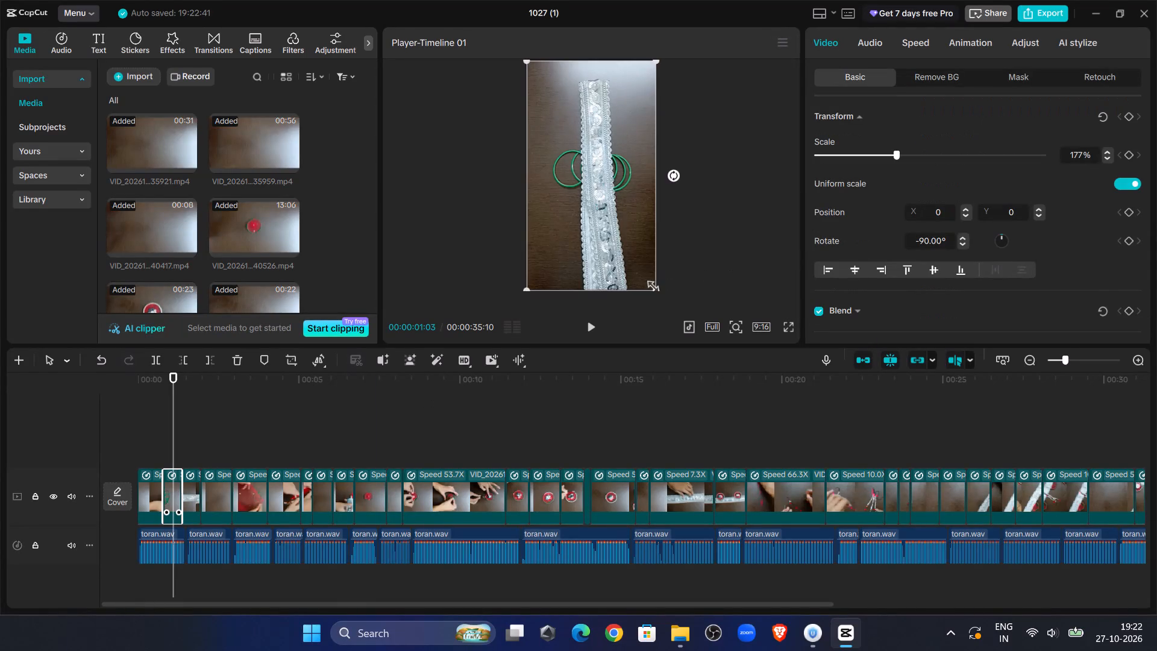
{"action": "left_click_drag", "start_coordinate": [651, 289], "coordinate": [660, 298]}
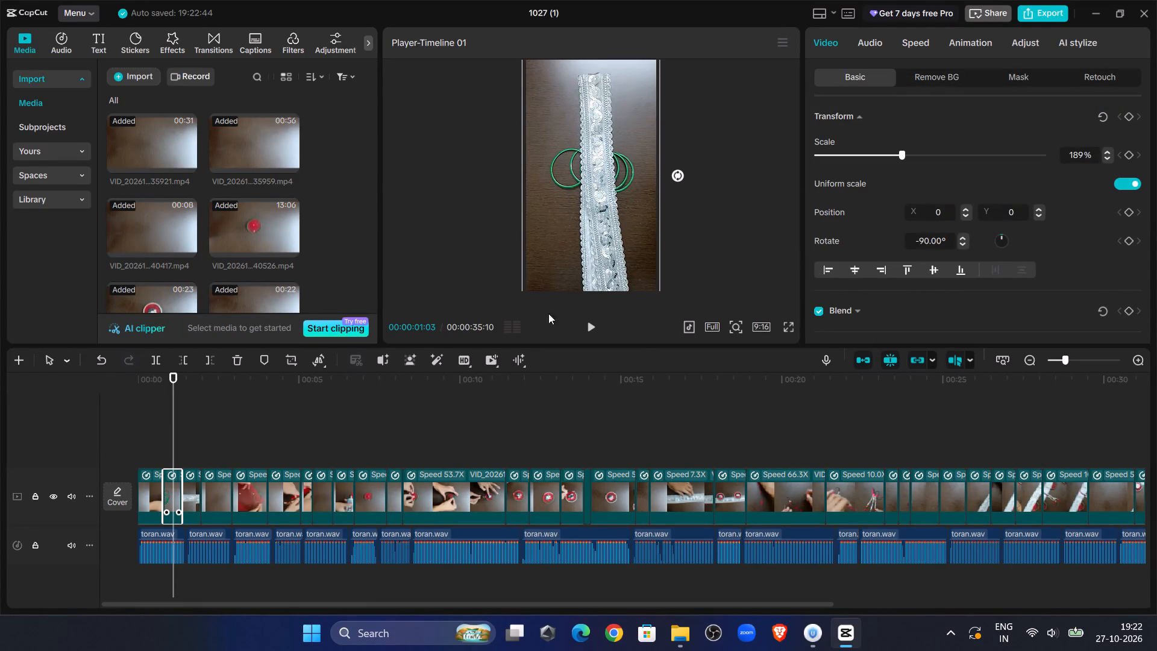
Check the scale of the third and fourth clips and enlarge the red-fabric clip at 00:00:03:12 beyond the frame edges.
{"action": "left_click", "coordinate": [194, 434]}
{"action": "left_click", "coordinate": [185, 489]}
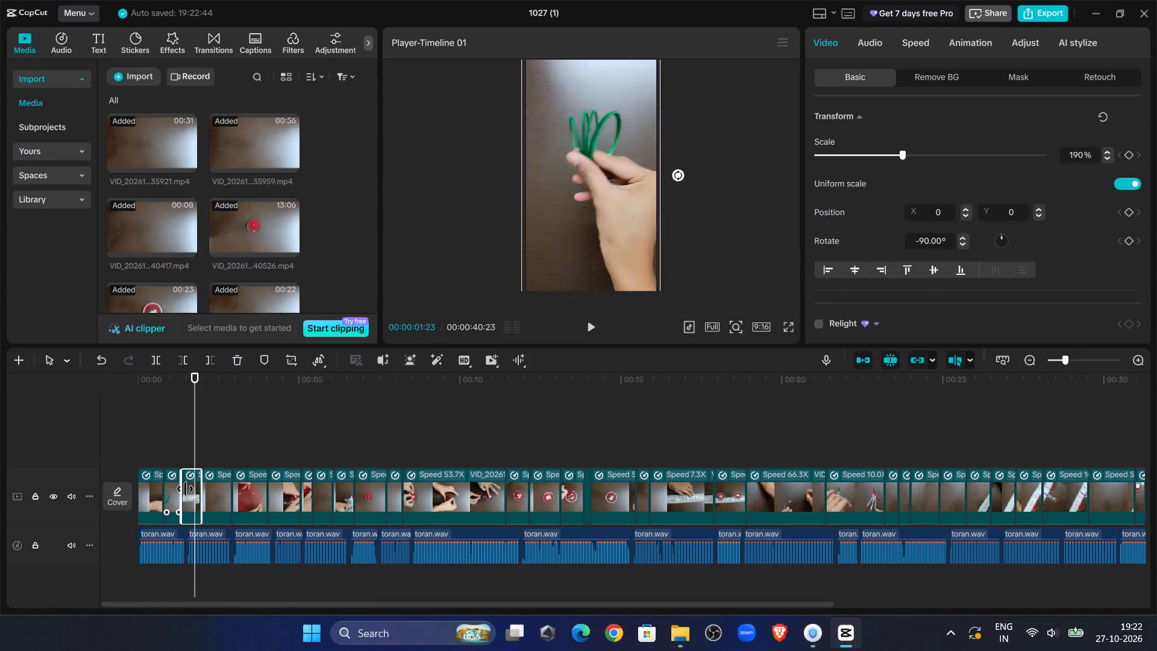
{"action": "left_click", "coordinate": [220, 479]}
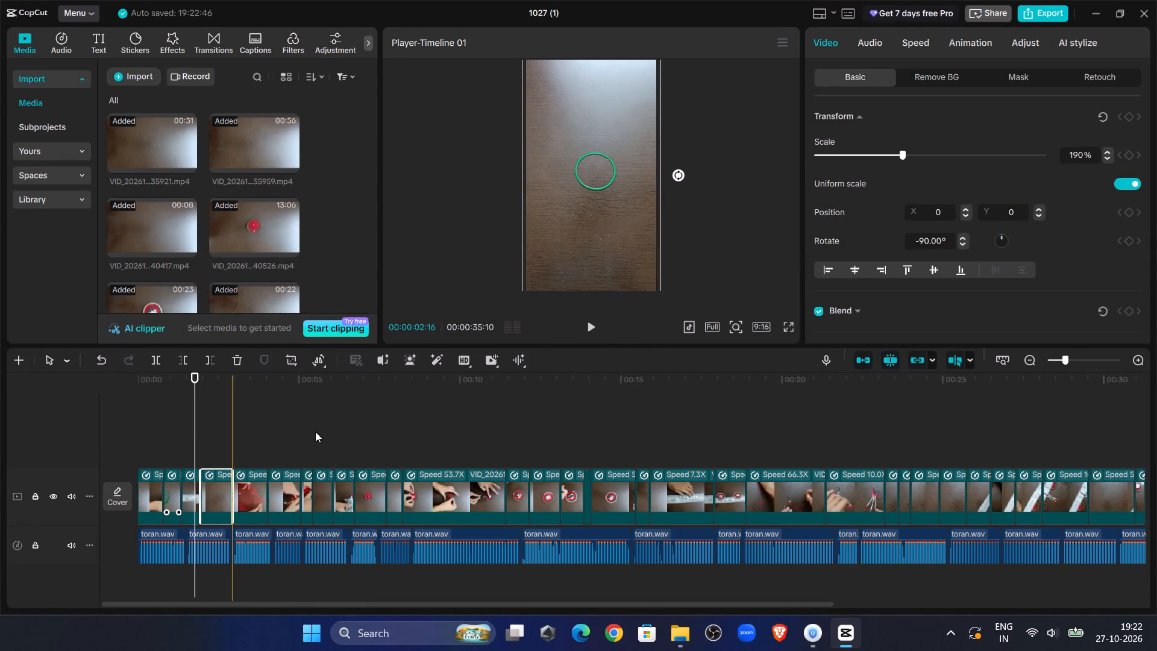
{"action": "left_click", "coordinate": [213, 432]}
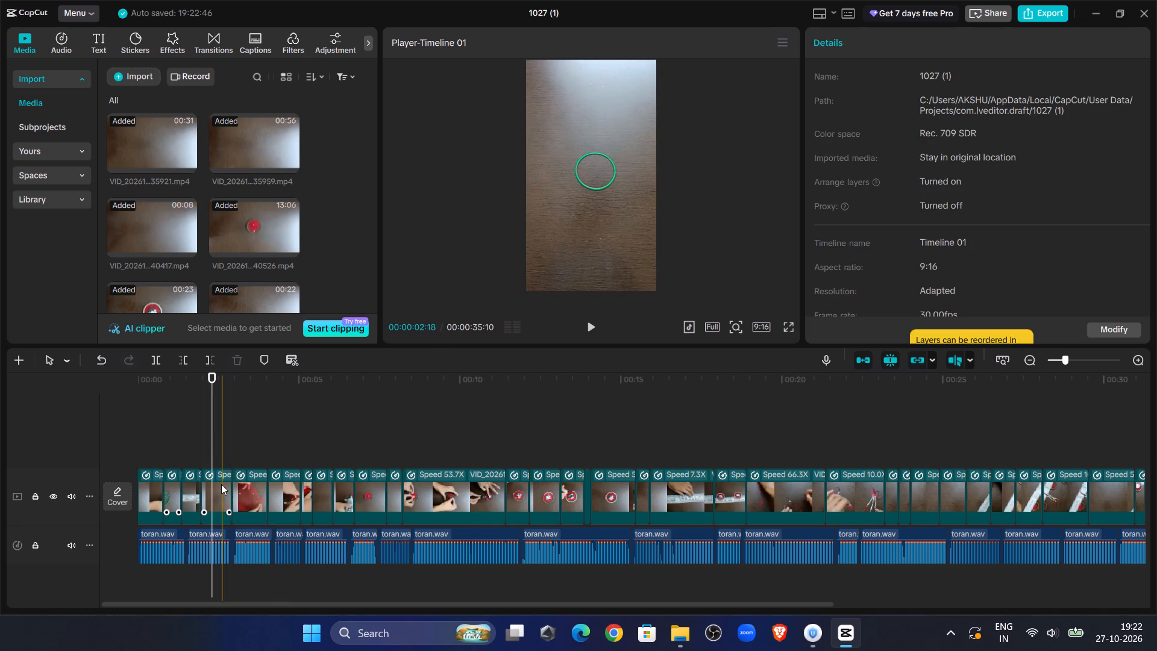
{"action": "left_click", "coordinate": [221, 484]}
{"action": "left_click", "coordinate": [249, 482]}
{"action": "left_click", "coordinate": [247, 442]}
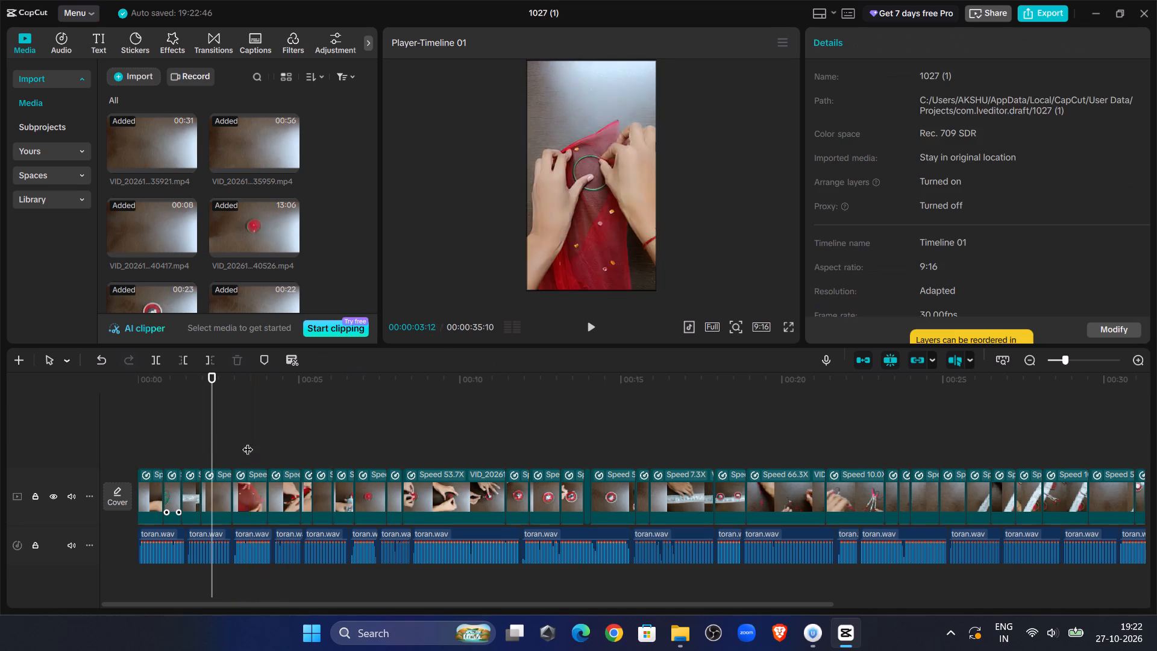
{"action": "left_click", "coordinate": [256, 479]}
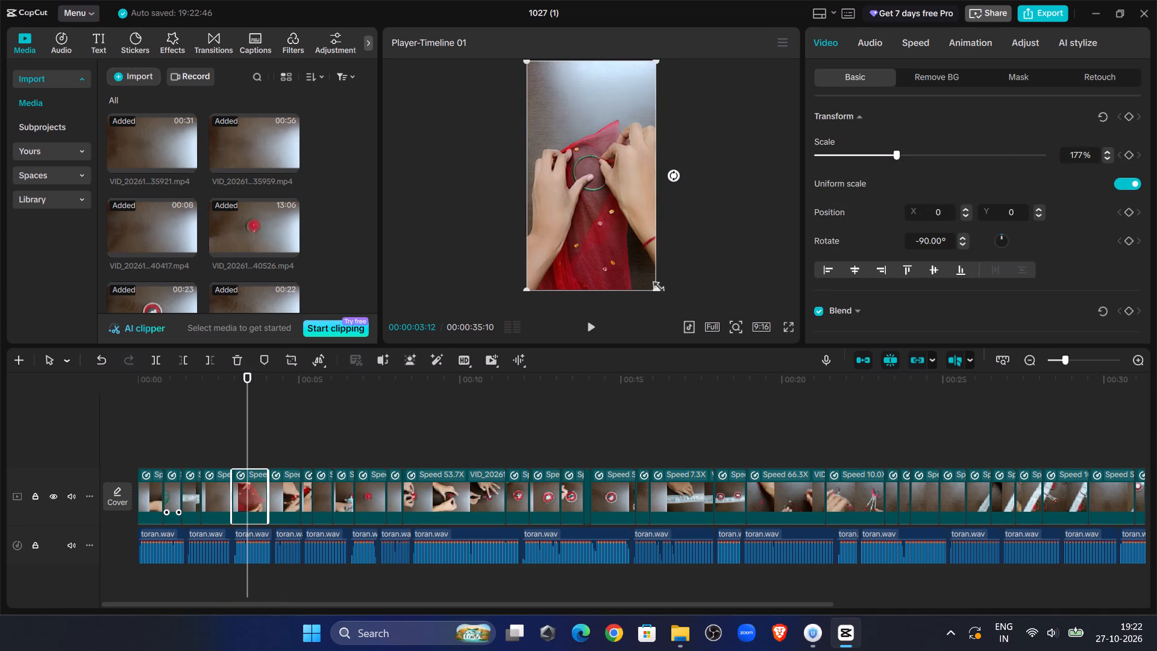
{"action": "left_click_drag", "start_coordinate": [656, 288], "coordinate": [669, 295]}
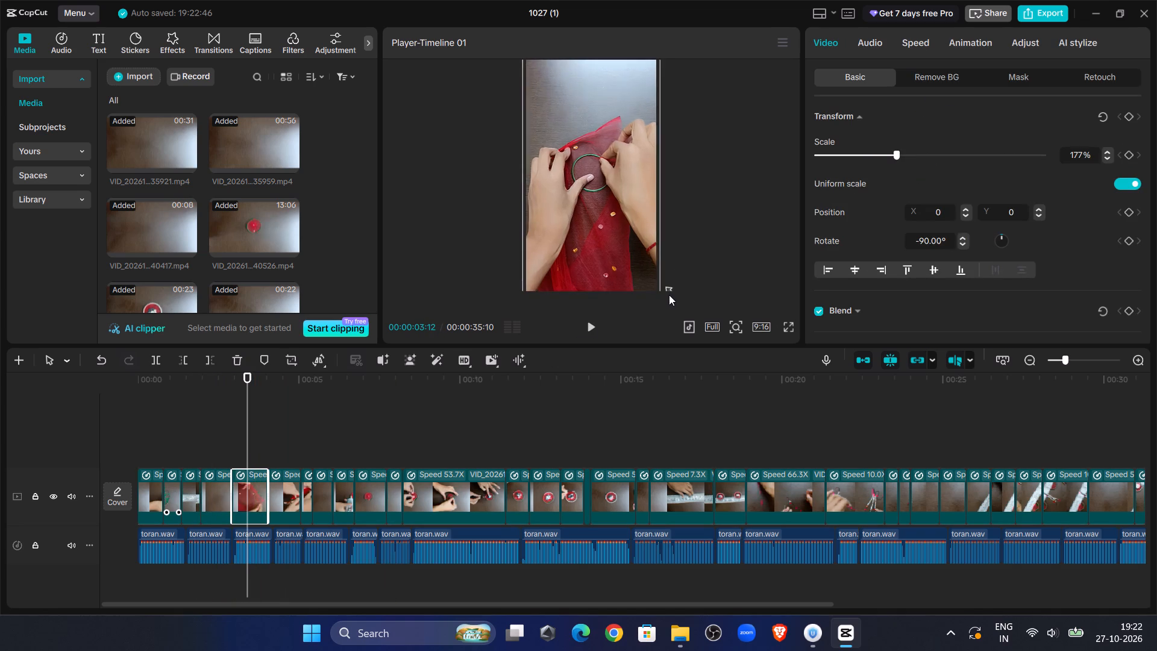
Scale the red-fabric clip at 00:00:03:12 up to 190%.
{"action": "left_click_drag", "start_coordinate": [669, 295], "coordinate": [673, 294]}
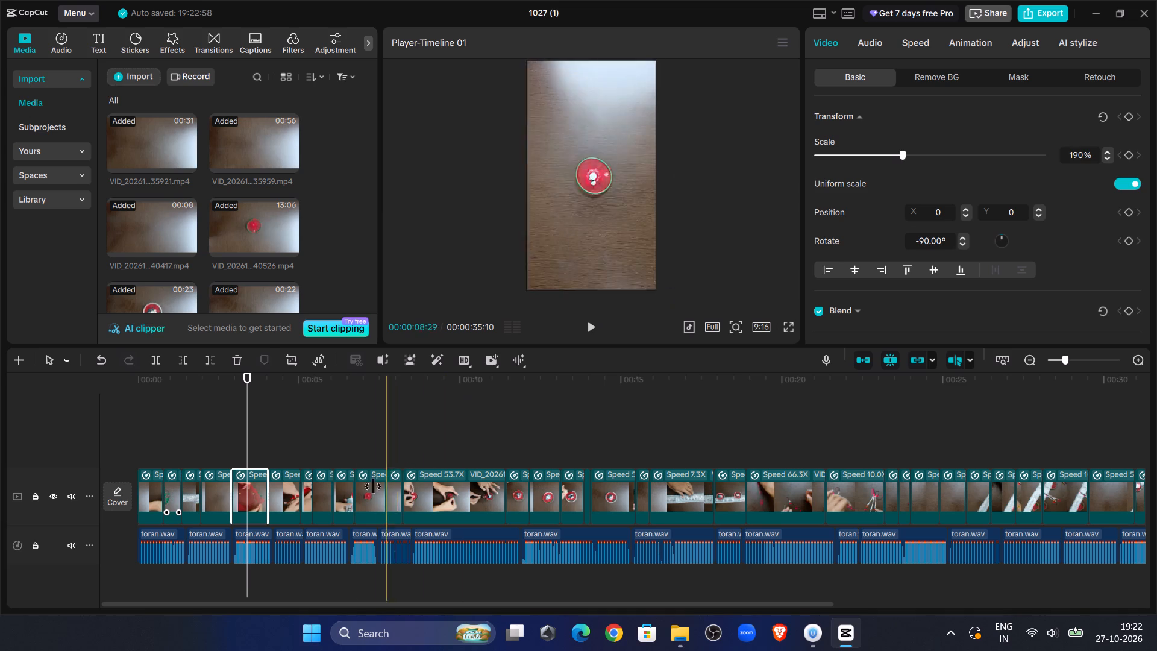
Play the video full-screen from the start to check how each scaled clip fills the vertical frame.
{"action": "left_click", "coordinate": [280, 504]}
{"action": "left_click", "coordinate": [274, 441]}
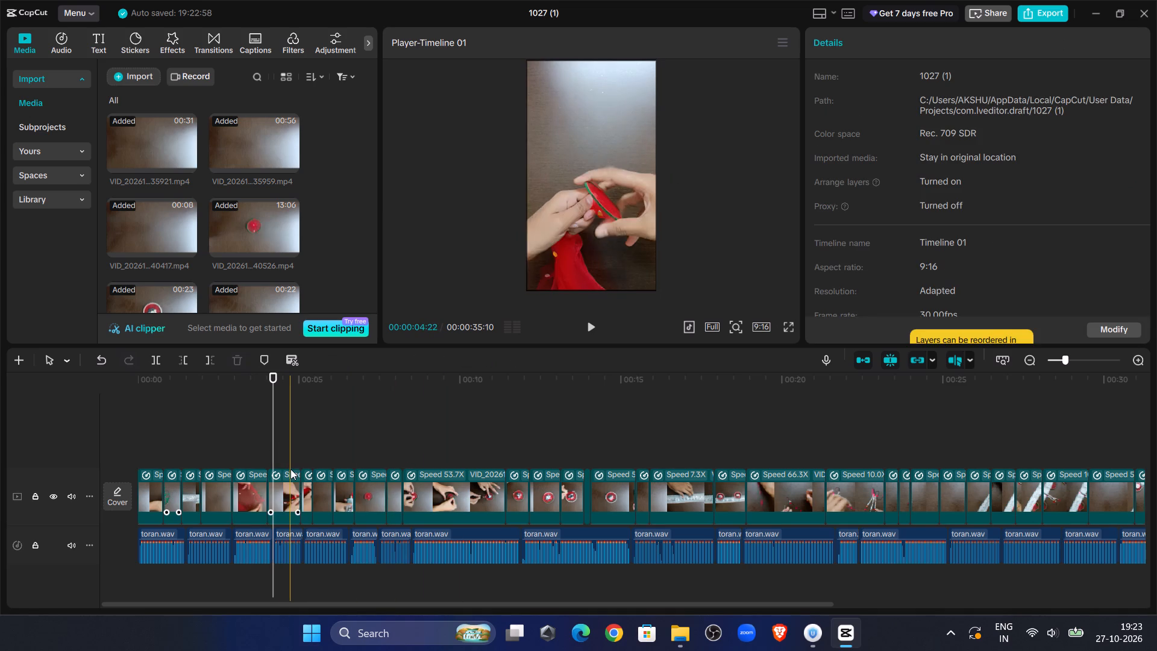
{"action": "left_click", "coordinate": [287, 467]}
{"action": "left_click", "coordinate": [784, 325]}
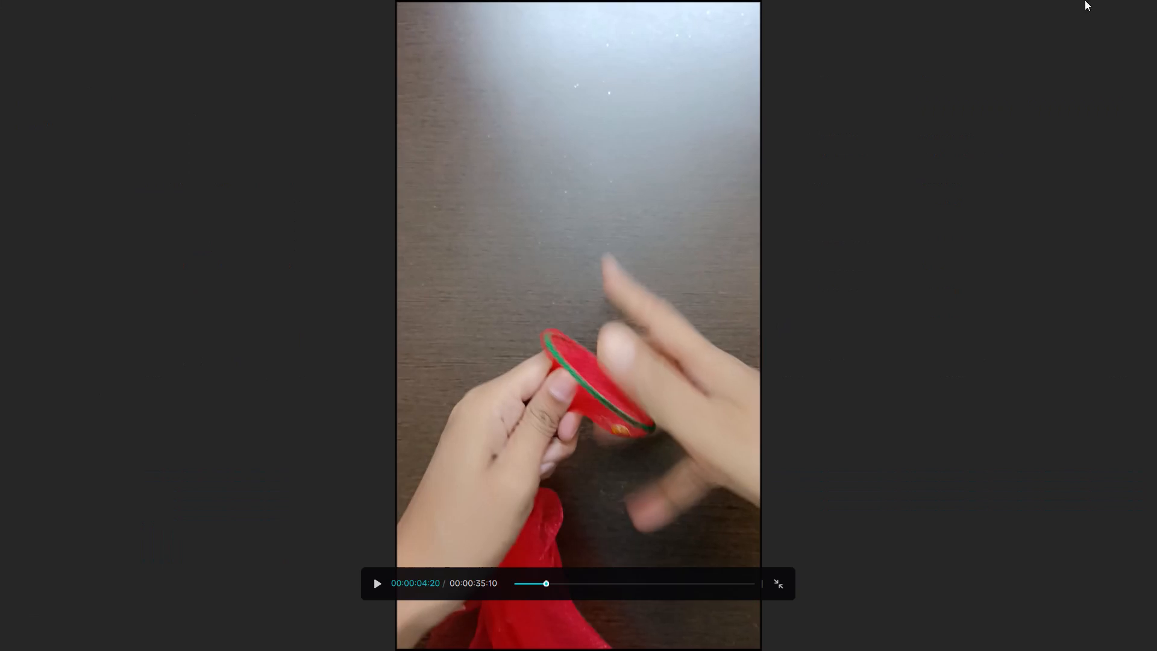
{"action": "left_click_drag", "start_coordinate": [528, 582], "coordinate": [504, 580]}
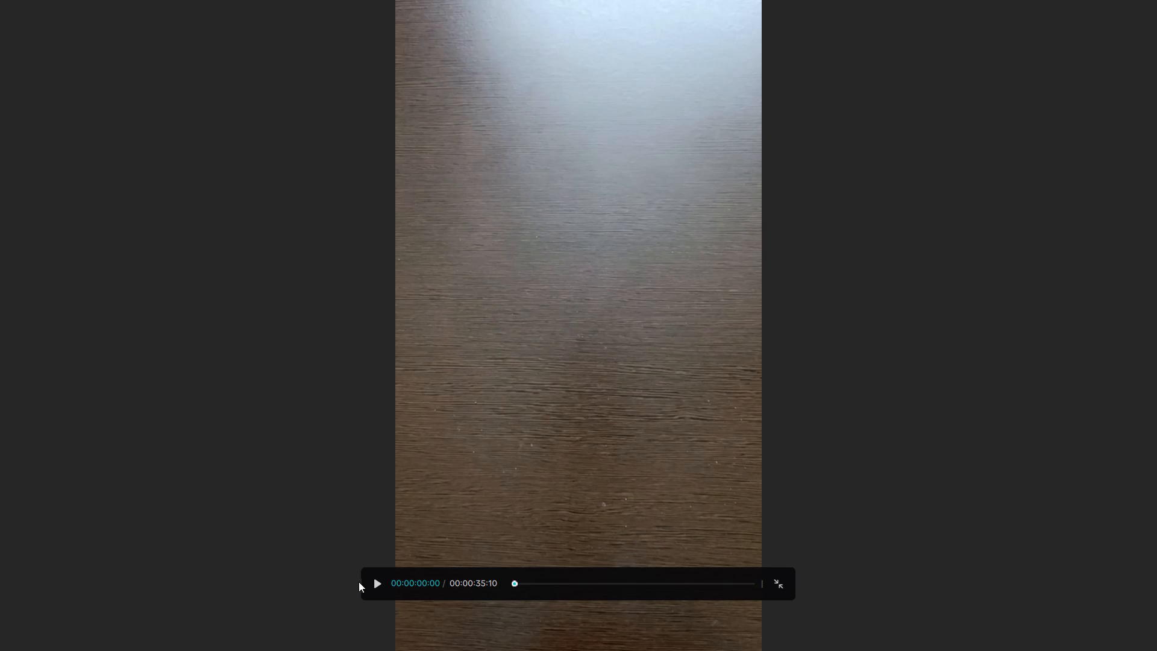
{"action": "left_click_drag", "start_coordinate": [366, 584], "coordinate": [375, 582]}
{"action": "left_click", "coordinate": [375, 582]}
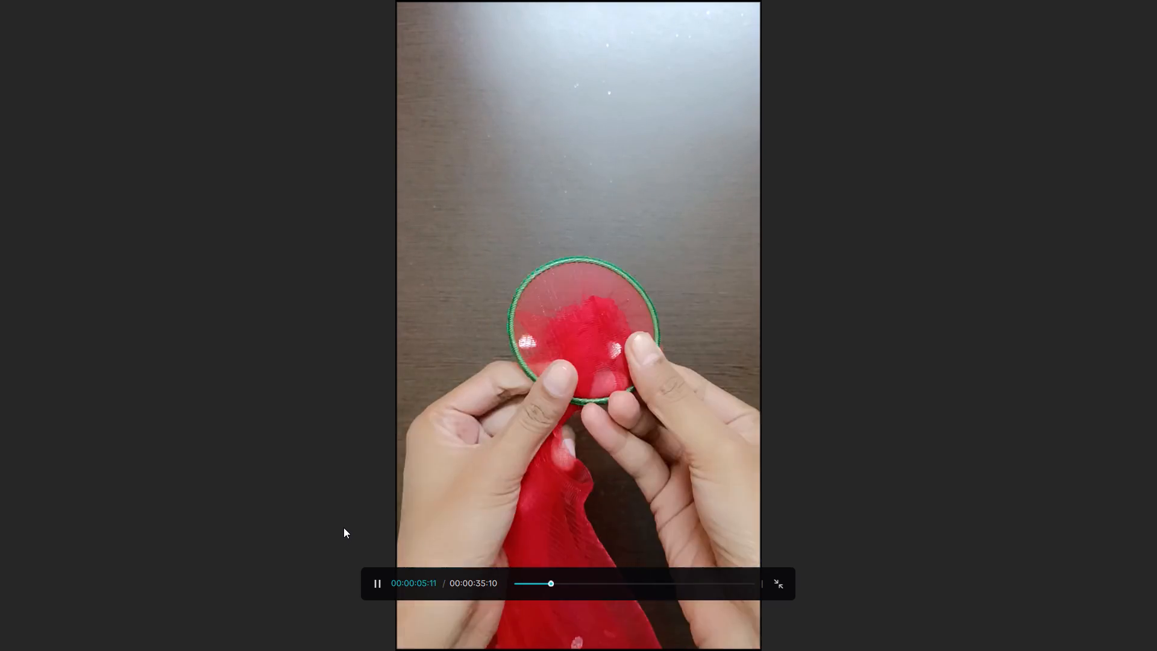
{"action": "left_click", "coordinate": [845, 396]}
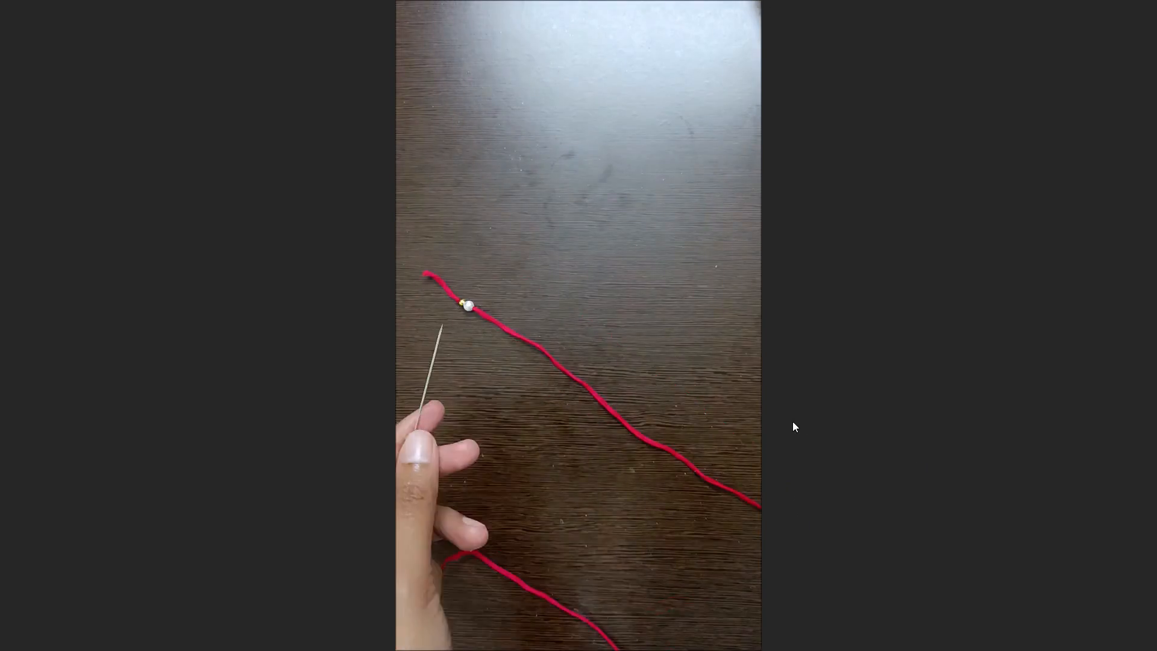
{"action": "left_click", "coordinate": [823, 468]}
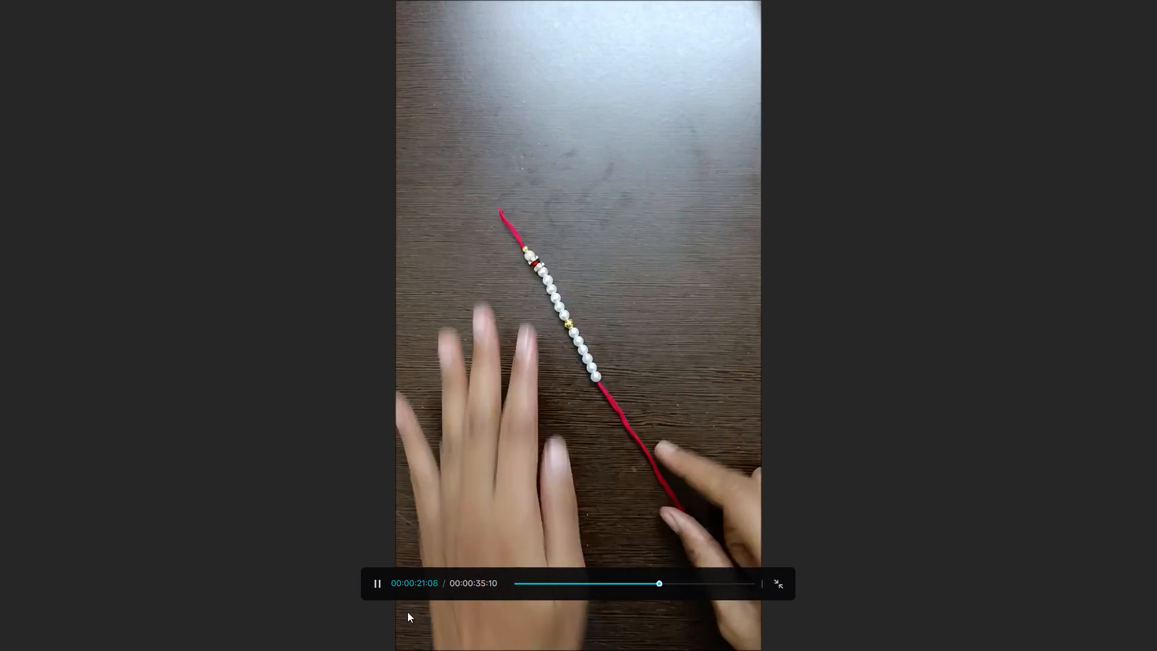
{"action": "left_click", "coordinate": [374, 577]}
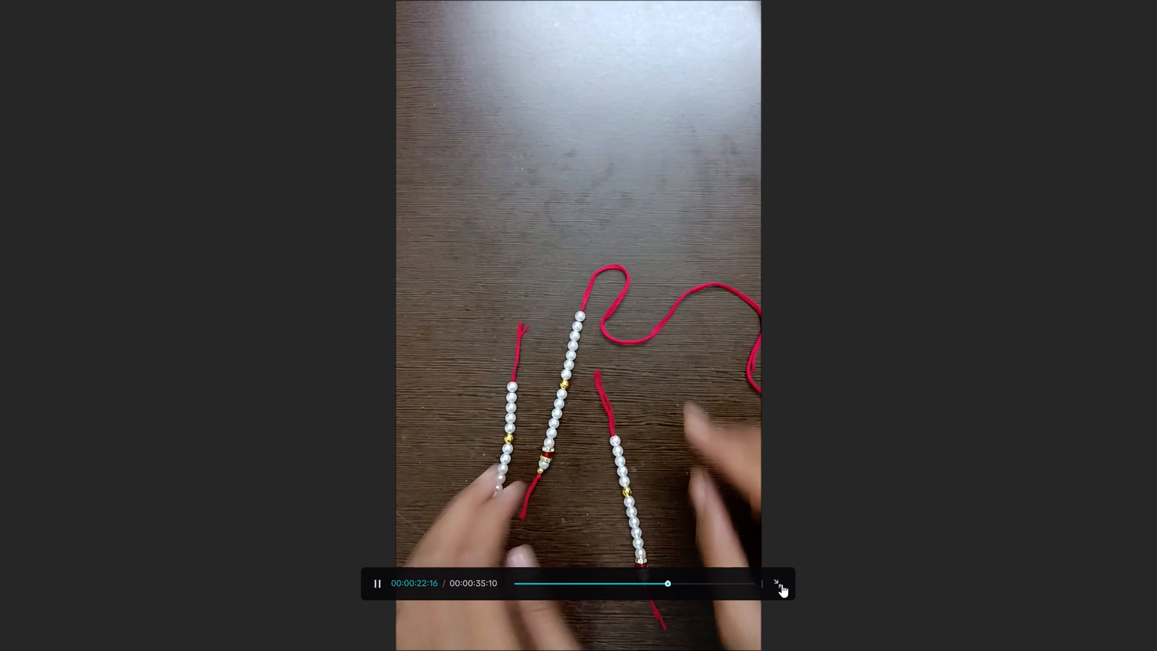
{"action": "left_click", "coordinate": [782, 584]}
Scale the 66.3X-speed clip at 00:00:20:22 up to 101% so it covers the frame edges.
{"action": "left_click", "coordinate": [778, 445]}
{"action": "left_click", "coordinate": [772, 506]}
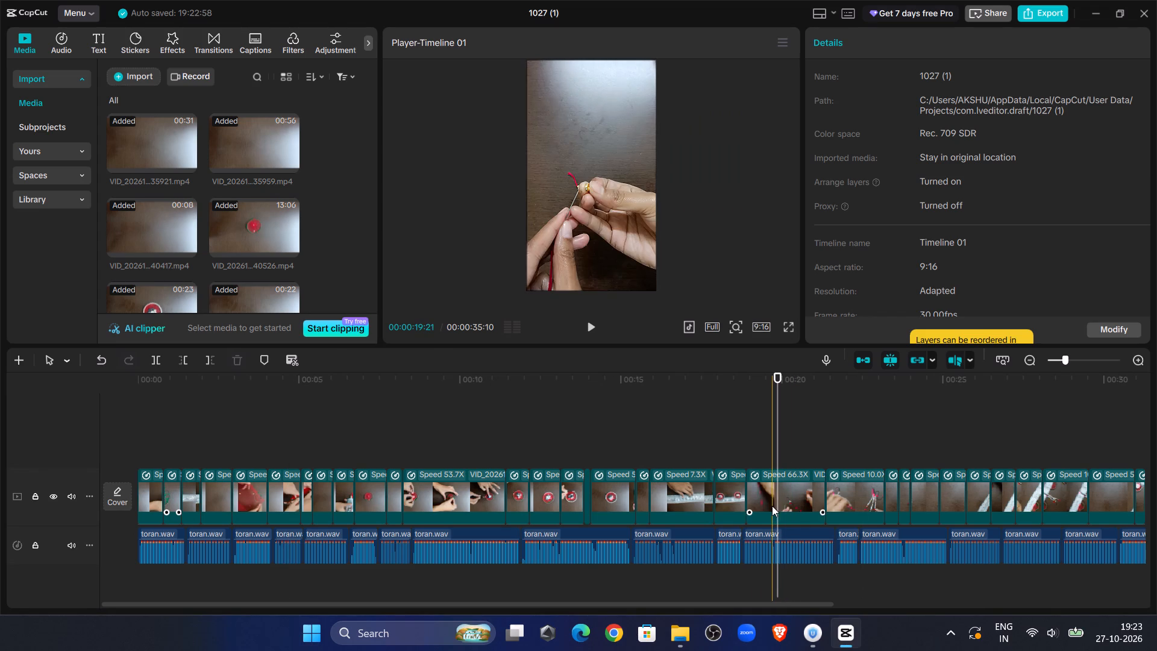
{"action": "left_click", "coordinate": [864, 432]}
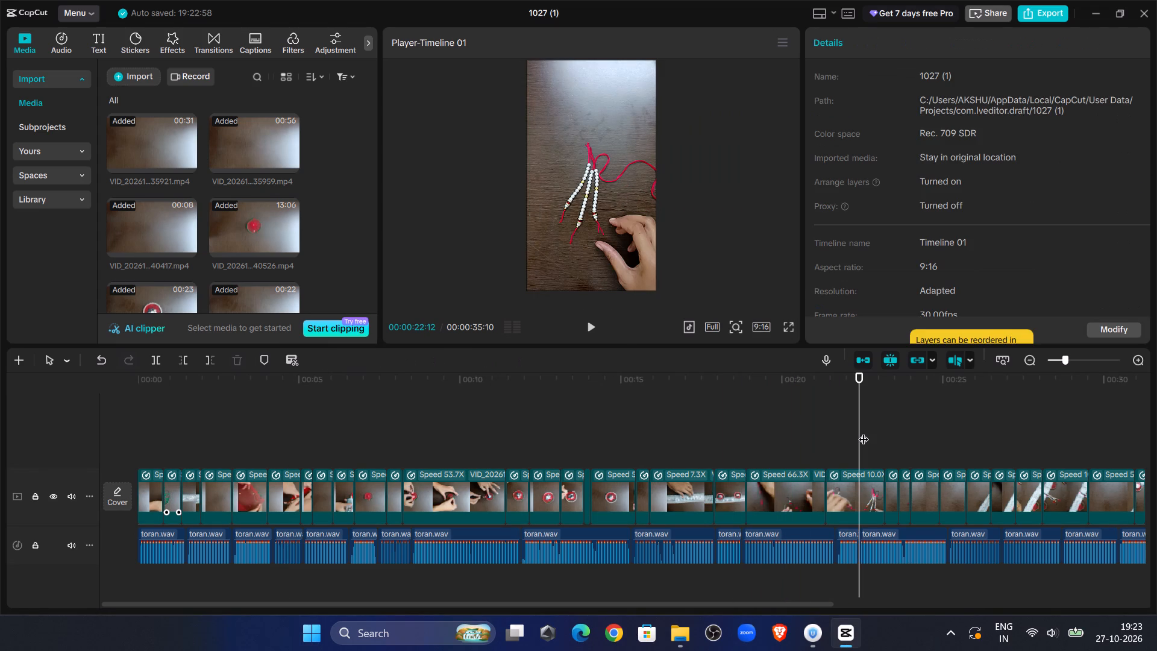
{"action": "left_click", "coordinate": [806, 408]}
{"action": "left_click", "coordinate": [802, 494]}
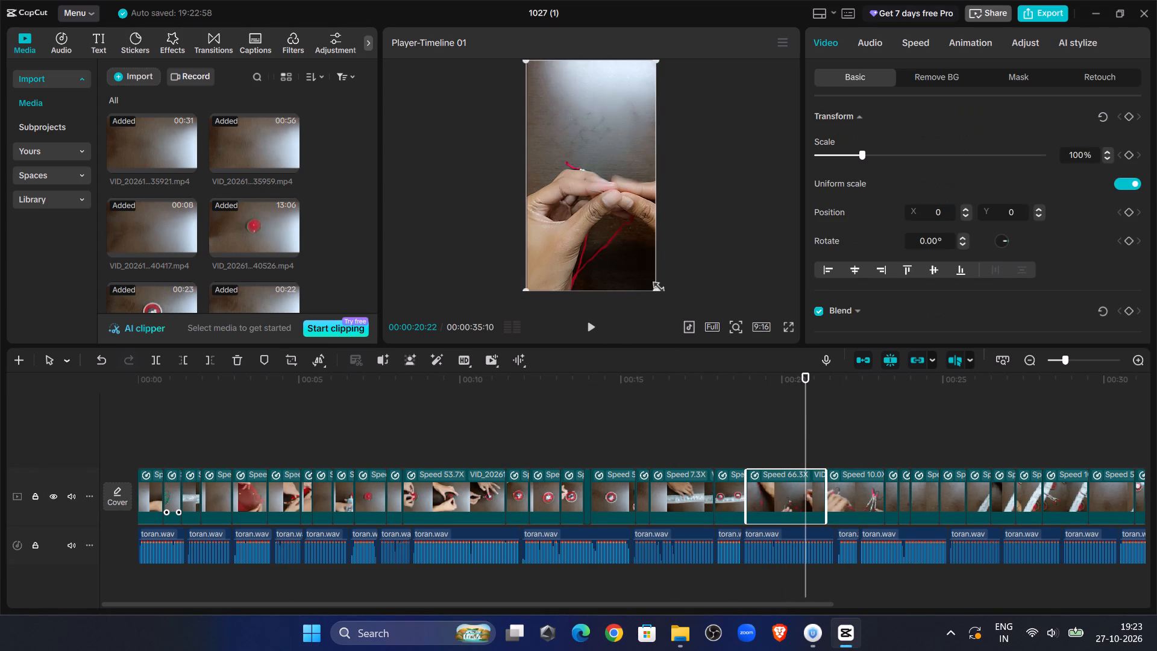
{"action": "left_click_drag", "start_coordinate": [655, 289], "coordinate": [666, 296]}
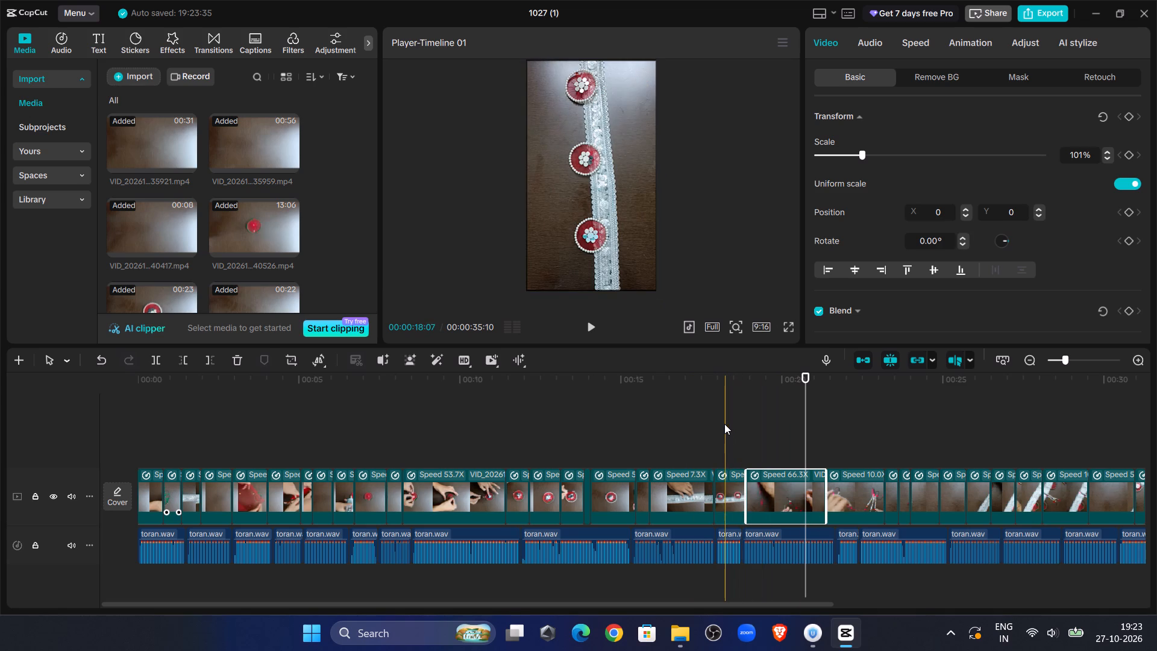
Scale the clip of red circles on lace at 00:00:18:07 up to 190%.
{"action": "left_click", "coordinate": [724, 424]}
{"action": "left_click", "coordinate": [722, 502]}
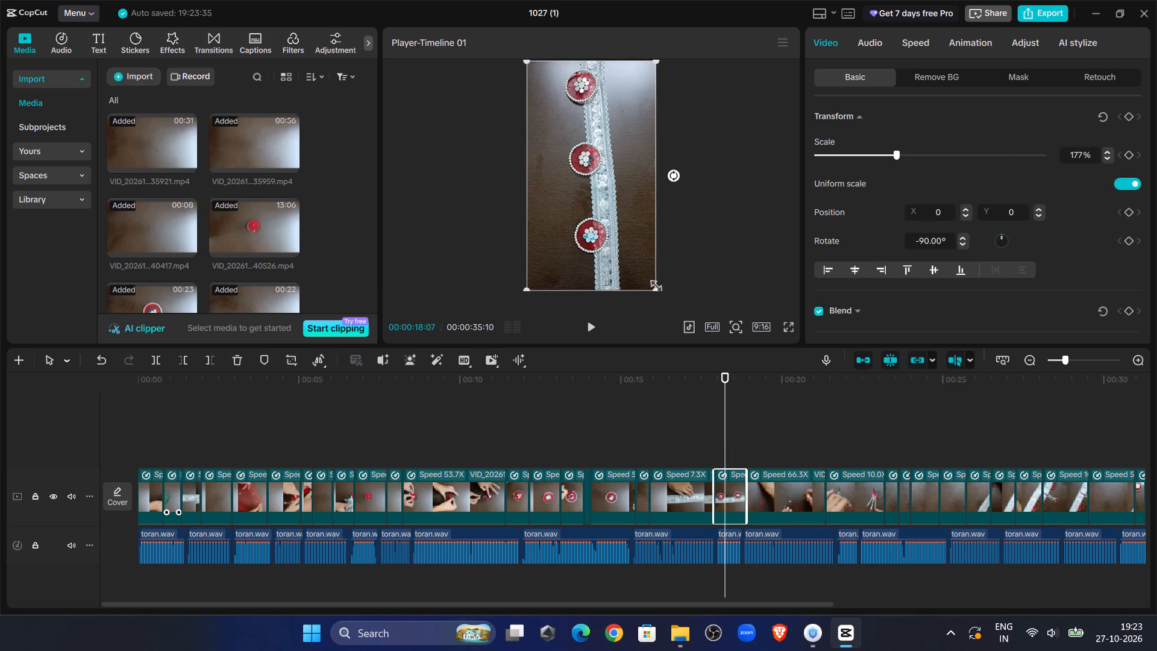
{"action": "left_click_drag", "start_coordinate": [654, 288], "coordinate": [665, 297]}
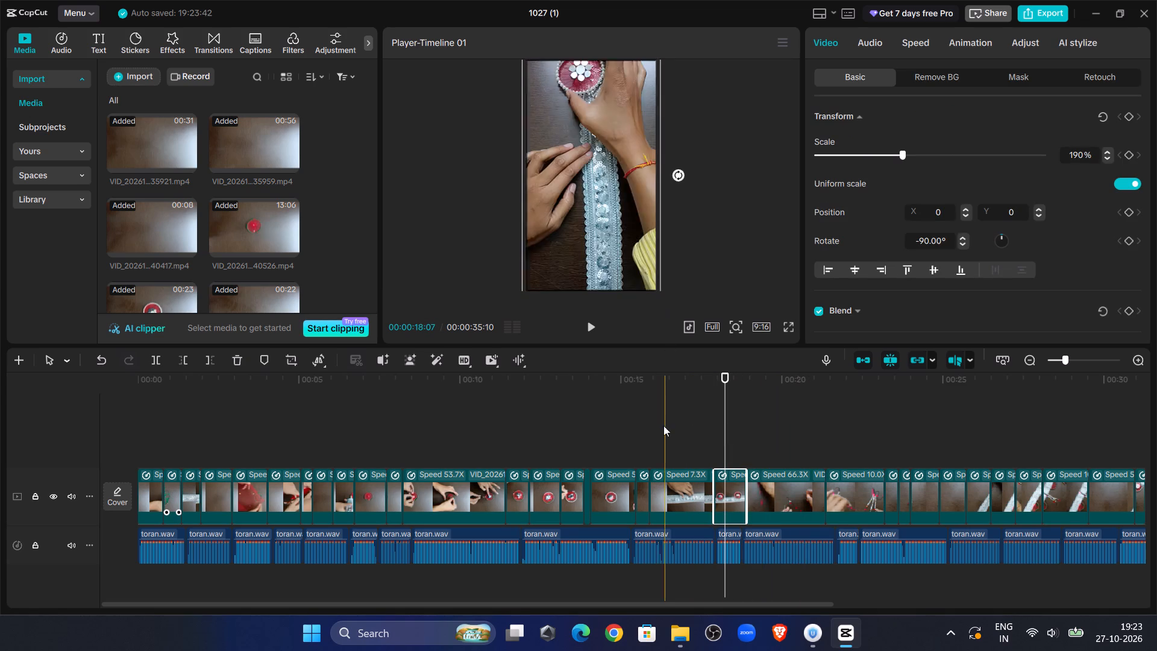
Enlarge the 7.3X-speed lace clip at 00:00:16:16 slightly beyond the frame edges.
{"action": "left_click", "coordinate": [671, 439]}
{"action": "left_click", "coordinate": [669, 495]}
{"action": "left_click_drag", "start_coordinate": [656, 291], "coordinate": [656, 292]}
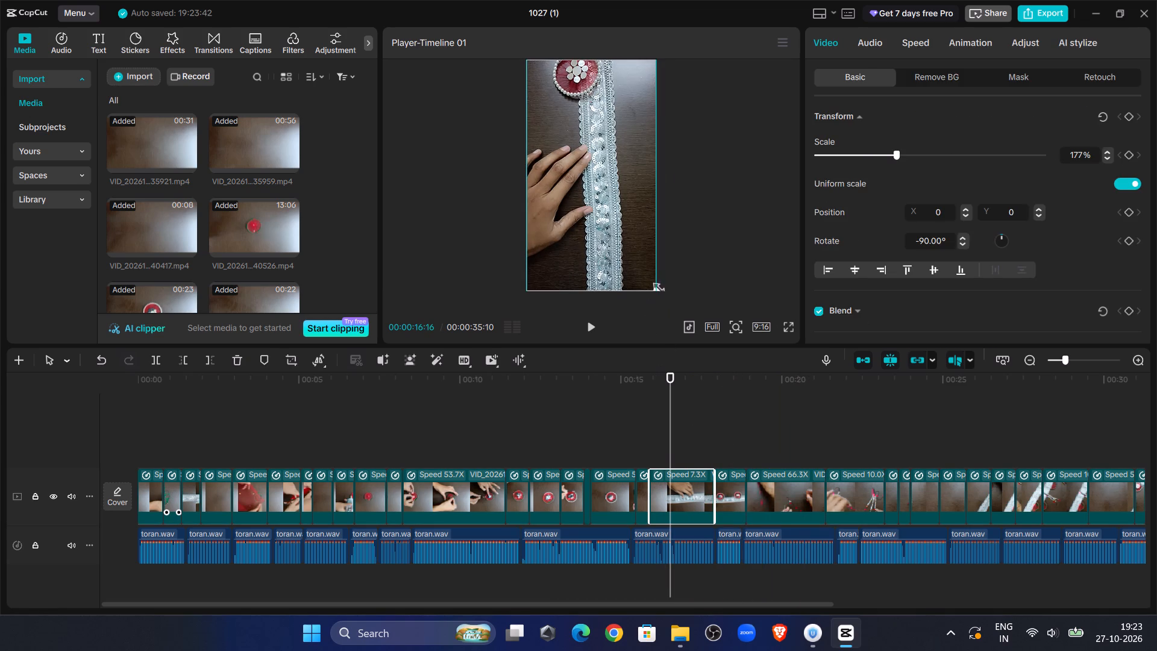
{"action": "left_click_drag", "start_coordinate": [656, 292], "coordinate": [669, 299]}
Scale the short lace clip at 00:00:15:19 up to 189%.
{"action": "left_click", "coordinate": [642, 448]}
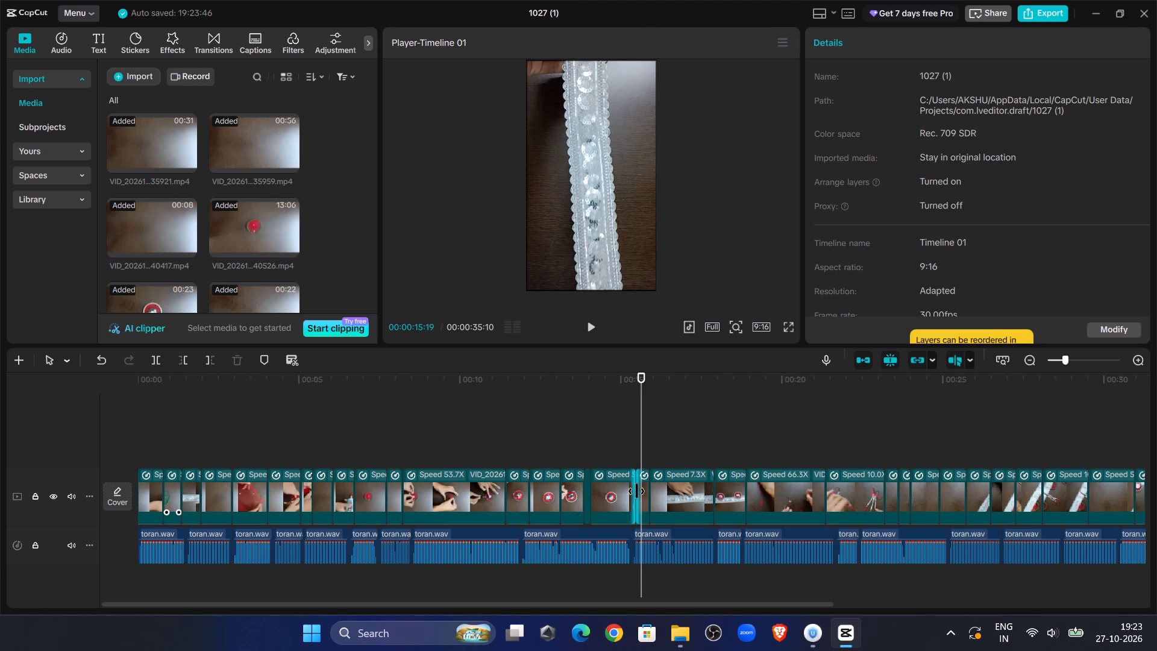
{"action": "left_click", "coordinate": [642, 494]}
{"action": "left_click_drag", "start_coordinate": [656, 289], "coordinate": [660, 291]}
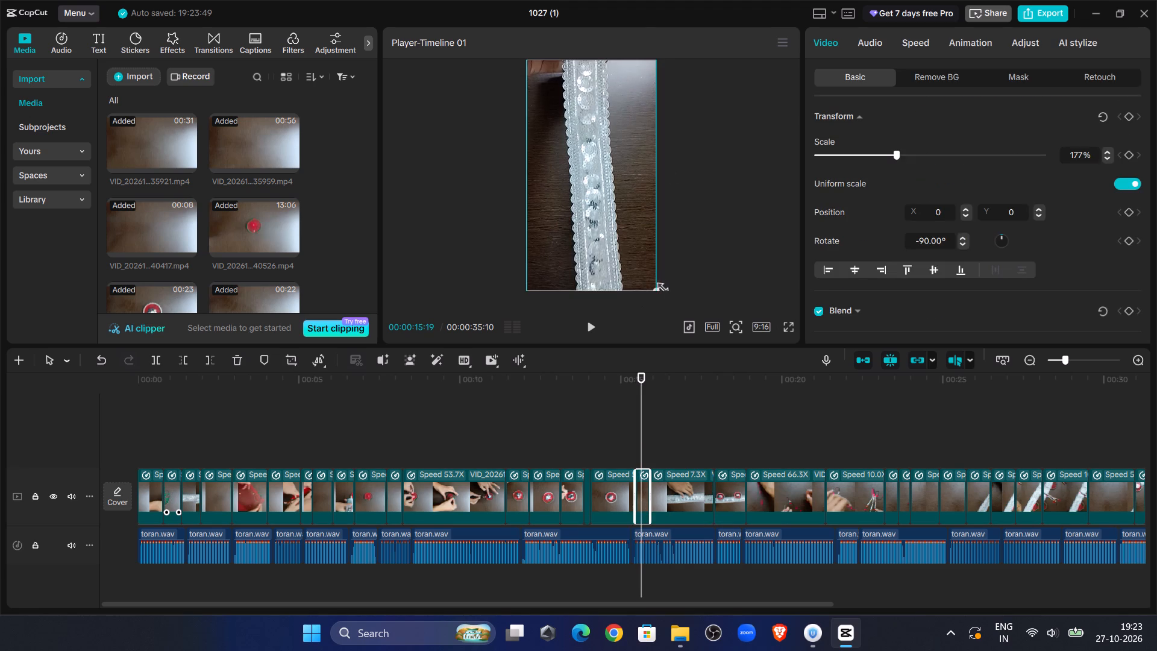
{"action": "left_click_drag", "start_coordinate": [660, 291], "coordinate": [672, 297]}
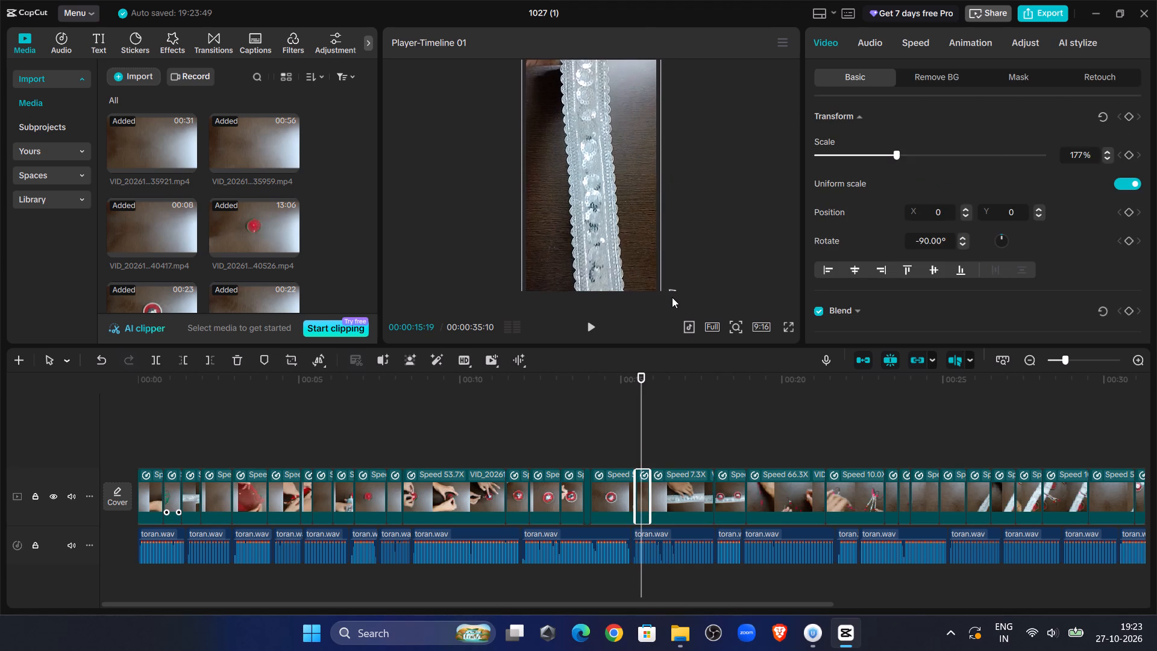
{"action": "left_click_drag", "start_coordinate": [672, 297], "coordinate": [671, 295]}
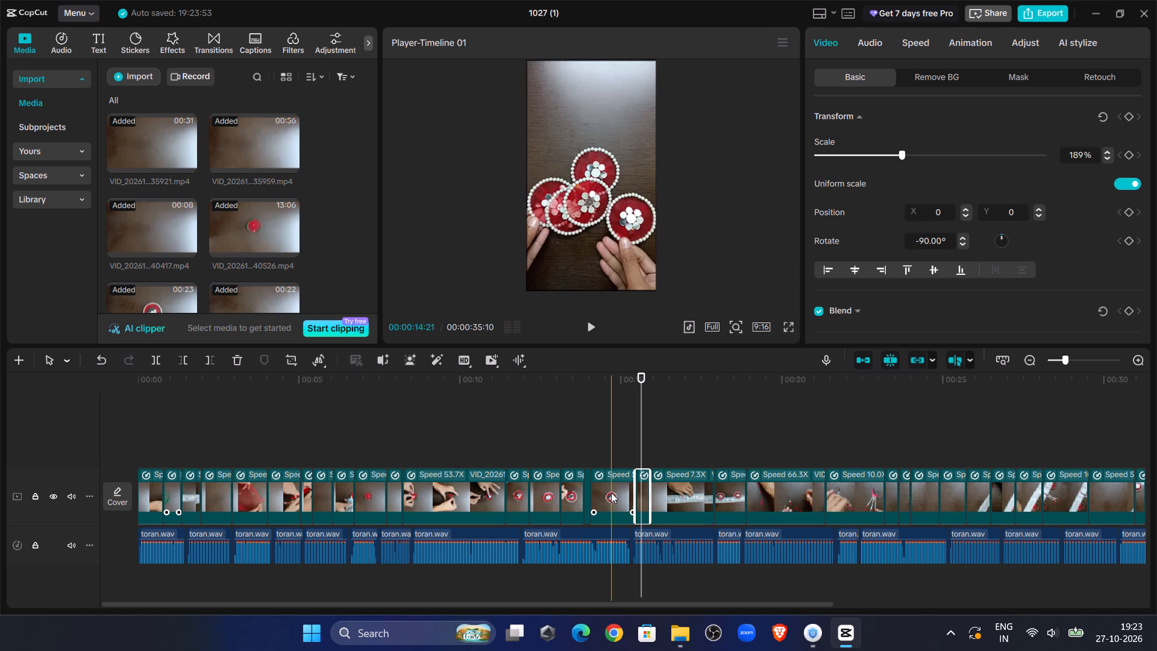
Scale the clip of grouped red circles at 00:00:15:04 up to 189%.
{"action": "left_click", "coordinate": [611, 492]}
{"action": "left_click", "coordinate": [642, 269]}
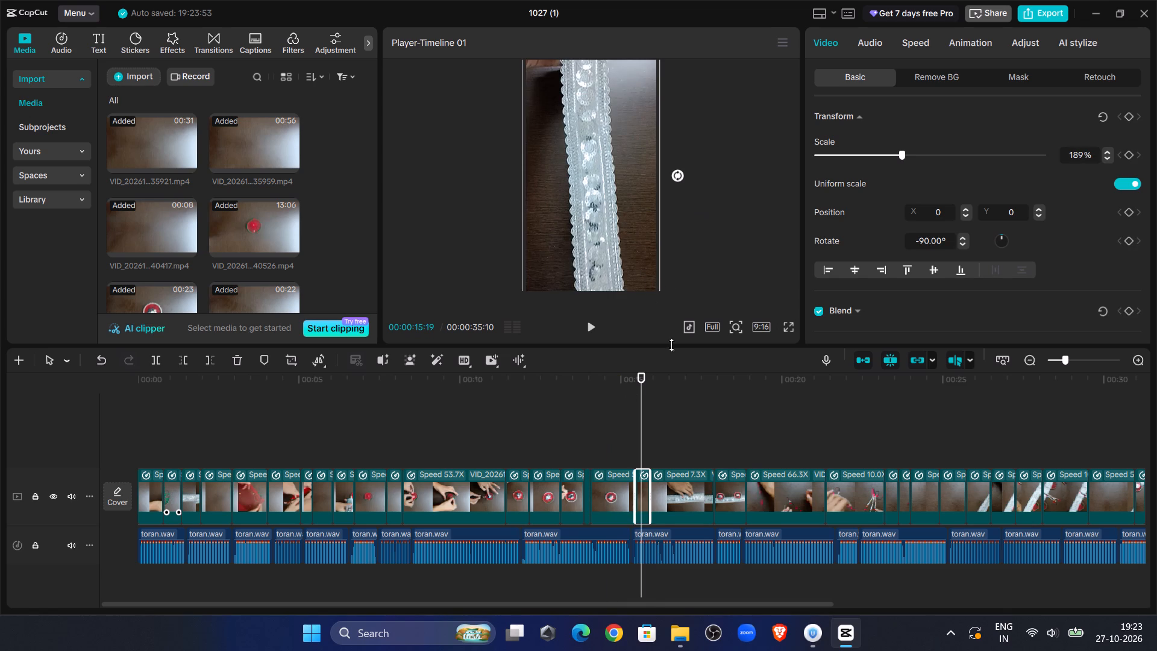
{"action": "left_click", "coordinate": [604, 498]}
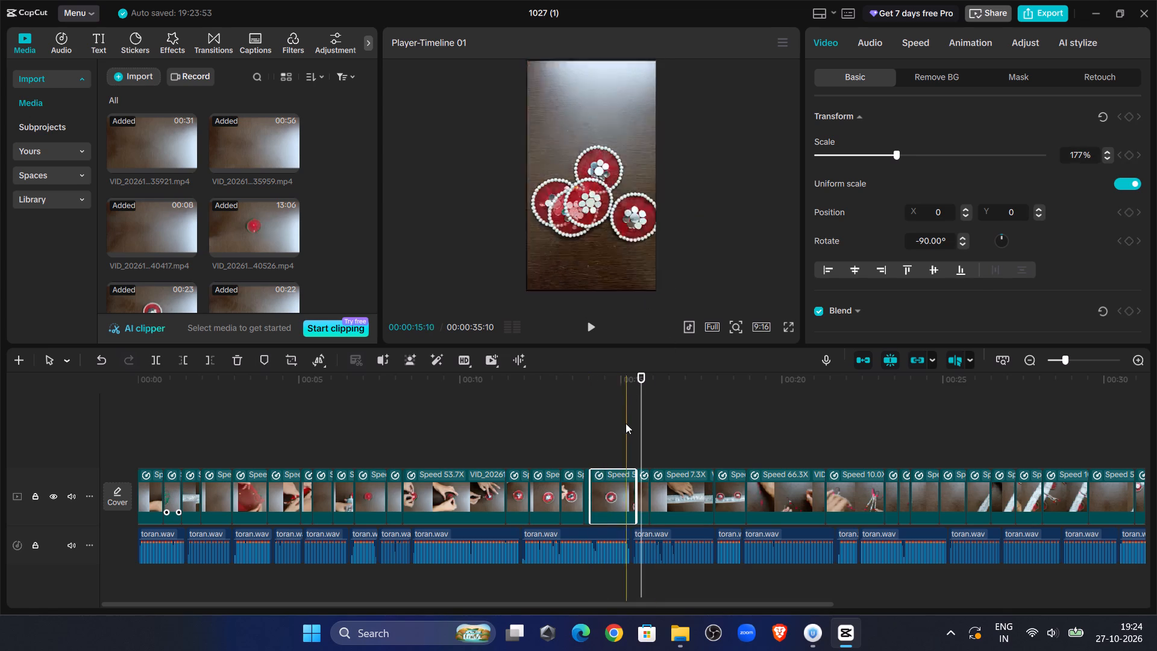
{"action": "left_click", "coordinate": [626, 424]}
{"action": "left_click", "coordinate": [597, 481]}
{"action": "left_click_drag", "start_coordinate": [653, 289], "coordinate": [659, 293]}
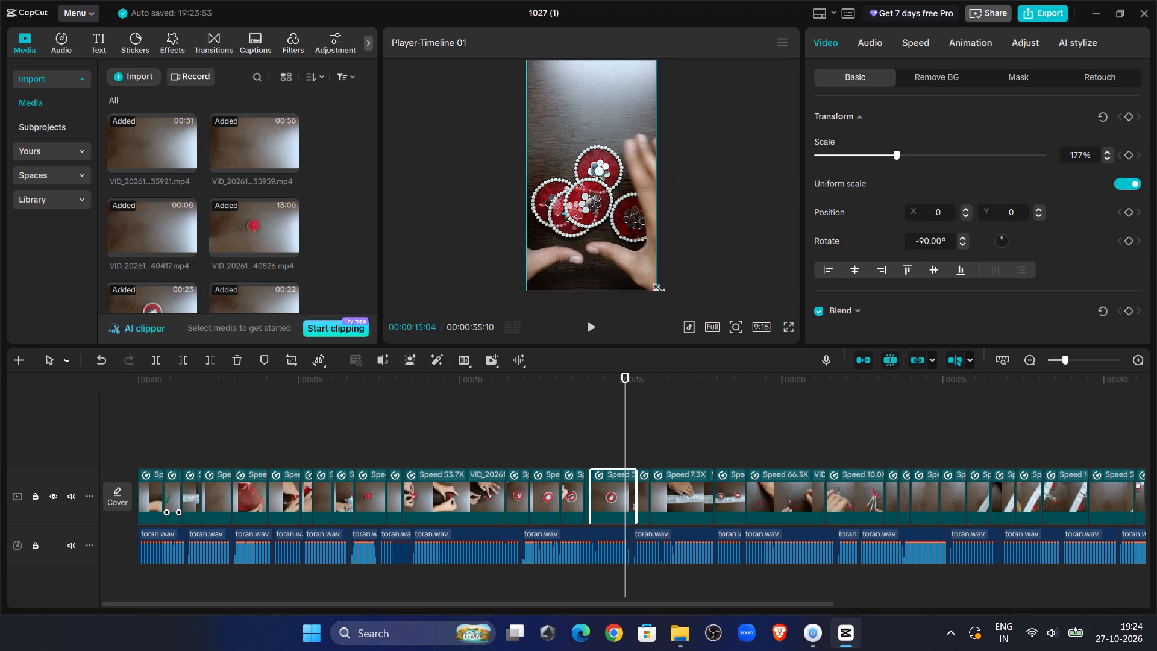
{"action": "left_click_drag", "start_coordinate": [659, 293], "coordinate": [666, 297]}
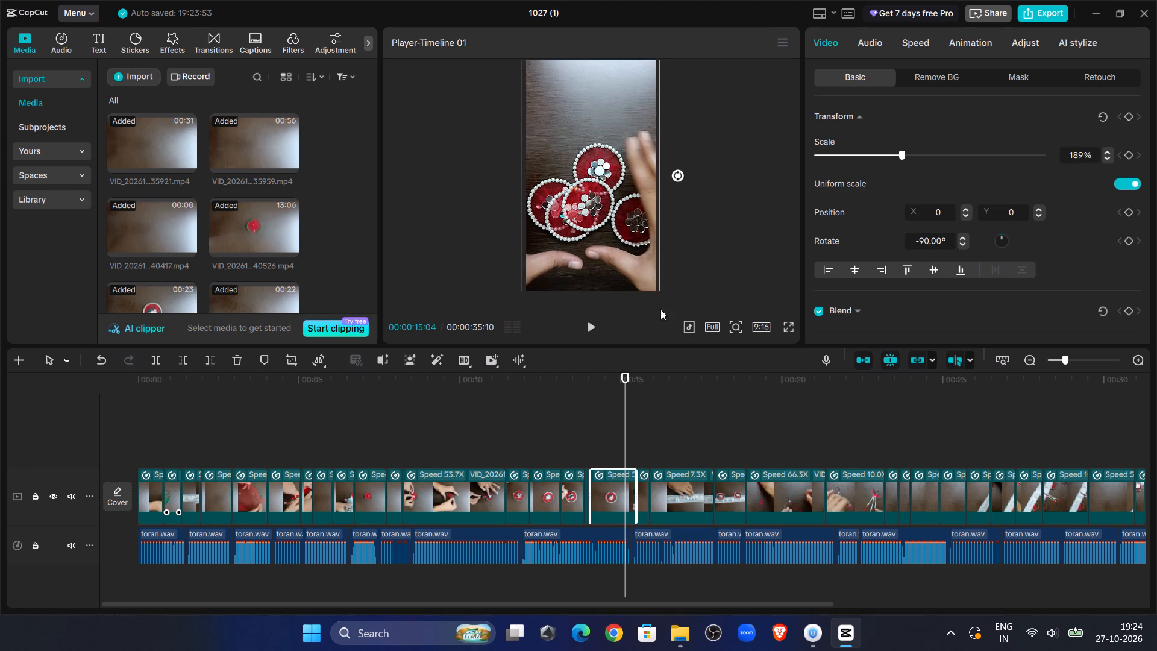
Scale the very short clip at 00:00:13:26 up to 189%.
{"action": "left_click", "coordinate": [586, 448]}
{"action": "left_click", "coordinate": [585, 451]}
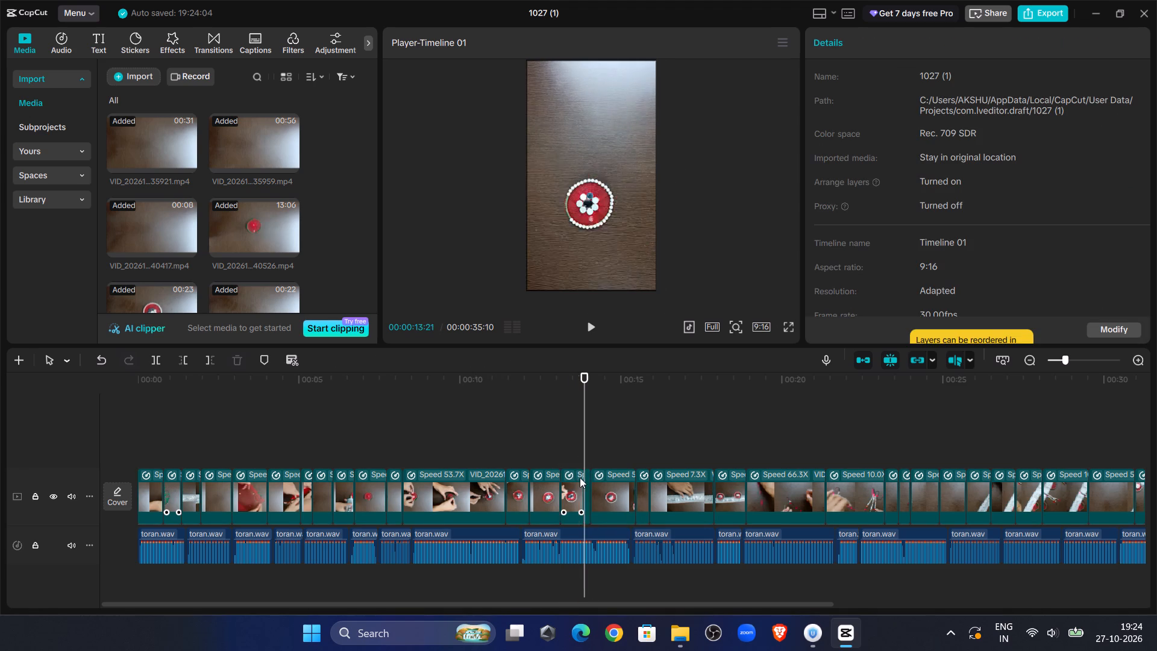
{"action": "left_click", "coordinate": [587, 480]}
{"action": "left_click_drag", "start_coordinate": [657, 289], "coordinate": [665, 297]}
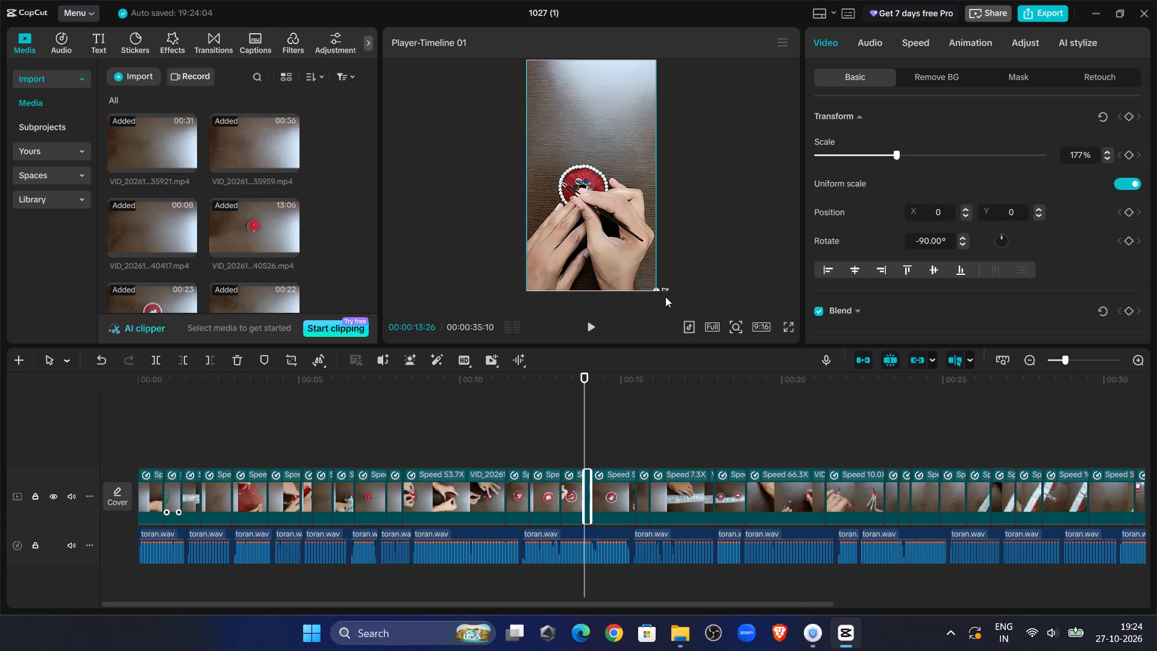
{"action": "left_click_drag", "start_coordinate": [665, 297], "coordinate": [668, 297]}
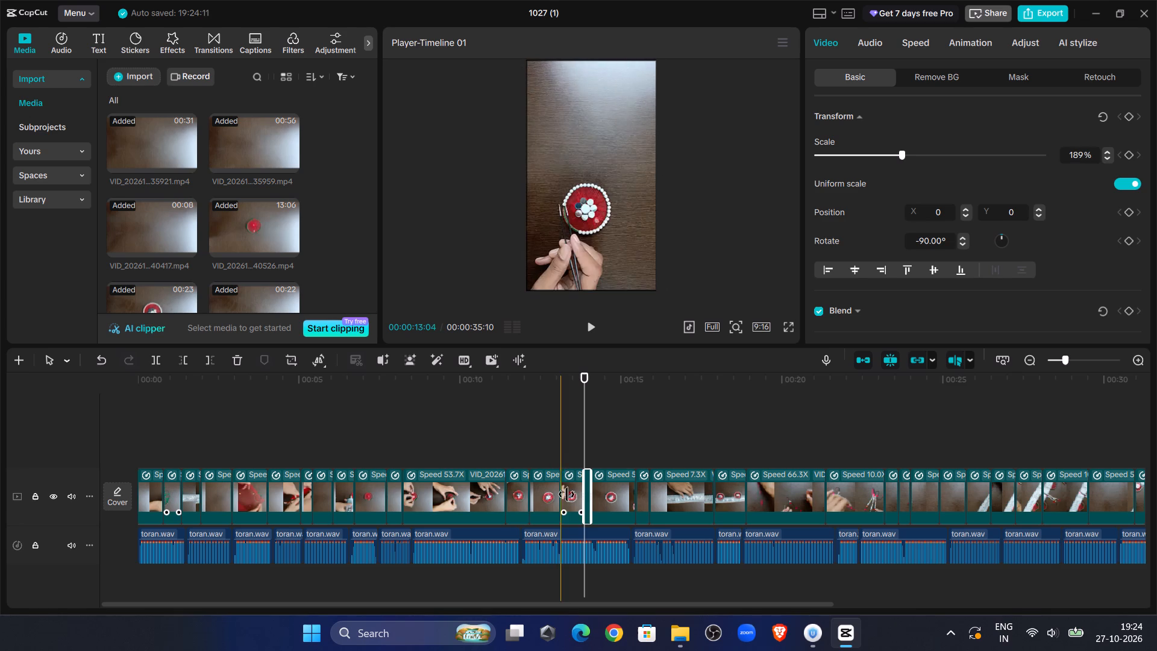
Scale the beaded-circle clip at 00:00:13:18 up to 189%.
{"action": "left_click", "coordinate": [569, 496]}
{"action": "left_click", "coordinate": [645, 278]}
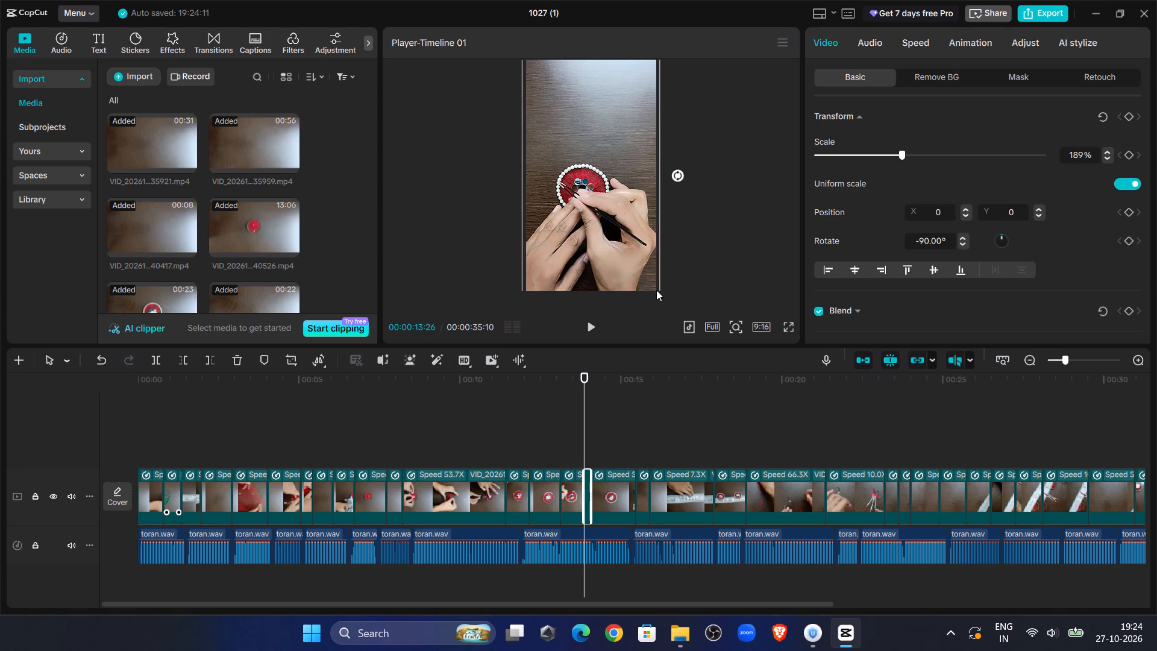
{"action": "left_click", "coordinate": [575, 423]}
{"action": "left_click", "coordinate": [570, 485]}
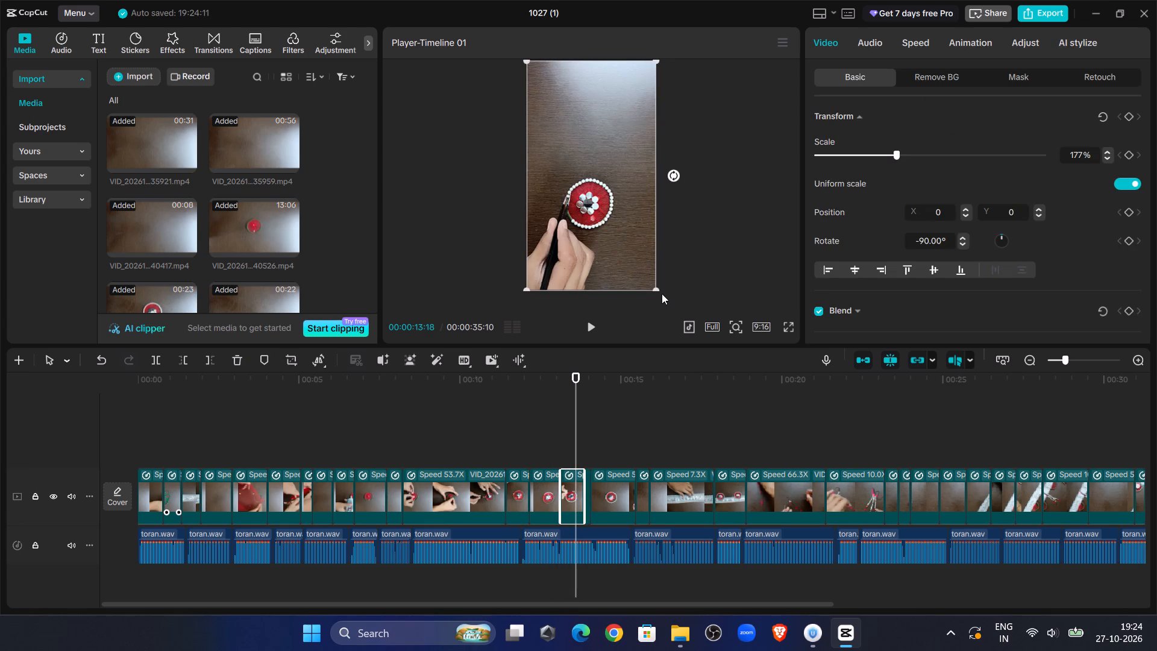
{"action": "left_click_drag", "start_coordinate": [654, 289], "coordinate": [669, 295]}
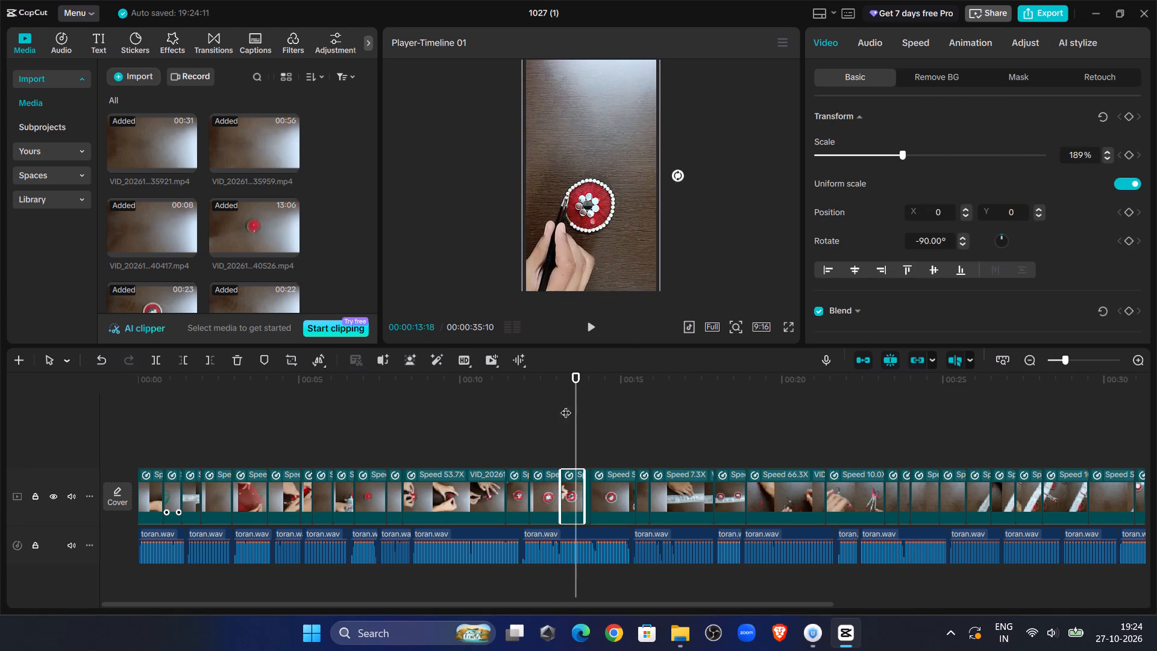
Enlarge the red-circle clip at 00:00:12:18 slightly beyond the frame edges.
{"action": "left_click", "coordinate": [544, 447]}
{"action": "left_click", "coordinate": [541, 497]}
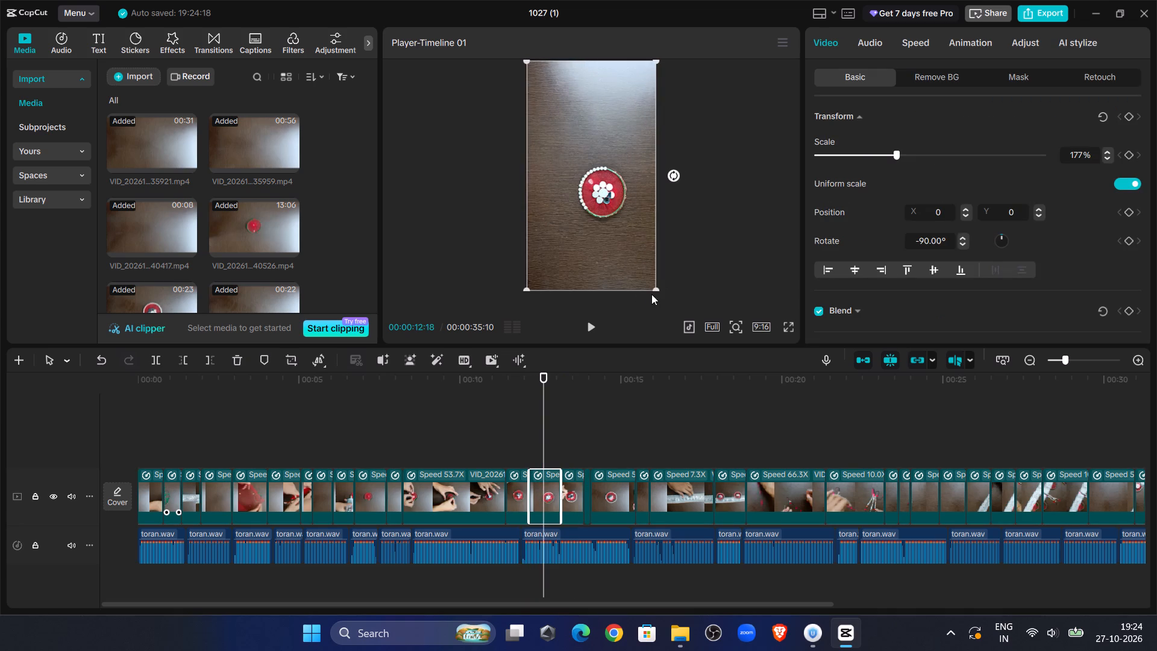
{"action": "left_click_drag", "start_coordinate": [653, 288], "coordinate": [660, 296]}
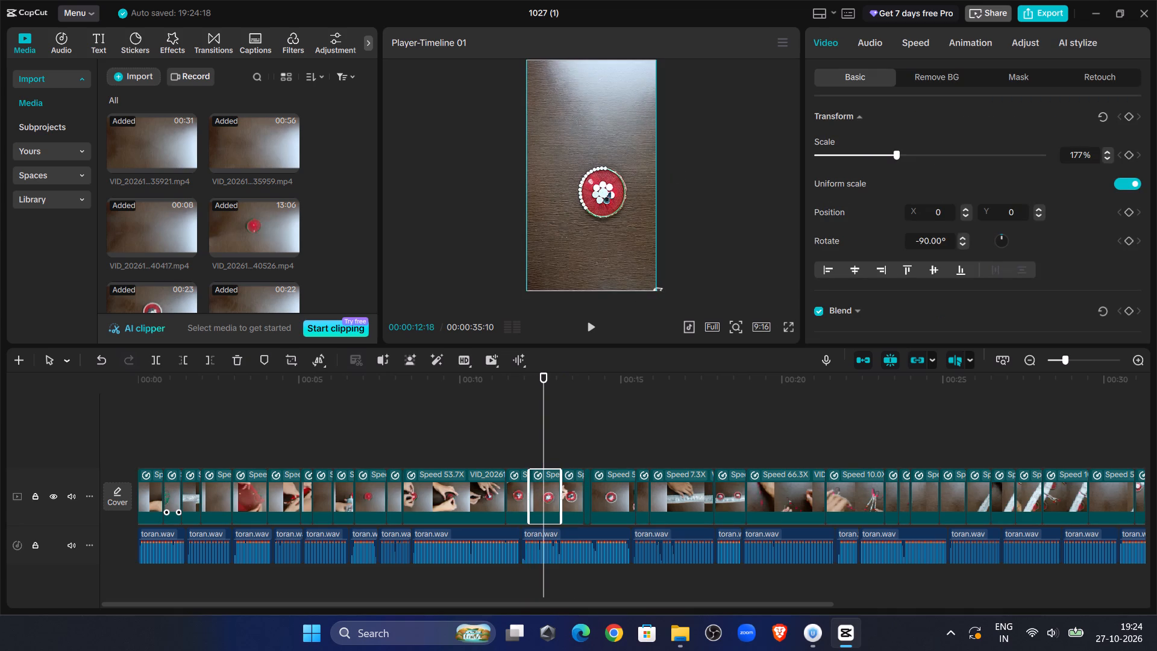
{"action": "left_click_drag", "start_coordinate": [660, 296], "coordinate": [665, 295]}
Enlarge the red-circle clip at 00:00:11:20 slightly beyond the frame edges.
{"action": "left_click", "coordinate": [518, 481]}
{"action": "left_click", "coordinate": [514, 437]}
{"action": "left_click", "coordinate": [521, 496]}
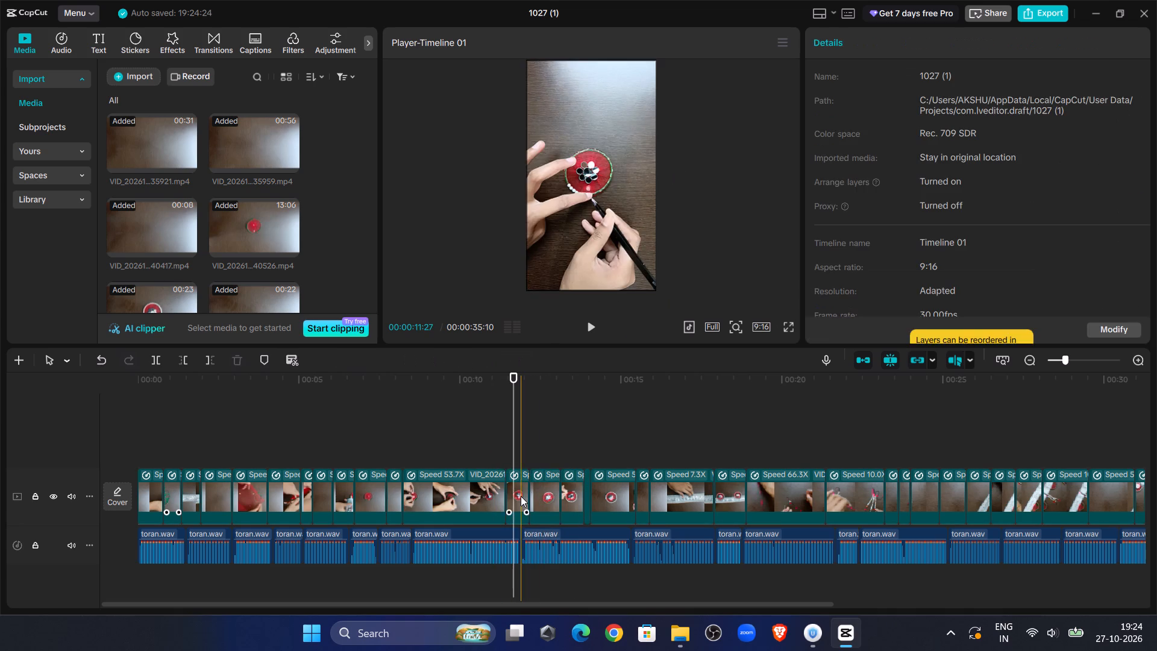
{"action": "left_click_drag", "start_coordinate": [656, 286], "coordinate": [669, 294]}
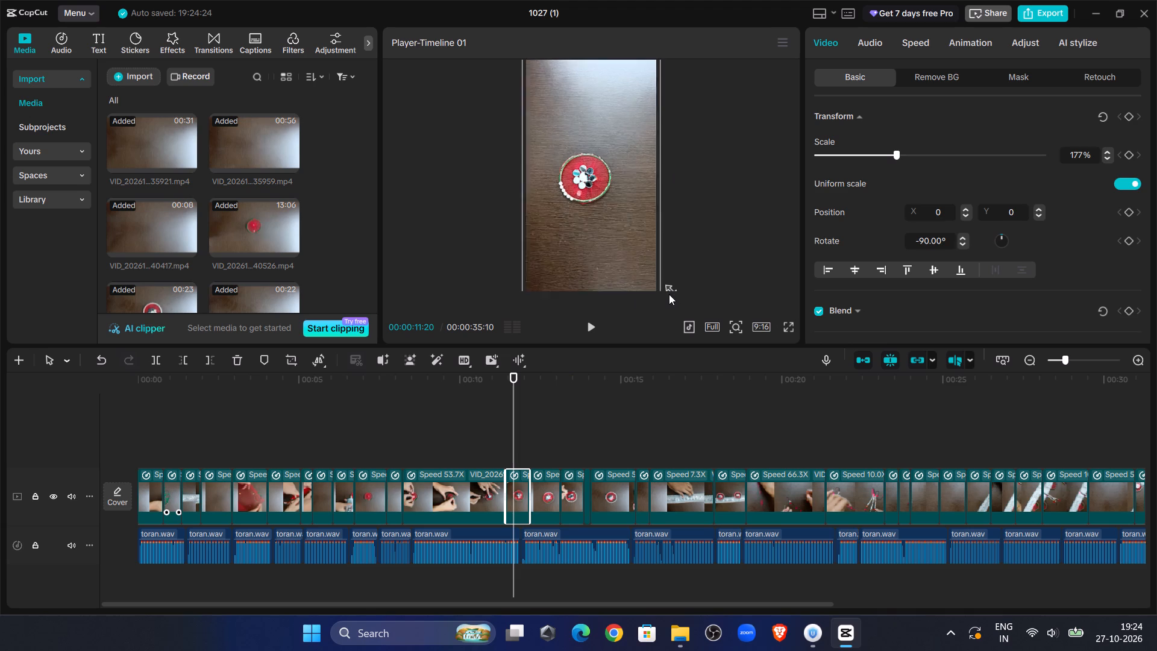
{"action": "left_click_drag", "start_coordinate": [669, 294], "coordinate": [669, 292]}
Scale the 53.7X-speed clip at 00:00:10:27 up to 189%.
{"action": "left_click", "coordinate": [489, 442]}
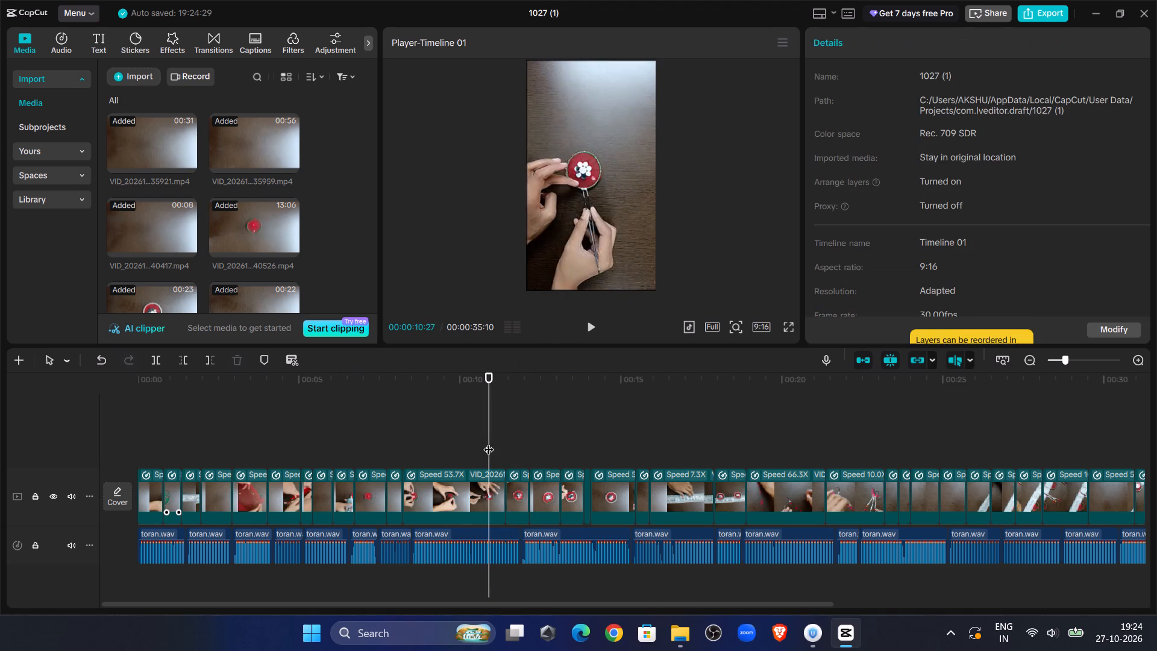
{"action": "left_click", "coordinate": [445, 494]}
{"action": "left_click_drag", "start_coordinate": [652, 288], "coordinate": [657, 288]}
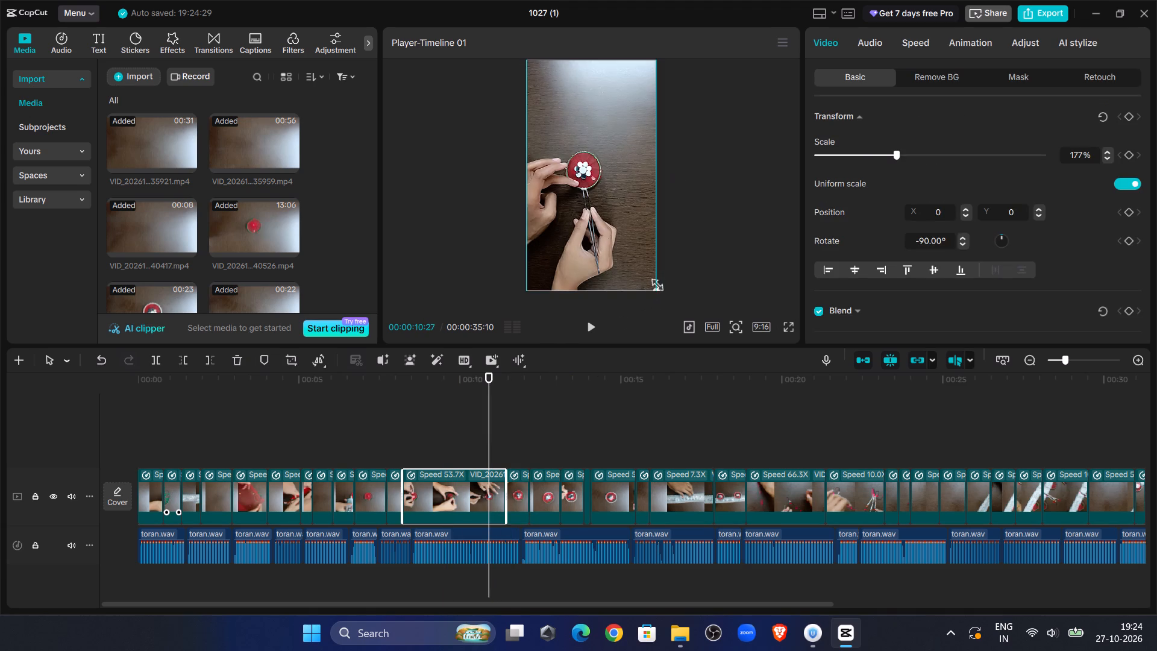
{"action": "left_click_drag", "start_coordinate": [657, 288], "coordinate": [666, 294]}
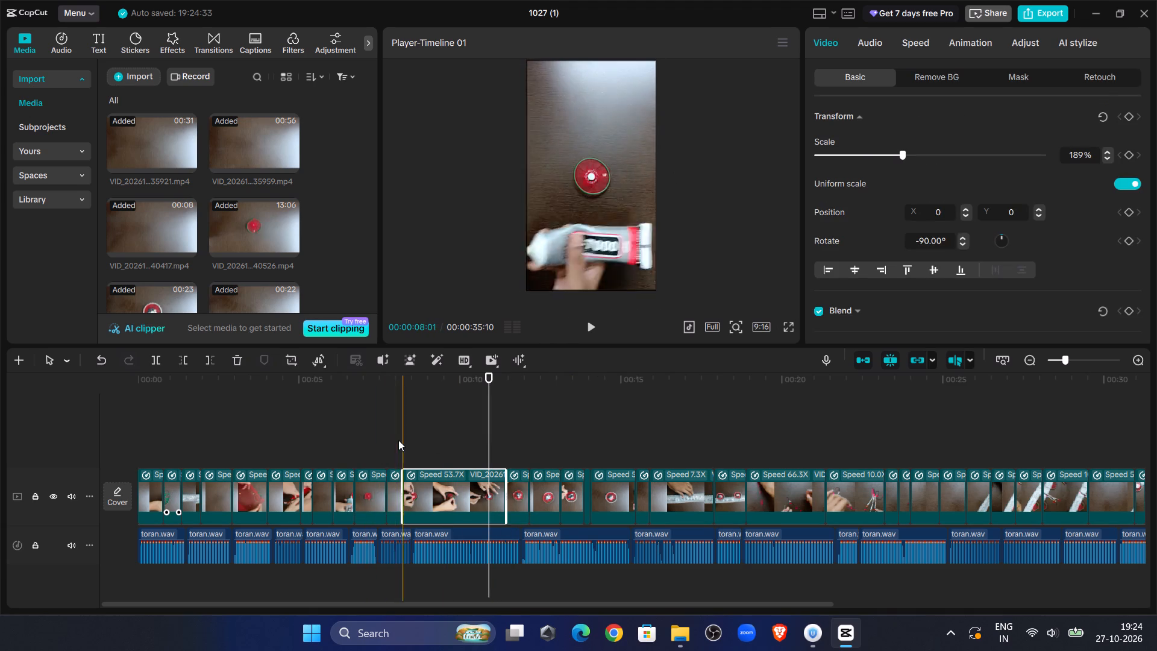
Scale the short gluing clip at 00:00:07:29 up to 190%.
{"action": "left_click", "coordinate": [398, 440]}
{"action": "left_click", "coordinate": [394, 439]}
{"action": "left_click", "coordinate": [390, 489]}
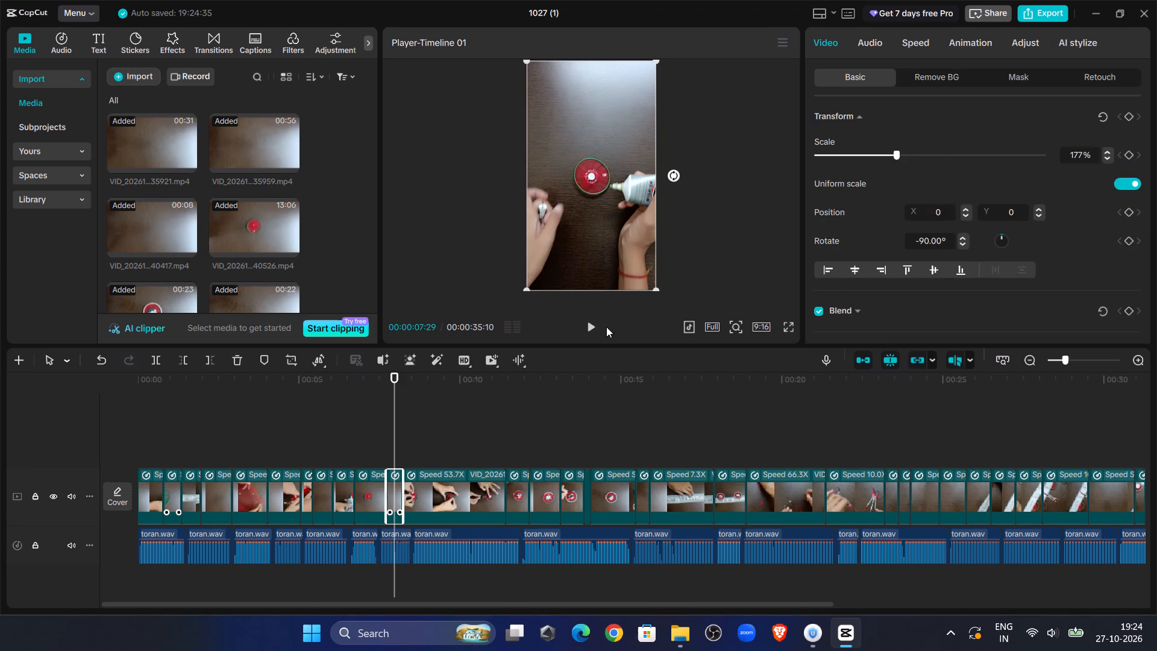
{"action": "left_click_drag", "start_coordinate": [652, 286], "coordinate": [662, 296]}
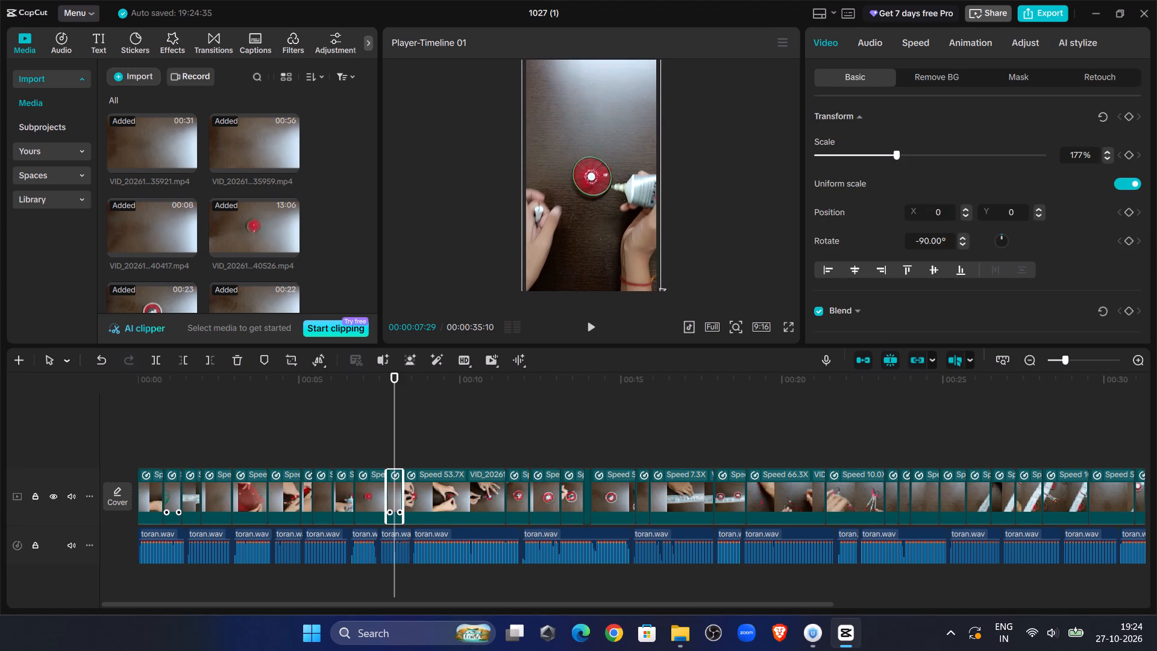
{"action": "left_click_drag", "start_coordinate": [662, 296], "coordinate": [659, 293]}
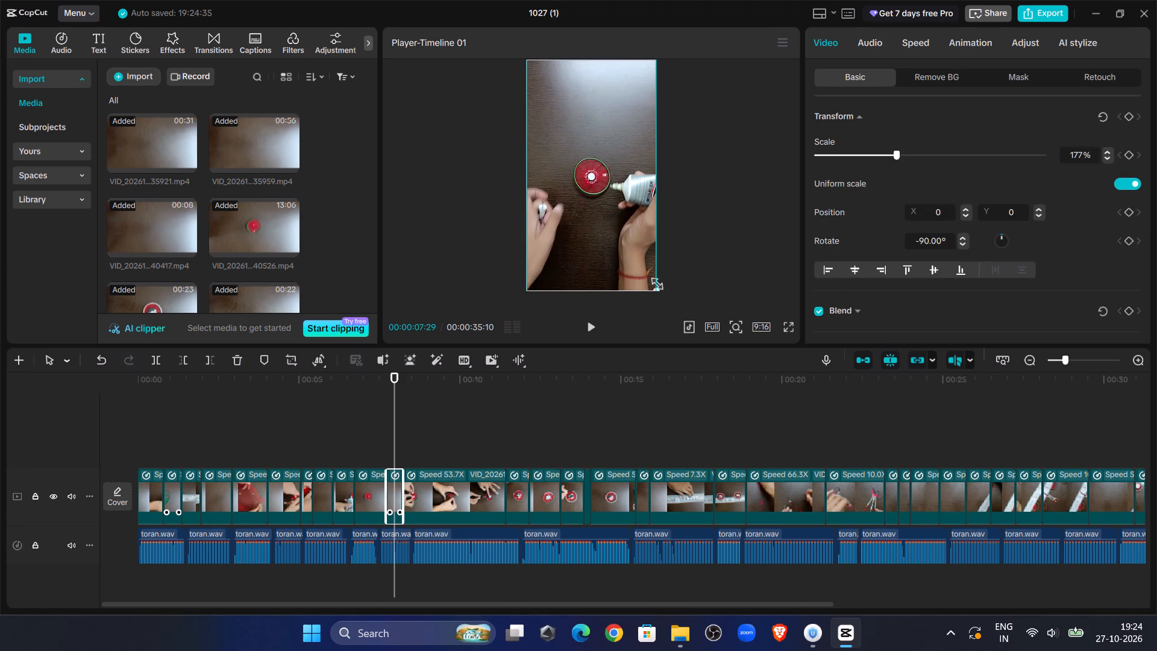
{"action": "left_click_drag", "start_coordinate": [659, 293], "coordinate": [661, 297]}
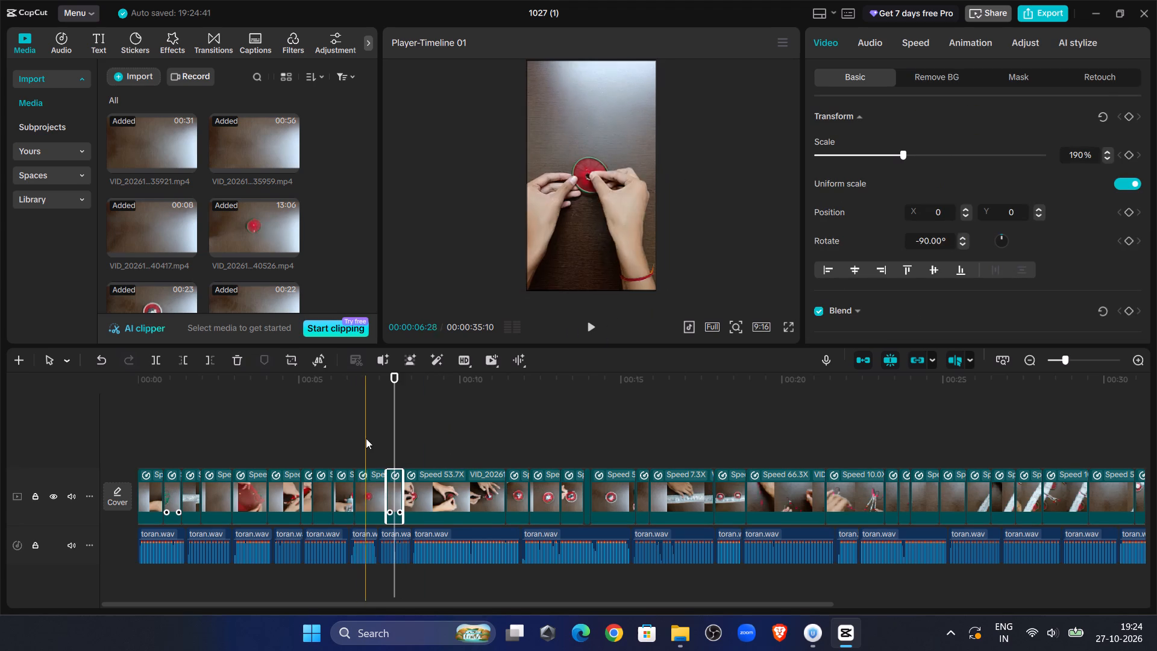
Enlarge the clip of hands on the red circle at 00:00:07:05 slightly beyond the frame edges.
{"action": "left_click", "coordinate": [368, 436]}
{"action": "left_click", "coordinate": [364, 492]}
{"action": "left_click", "coordinate": [656, 292]}
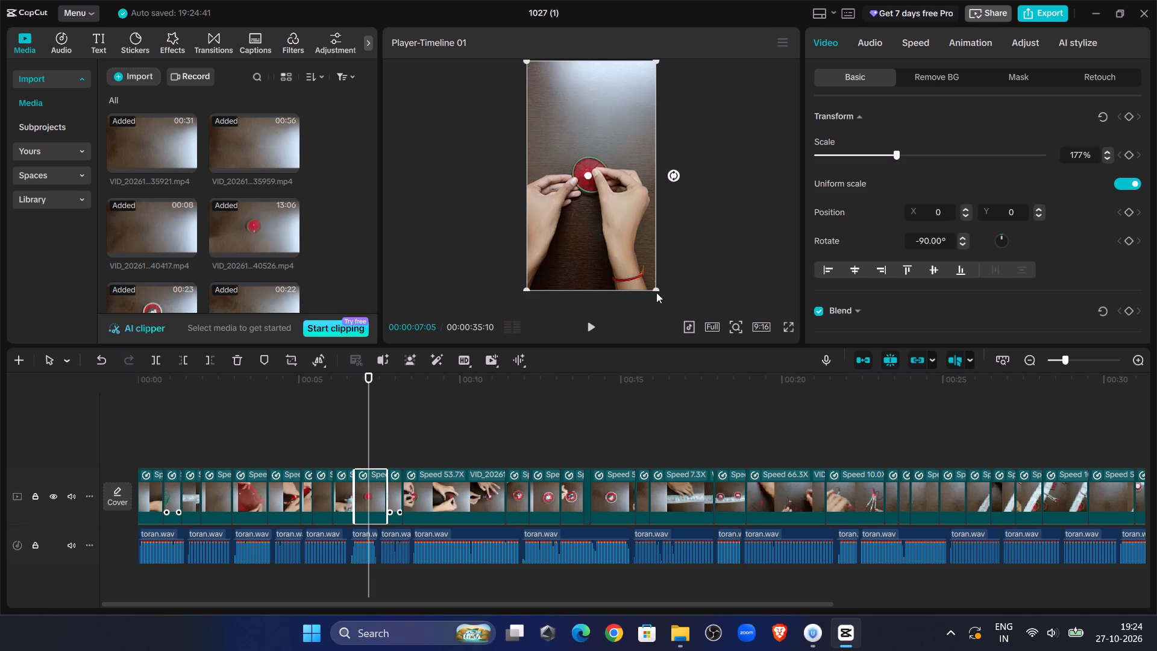
{"action": "left_click_drag", "start_coordinate": [656, 290], "coordinate": [669, 297]}
Enlarge the glue-tube clip at 00:00:06:11 slightly beyond the frame edges.
{"action": "left_click", "coordinate": [343, 429]}
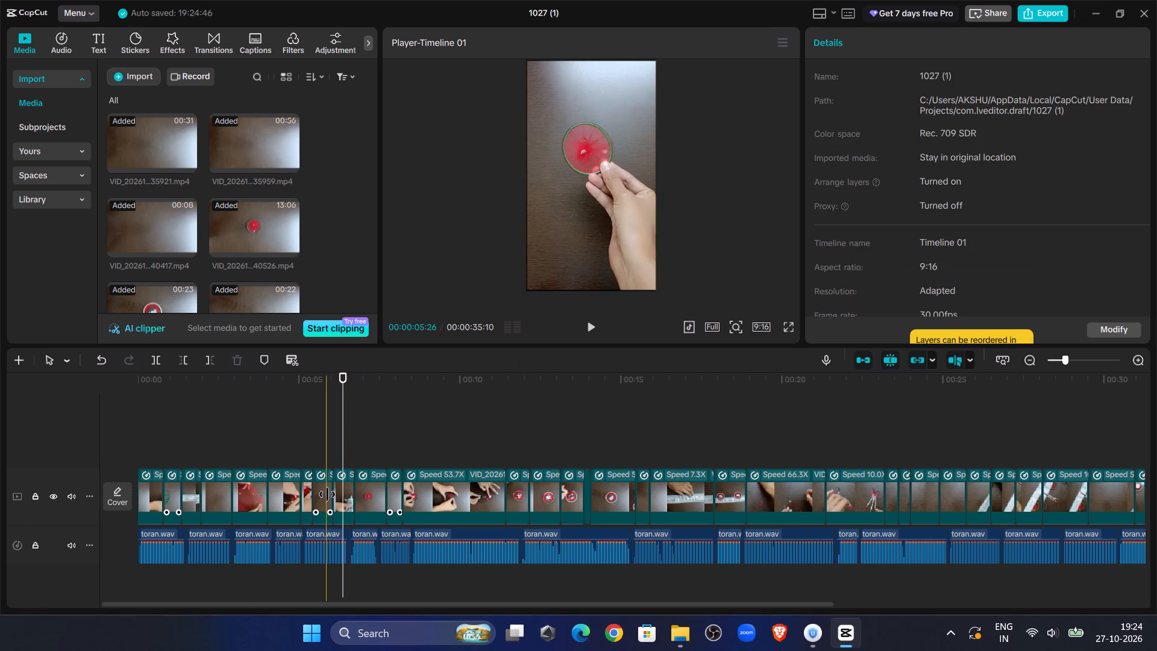
{"action": "left_click", "coordinate": [339, 490]}
{"action": "left_click_drag", "start_coordinate": [656, 289], "coordinate": [677, 299]}
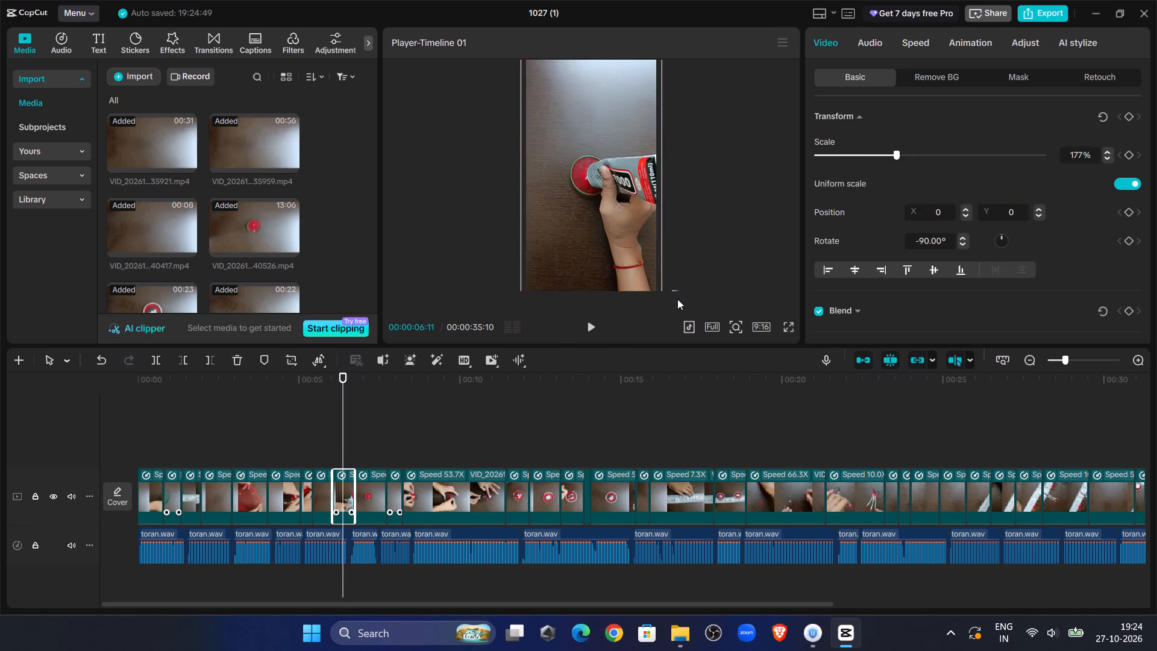
{"action": "left_click_drag", "start_coordinate": [677, 299], "coordinate": [674, 295]}
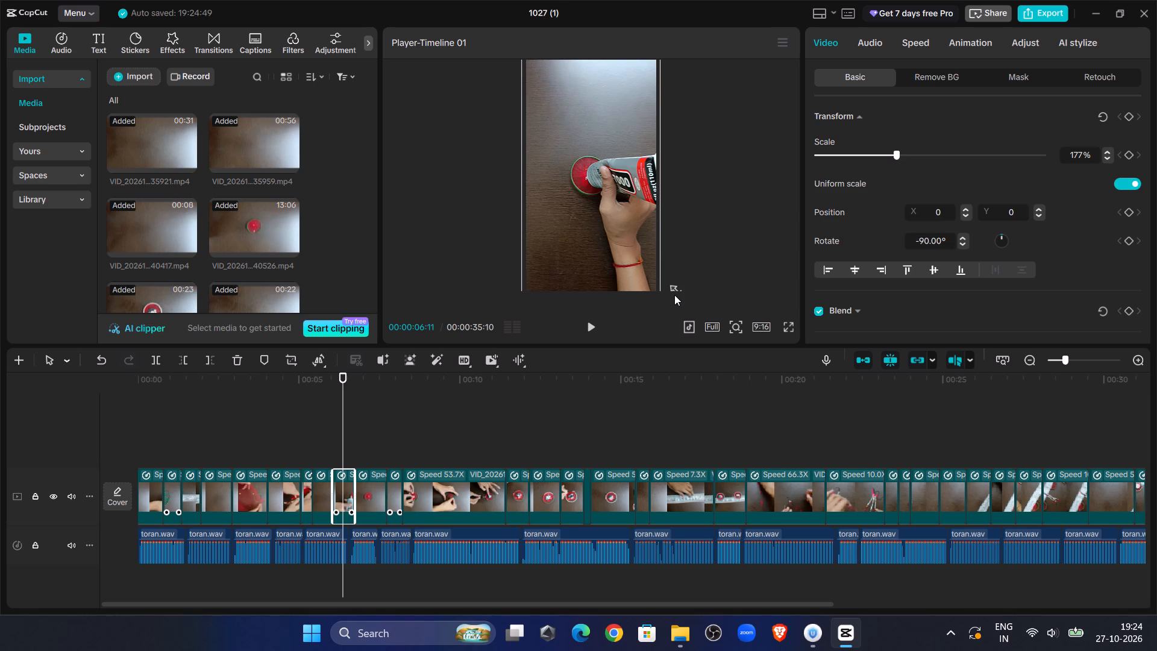
{"action": "left_click_drag", "start_coordinate": [674, 295], "coordinate": [677, 294]}
Enlarge the clip of the hand-held red circle at 00:00:05:21 slightly beyond the frame edges.
{"action": "left_click", "coordinate": [321, 442]}
{"action": "left_click", "coordinate": [322, 474]}
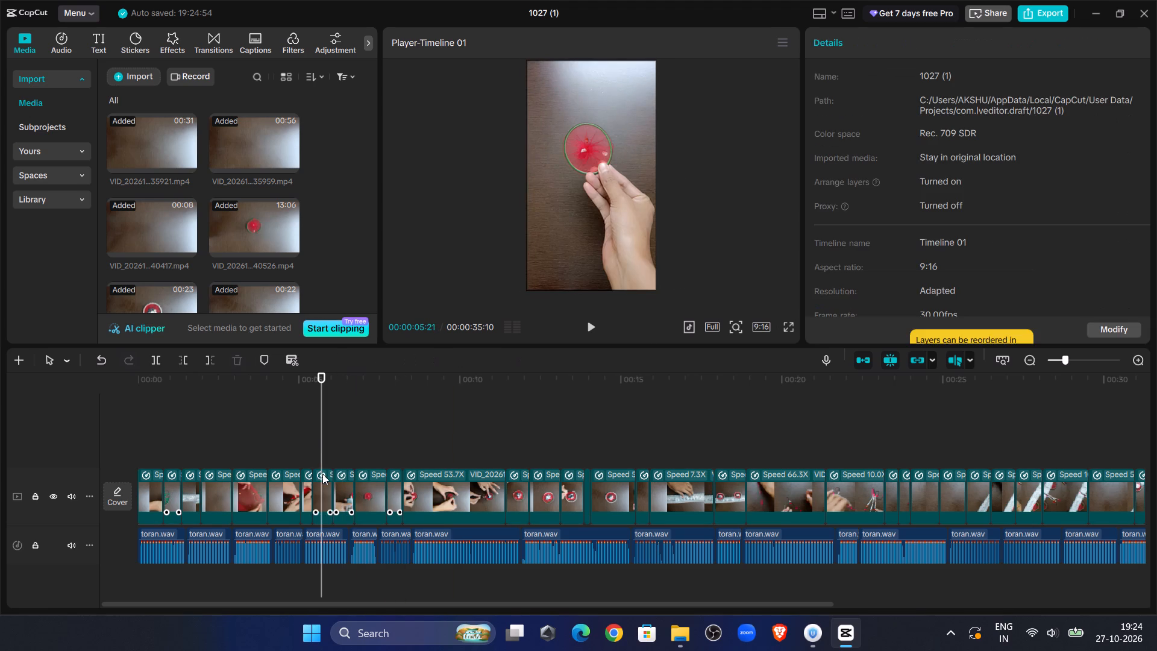
{"action": "left_click_drag", "start_coordinate": [659, 288], "coordinate": [667, 296]}
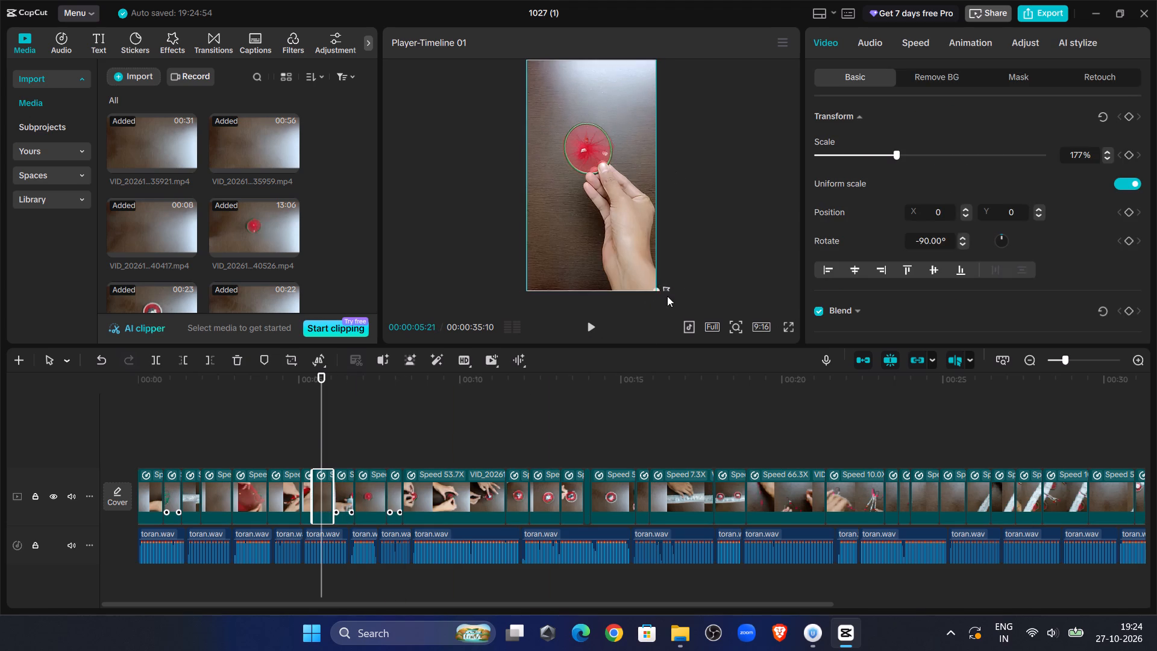
{"action": "left_click_drag", "start_coordinate": [667, 296], "coordinate": [670, 296]}
Enlarge the very short clip just after the 5-second mark slightly beyond the frame edges.
{"action": "left_click", "coordinate": [304, 435]}
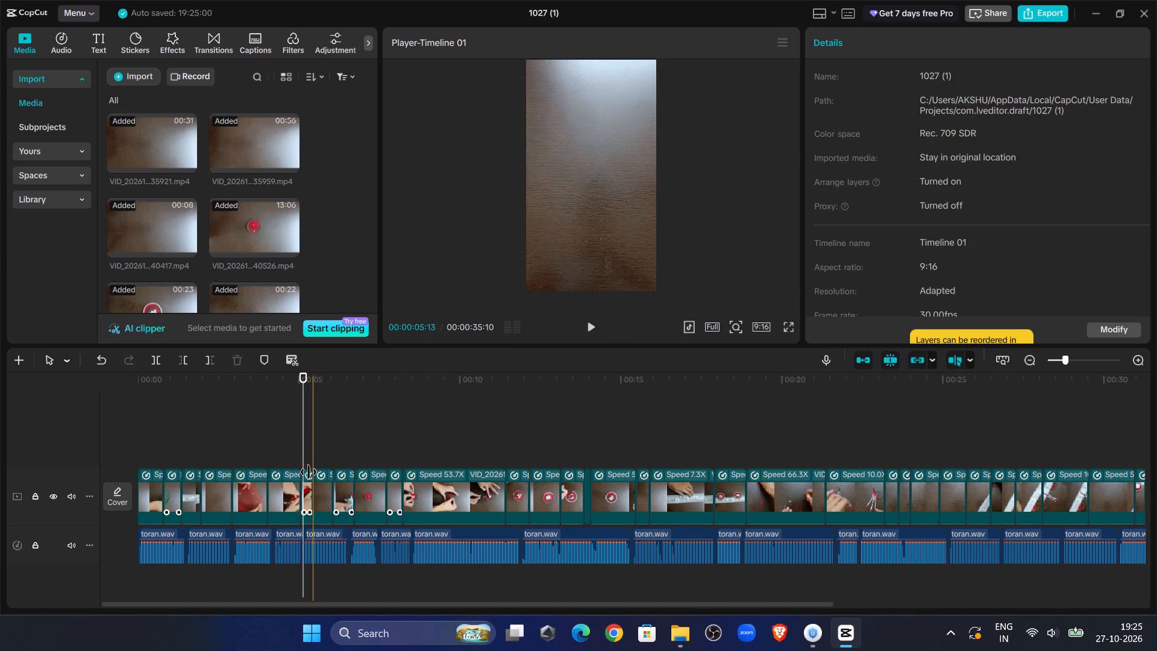
{"action": "left_click", "coordinate": [304, 478]}
{"action": "left_click_drag", "start_coordinate": [653, 289], "coordinate": [660, 300]}
Enlarge the clip at 00:00:04:17 slightly beyond the frame edges.
{"action": "left_click", "coordinate": [285, 448]}
{"action": "left_click", "coordinate": [278, 489]}
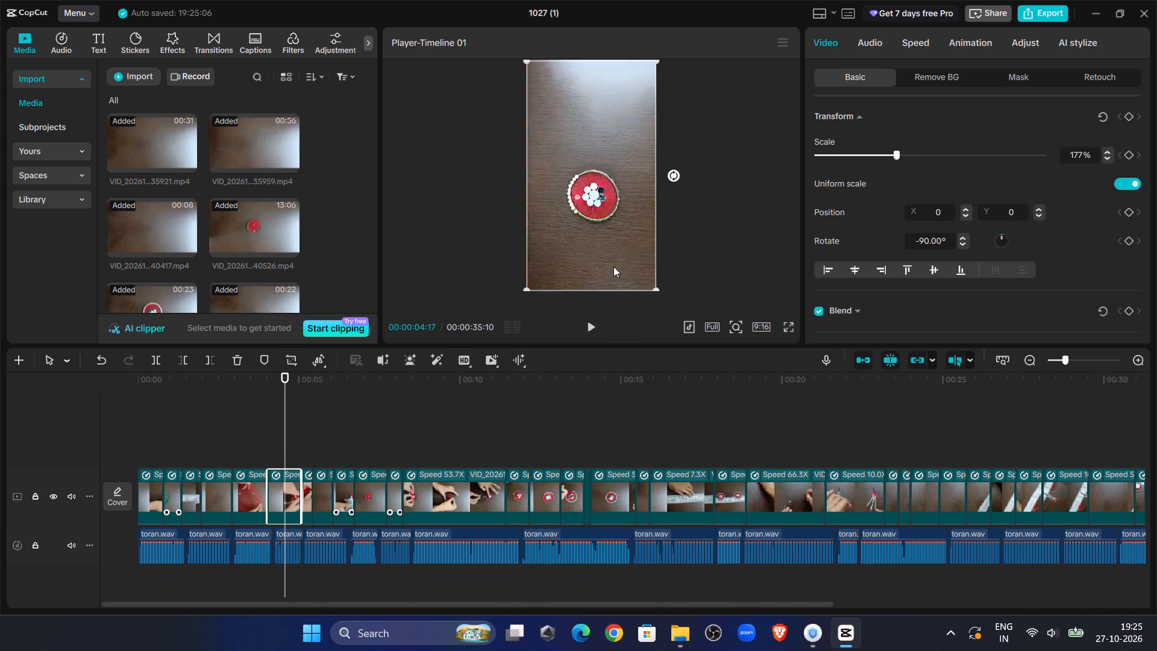
{"action": "left_click_drag", "start_coordinate": [657, 289], "coordinate": [671, 297]}
Play the whole video full screen from the start to review the framing of the clips.
{"action": "left_click", "coordinate": [258, 448]}
{"action": "left_click", "coordinate": [246, 493]}
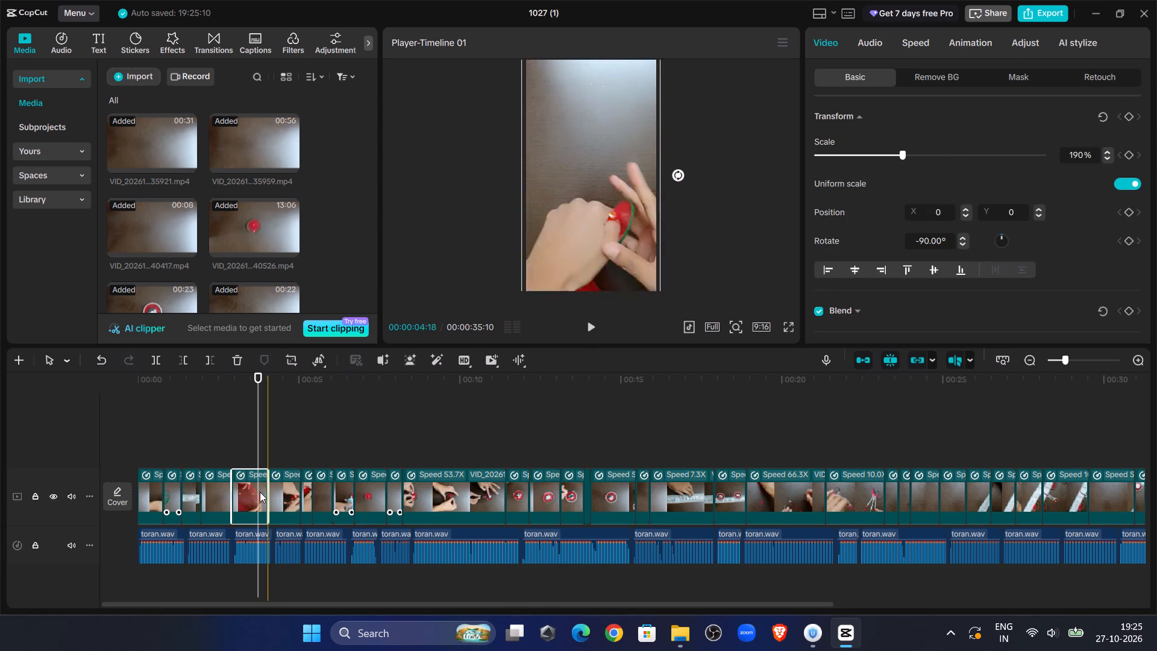
{"action": "left_click", "coordinate": [227, 430]}
{"action": "left_click_drag", "start_coordinate": [227, 430], "coordinate": [0, 430]}
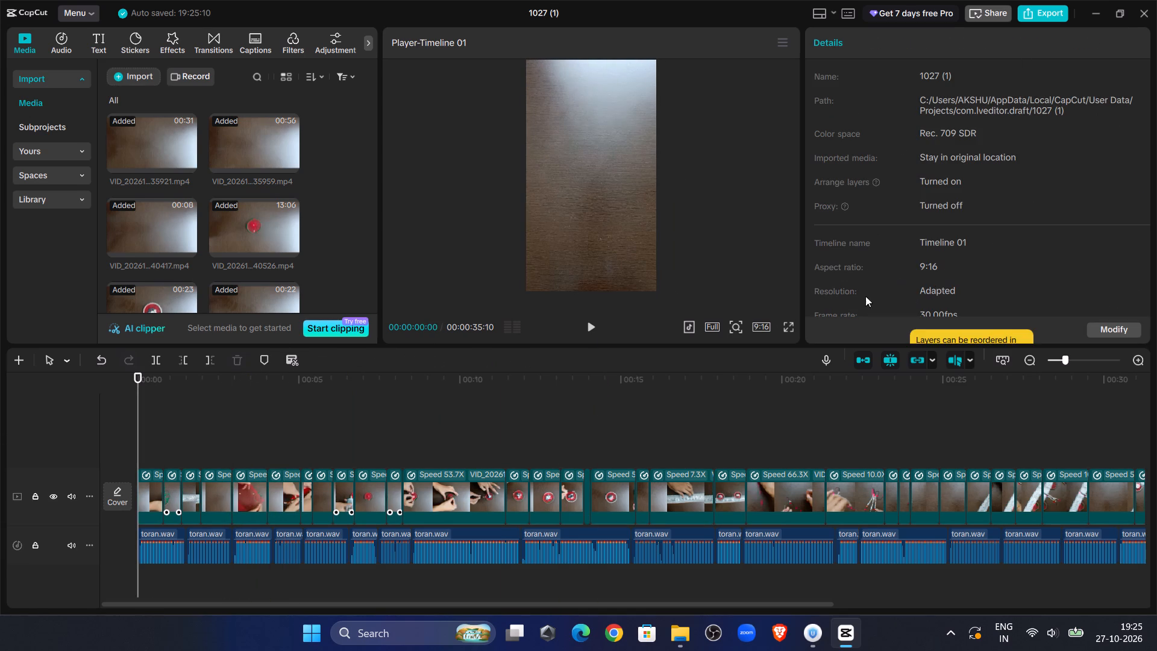
{"action": "left_click", "coordinate": [787, 333]}
{"action": "left_click", "coordinate": [786, 330]}
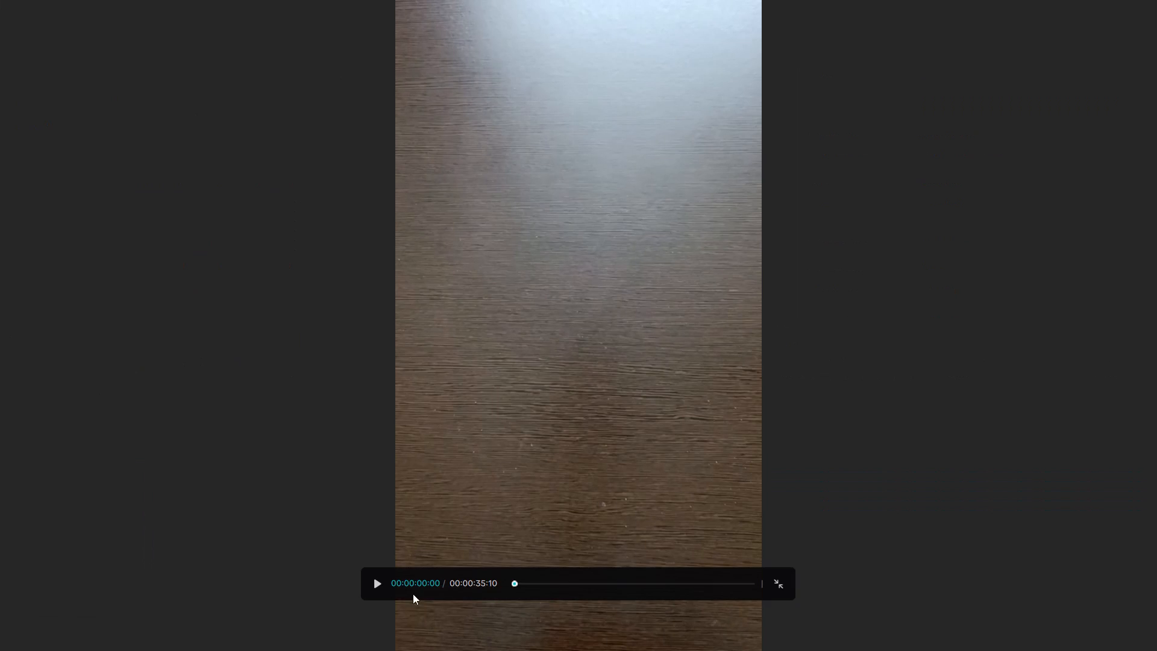
{"action": "left_click", "coordinate": [377, 583]}
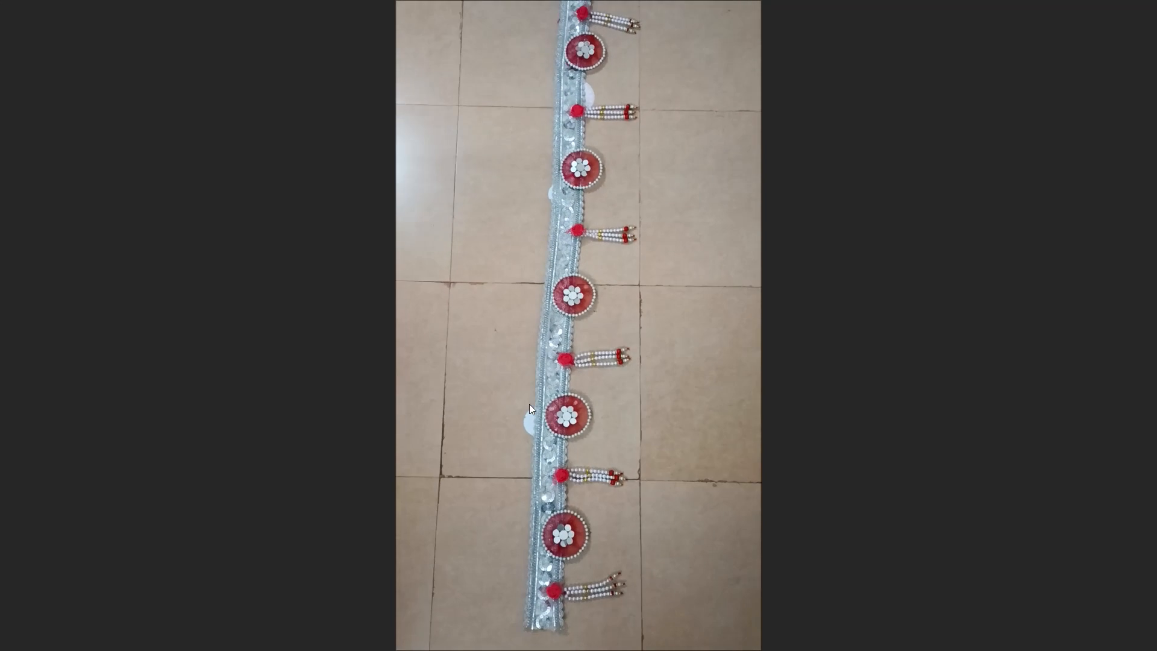
{"action": "left_click", "coordinate": [1100, 359]}
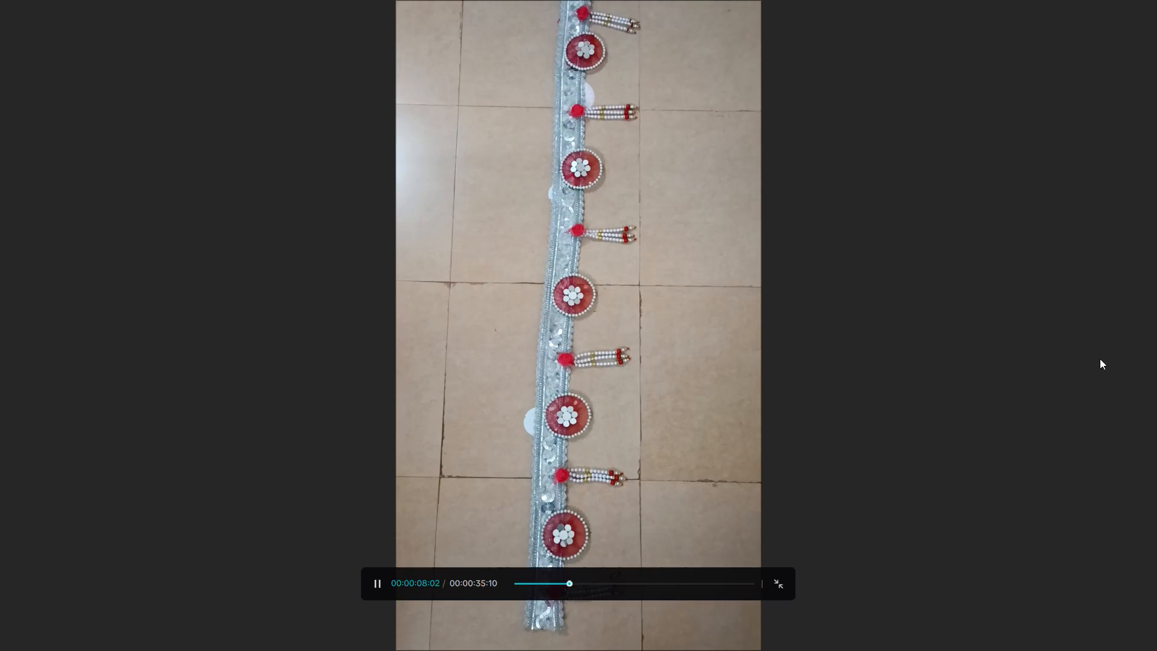
{"action": "left_click", "coordinate": [781, 576]}
Import Youtube Watermark.png from the My video collection folder on the D: drive, with the playhead returned to the start.
{"action": "left_click", "coordinate": [413, 425]}
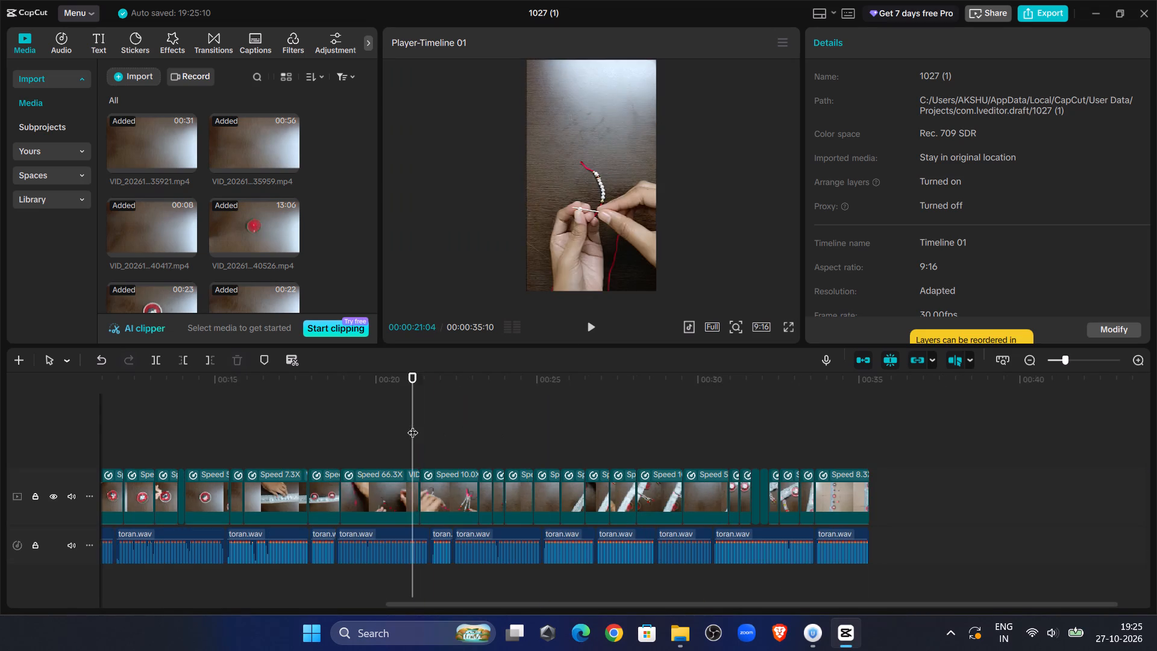
{"action": "left_click_drag", "start_coordinate": [413, 425], "coordinate": [0, 528]}
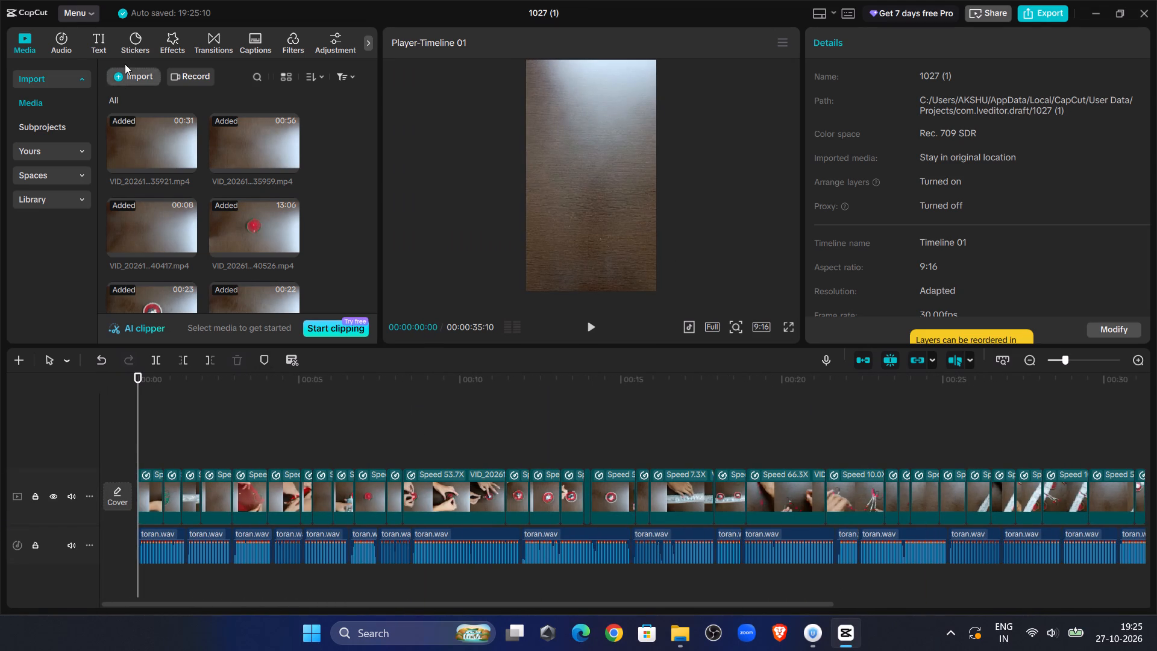
{"action": "left_click", "coordinate": [124, 75]}
{"action": "scroll", "coordinate": [257, 212], "scroll_direction": "down", "scroll_amount": 6}
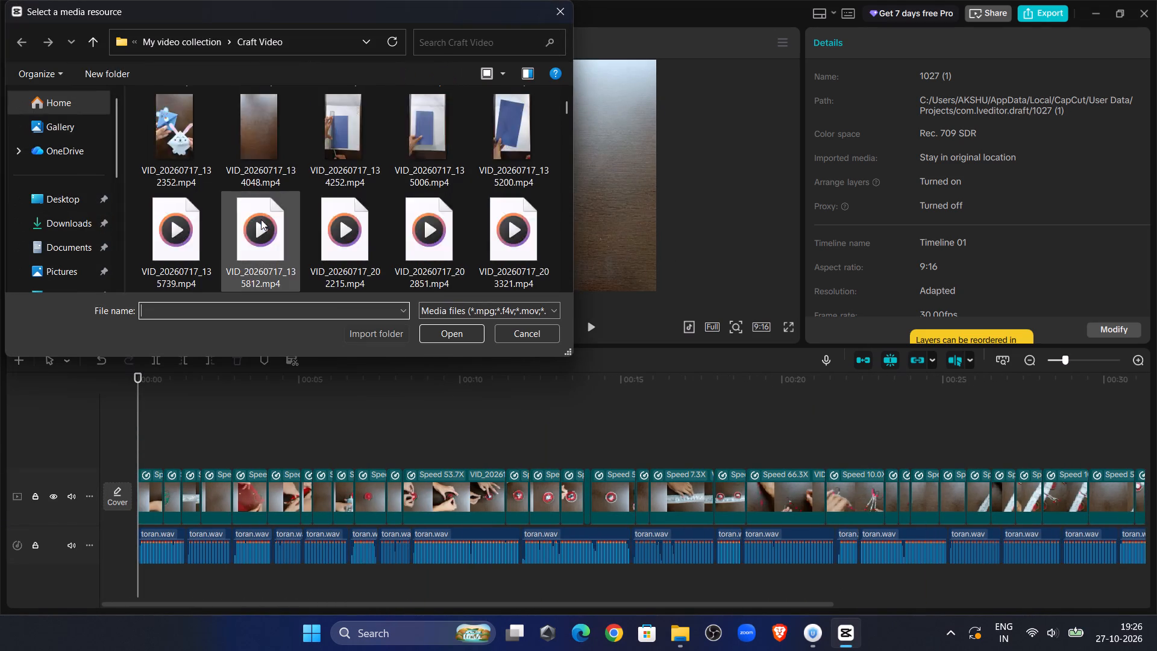
{"action": "scroll", "coordinate": [263, 225], "scroll_direction": "down", "scroll_amount": 9}
{"action": "scroll", "coordinate": [90, 271], "scroll_direction": "down", "scroll_amount": 5}
{"action": "left_click", "coordinate": [86, 221]}
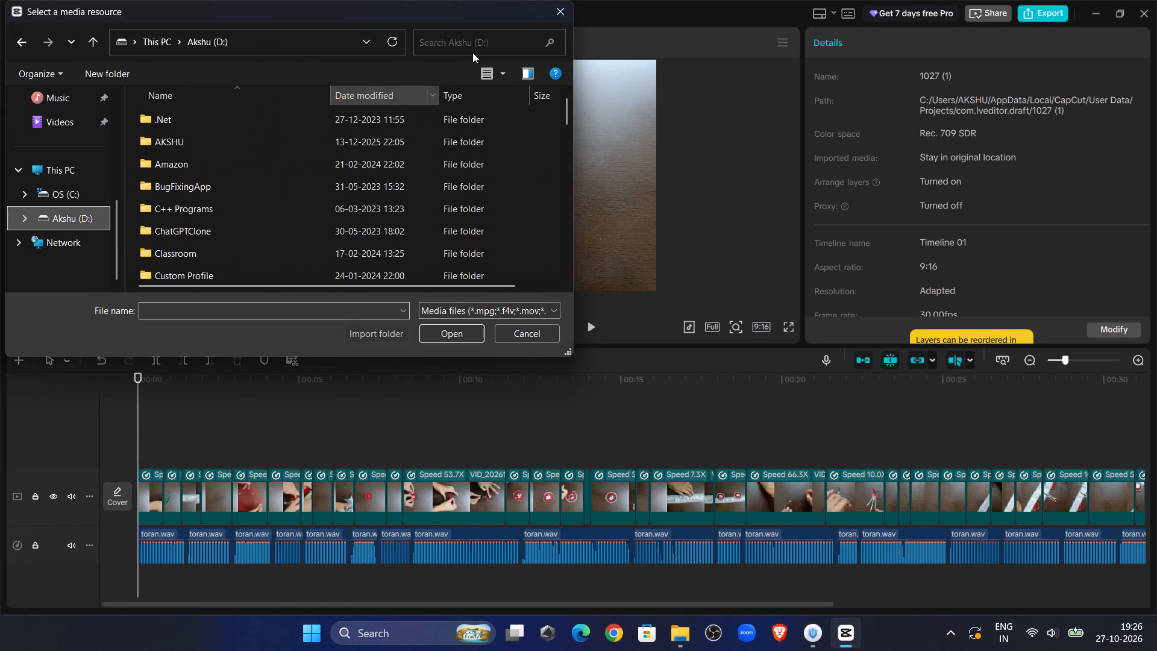
{"action": "left_click", "coordinate": [500, 37]}
{"action": "type", "text": "my"}
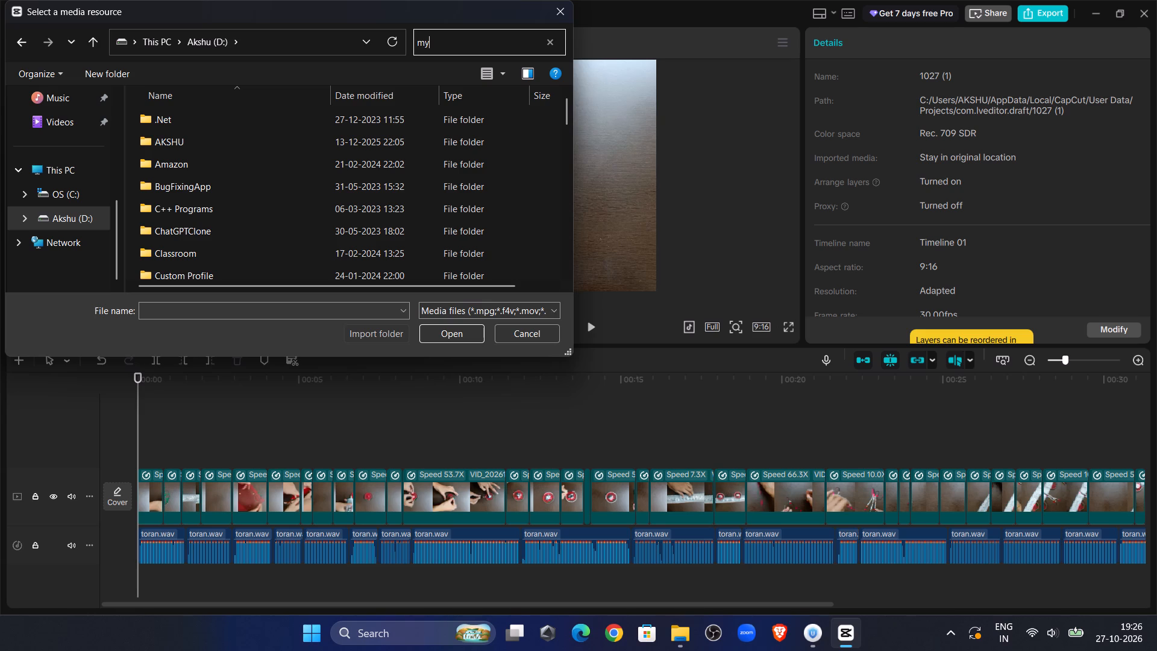
{"action": "key", "text": "Return"}
{"action": "double_click", "coordinate": [351, 115]}
{"action": "scroll", "coordinate": [419, 182], "scroll_direction": "down", "scroll_amount": 7}
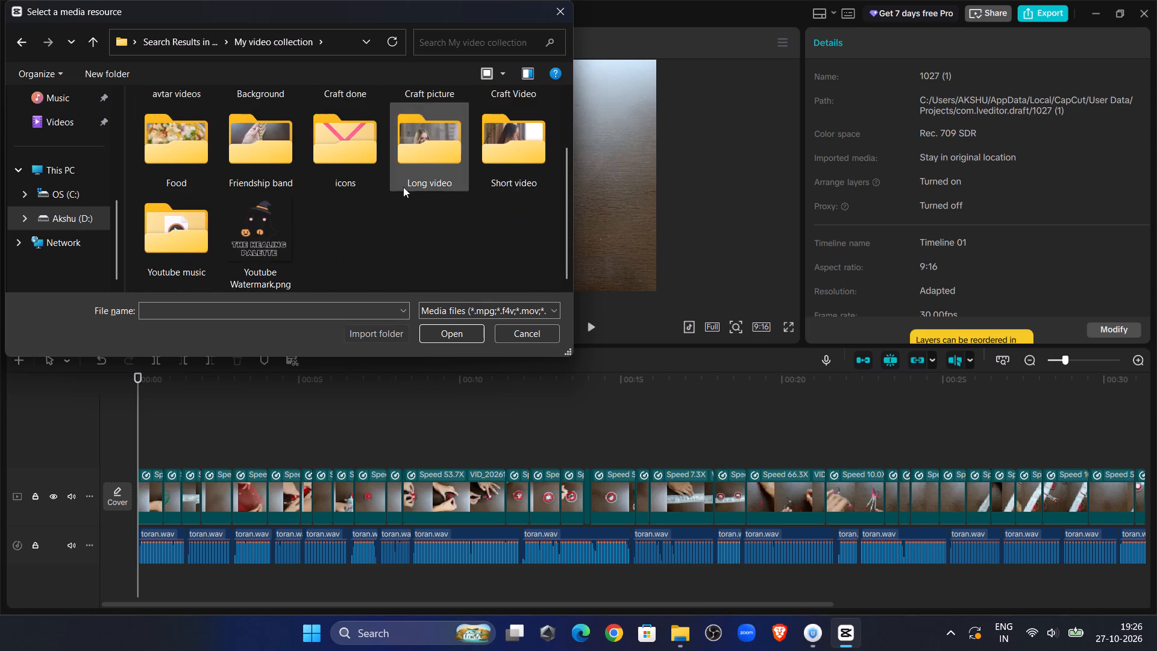
{"action": "left_click", "coordinate": [265, 214]}
{"action": "left_click", "coordinate": [461, 332]}
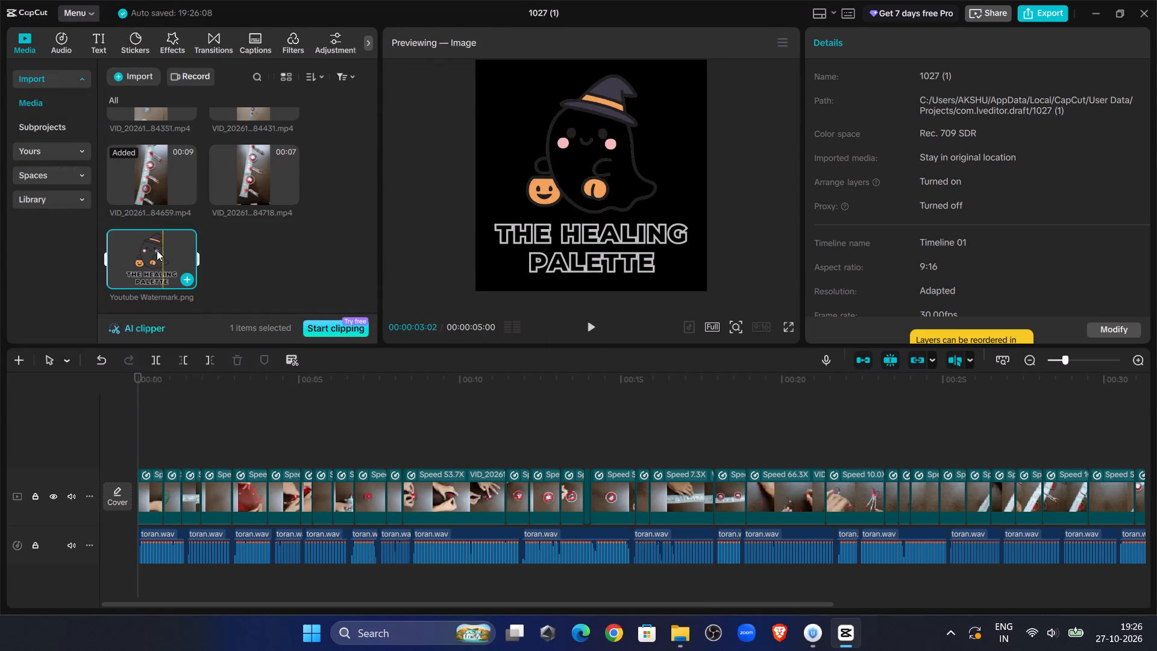
Place Youtube Watermark.png on a new track above the video clips, starting at 00:00.
{"action": "left_click_drag", "start_coordinate": [157, 250], "coordinate": [140, 439]}
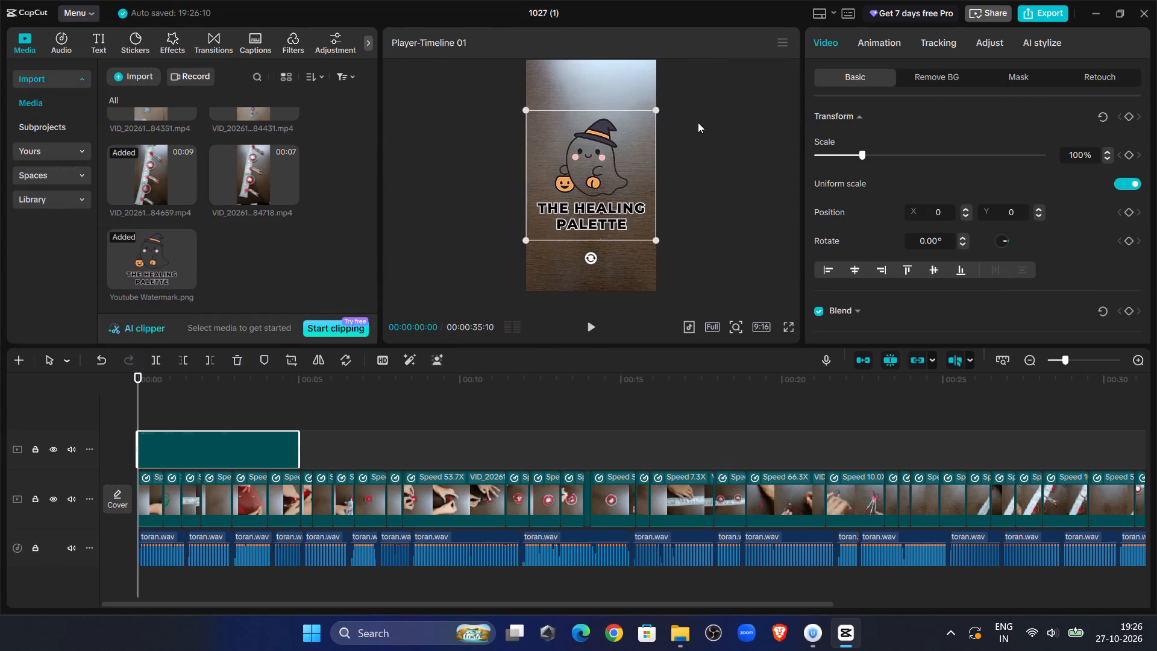
Scale the watermark down to 26% and place it in the video frame's bottom-left corner at about X -712, Y -1556.
{"action": "left_click_drag", "start_coordinate": [651, 110], "coordinate": [594, 180]}
{"action": "left_click_drag", "start_coordinate": [594, 175], "coordinate": [551, 268]}
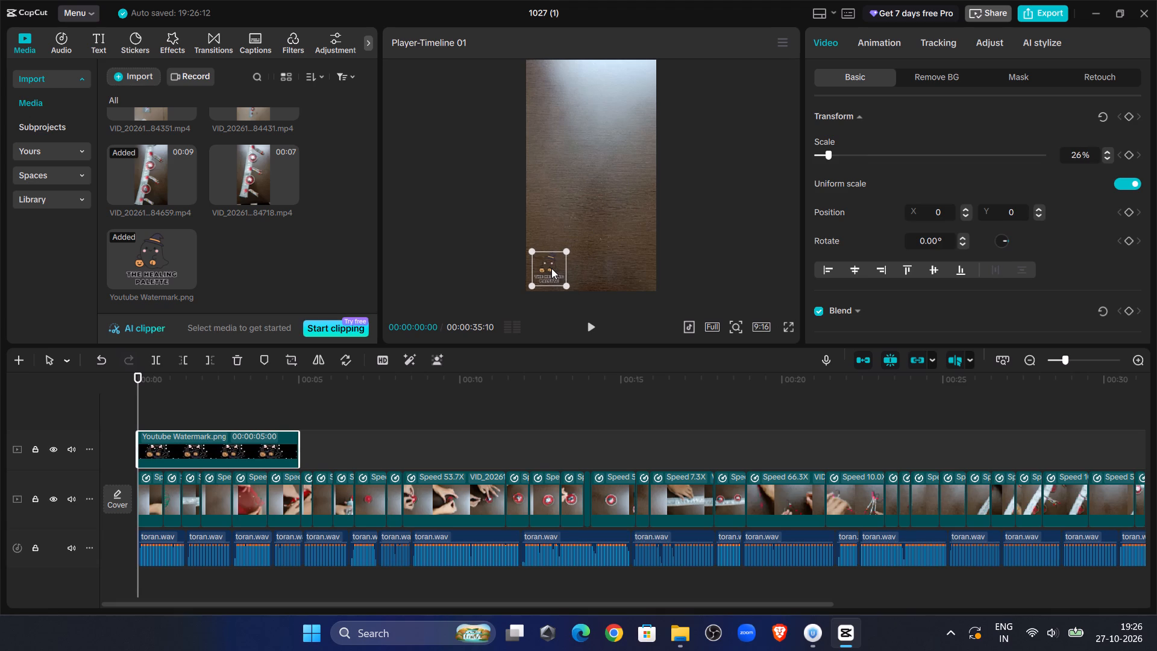
{"action": "left_click_drag", "start_coordinate": [551, 268], "coordinate": [550, 268]}
{"action": "left_click_drag", "start_coordinate": [550, 268], "coordinate": [550, 267]}
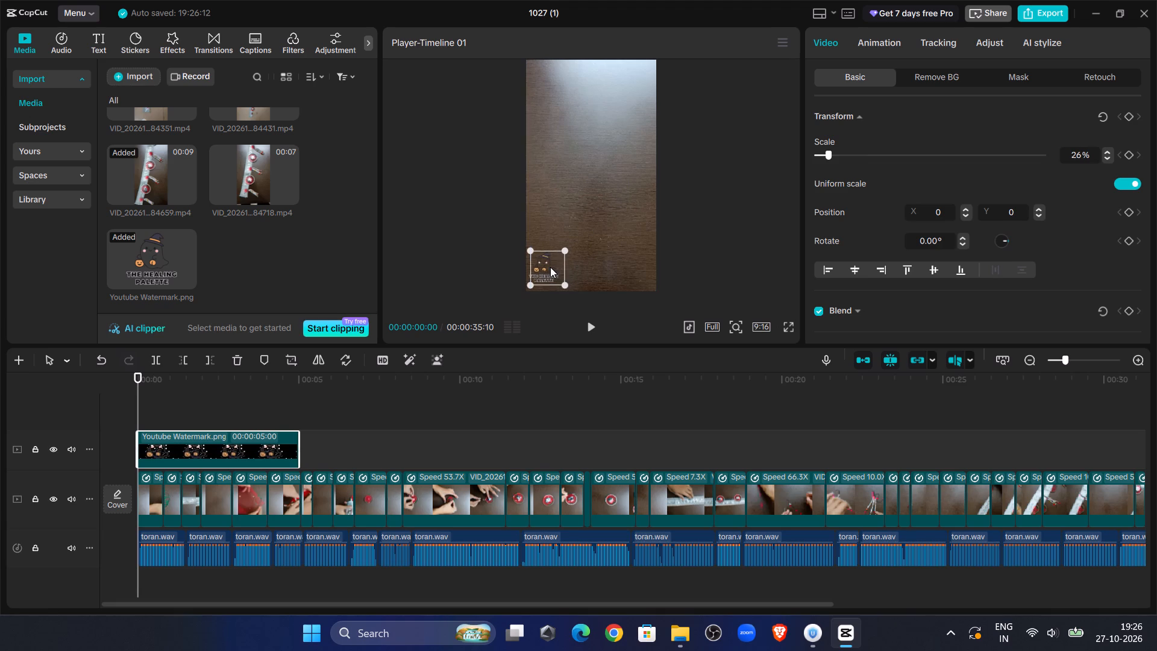
{"action": "left_click_drag", "start_coordinate": [550, 267], "coordinate": [552, 269]}
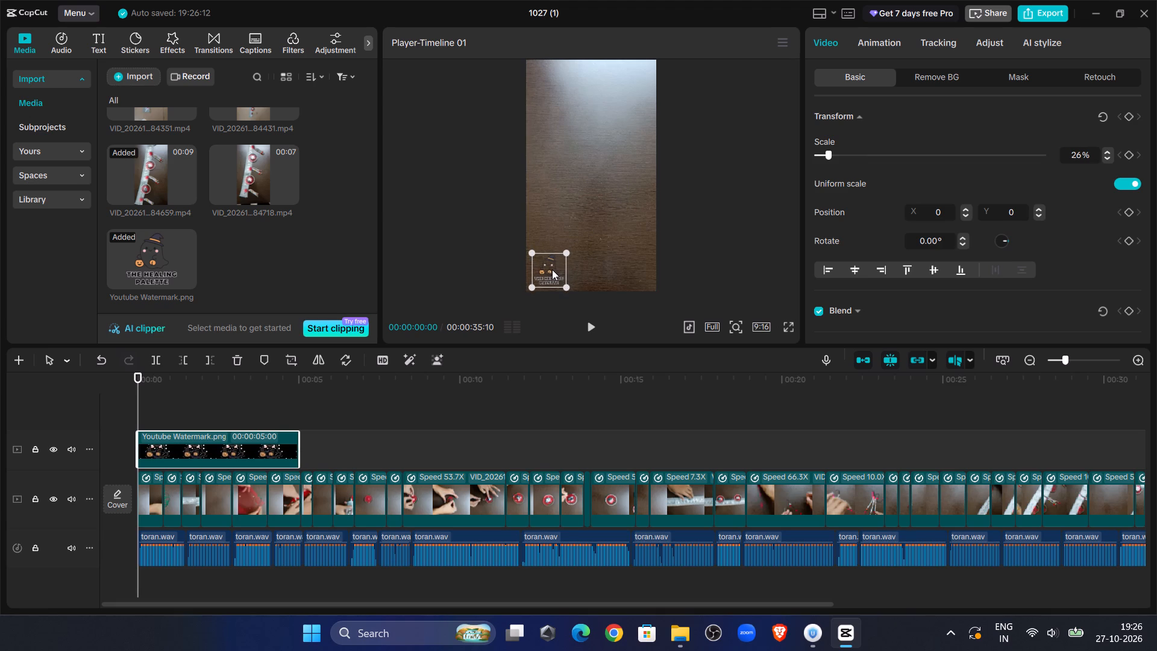
{"action": "left_click_drag", "start_coordinate": [552, 269], "coordinate": [551, 269]}
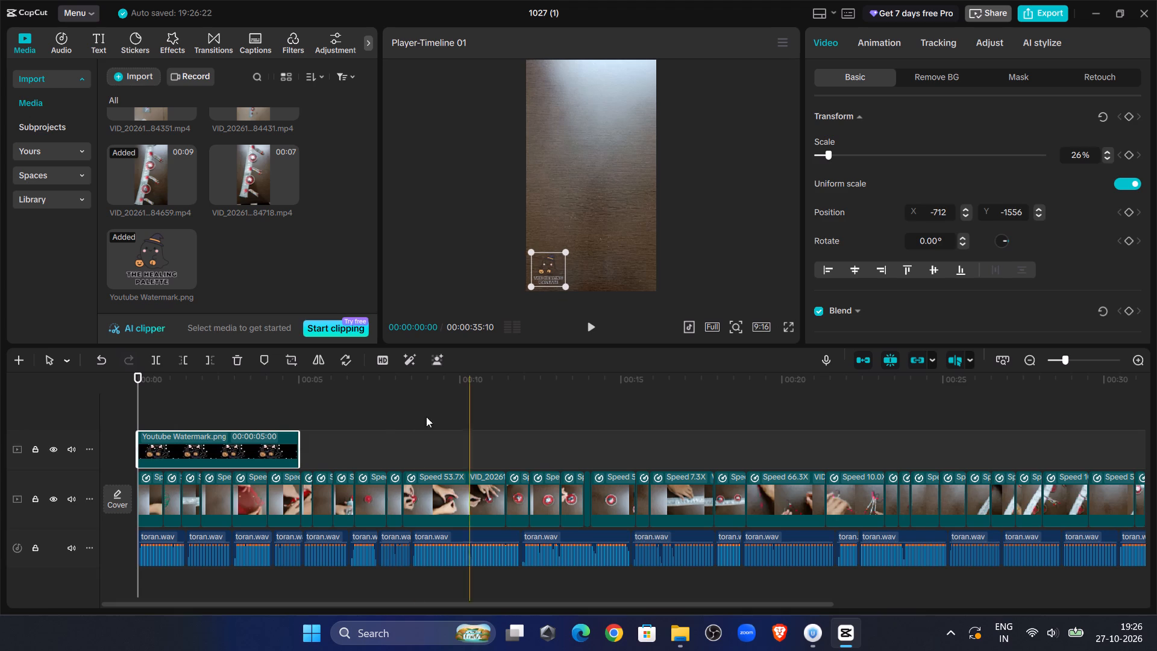
Extend the watermark clip so it ends together with the last video clip, at about 00:00:35:10.
{"action": "left_click_drag", "start_coordinate": [298, 439], "coordinate": [1156, 447]}
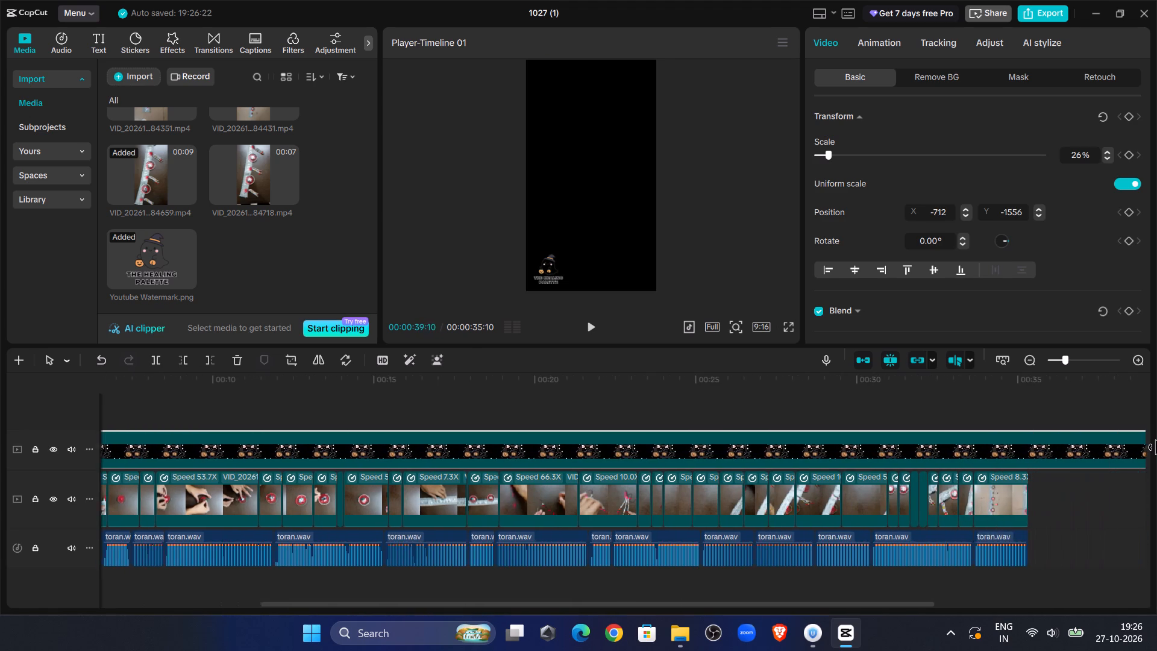
{"action": "left_click_drag", "start_coordinate": [1156, 447], "coordinate": [848, 456]}
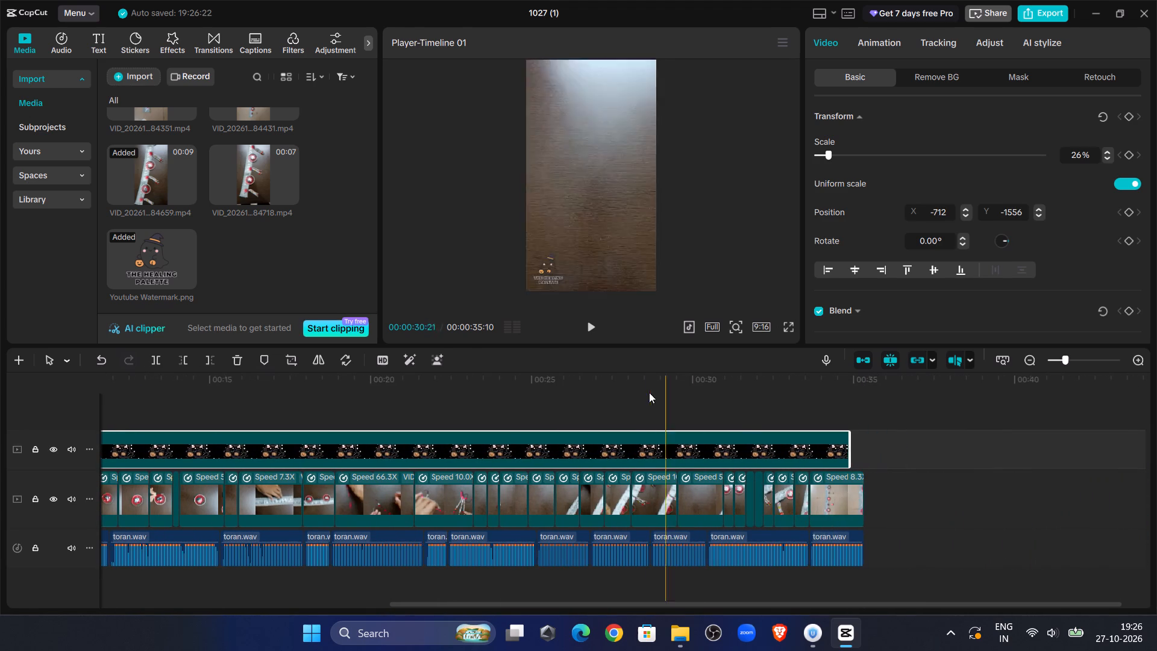
{"action": "left_click", "coordinate": [649, 392]}
{"action": "left_click_drag", "start_coordinate": [649, 392], "coordinate": [817, 407]}
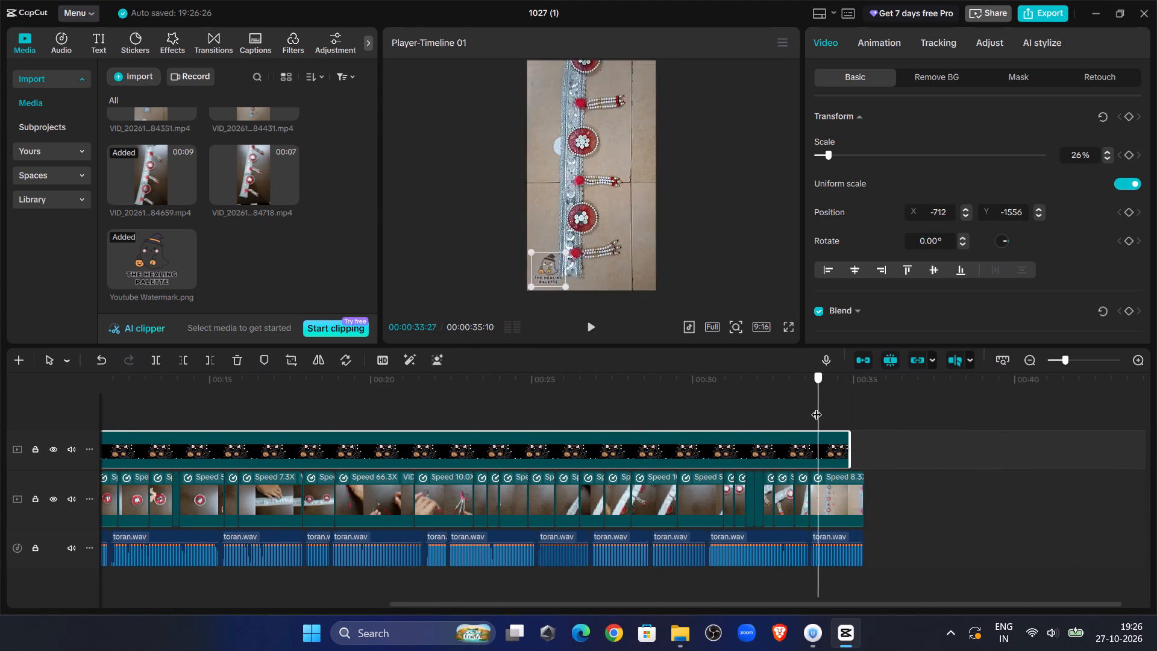
{"action": "left_click_drag", "start_coordinate": [817, 407], "coordinate": [783, 396]}
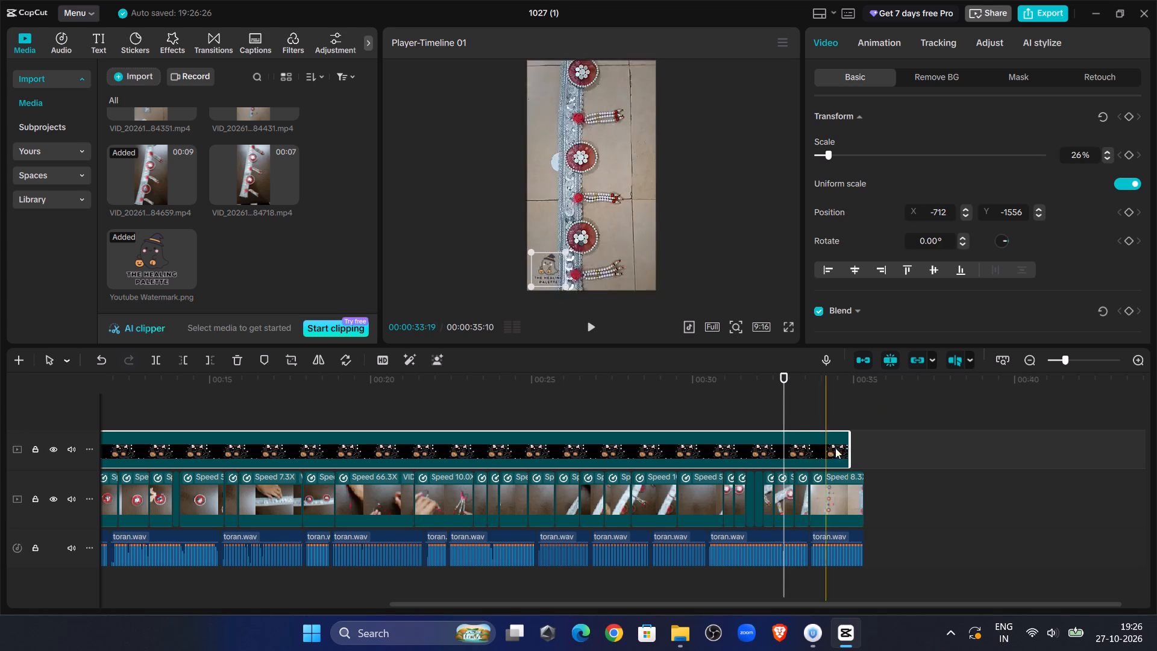
{"action": "left_click", "coordinate": [853, 453]}
{"action": "left_click", "coordinate": [845, 448]}
{"action": "left_click", "coordinate": [851, 451]}
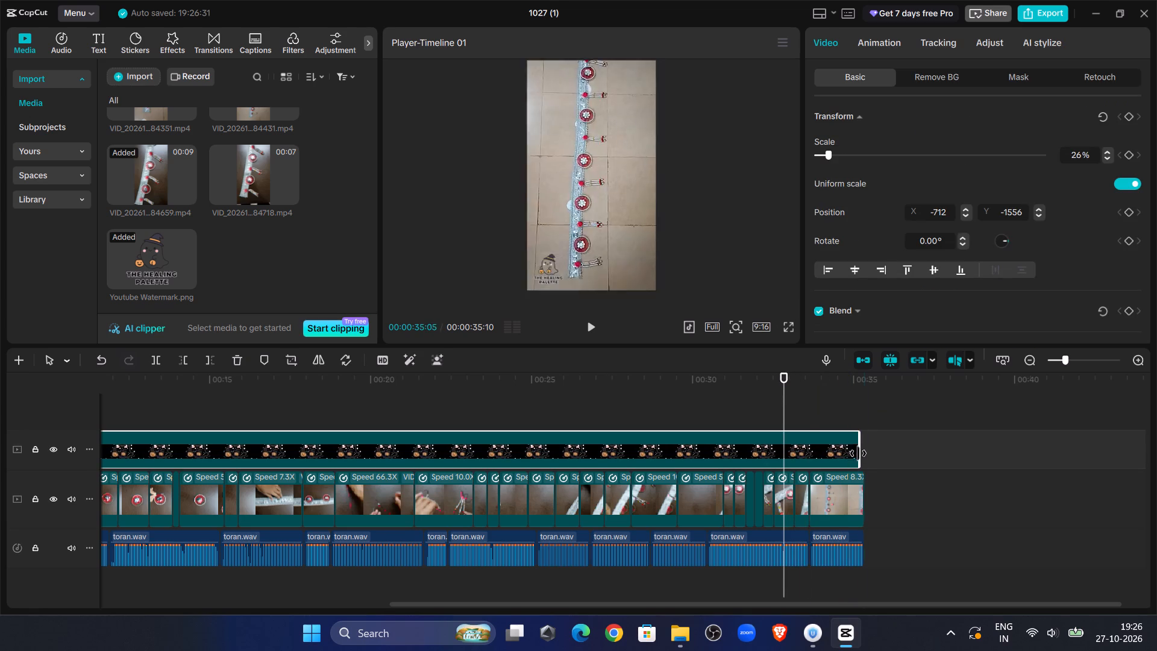
{"action": "left_click_drag", "start_coordinate": [858, 447], "coordinate": [865, 449]}
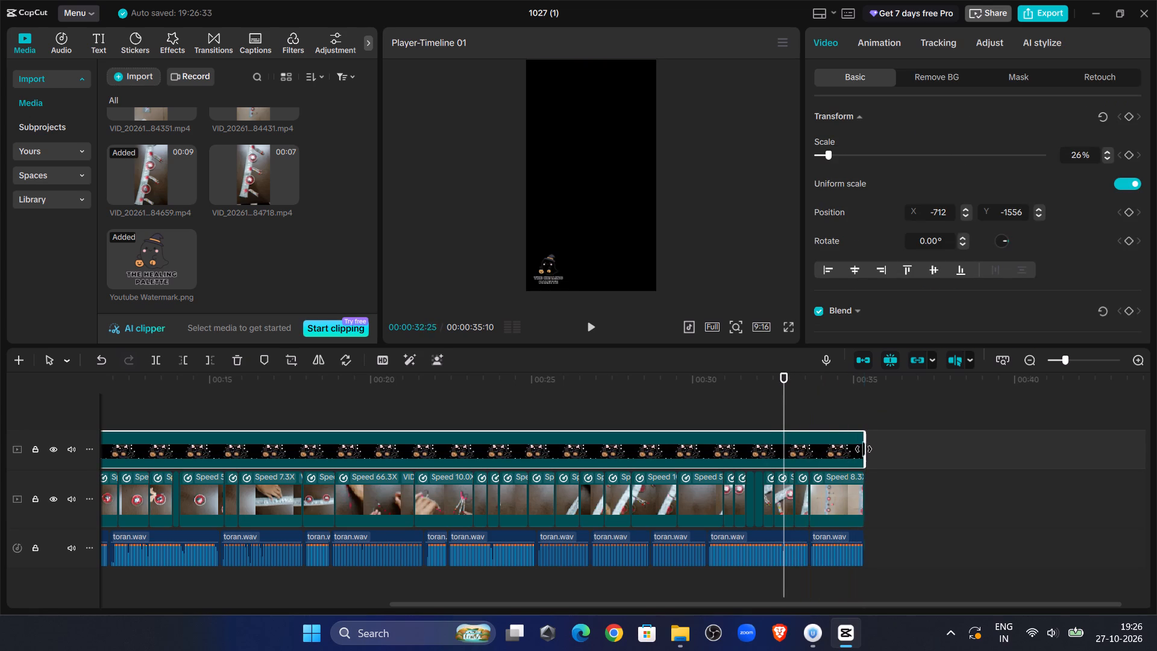
Play through the later part of the video and stop the playhead at 00:00:31:01.
{"action": "left_click", "coordinate": [459, 397]}
{"action": "left_click", "coordinate": [588, 330]}
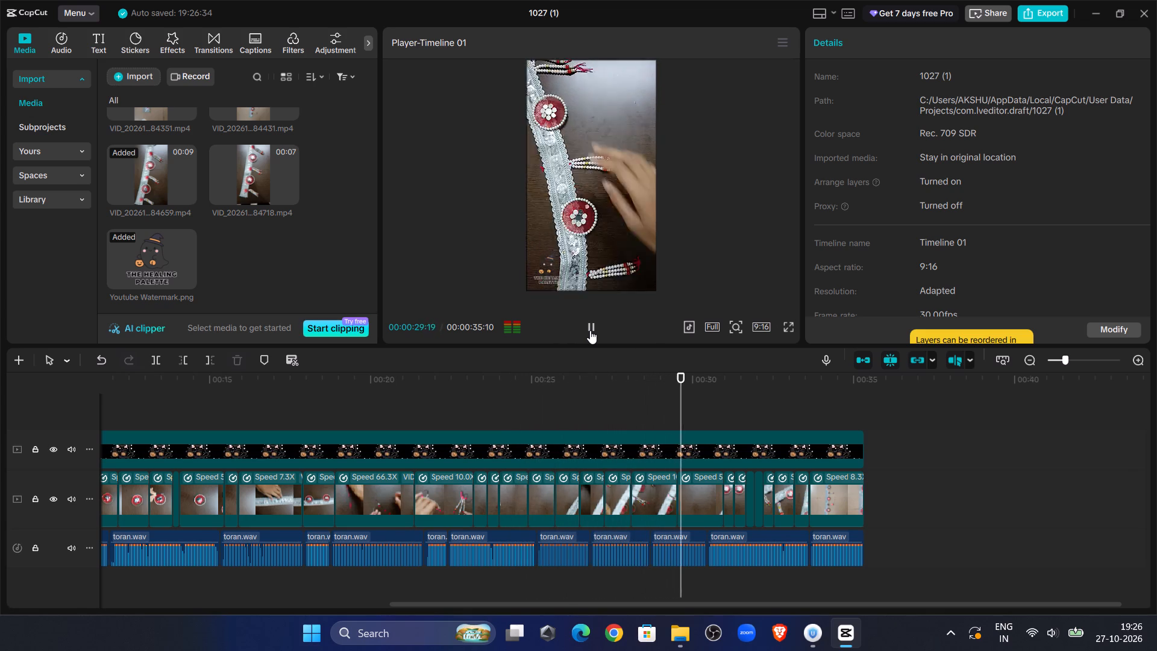
{"action": "left_click", "coordinate": [710, 394]}
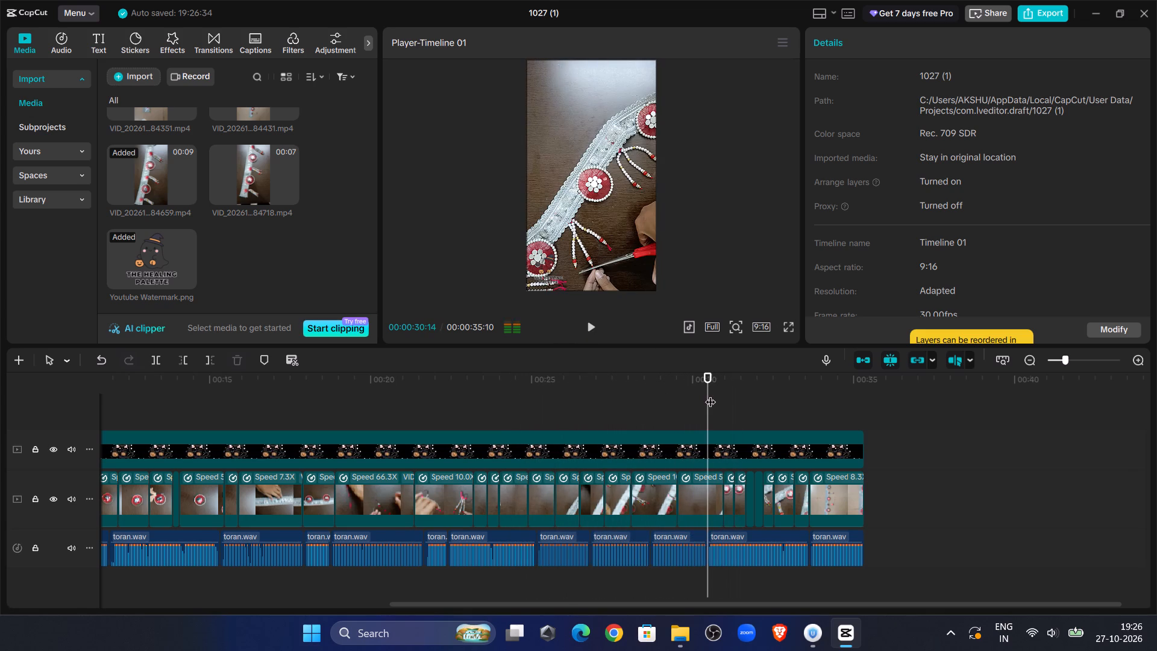
{"action": "left_click", "coordinate": [710, 394]}
{"action": "left_click", "coordinate": [598, 333]}
{"action": "left_click", "coordinate": [598, 333]}
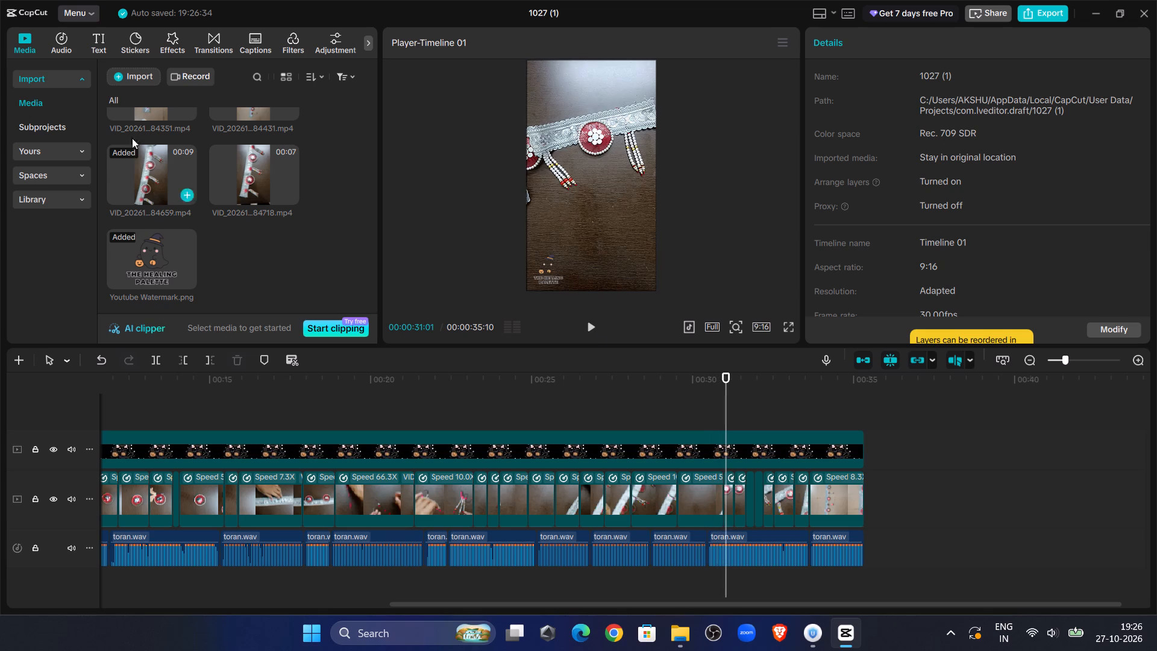
Import the red "Dilo Ki" Diwali title image, person standing behind a glass (1)-Photoroom.png, from the Downloads folder.
{"action": "left_click", "coordinate": [124, 77]}
{"action": "scroll", "coordinate": [315, 237], "scroll_direction": "down", "scroll_amount": 6}
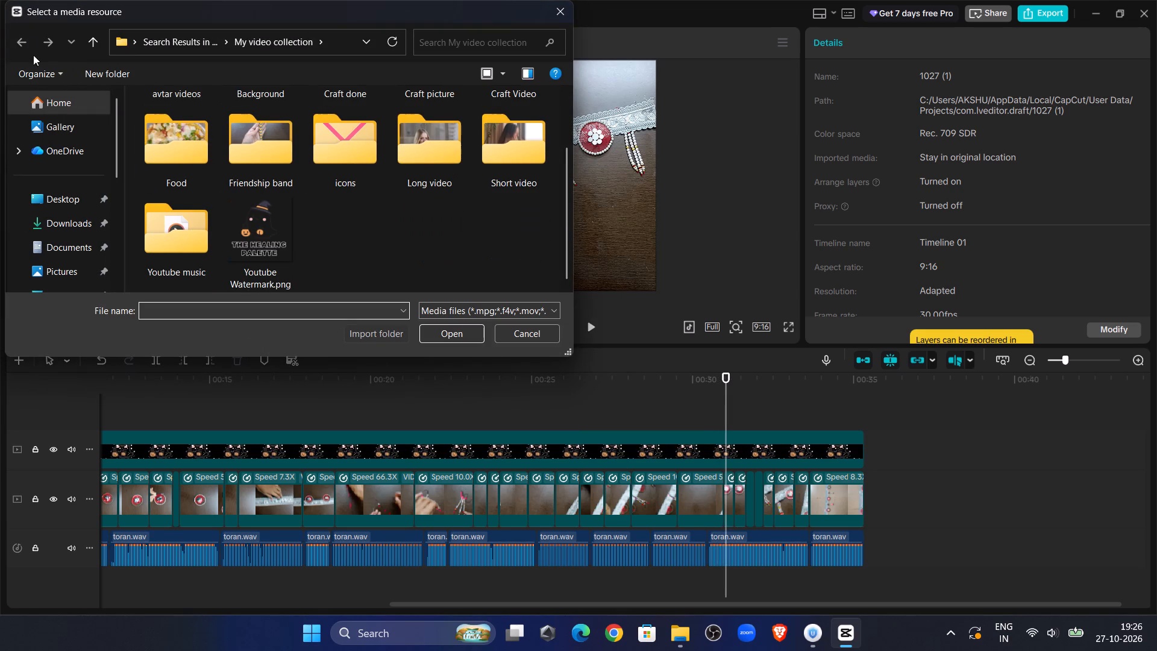
{"action": "left_click", "coordinate": [22, 40]}
{"action": "scroll", "coordinate": [92, 209], "scroll_direction": "down", "scroll_amount": 5}
{"action": "left_click", "coordinate": [87, 219]}
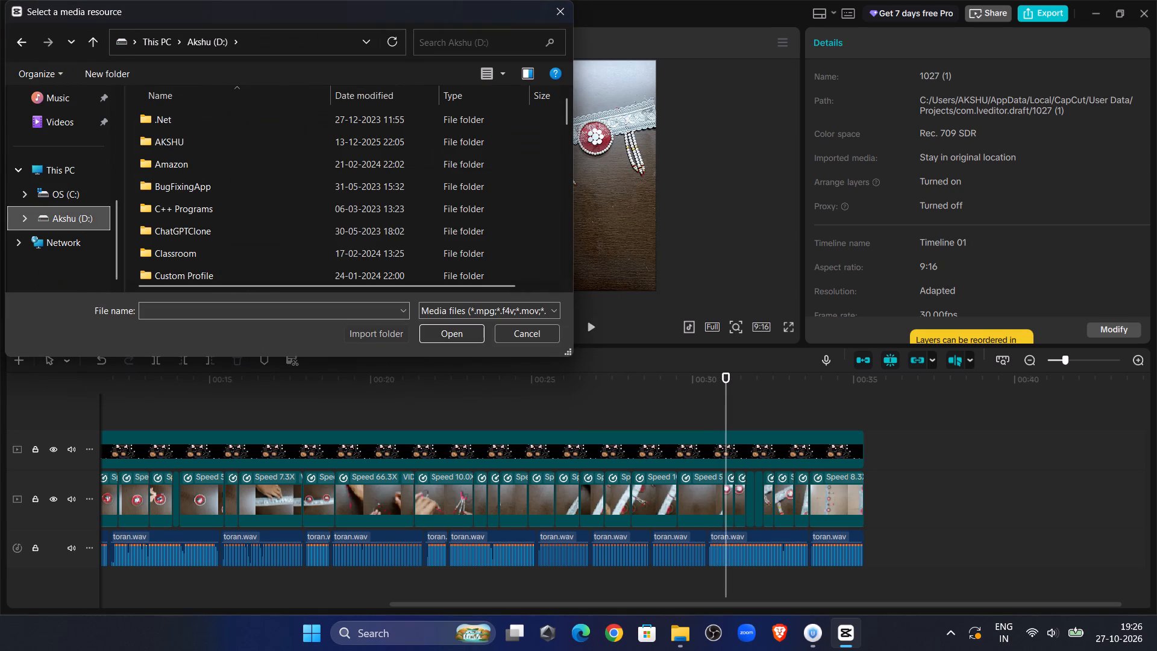
{"action": "left_click", "coordinate": [433, 42]}
{"action": "key", "text": "m"}
{"action": "key", "text": "BackSpace"}
{"action": "type", "text": "th"}
{"action": "key", "text": "BackSpace"}
{"action": "key", "text": "BackSpace"}
{"action": "scroll", "coordinate": [0, 195], "scroll_direction": "up", "scroll_amount": 9}
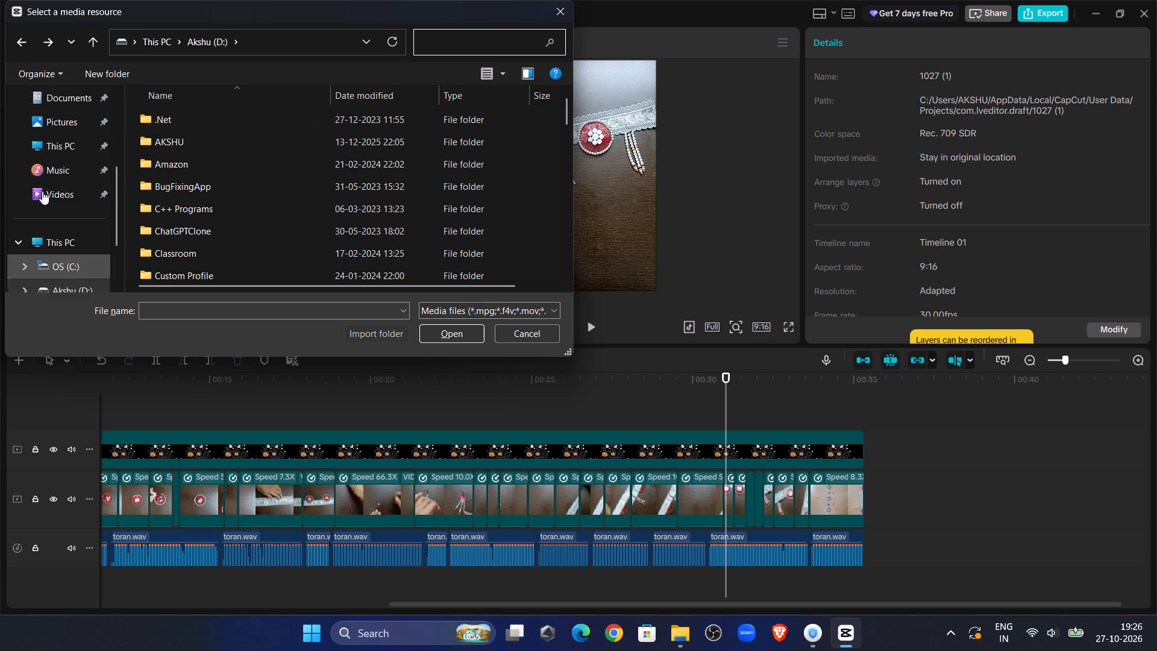
{"action": "scroll", "coordinate": [42, 191], "scroll_direction": "up", "scroll_amount": 3}
{"action": "left_click", "coordinate": [64, 219]}
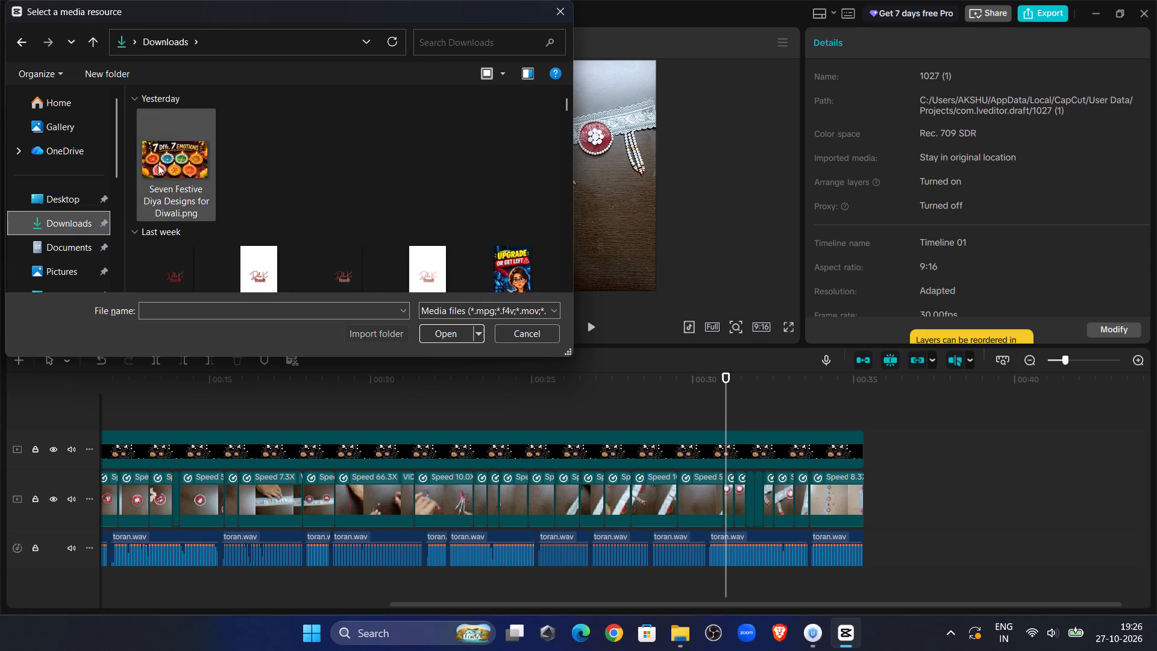
{"action": "scroll", "coordinate": [158, 165], "scroll_direction": "down", "scroll_amount": 3}
{"action": "scroll", "coordinate": [260, 165], "scroll_direction": "up", "scroll_amount": 2}
{"action": "left_click", "coordinate": [186, 134]}
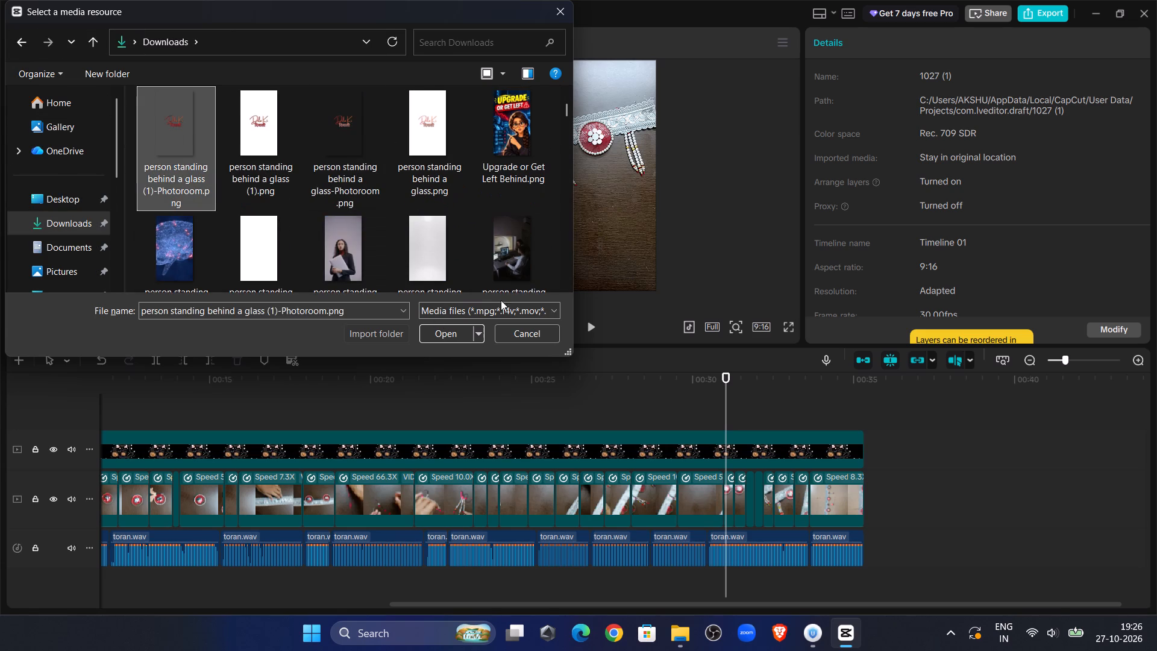
{"action": "left_click", "coordinate": [430, 330]}
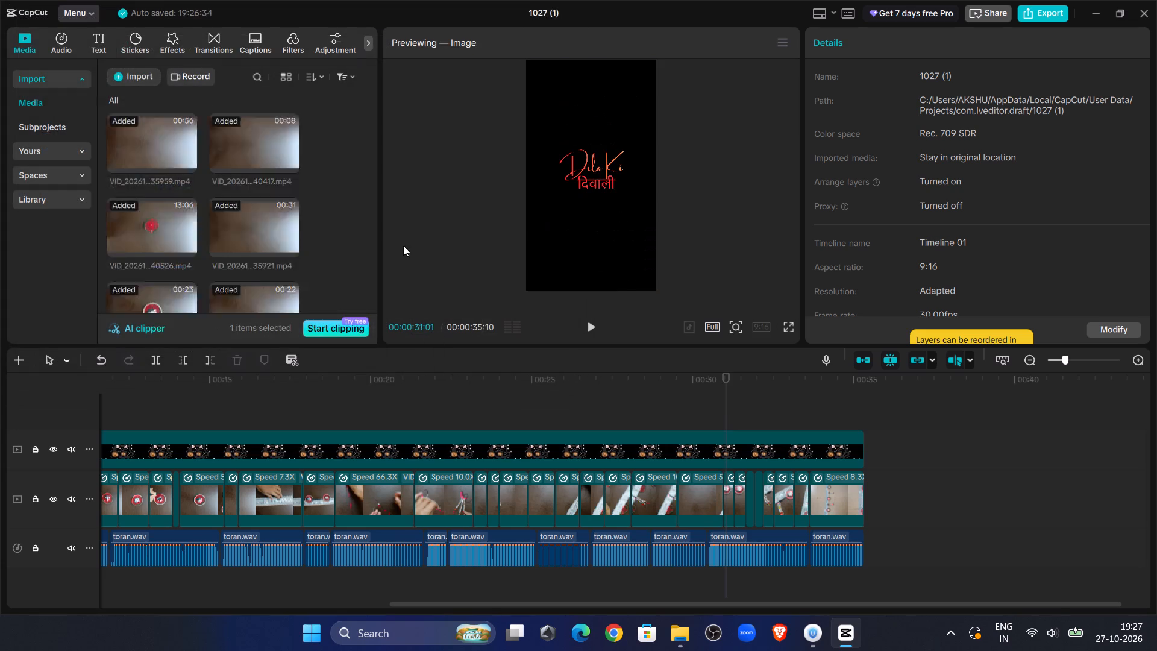
Place the Diwali title image on a new track above the watermark, starting at 00:00:31:01, and preview it briefly.
{"action": "left_click_drag", "start_coordinate": [256, 263], "coordinate": [724, 413]}
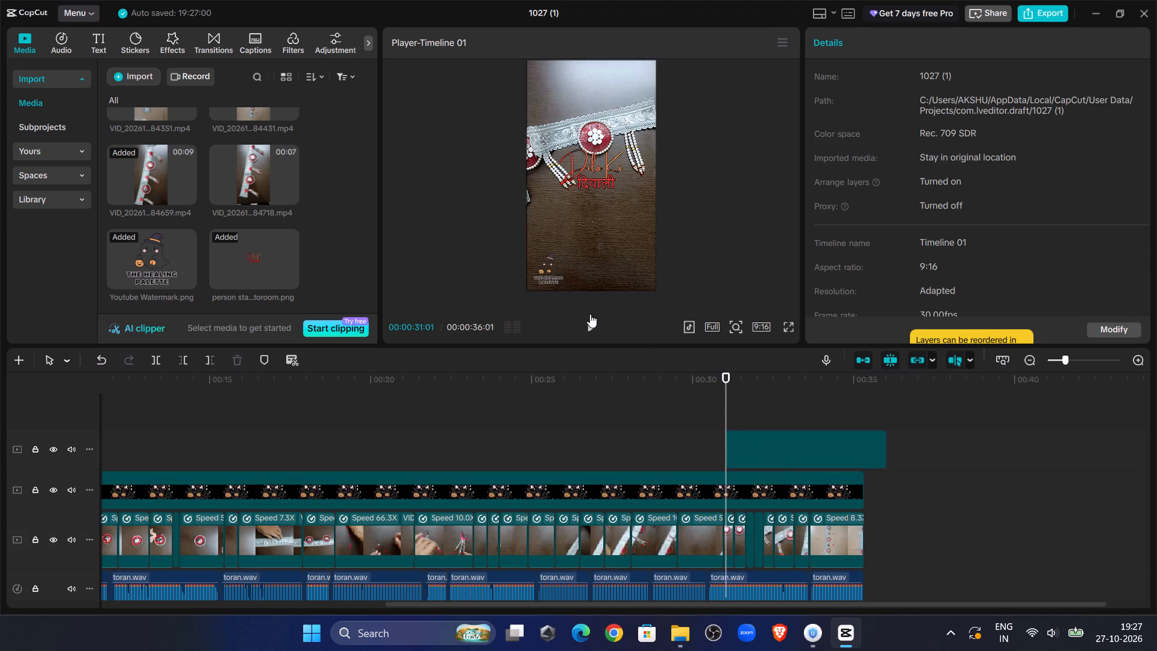
{"action": "left_click", "coordinate": [591, 325]}
{"action": "left_click", "coordinate": [591, 326]}
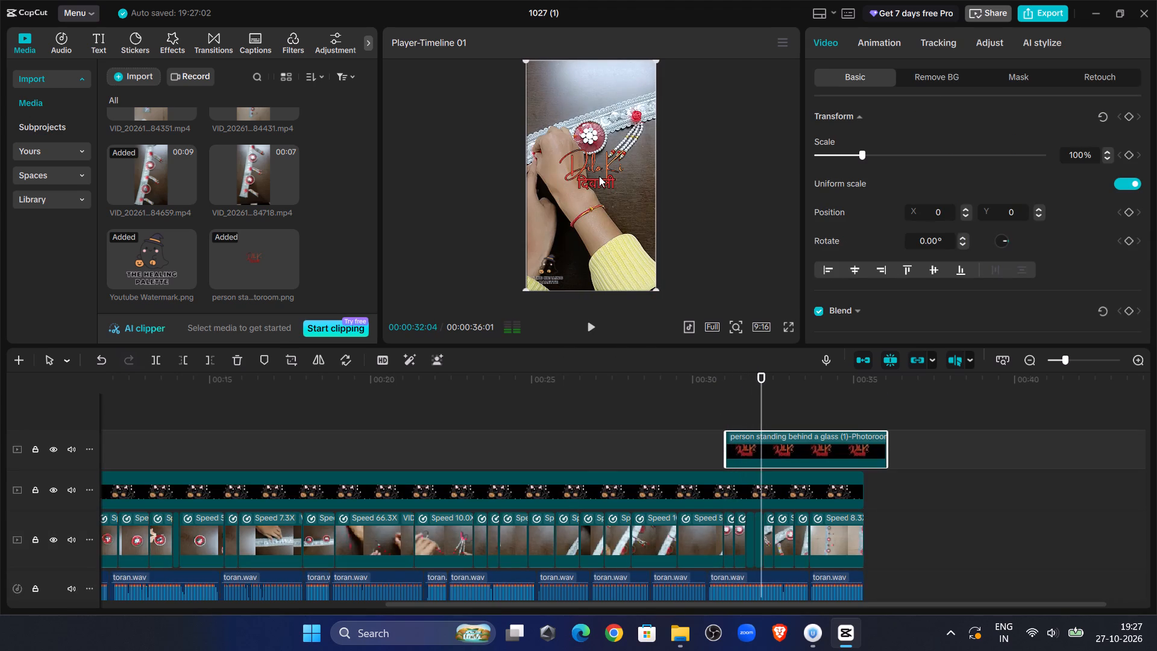
Scale the Diwali title image to 88% and place its text in the frame's top-left corner at about X -500, Y 1425.
{"action": "left_click", "coordinate": [599, 176]}
{"action": "left_click_drag", "start_coordinate": [656, 61], "coordinate": [642, 137]}
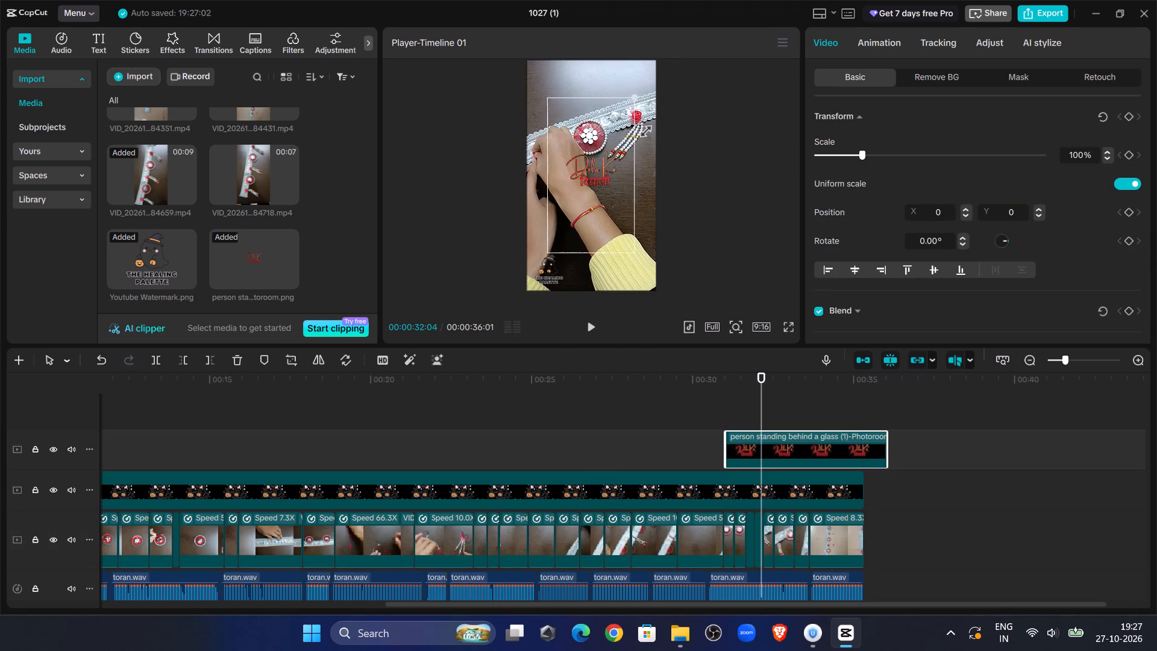
{"action": "left_click_drag", "start_coordinate": [642, 137], "coordinate": [747, 98]}
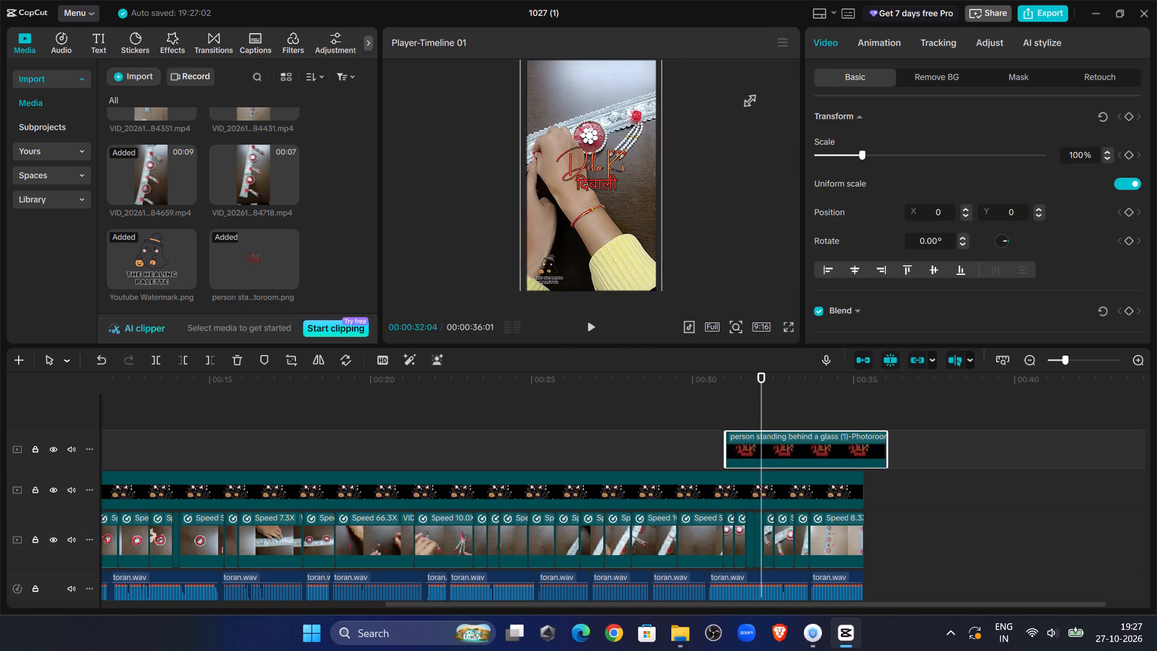
{"action": "left_click_drag", "start_coordinate": [747, 98], "coordinate": [724, 107]}
{"action": "left_click_drag", "start_coordinate": [613, 174], "coordinate": [612, 87]}
{"action": "left_click", "coordinate": [791, 330]}
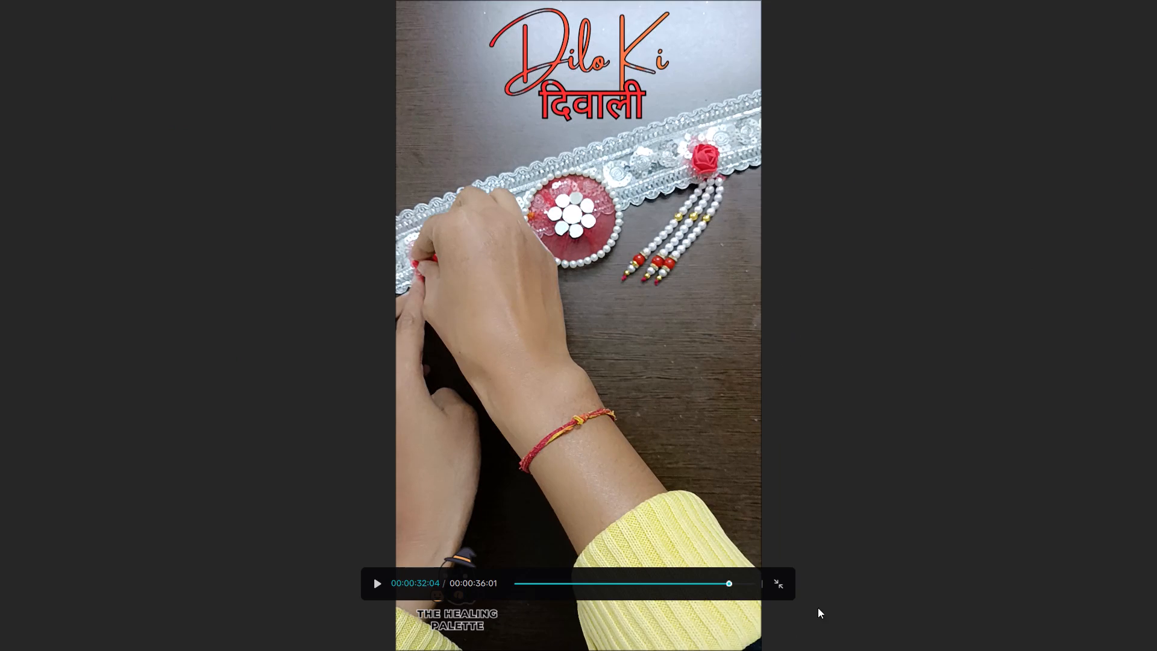
{"action": "left_click", "coordinate": [785, 580]}
{"action": "left_click_drag", "start_coordinate": [654, 206], "coordinate": [644, 198]}
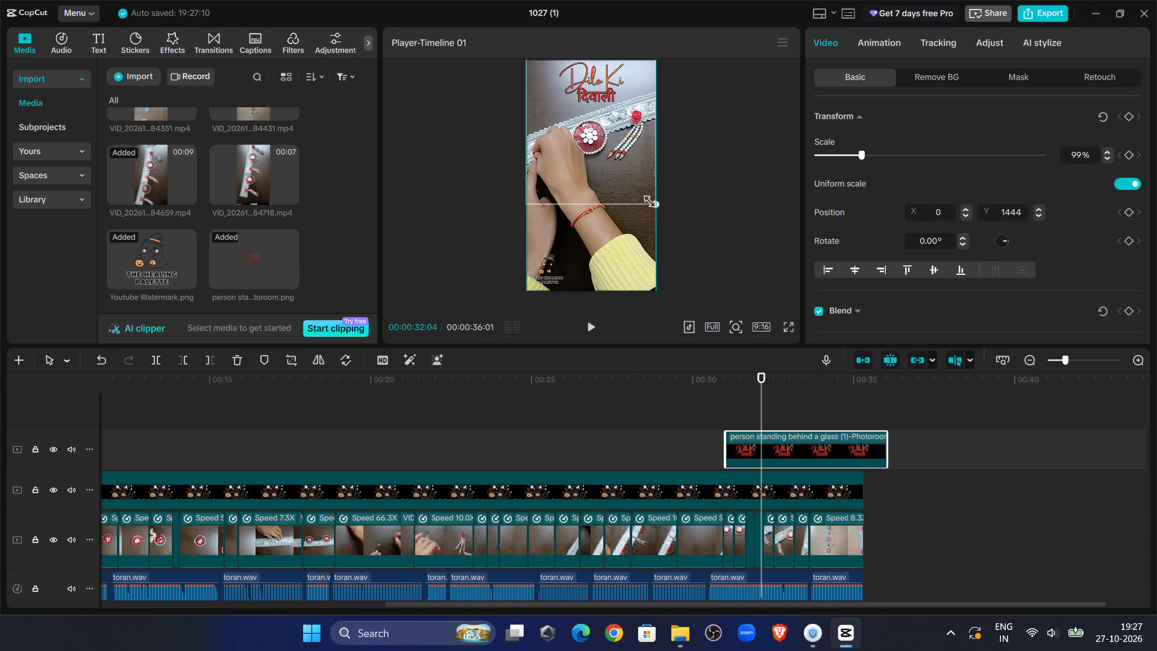
{"action": "left_click_drag", "start_coordinate": [644, 198], "coordinate": [635, 190]}
{"action": "left_click_drag", "start_coordinate": [585, 90], "coordinate": [548, 91]}
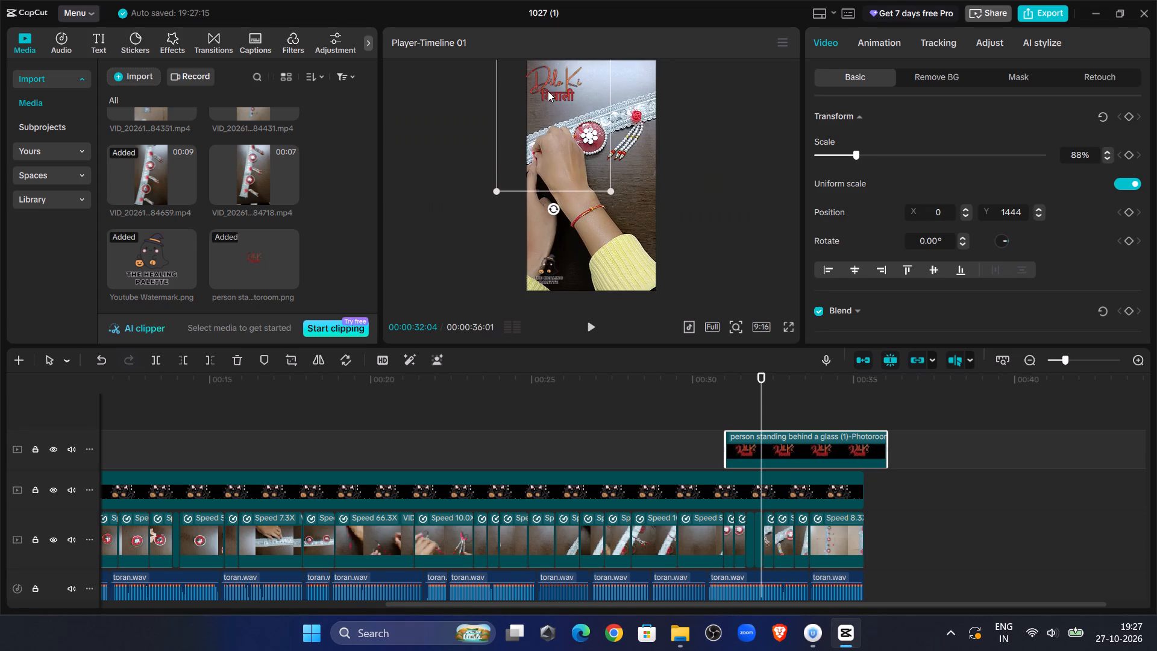
{"action": "left_click_drag", "start_coordinate": [548, 91], "coordinate": [557, 91]}
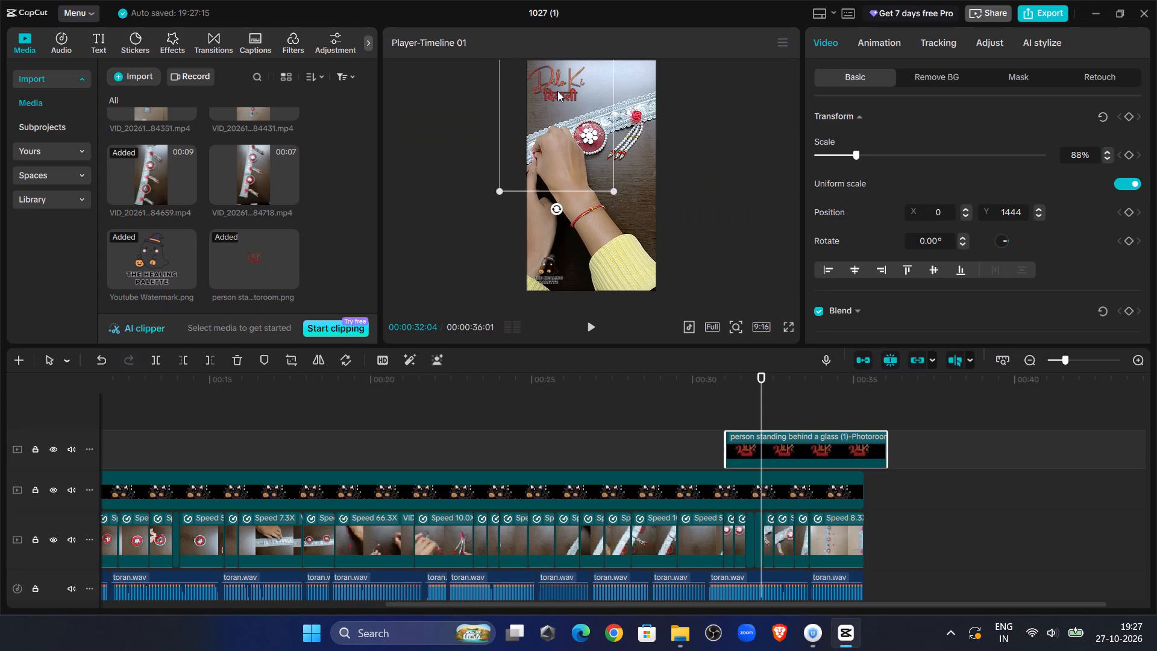
{"action": "left_click_drag", "start_coordinate": [557, 91], "coordinate": [553, 90]}
Play the ending to find the cut point and trim off the Diwali title image's end after about 00:00:33:05.
{"action": "left_click", "coordinate": [706, 421]}
{"action": "left_click", "coordinate": [590, 326]}
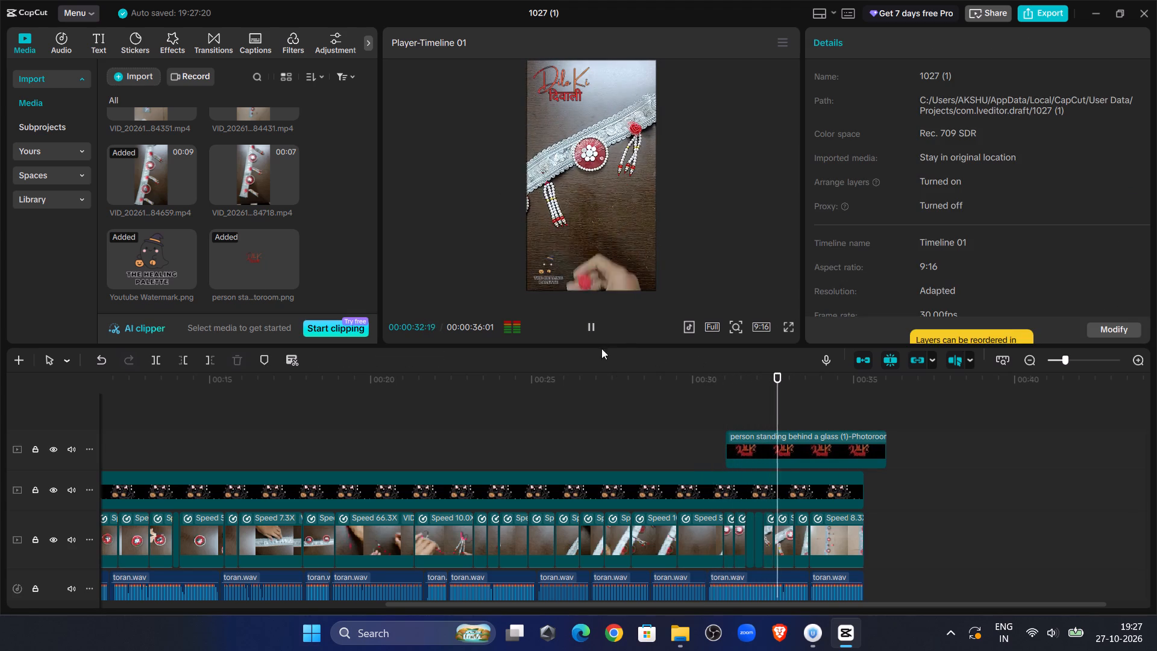
{"action": "left_click", "coordinate": [592, 327]}
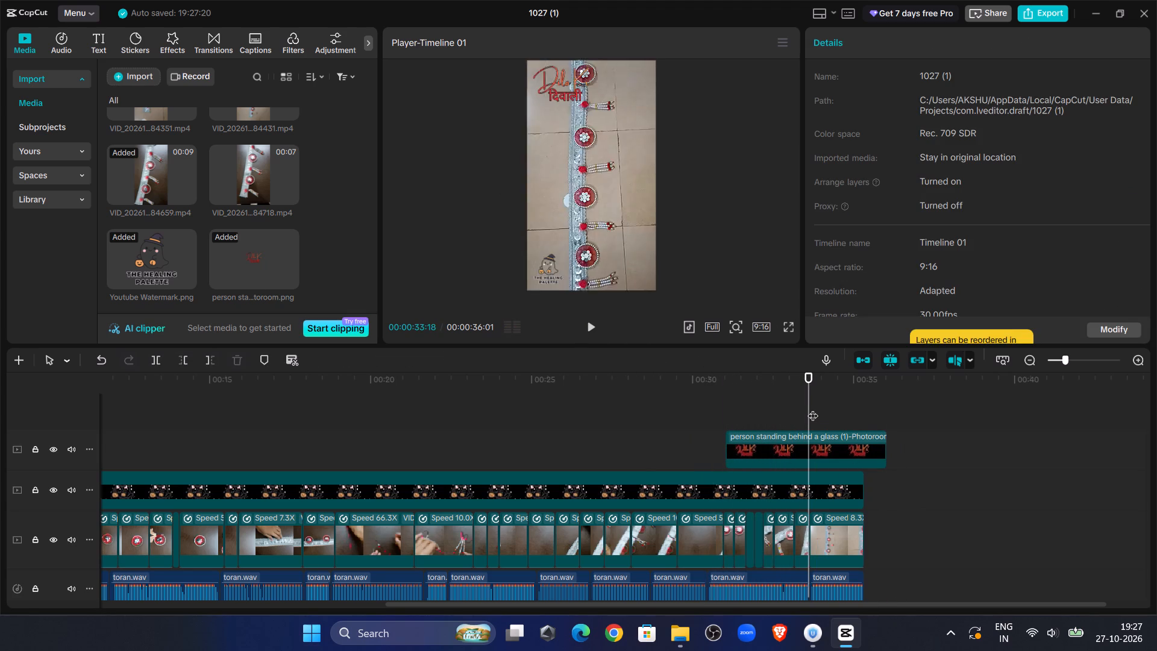
{"action": "left_click_drag", "start_coordinate": [812, 407], "coordinate": [798, 403]}
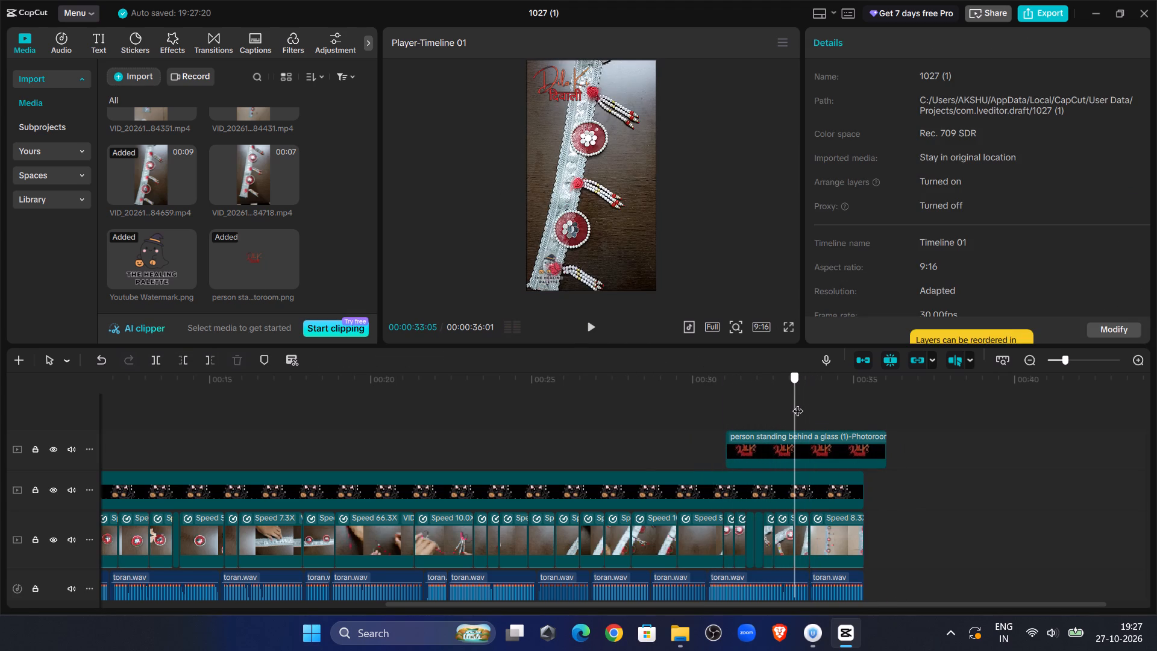
{"action": "left_click_drag", "start_coordinate": [798, 403], "coordinate": [779, 406]}
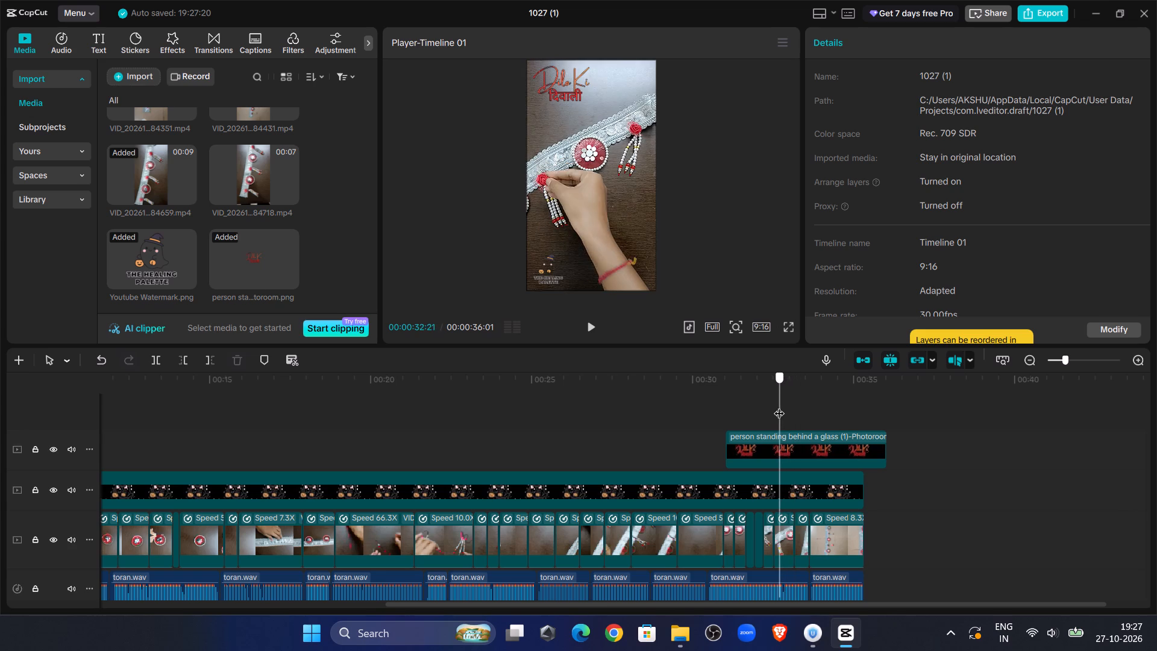
{"action": "left_click_drag", "start_coordinate": [779, 406], "coordinate": [759, 406]}
{"action": "left_click", "coordinate": [595, 327]}
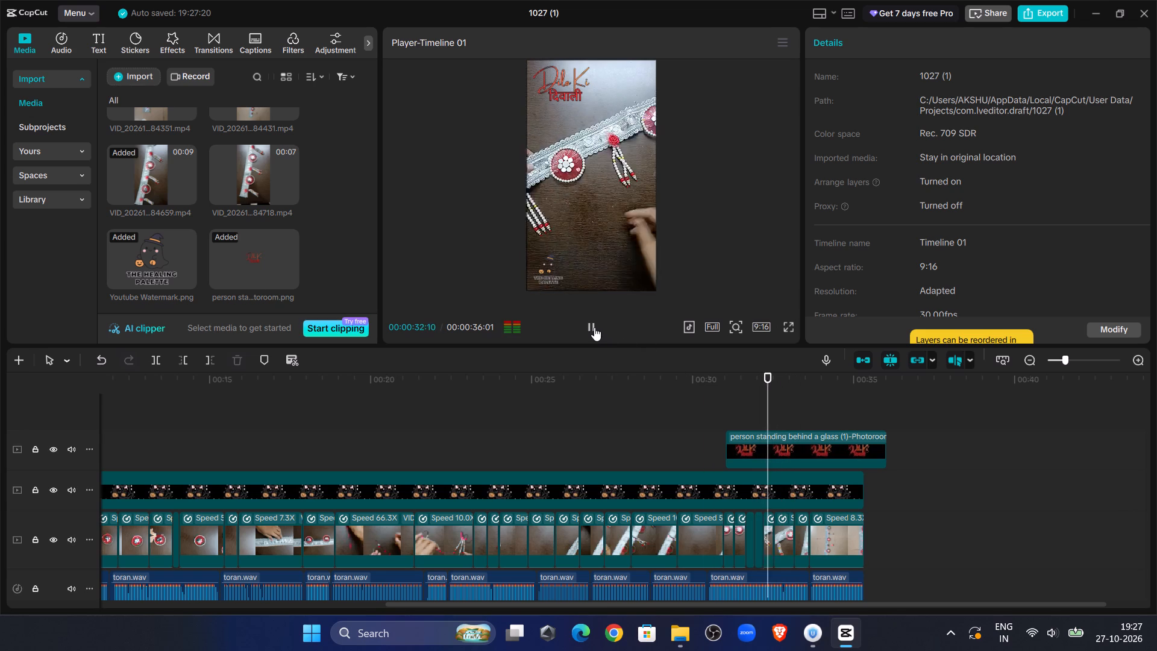
{"action": "left_click", "coordinate": [594, 327]}
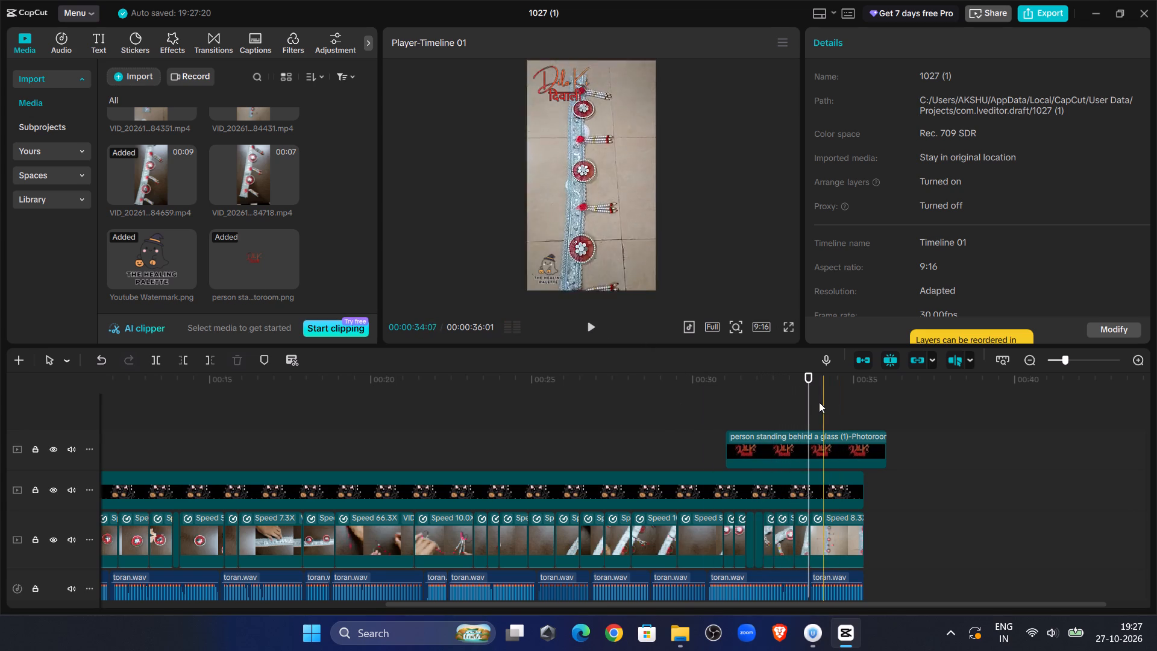
{"action": "left_click_drag", "start_coordinate": [806, 398], "coordinate": [795, 400]}
{"action": "left_click", "coordinate": [796, 451]}
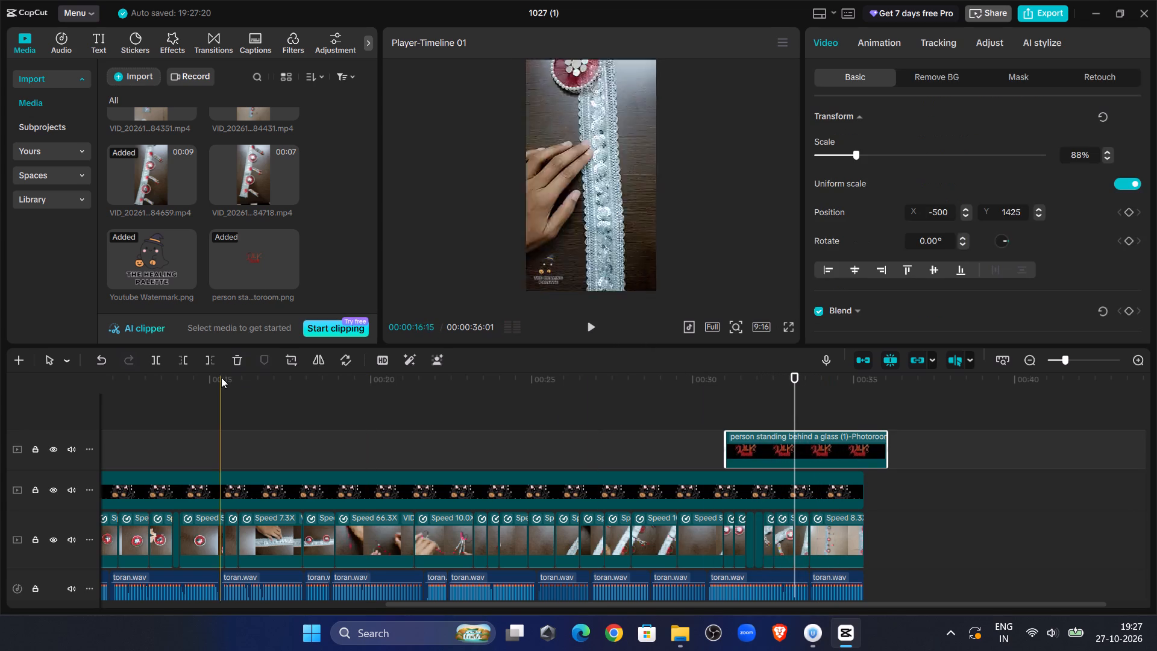
{"action": "left_click", "coordinate": [214, 365]}
Apply the Warm Flash entrance animation from the Light category to the Diwali title image, with the playhead at its start.
{"action": "left_click", "coordinate": [721, 414]}
{"action": "left_click", "coordinate": [740, 447]}
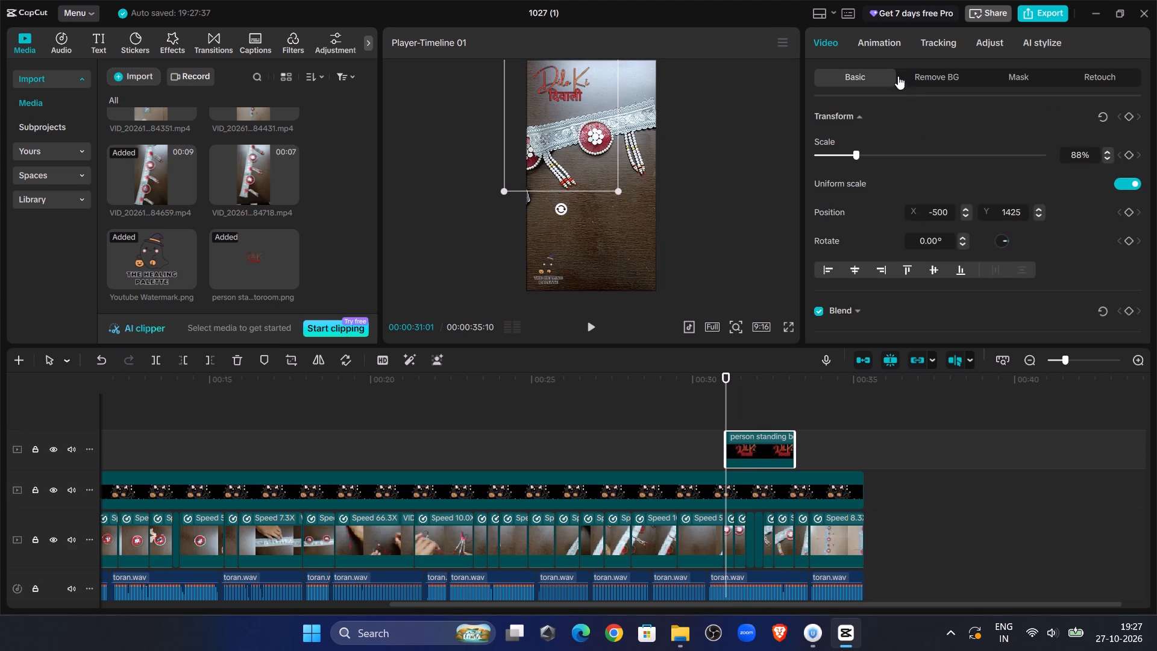
{"action": "left_click", "coordinate": [895, 39]}
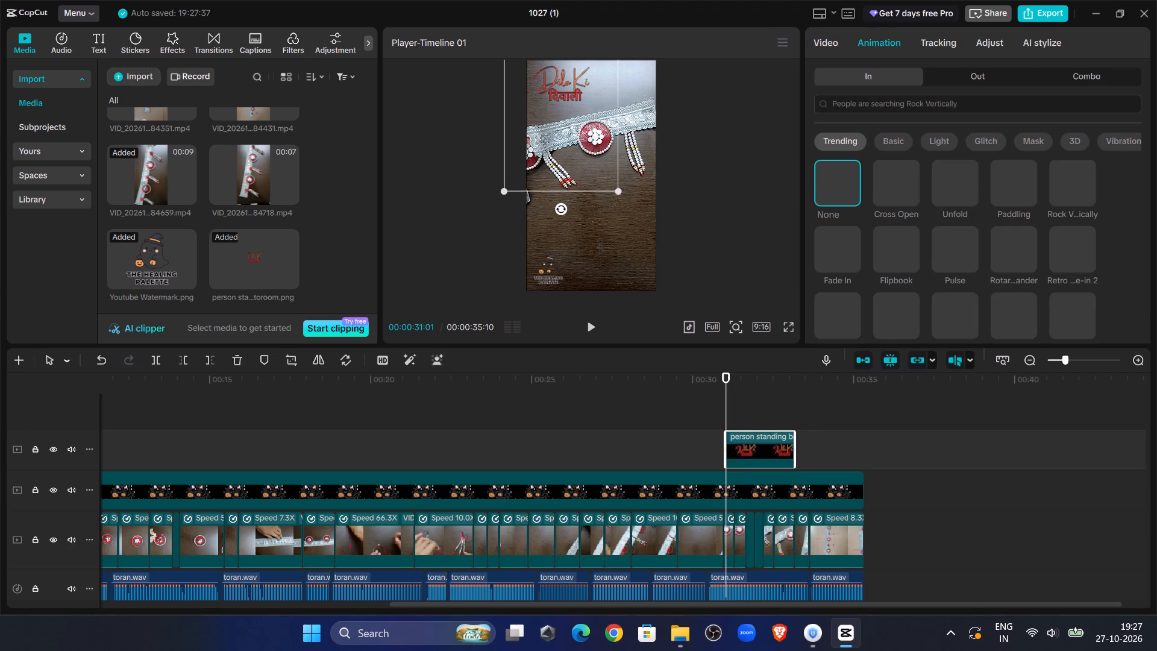
{"action": "left_click", "coordinate": [950, 149]}
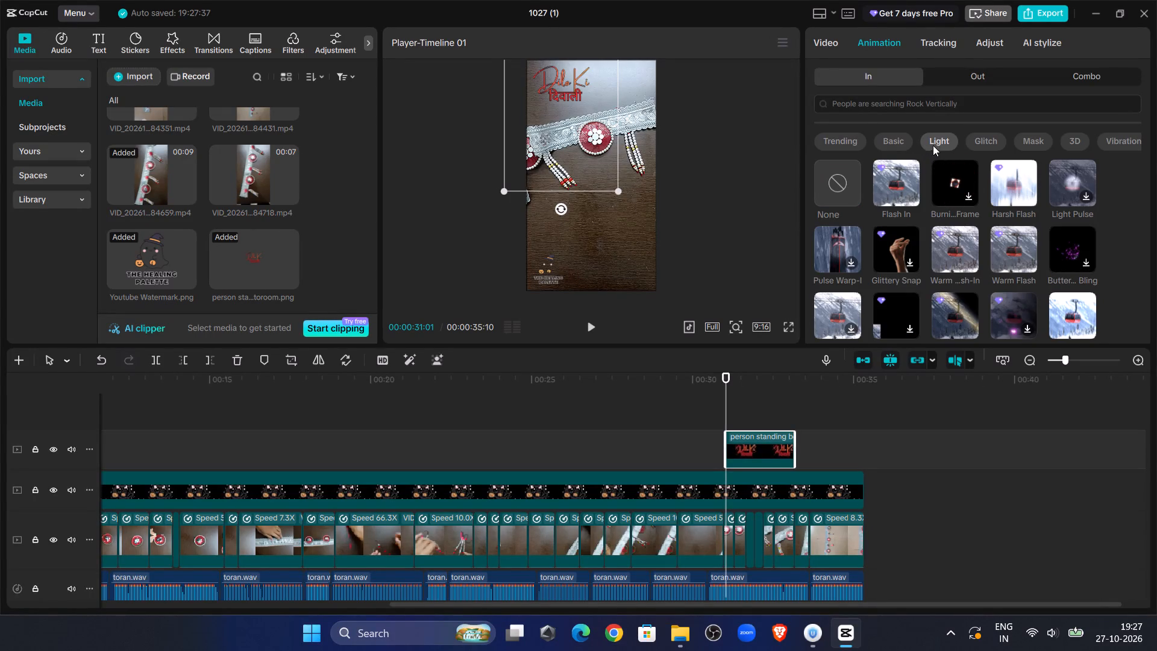
{"action": "left_click", "coordinate": [933, 145]}
{"action": "left_click", "coordinate": [1080, 256]}
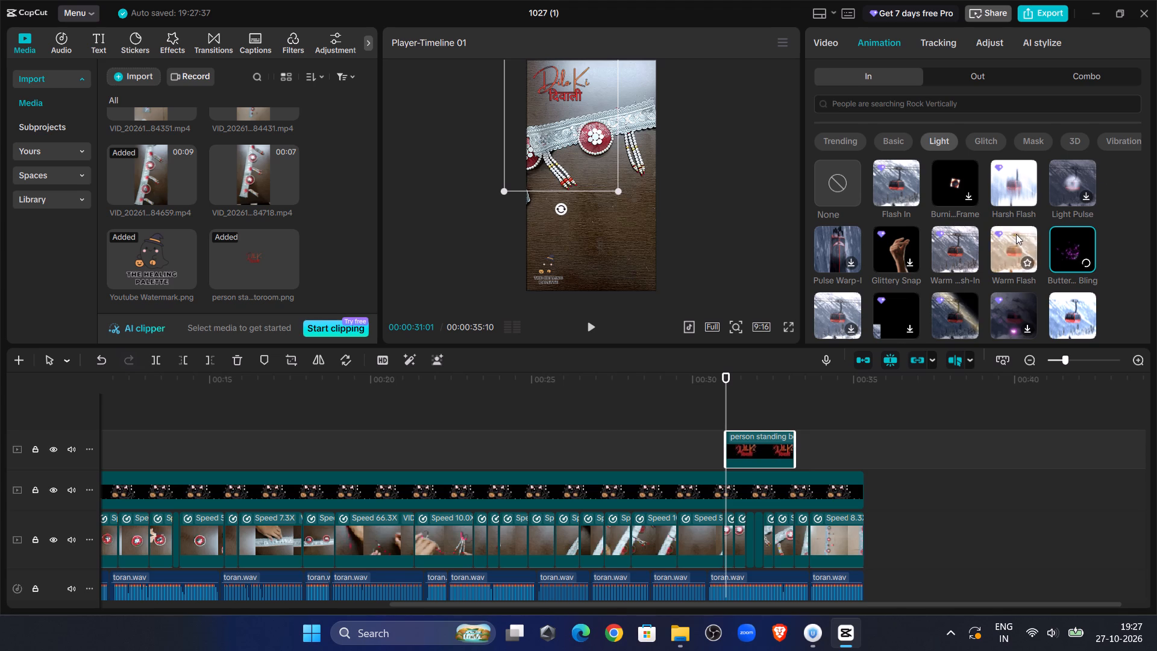
{"action": "left_click", "coordinate": [1010, 262]}
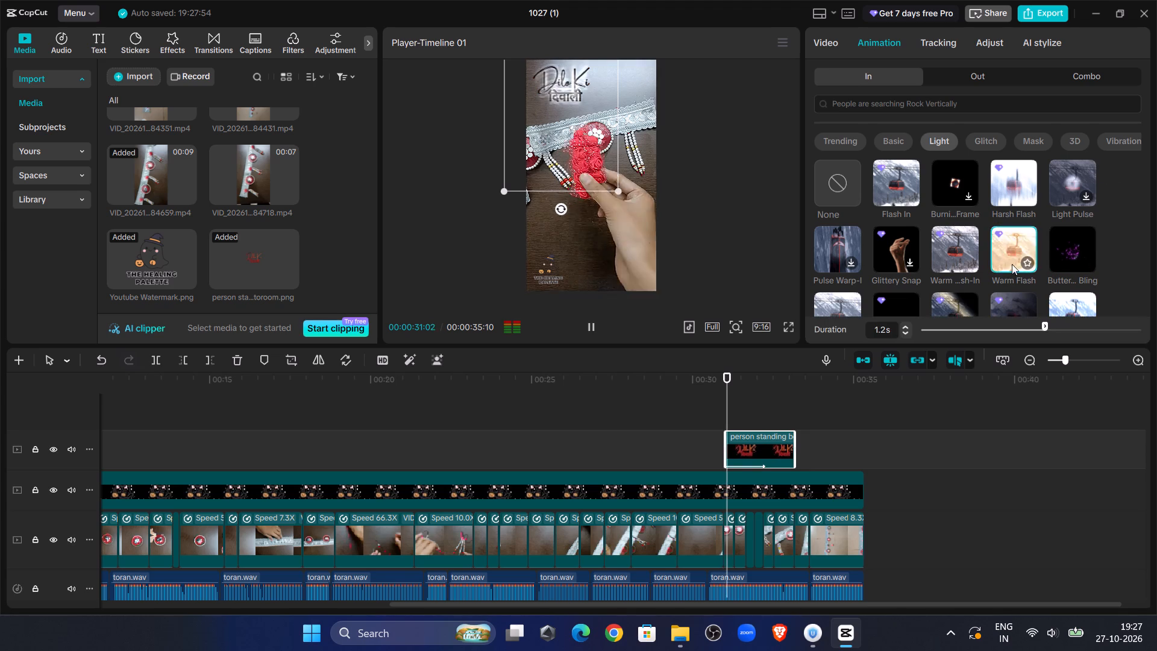
Shorten the Diwali title image's Warm Flash entrance animation and play it back from just before the title appears.
{"action": "left_click", "coordinate": [942, 328]}
{"action": "left_click", "coordinate": [721, 415]}
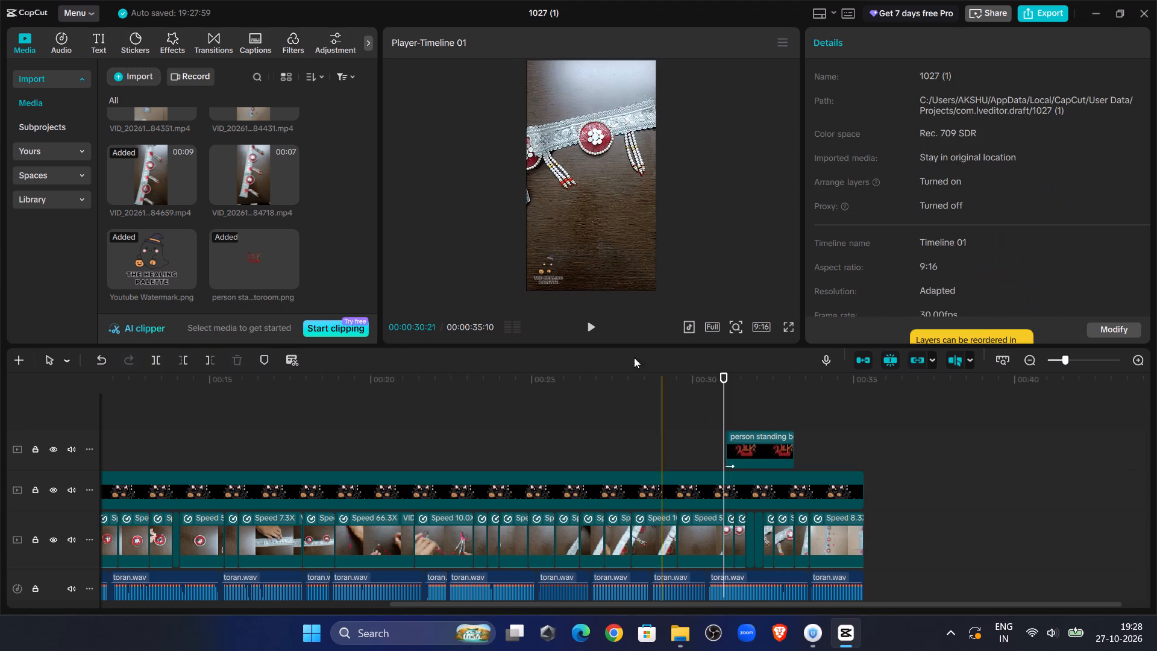
{"action": "left_click", "coordinate": [589, 332]}
Search the sound effects for "shine" and add "Sound logo that makes the stars shine 03" at the title's start, 00:00:31:01.
{"action": "double_click", "coordinate": [731, 395]}
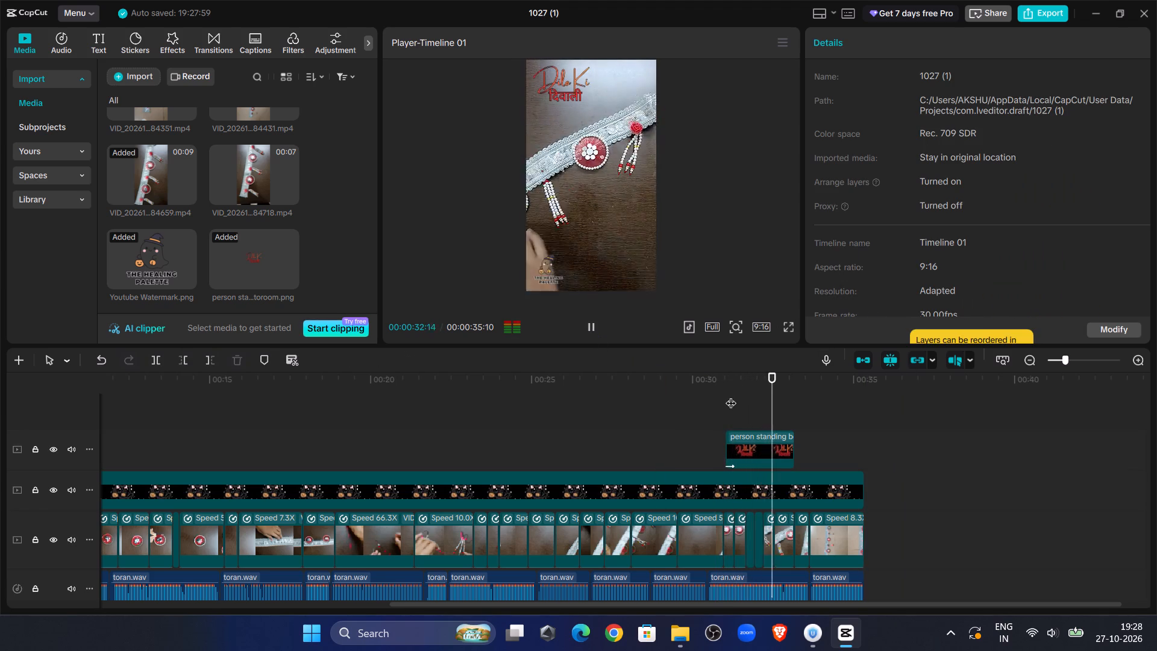
{"action": "left_click", "coordinate": [62, 43]}
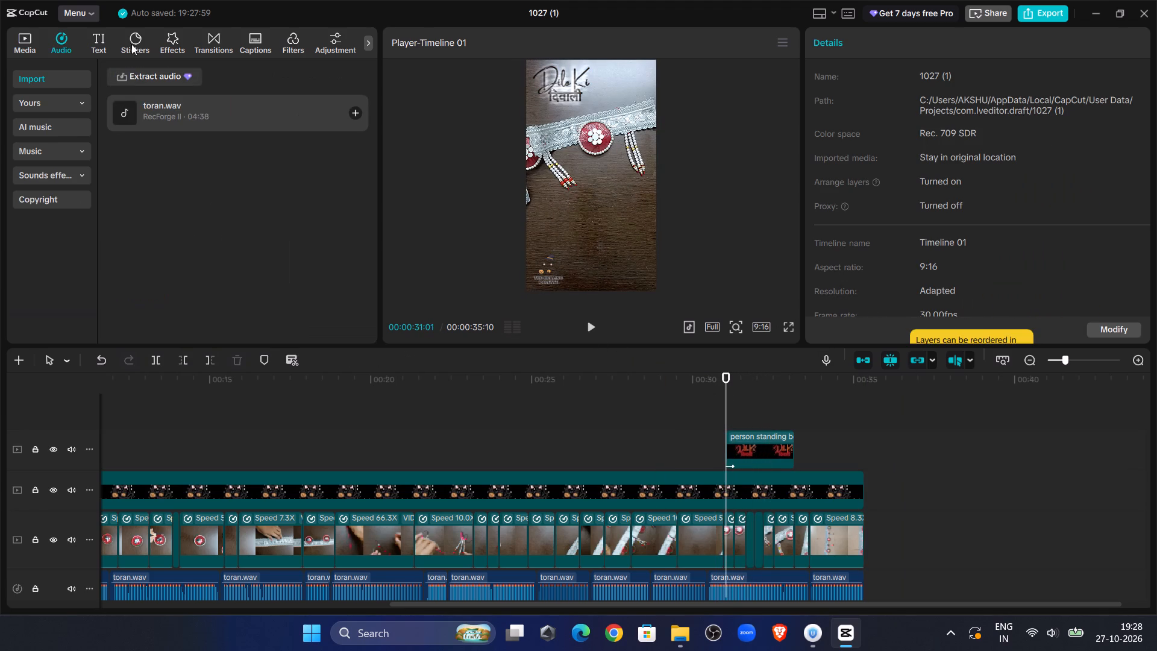
{"action": "left_click", "coordinate": [171, 42]}
{"action": "left_click", "coordinate": [68, 44]}
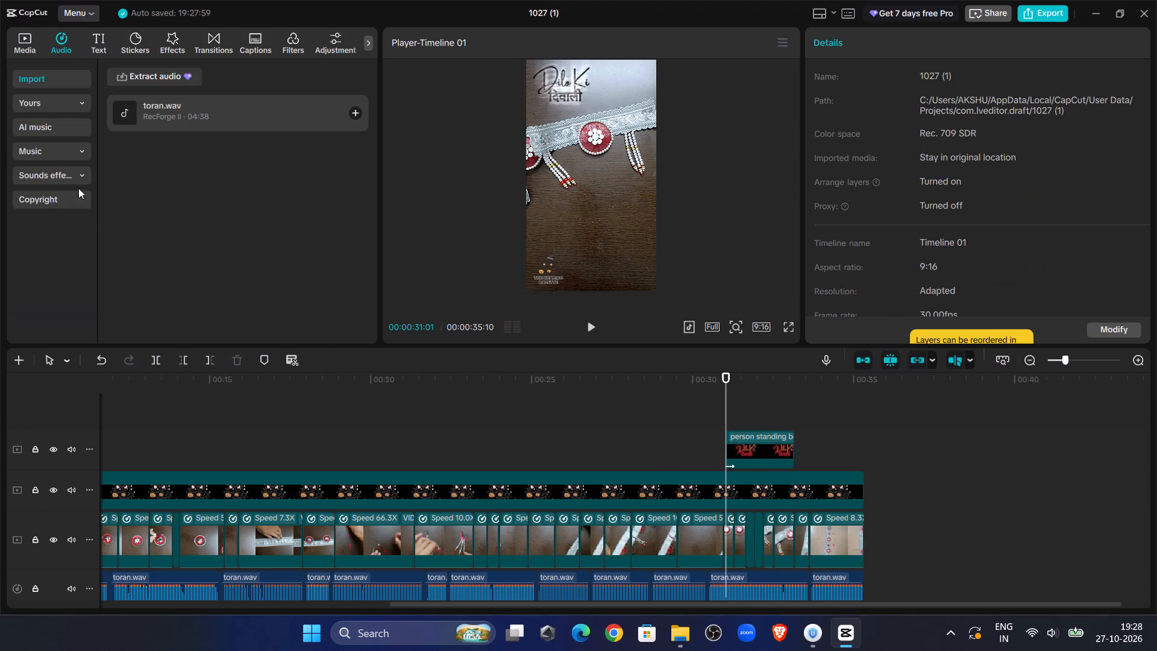
{"action": "left_click", "coordinate": [73, 180]}
{"action": "left_click", "coordinate": [175, 82]}
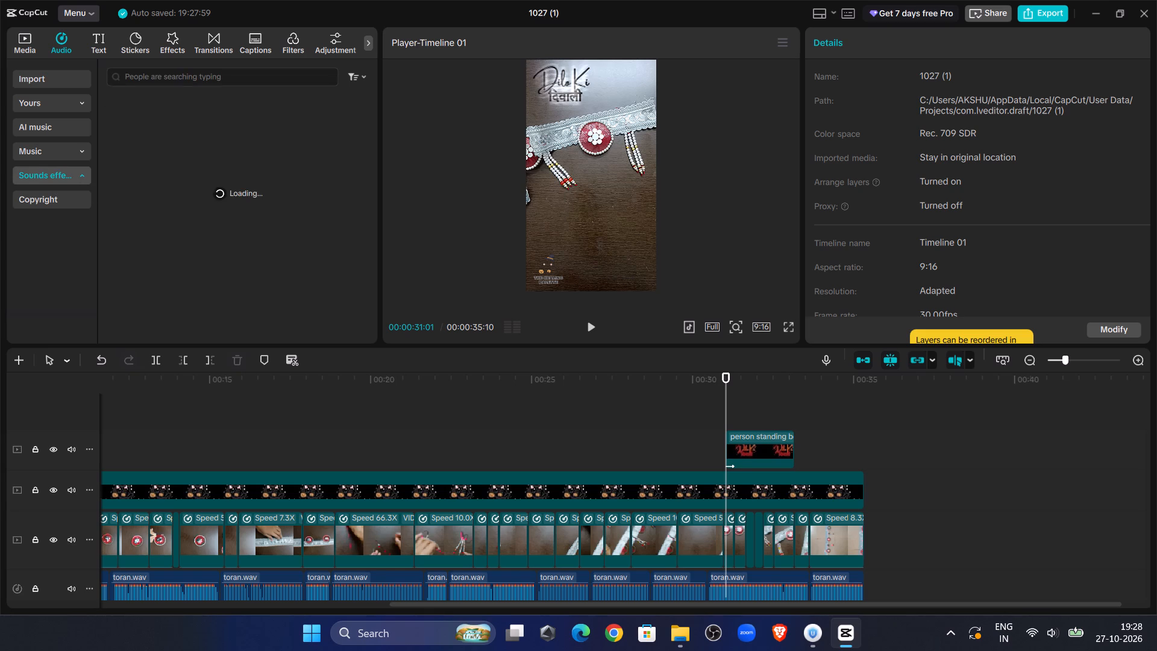
{"action": "type", "text": "shine"}
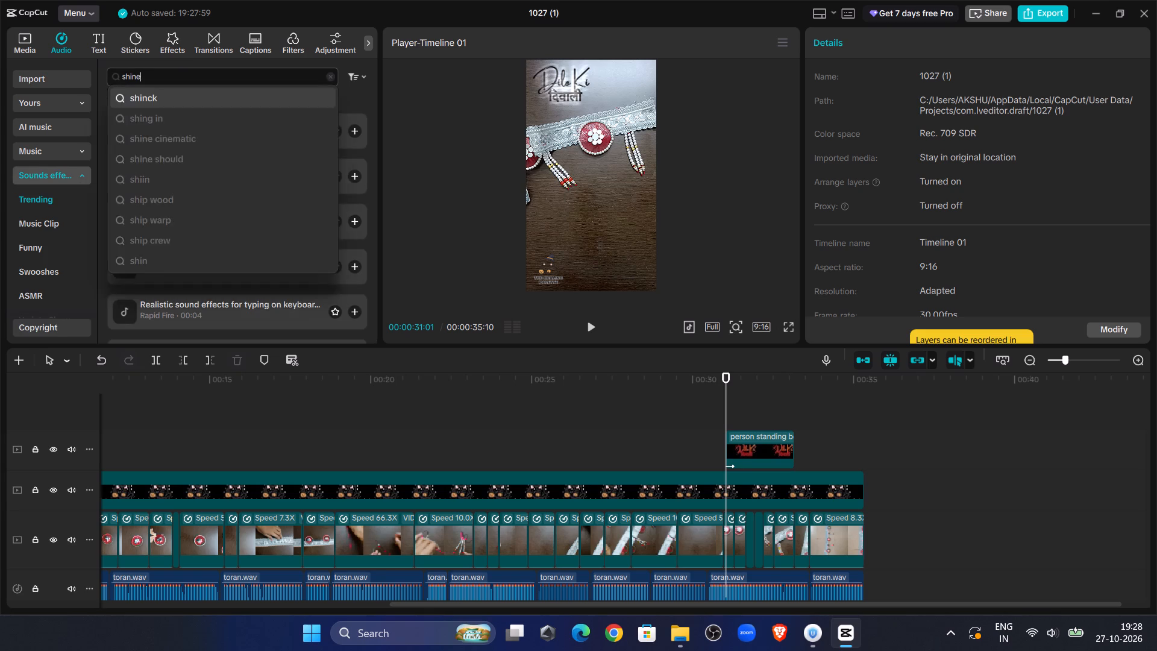
{"action": "key", "text": "Return"}
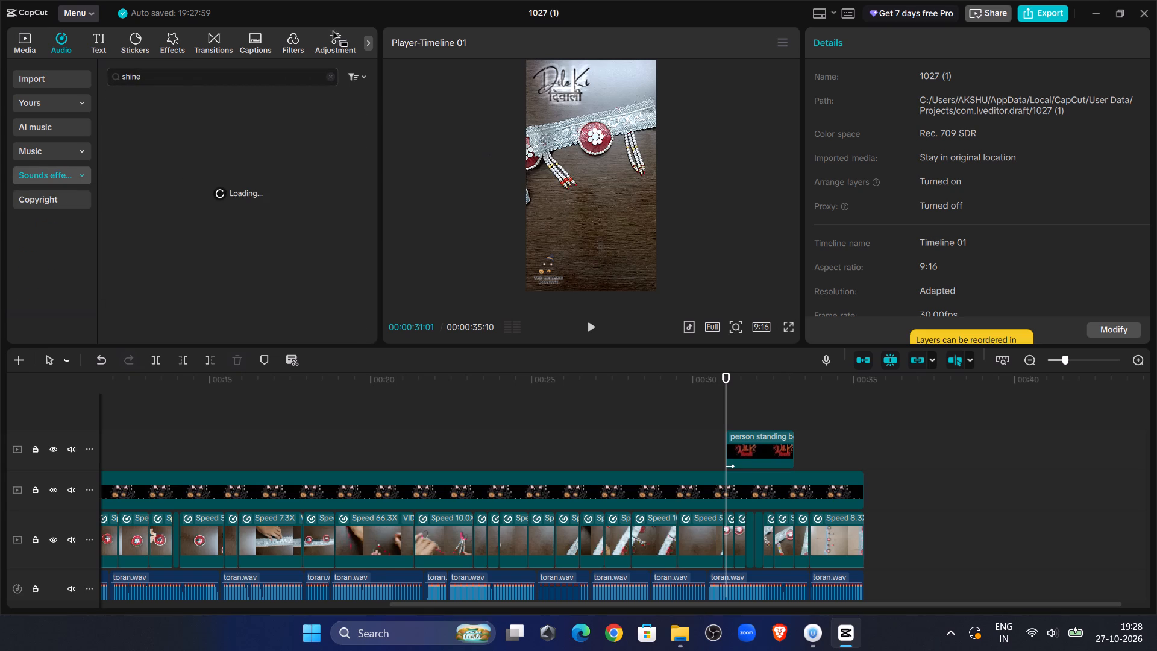
{"action": "left_click", "coordinate": [128, 164]}
{"action": "left_click", "coordinate": [207, 191]}
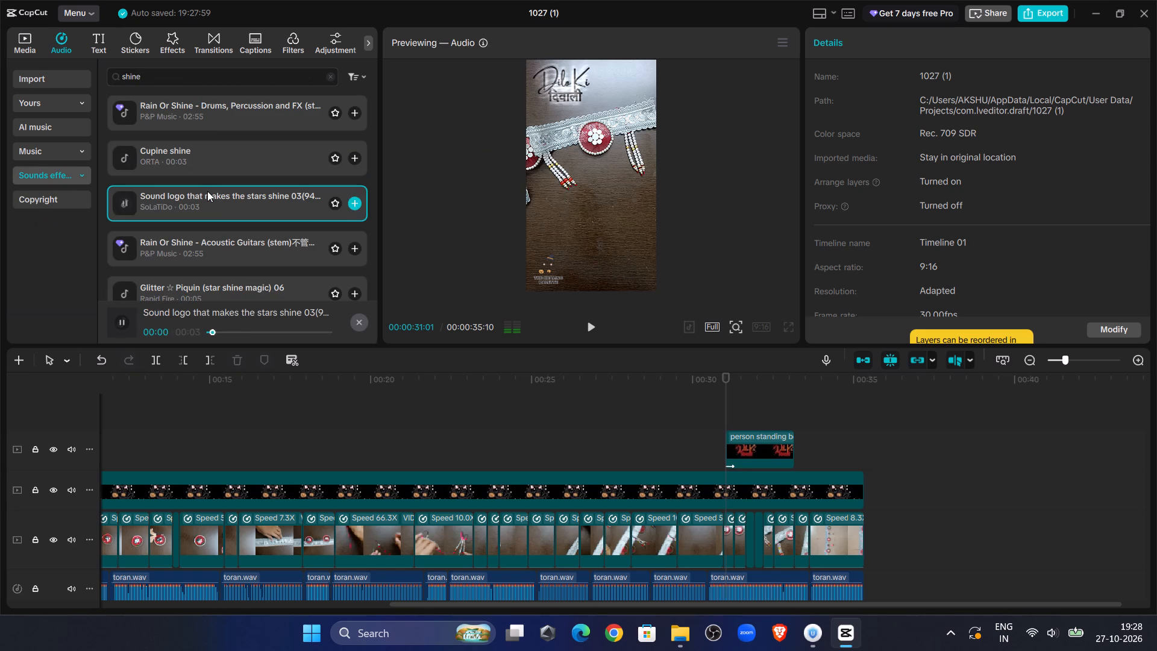
{"action": "left_click", "coordinate": [351, 200]}
Set the star-shine sound effect's volume to 20.0 dB and play the ending to check it.
{"action": "left_click_drag", "start_coordinate": [1003, 109], "coordinate": [1085, 123]}
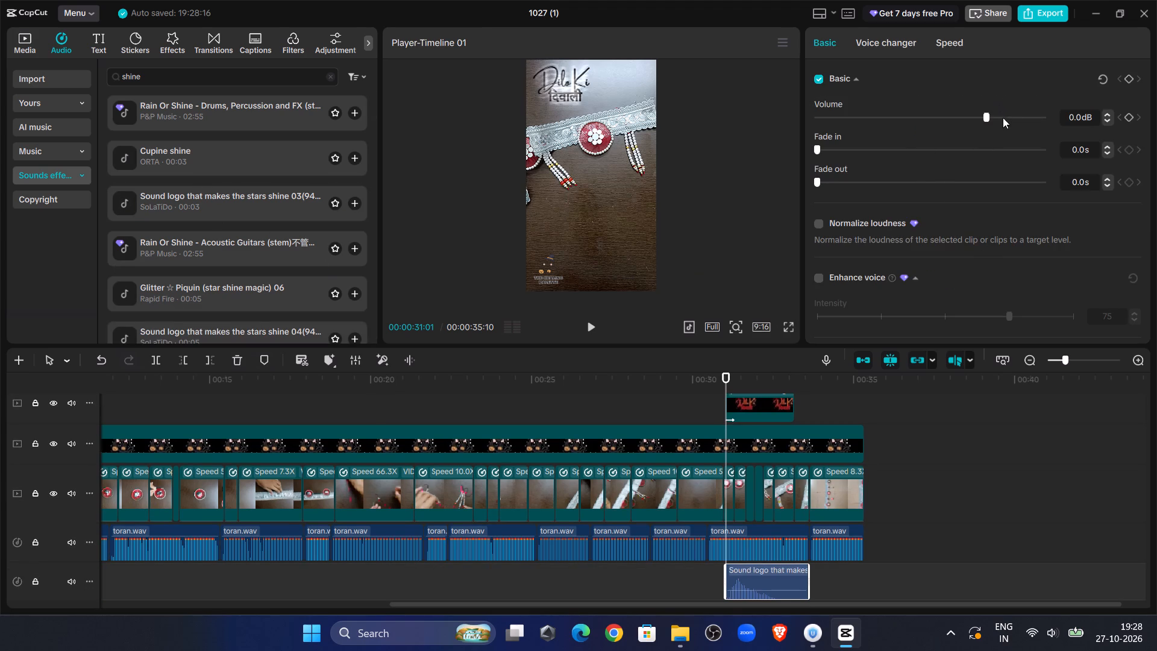
{"action": "left_click_drag", "start_coordinate": [1003, 118], "coordinate": [1156, 148]}
{"action": "left_click", "coordinate": [593, 331]}
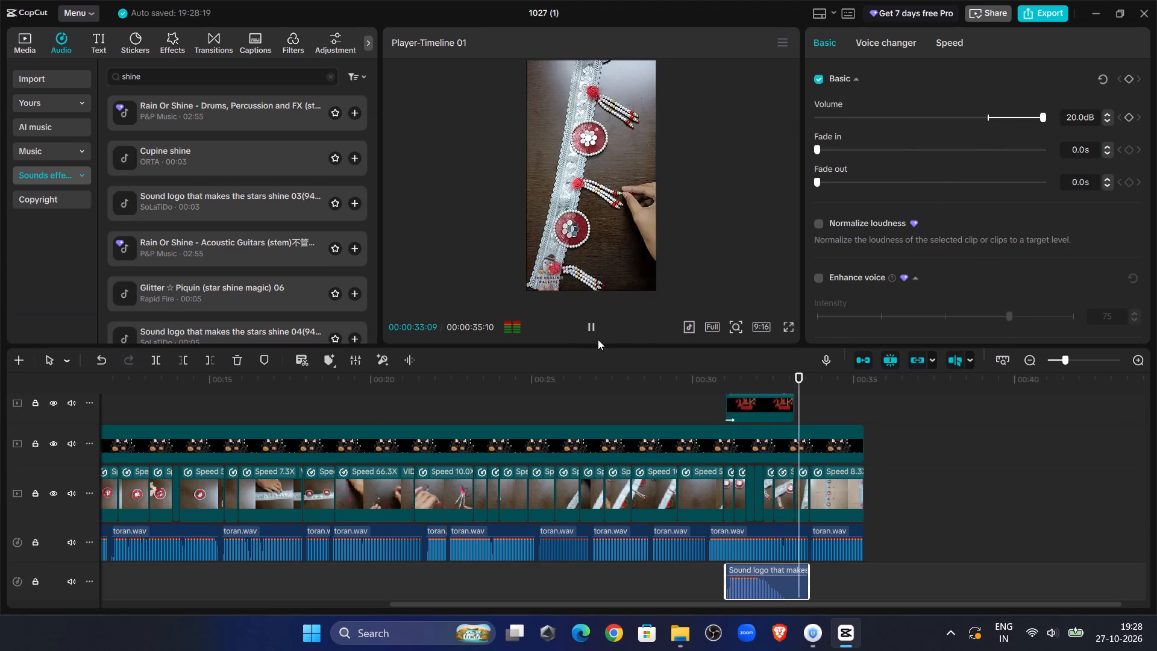
{"action": "left_click", "coordinate": [590, 329]}
{"action": "scroll", "coordinate": [848, 445], "scroll_direction": "up", "scroll_amount": 2}
{"action": "left_click", "coordinate": [595, 331]}
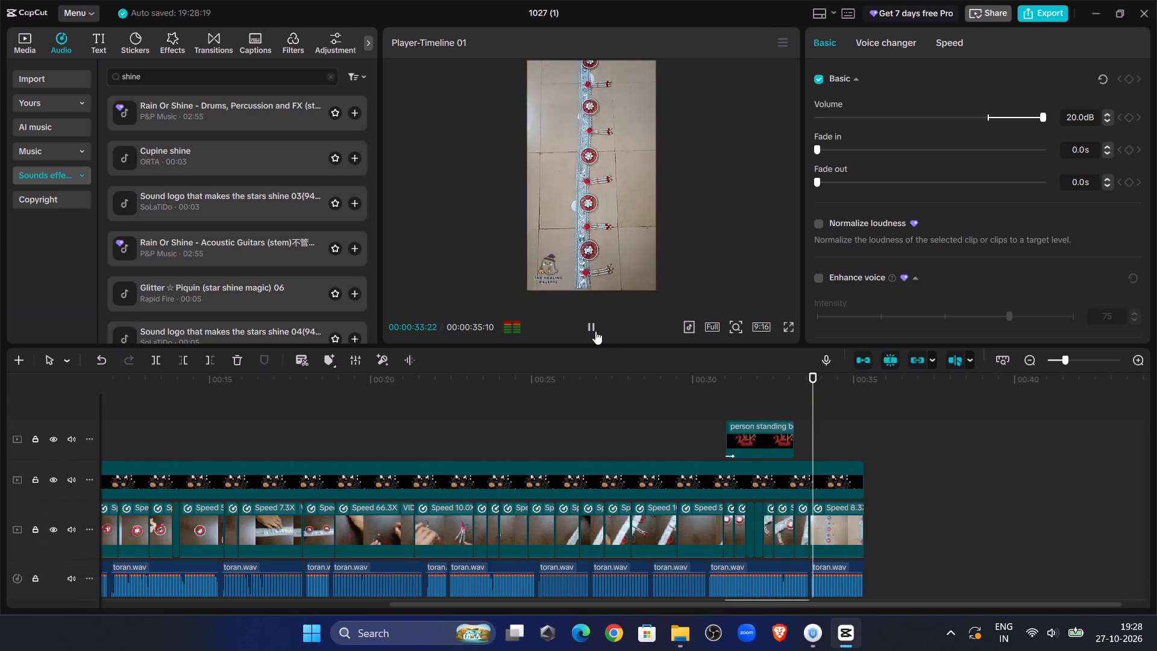
{"action": "left_click", "coordinate": [589, 325]}
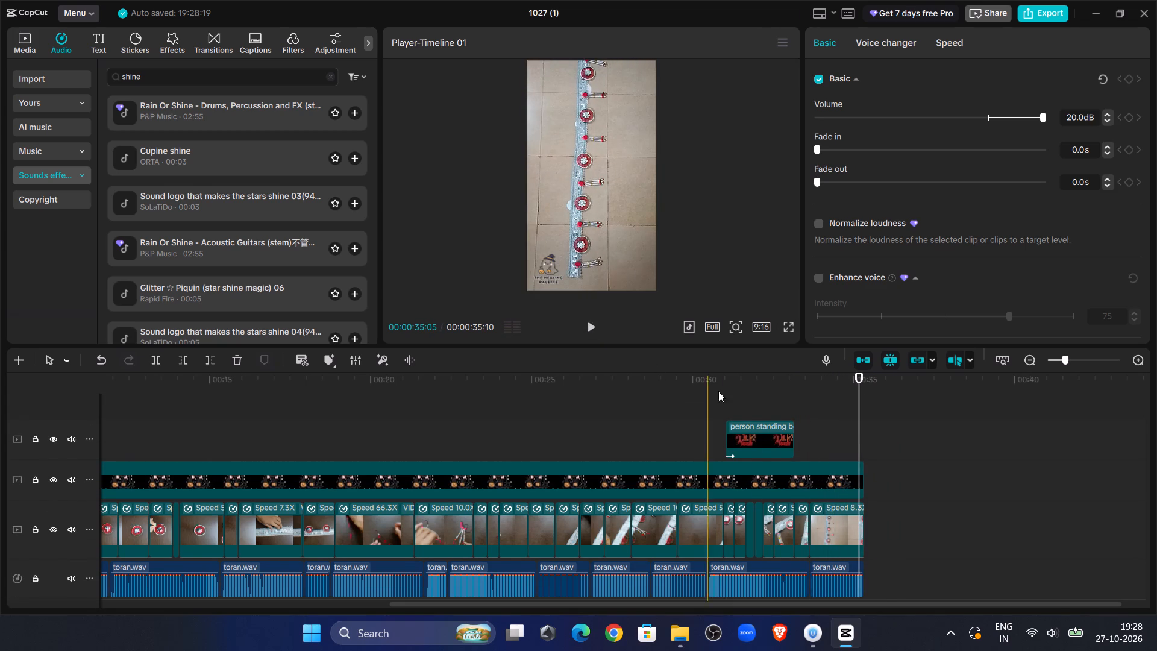
Apply the Flash In entrance animation from the Light category to the first video clip, with a duration of 0.3 s.
{"action": "left_click_drag", "start_coordinate": [858, 394], "coordinate": [0, 404]}
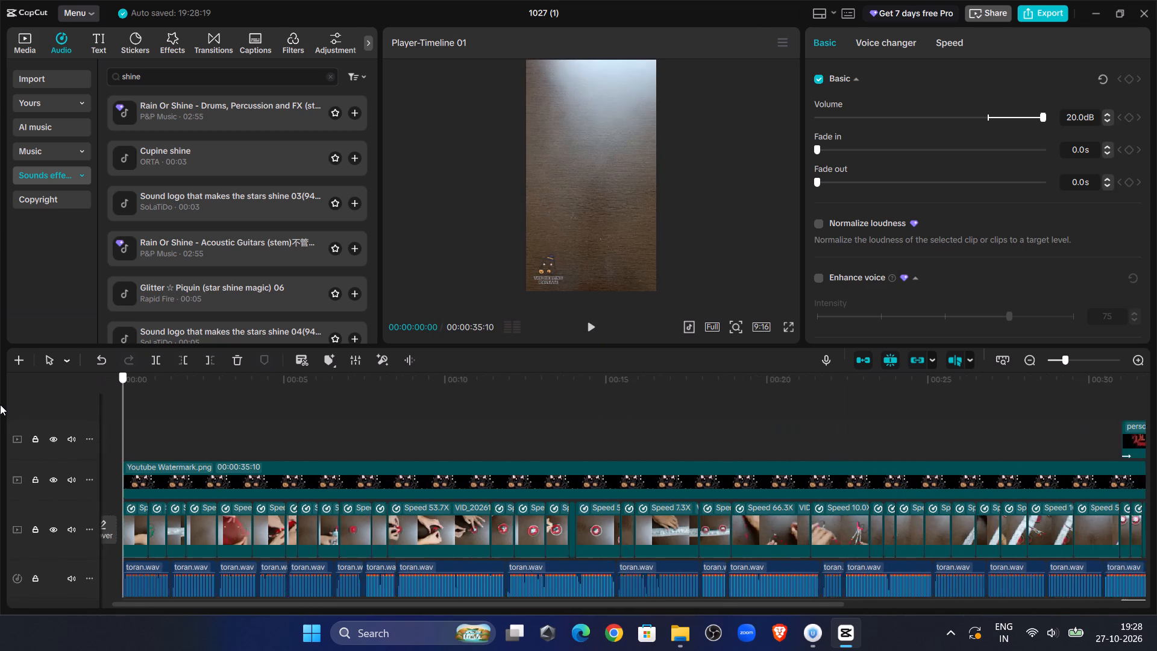
{"action": "left_click_drag", "start_coordinate": [0, 404], "coordinate": [0, 403]}
{"action": "left_click", "coordinate": [143, 520]}
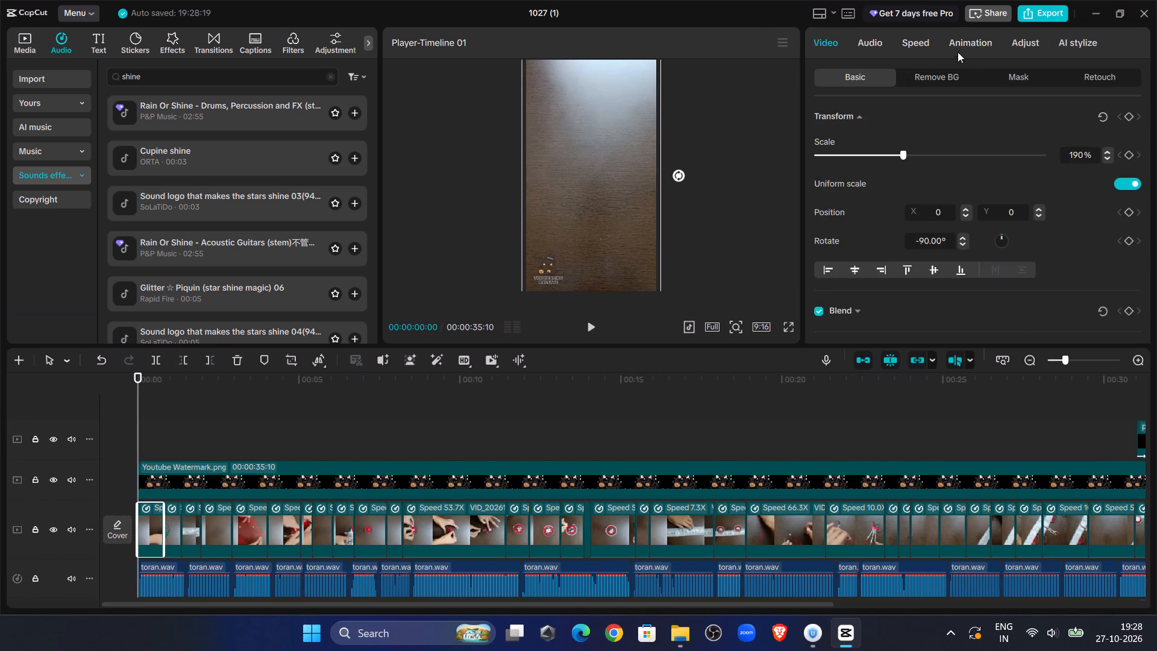
{"action": "left_click", "coordinate": [958, 45]}
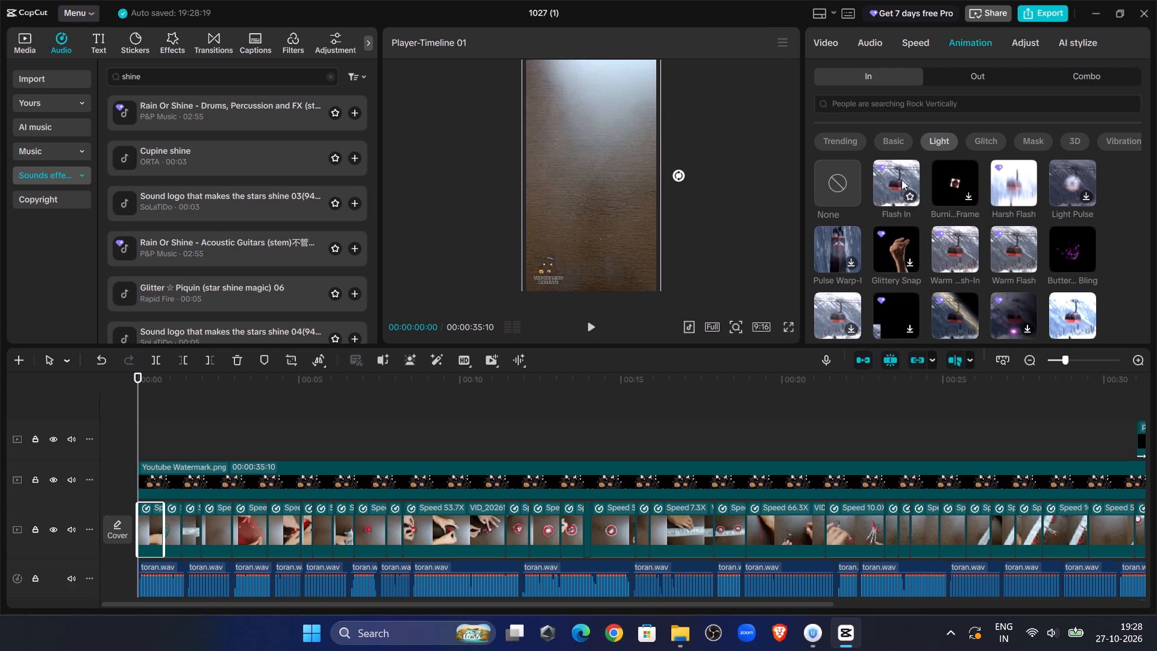
{"action": "left_click", "coordinate": [901, 180]}
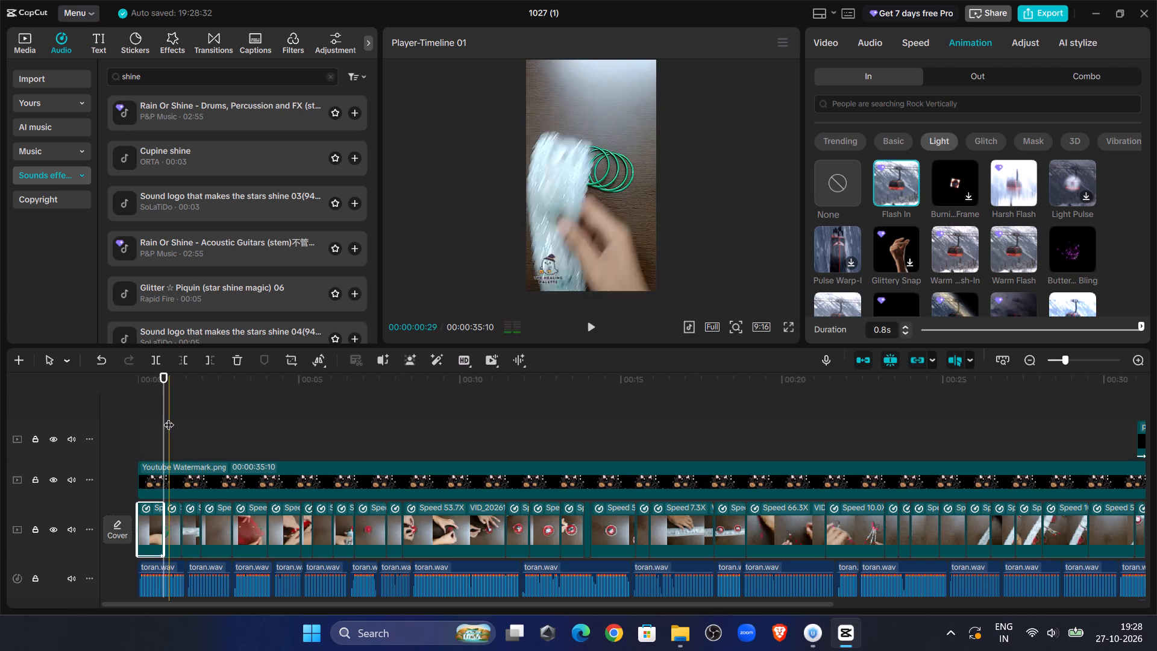
{"action": "left_click_drag", "start_coordinate": [165, 416], "coordinate": [90, 411]}
{"action": "triple_click", "coordinate": [905, 330]}
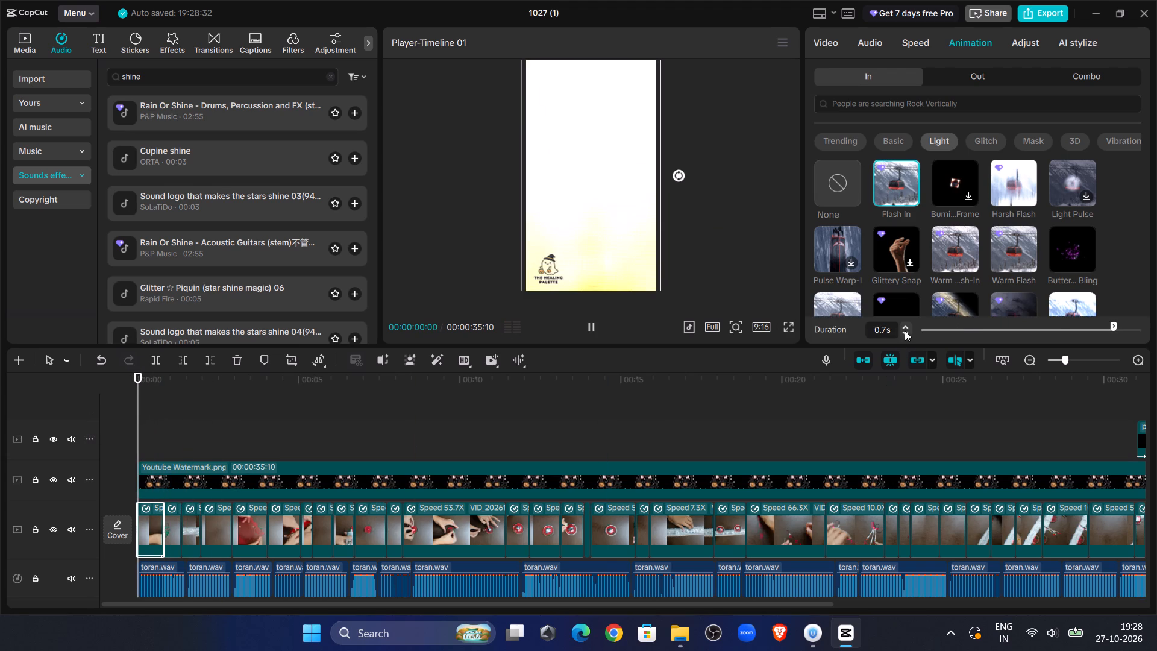
{"action": "left_click", "coordinate": [904, 332]}
{"action": "left_click", "coordinate": [904, 332]}
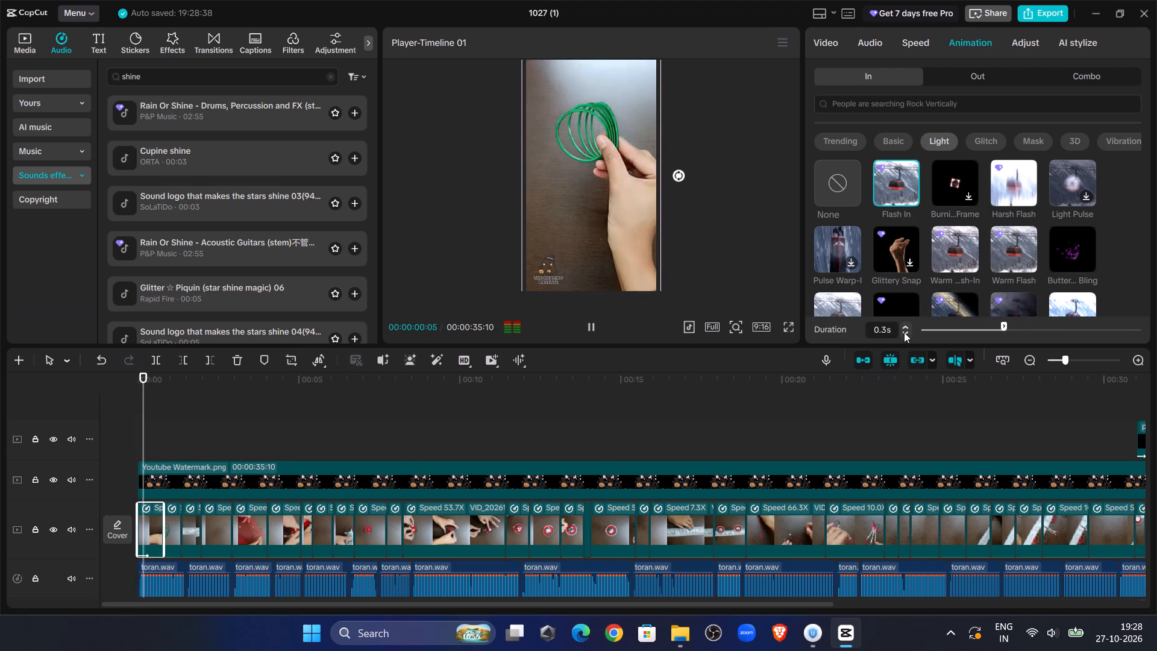
Return the playhead to 00:00:00:00, clear the "shine" search and audition the Trending sound effects for one suiting the opening.
{"action": "left_click_drag", "start_coordinate": [149, 387], "coordinate": [0, 348]}
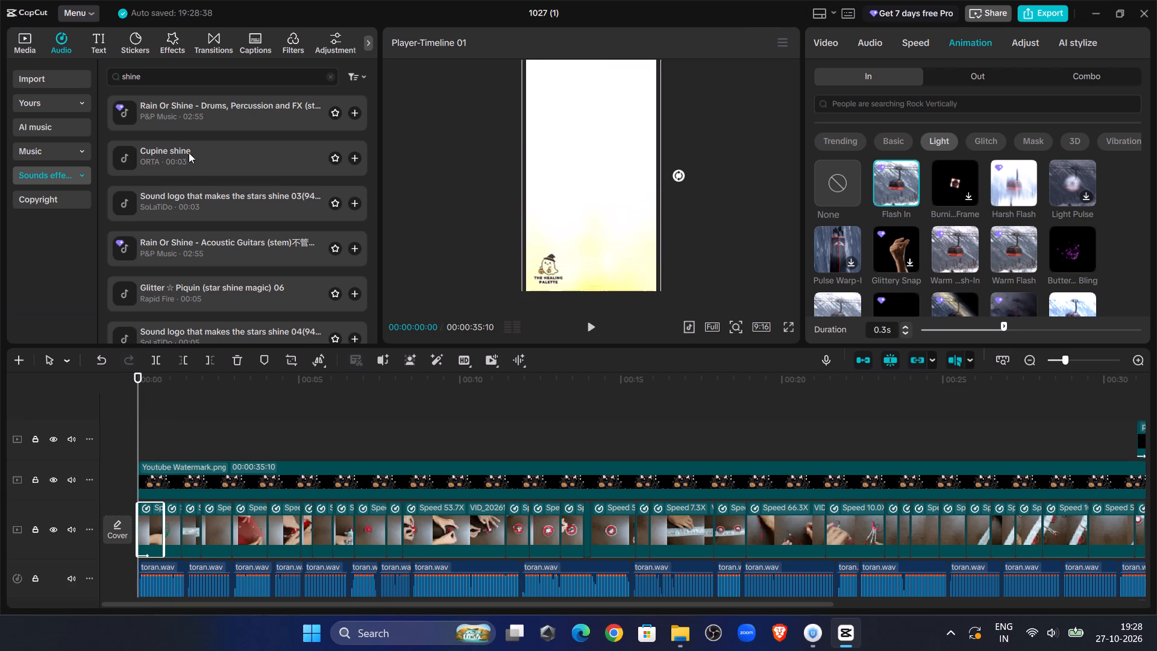
{"action": "left_click", "coordinate": [324, 77]}
{"action": "left_click", "coordinate": [330, 79]}
{"action": "left_click", "coordinate": [245, 125]}
{"action": "left_click", "coordinate": [227, 166]}
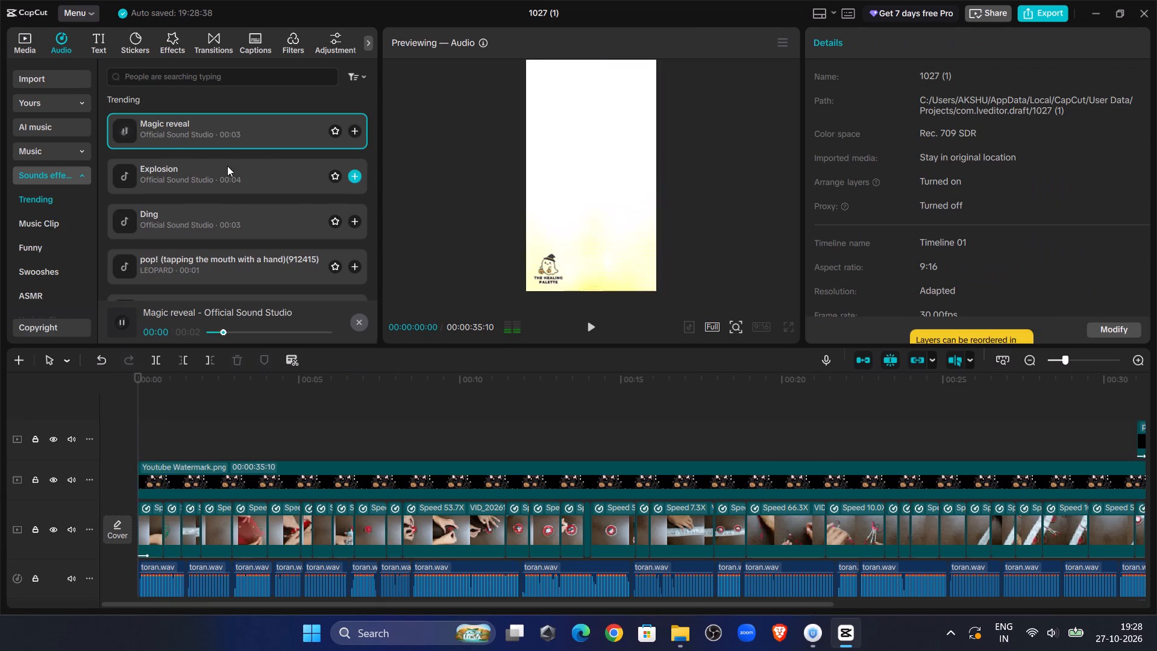
{"action": "left_click", "coordinate": [218, 217]}
{"action": "scroll", "coordinate": [218, 218], "scroll_direction": "down", "scroll_amount": 1}
{"action": "left_click", "coordinate": [212, 201]}
{"action": "left_click", "coordinate": [216, 244]}
{"action": "left_click", "coordinate": [215, 271]}
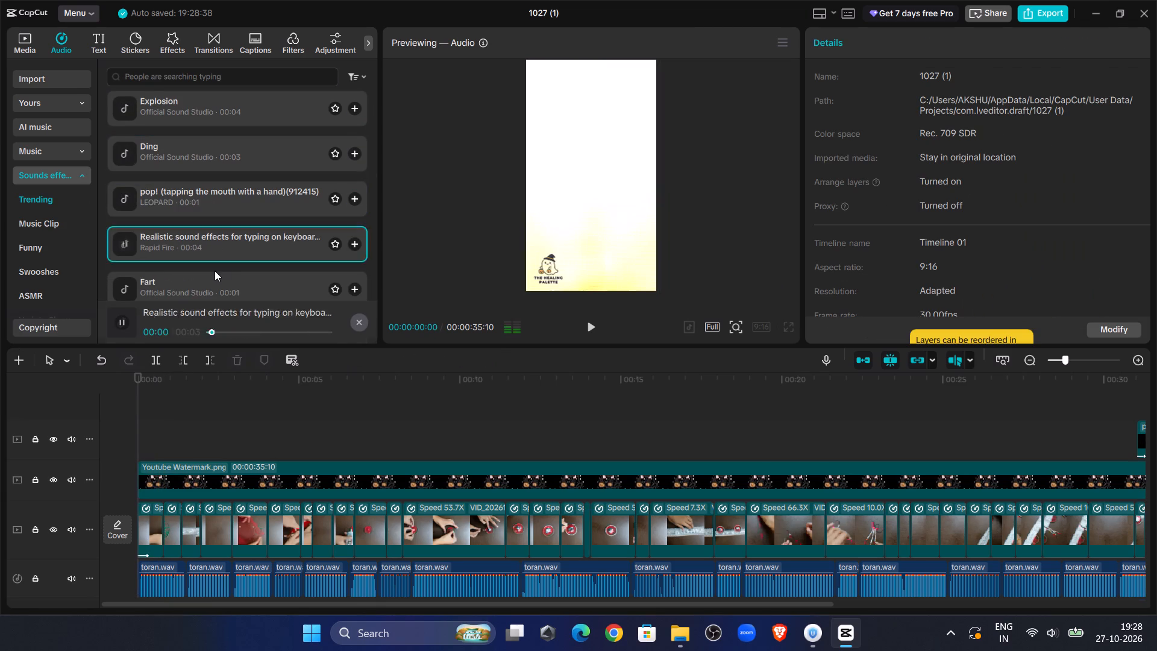
{"action": "scroll", "coordinate": [213, 268], "scroll_direction": "down", "scroll_amount": 2}
{"action": "left_click", "coordinate": [207, 234]}
{"action": "left_click", "coordinate": [209, 295]}
{"action": "scroll", "coordinate": [206, 290], "scroll_direction": "down", "scroll_amount": 3}
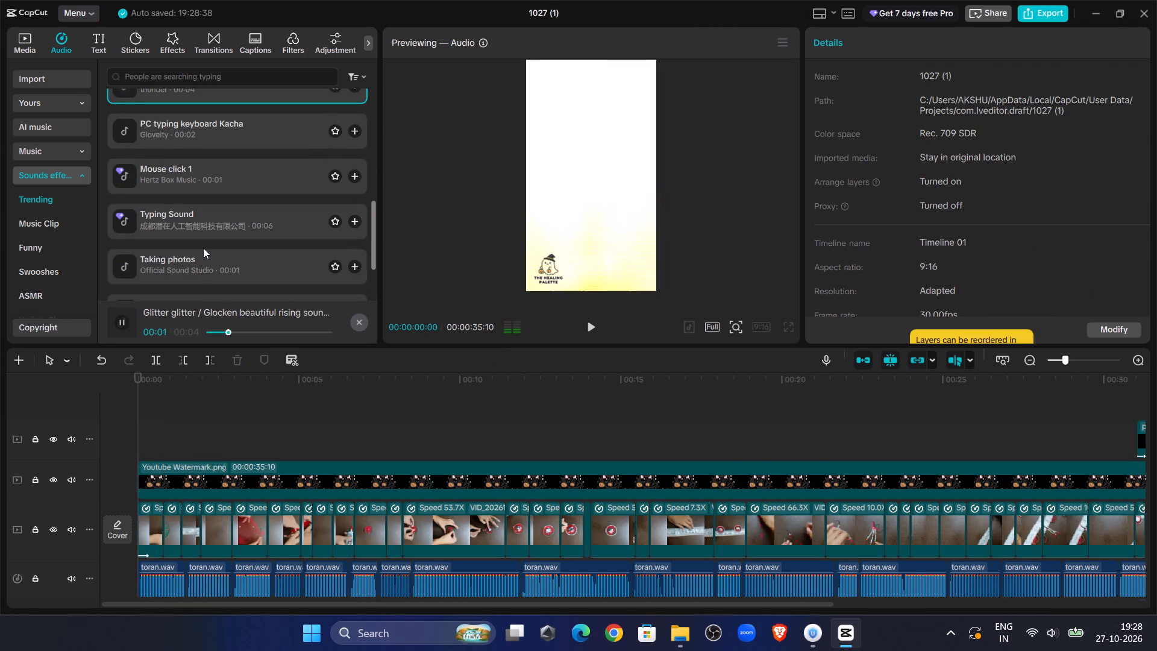
{"action": "left_click", "coordinate": [203, 248]}
{"action": "left_click", "coordinate": [202, 227]}
{"action": "left_click", "coordinate": [204, 184]}
{"action": "left_click", "coordinate": [209, 268]}
{"action": "scroll", "coordinate": [209, 268], "scroll_direction": "down", "scroll_amount": 2}
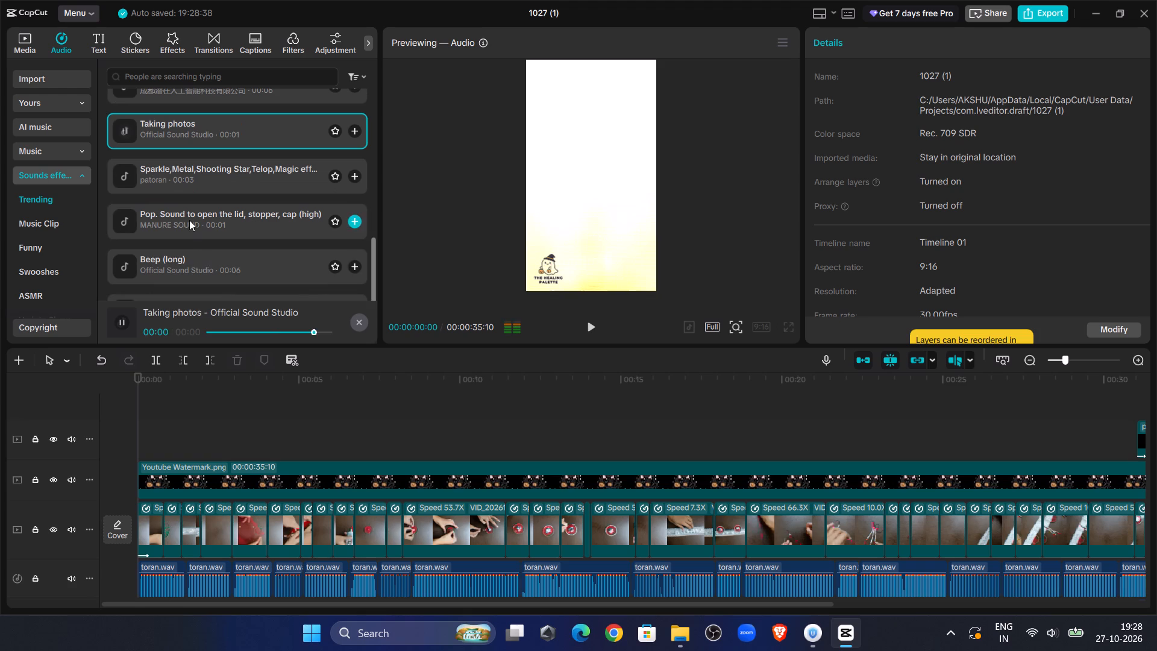
{"action": "left_click", "coordinate": [189, 220]}
{"action": "left_click", "coordinate": [194, 260]}
{"action": "left_click", "coordinate": [194, 176]}
{"action": "scroll", "coordinate": [202, 201], "scroll_direction": "down", "scroll_amount": 3}
Add the swish_whoosh (large) sound effect at the timeline's start, set its volume to 20.0 dB and play it.
{"action": "left_click", "coordinate": [197, 258]}
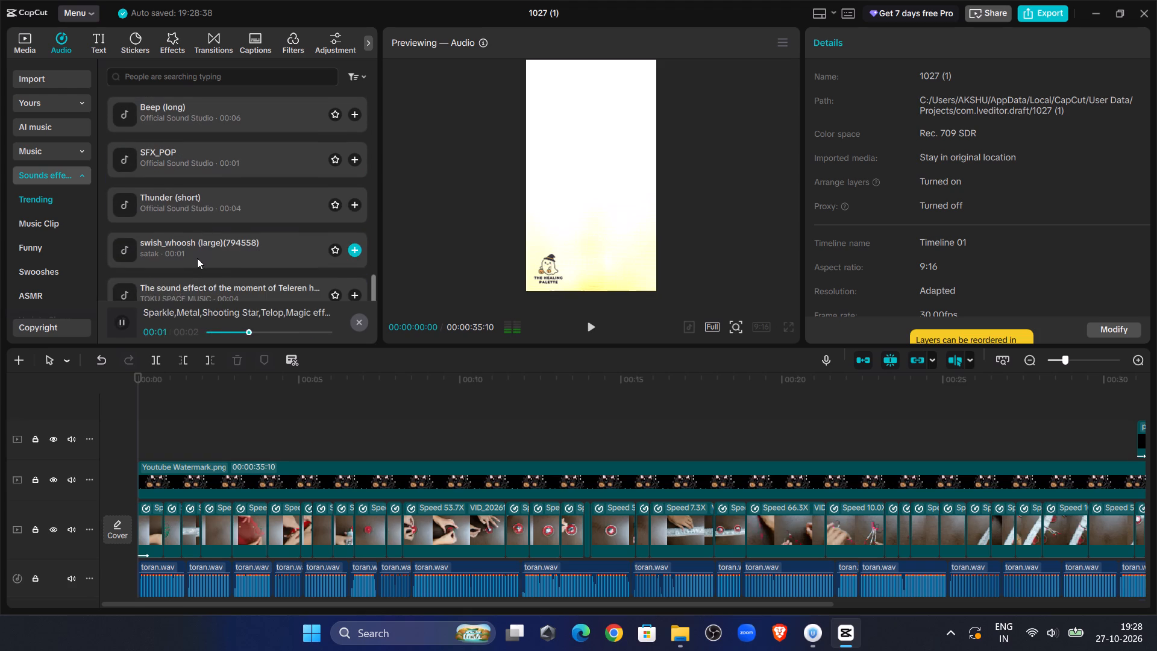
{"action": "left_click", "coordinate": [354, 269]}
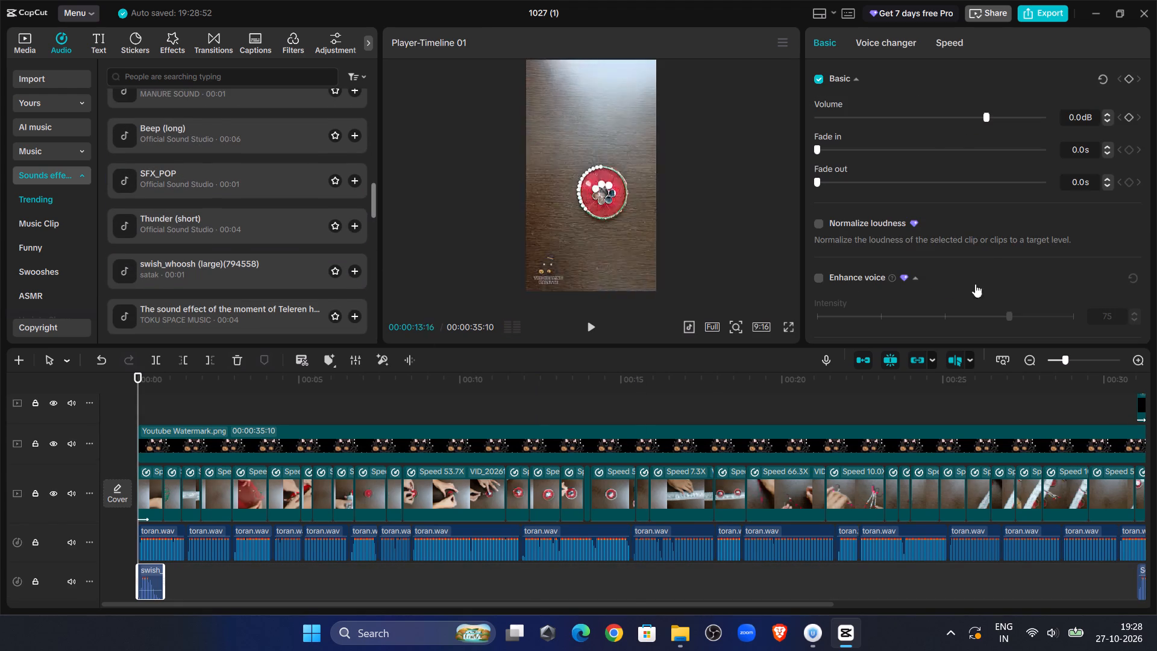
{"action": "left_click_drag", "start_coordinate": [987, 118], "coordinate": [1156, 122]}
{"action": "left_click", "coordinate": [595, 327]}
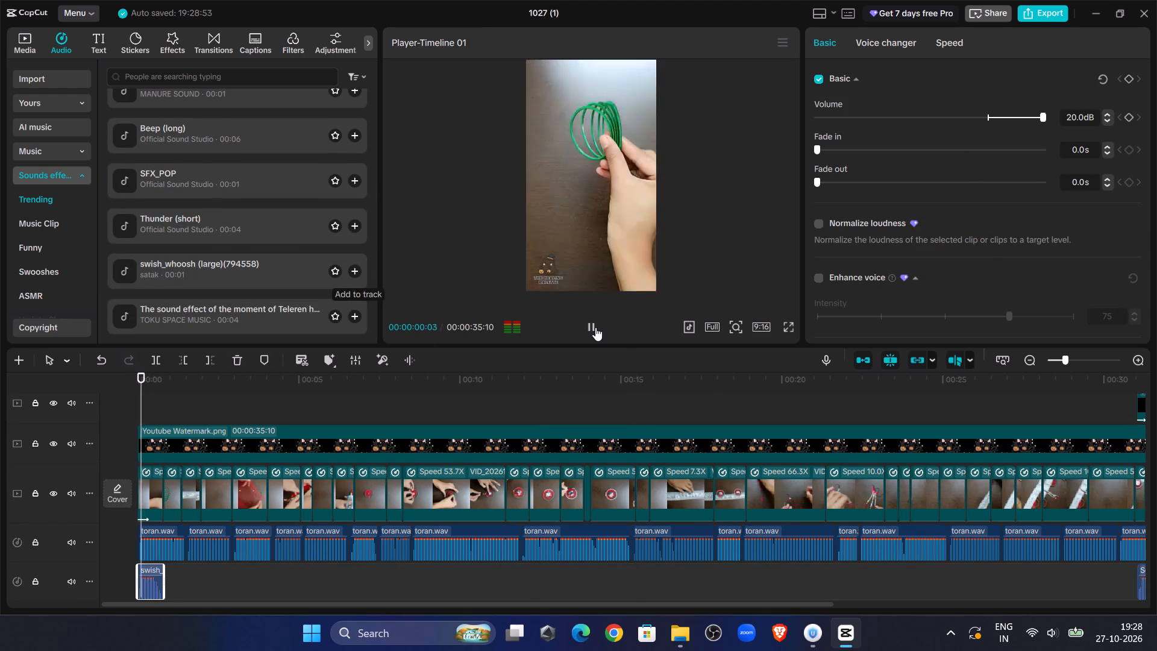
Play the edited video from the beginning, partly in full screen, then skim through to its end to review it.
{"action": "left_click", "coordinate": [155, 404]}
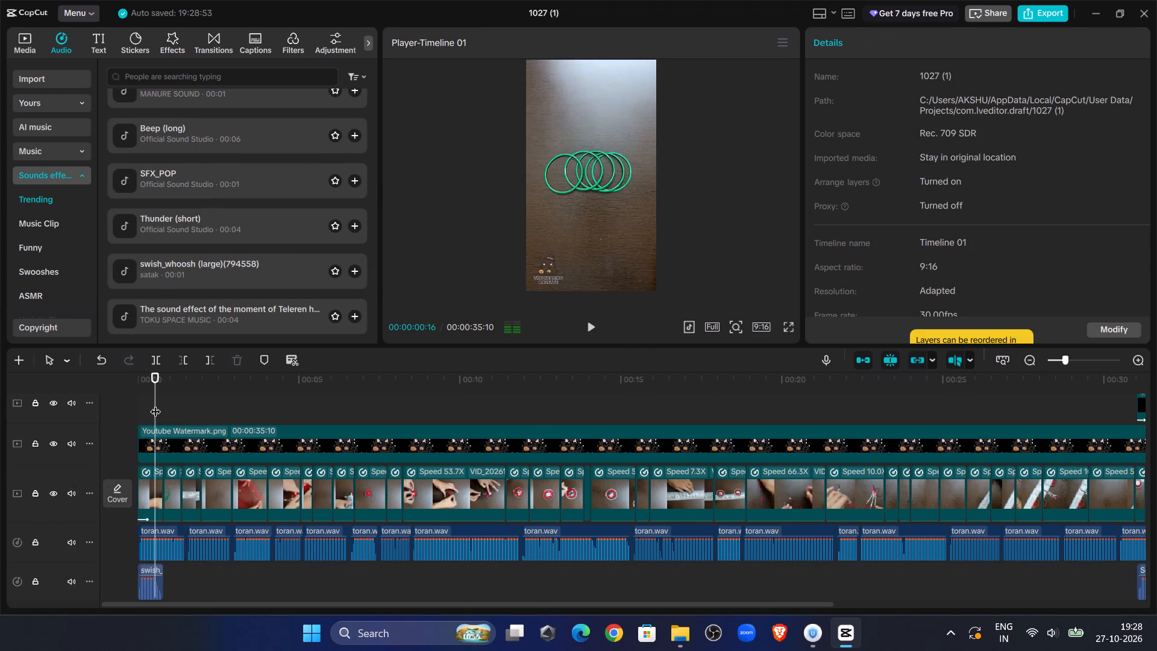
{"action": "left_click_drag", "start_coordinate": [155, 404], "coordinate": [90, 406]}
{"action": "left_click", "coordinate": [601, 318]}
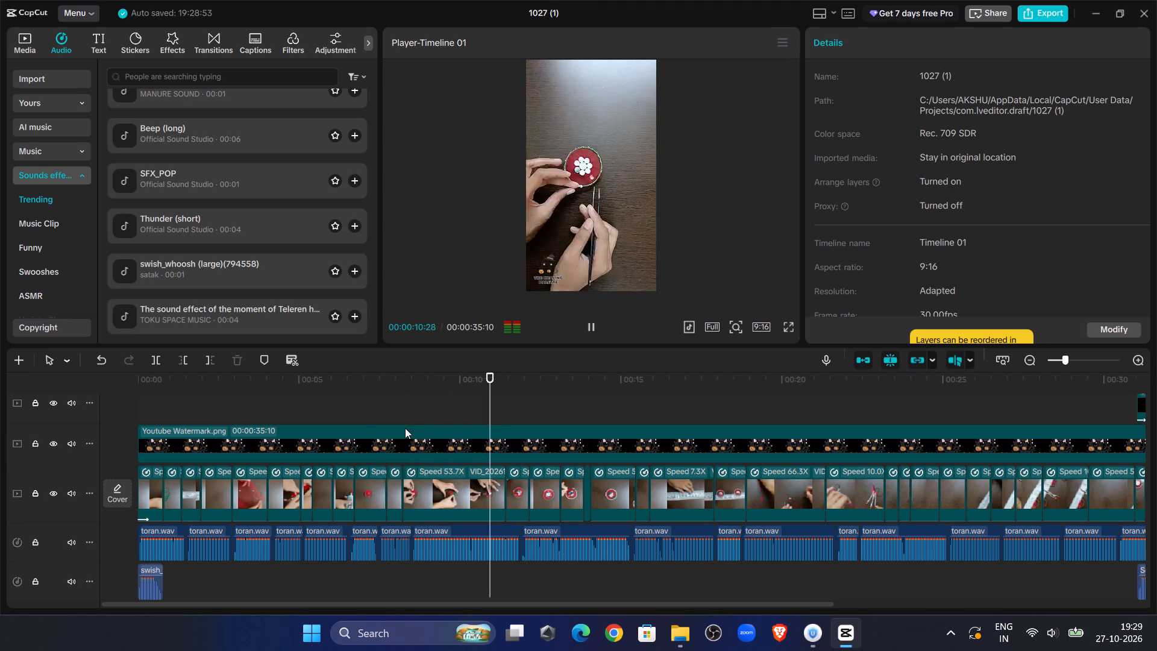
{"action": "left_click", "coordinate": [783, 330]}
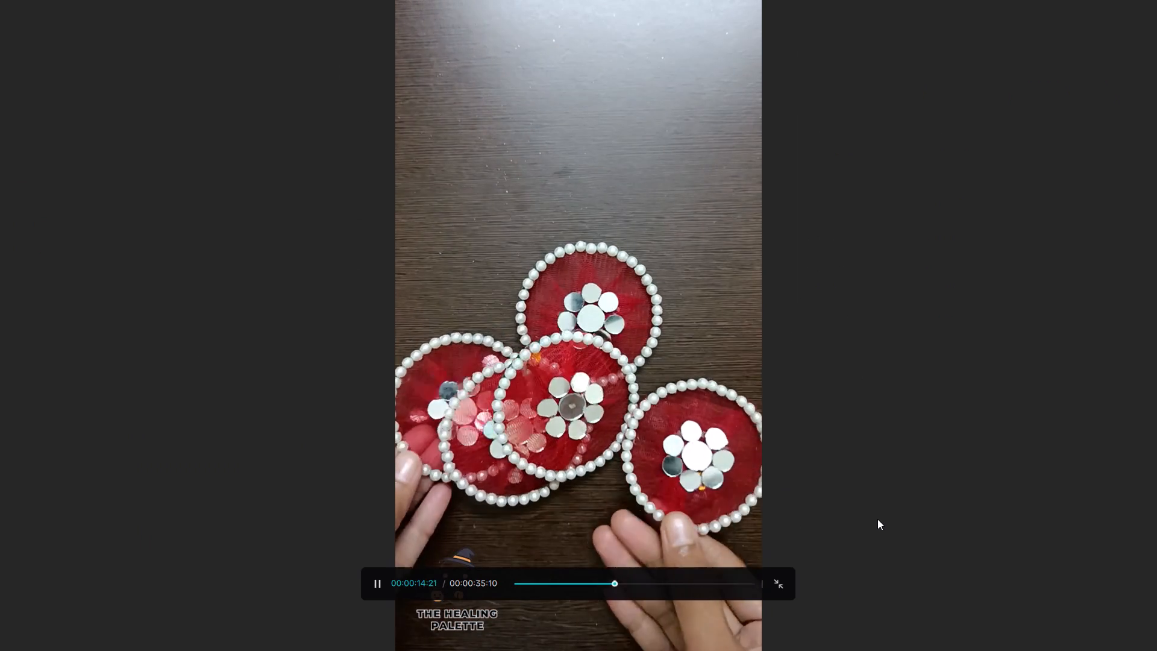
{"action": "left_click", "coordinate": [773, 581]}
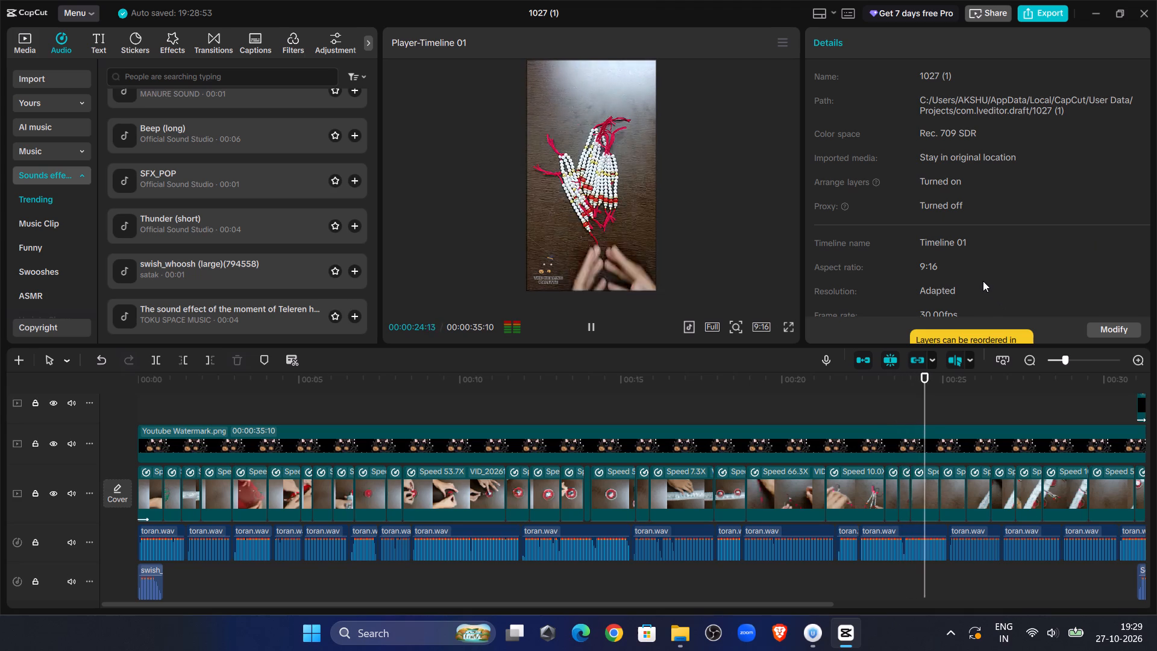
{"action": "left_click", "coordinate": [949, 404]}
{"action": "left_click_drag", "start_coordinate": [949, 404], "coordinate": [1012, 416]}
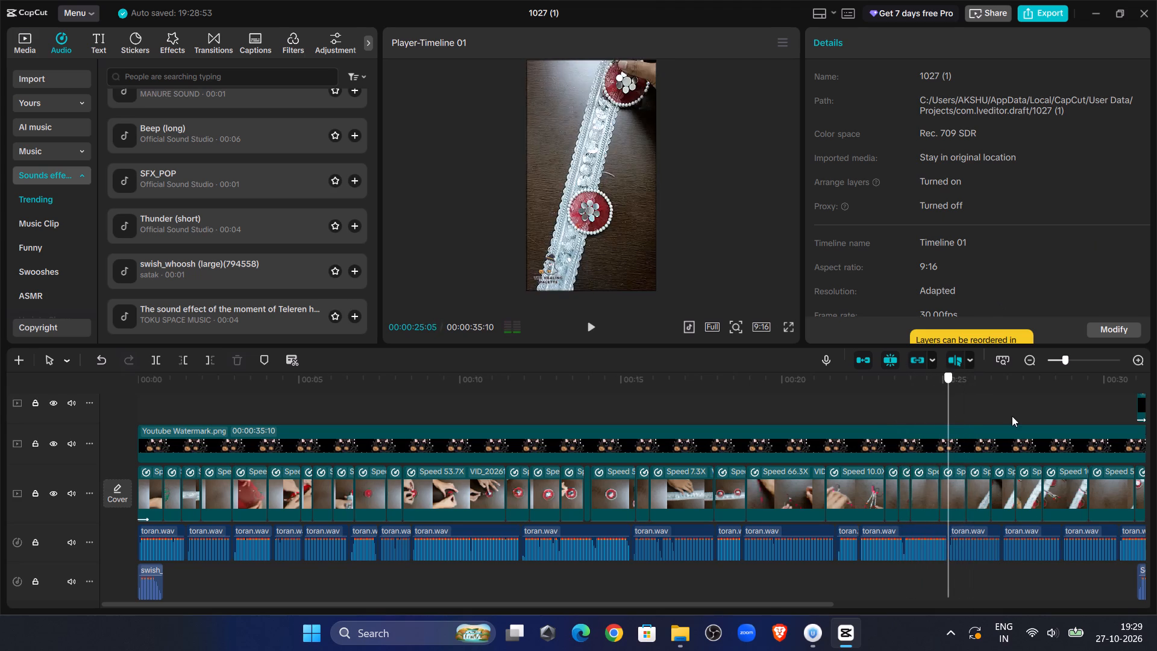
{"action": "left_click_drag", "start_coordinate": [1012, 416], "coordinate": [947, 524]}
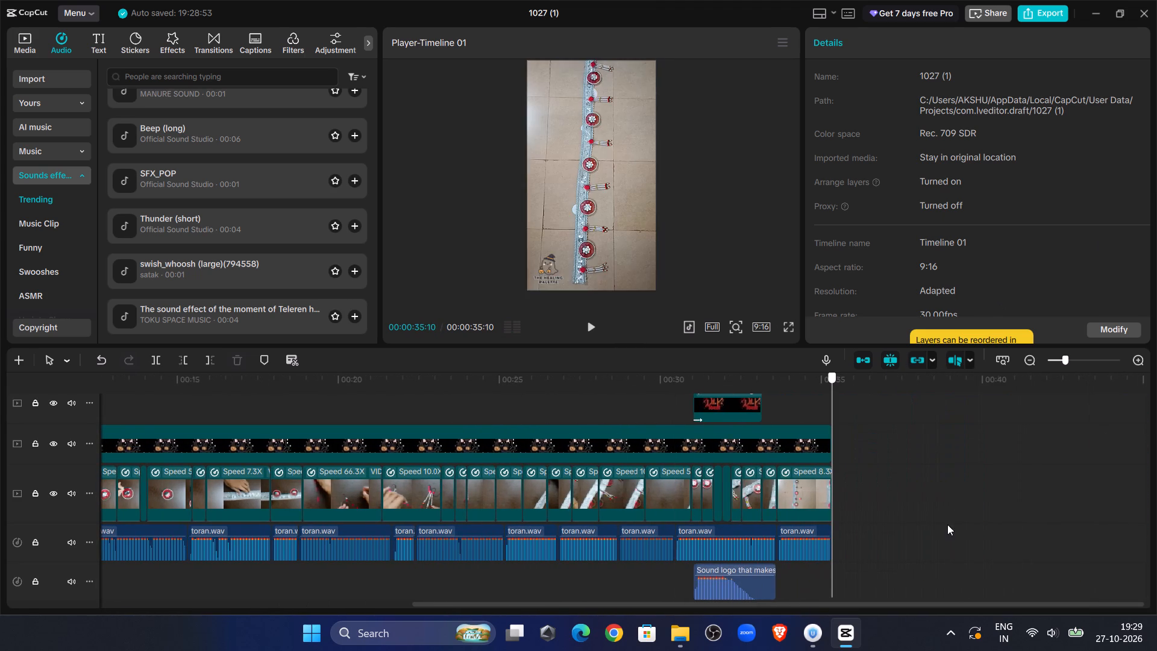
{"action": "left_click_drag", "start_coordinate": [947, 524], "coordinate": [970, 524]}
Combine all video, title, watermark and audio clips on the timeline into one compound clip.
{"action": "left_click", "coordinate": [786, 480]}
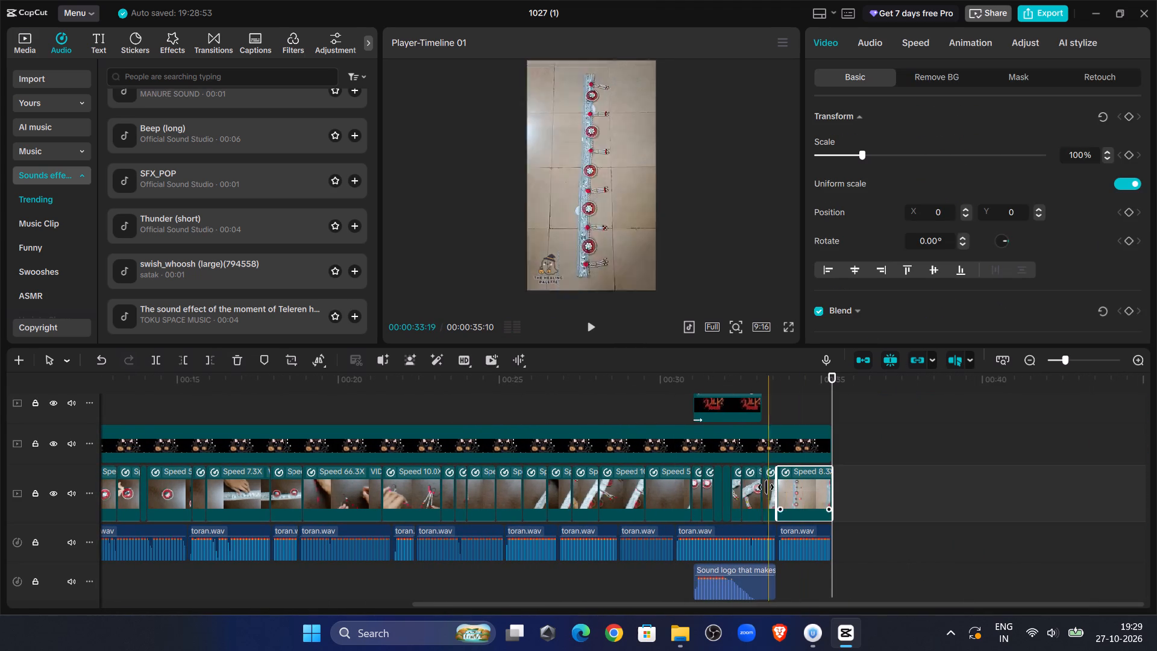
{"action": "key", "text": "ctrl+a"}
{"action": "right_click", "coordinate": [807, 492]}
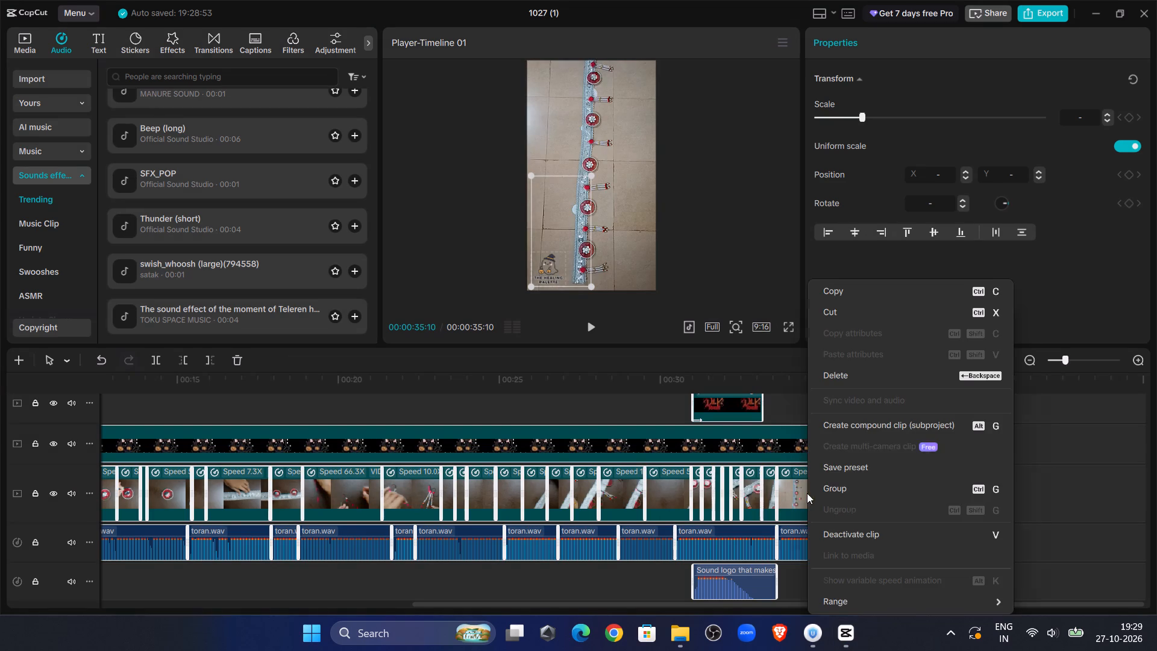
{"action": "left_click", "coordinate": [849, 429]}
Play a moment of the compound clip from 00:00:28:12 and start pre-processing the compound clip.
{"action": "left_click_drag", "start_coordinate": [1068, 357], "coordinate": [1054, 360]}
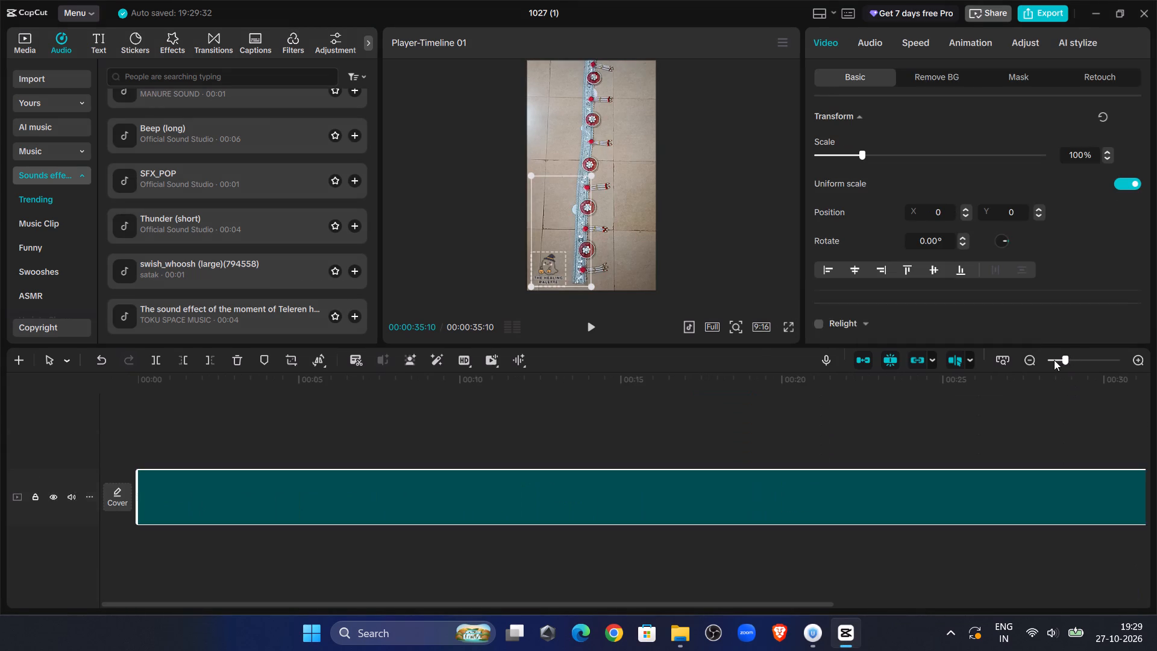
{"action": "left_click_drag", "start_coordinate": [1054, 360], "coordinate": [1036, 360]}
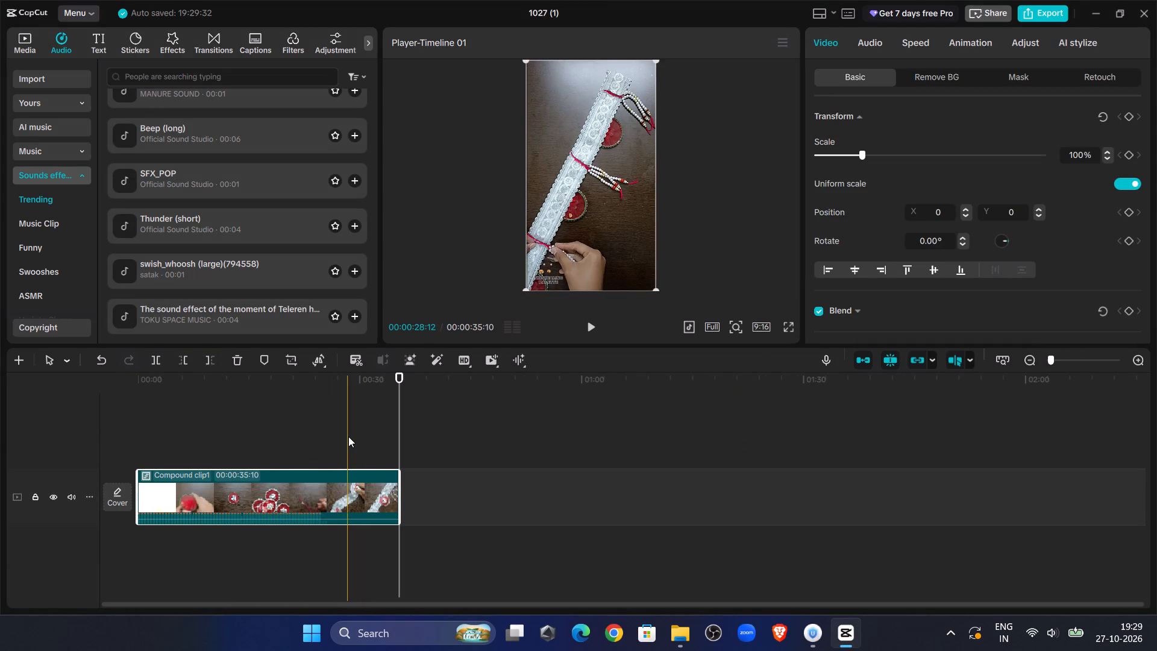
{"action": "left_click", "coordinate": [348, 436]}
{"action": "left_click", "coordinate": [586, 328]}
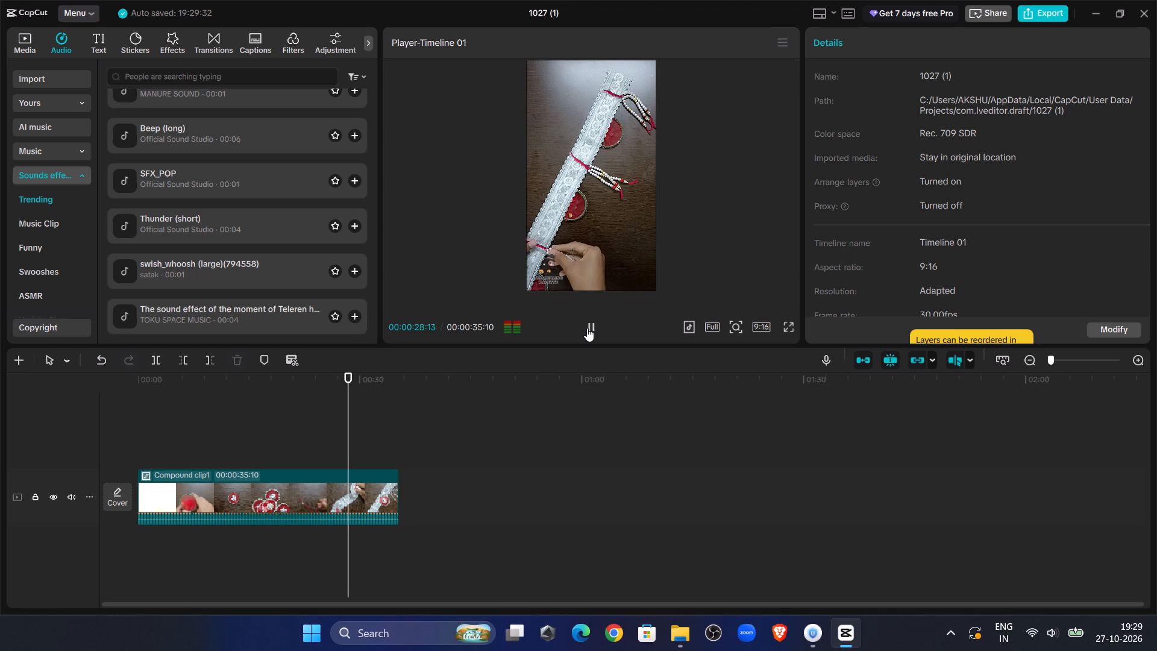
{"action": "left_click", "coordinate": [587, 328]}
{"action": "right_click", "coordinate": [382, 470]}
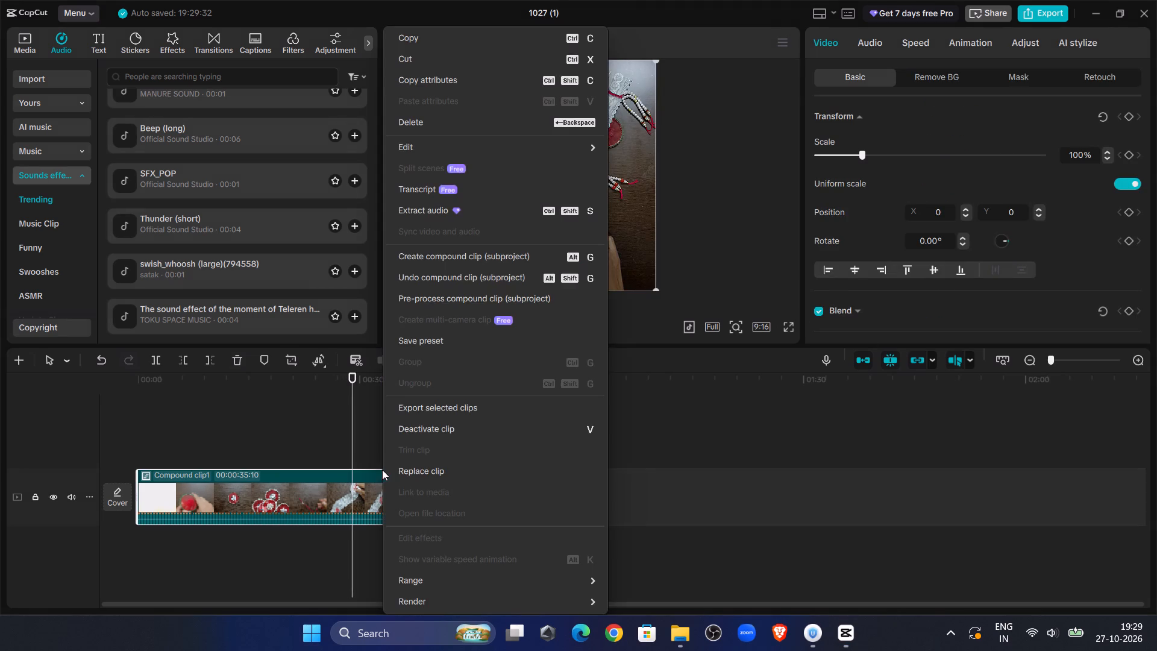
{"action": "left_click", "coordinate": [458, 300]}
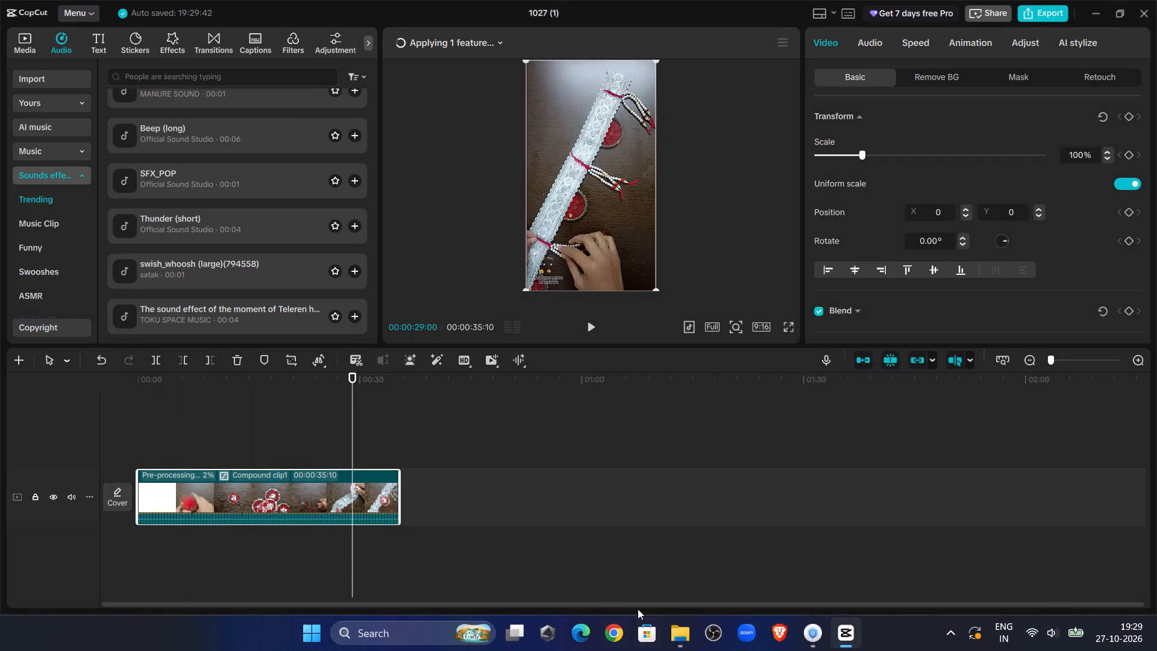
Switch to Microsoft Edge, open YouTube Studio from the Tools bookmarks in a new tab, close the empty tab and minimise the browser.
{"action": "left_click", "coordinate": [572, 638]}
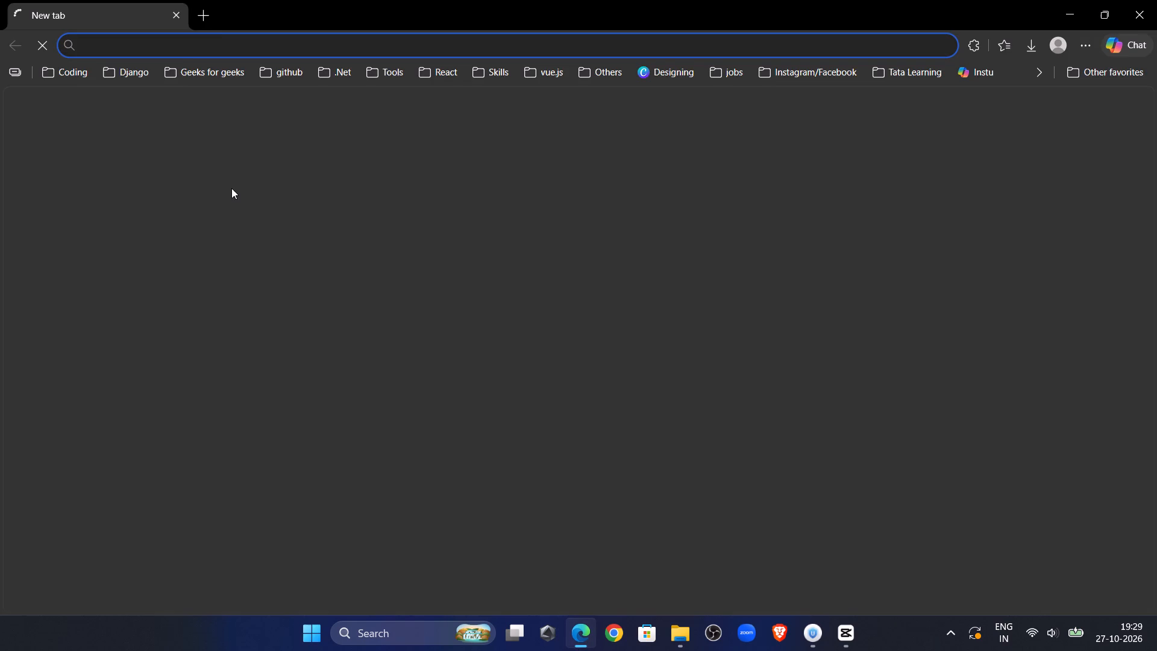
{"action": "left_click", "coordinate": [202, 17]}
{"action": "left_click", "coordinate": [378, 70]}
{"action": "right_click_drag", "start_coordinate": [395, 307], "coordinate": [398, 417]}
{"action": "scroll", "coordinate": [396, 401], "scroll_direction": "down", "scroll_amount": 6}
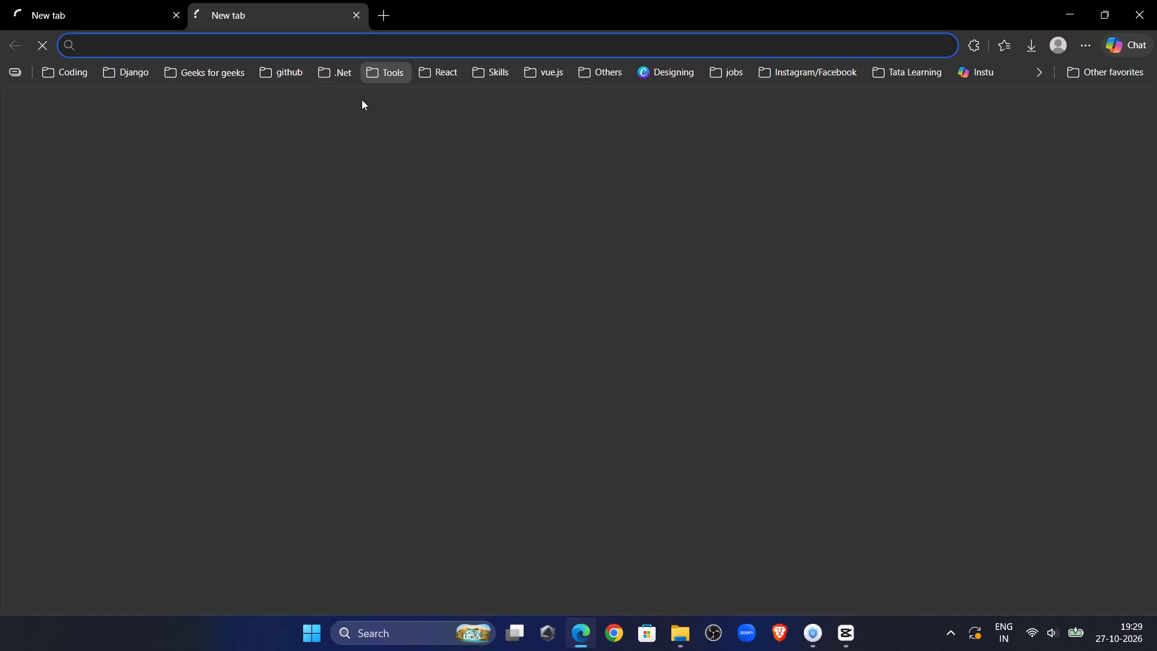
{"action": "left_click", "coordinate": [401, 68]}
{"action": "left_click", "coordinate": [395, 76]}
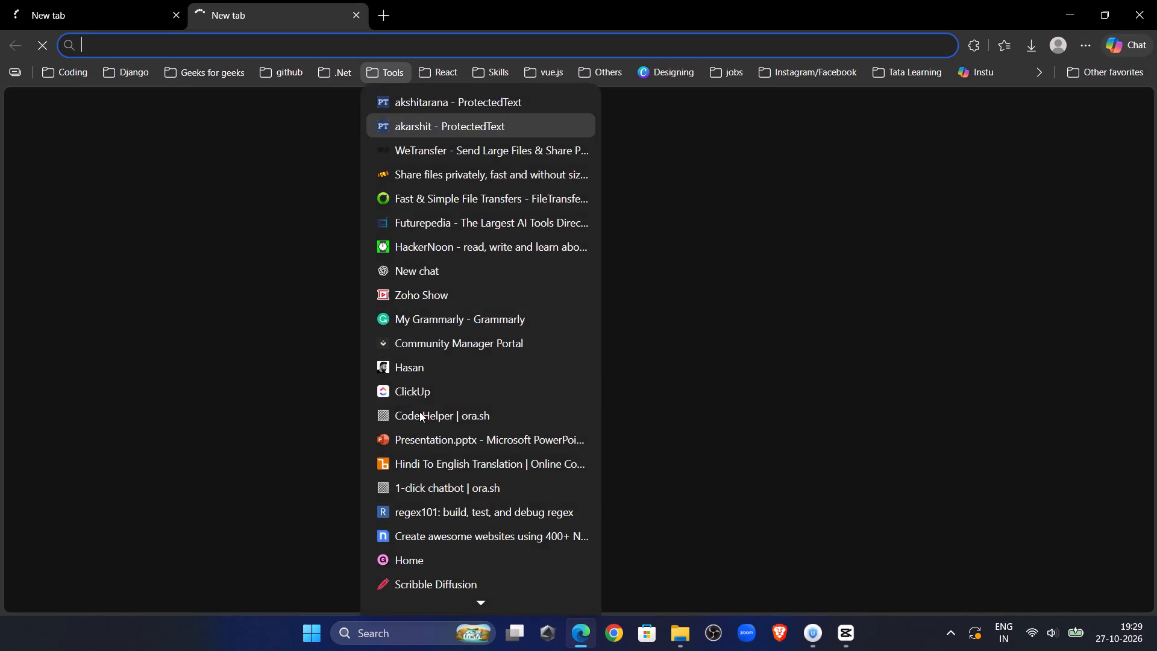
{"action": "scroll", "coordinate": [421, 420], "scroll_direction": "down", "scroll_amount": 20}
{"action": "scroll", "coordinate": [421, 420], "scroll_direction": "down", "scroll_amount": 3}
{"action": "scroll", "coordinate": [473, 564], "scroll_direction": "down", "scroll_amount": 20}
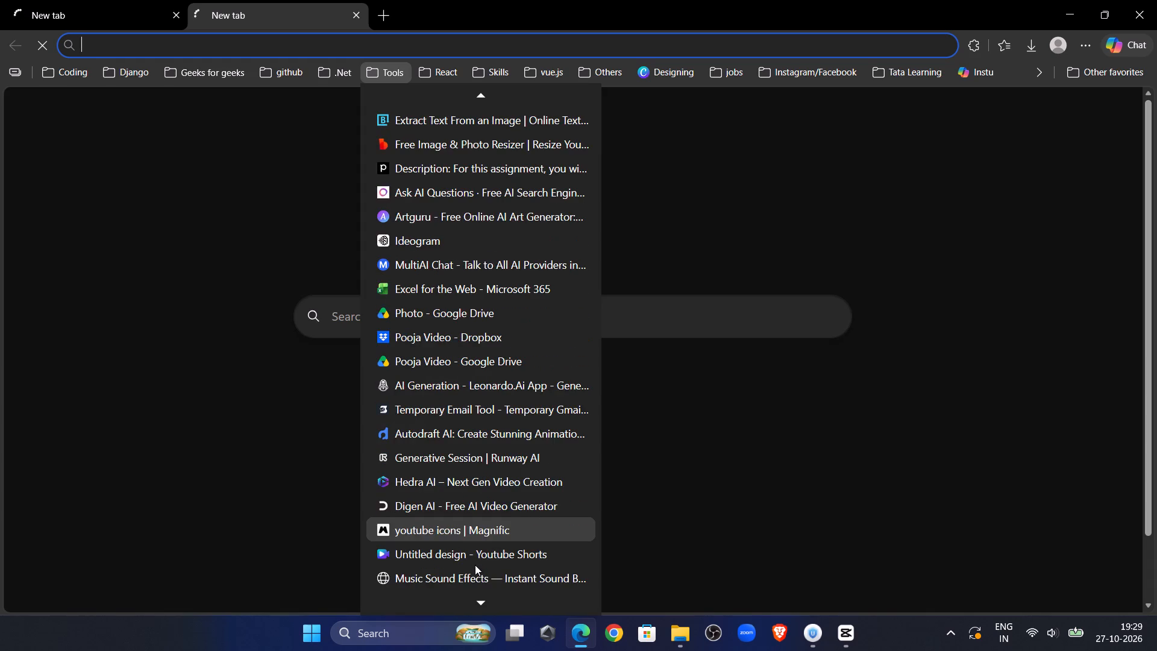
{"action": "scroll", "coordinate": [475, 565], "scroll_direction": "down", "scroll_amount": 11}
{"action": "left_click", "coordinate": [470, 555]}
{"action": "left_click", "coordinate": [177, 21]}
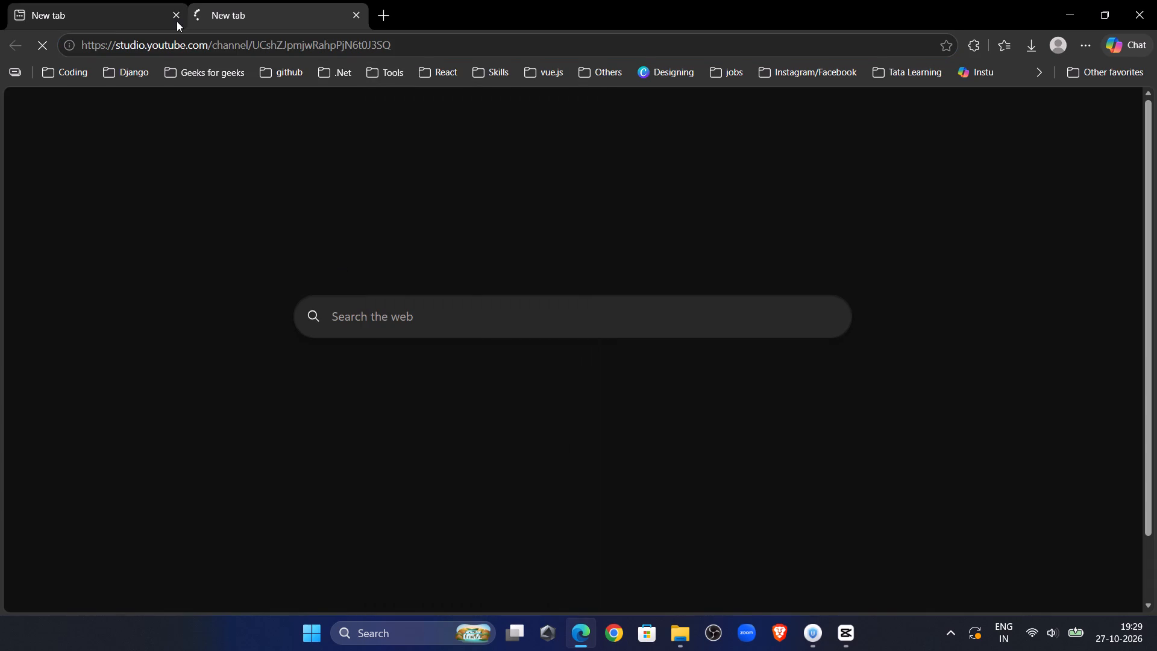
{"action": "left_click", "coordinate": [176, 16]}
{"action": "left_click", "coordinate": [1070, 12]}
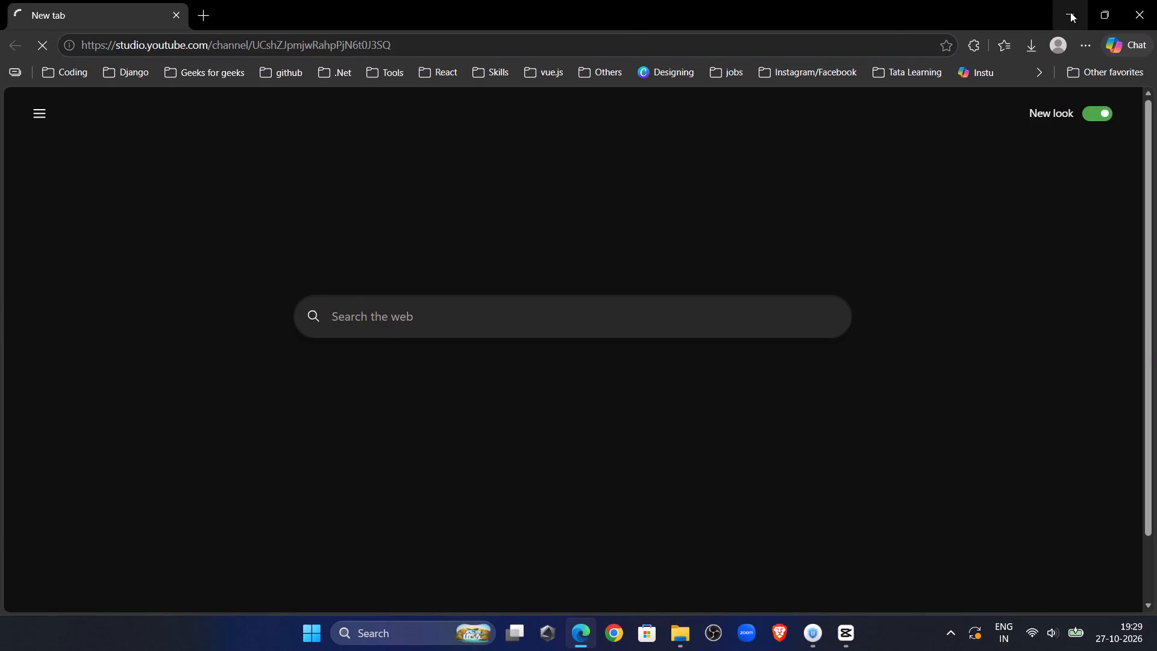
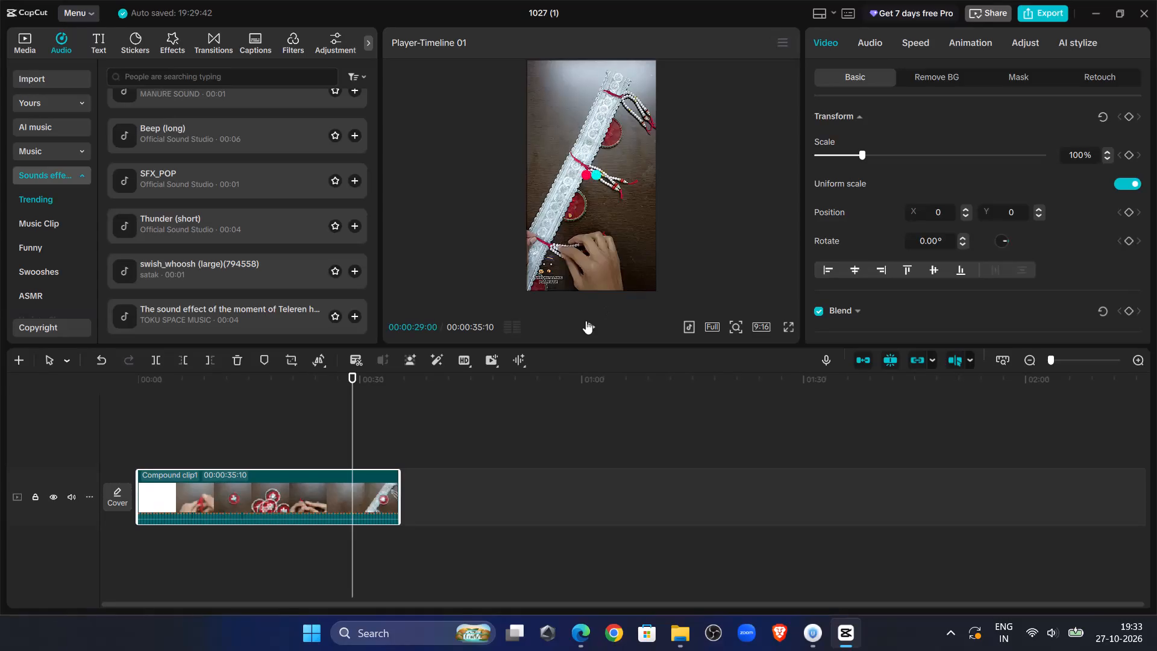
Play the compound clip in the preview from 00:00:29:00.
{"action": "left_click", "coordinate": [591, 329]}
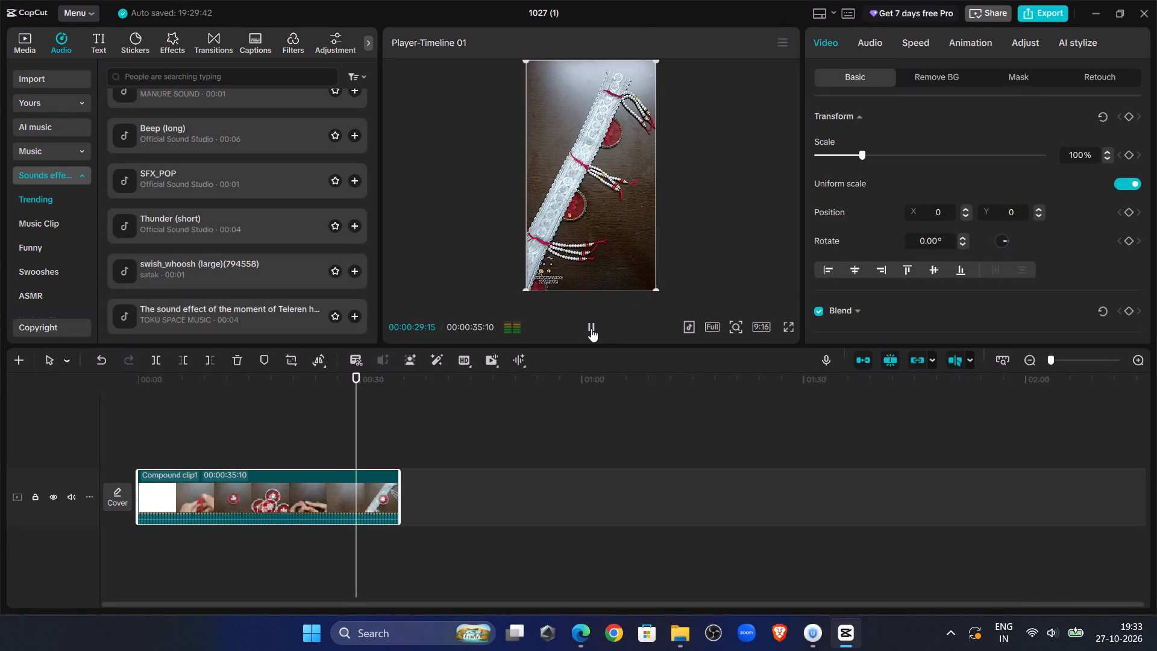
Minimize the open windows and open the user's AppData folder through the Run dialog.
{"action": "left_click", "coordinate": [1100, 13]}
{"action": "left_click", "coordinate": [1067, 23]}
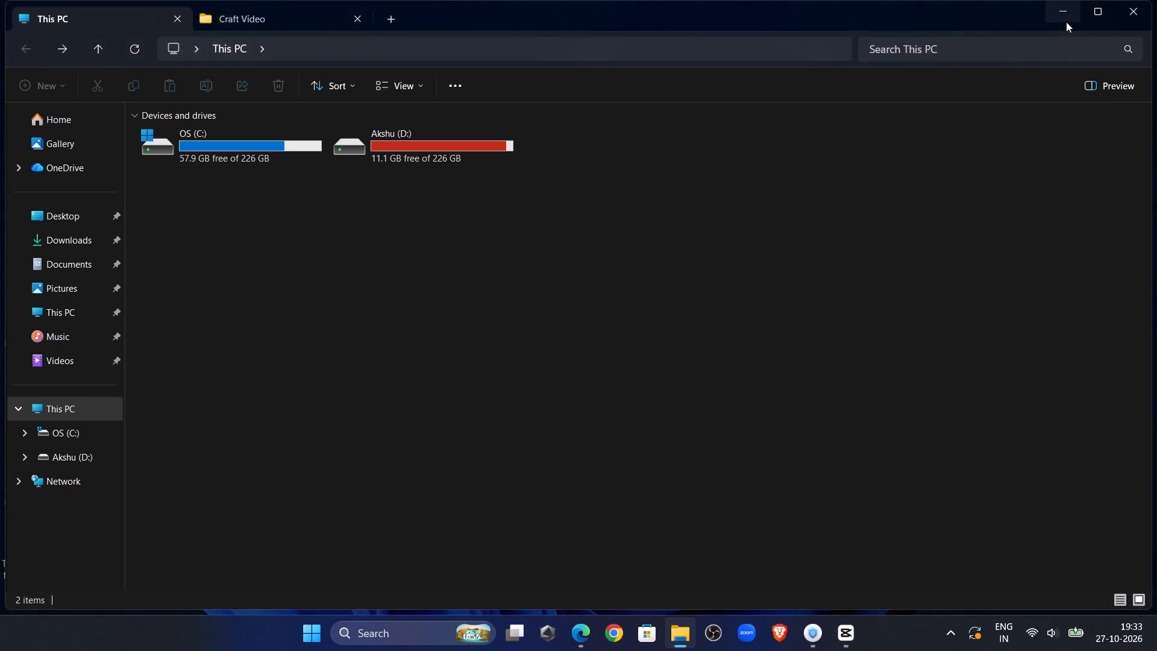
{"action": "left_click", "coordinate": [1066, 22]}
{"action": "key", "text": "r"}
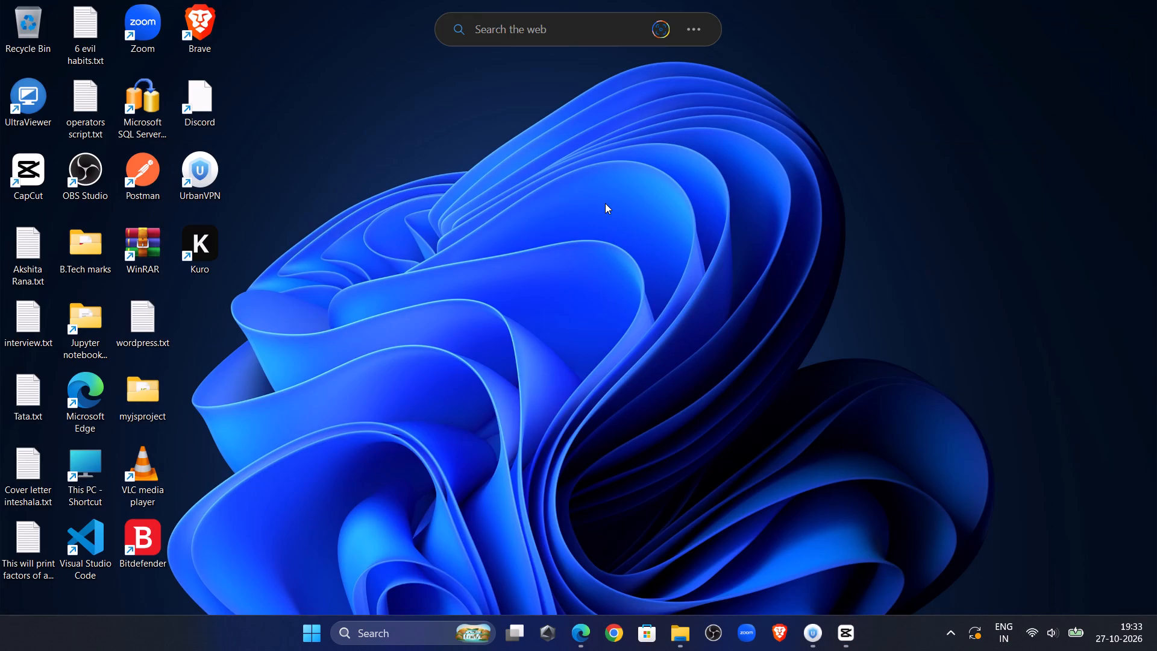
{"action": "left_click", "coordinate": [376, 639]}
{"action": "type", "text": "run"}
{"action": "key", "text": "Return"}
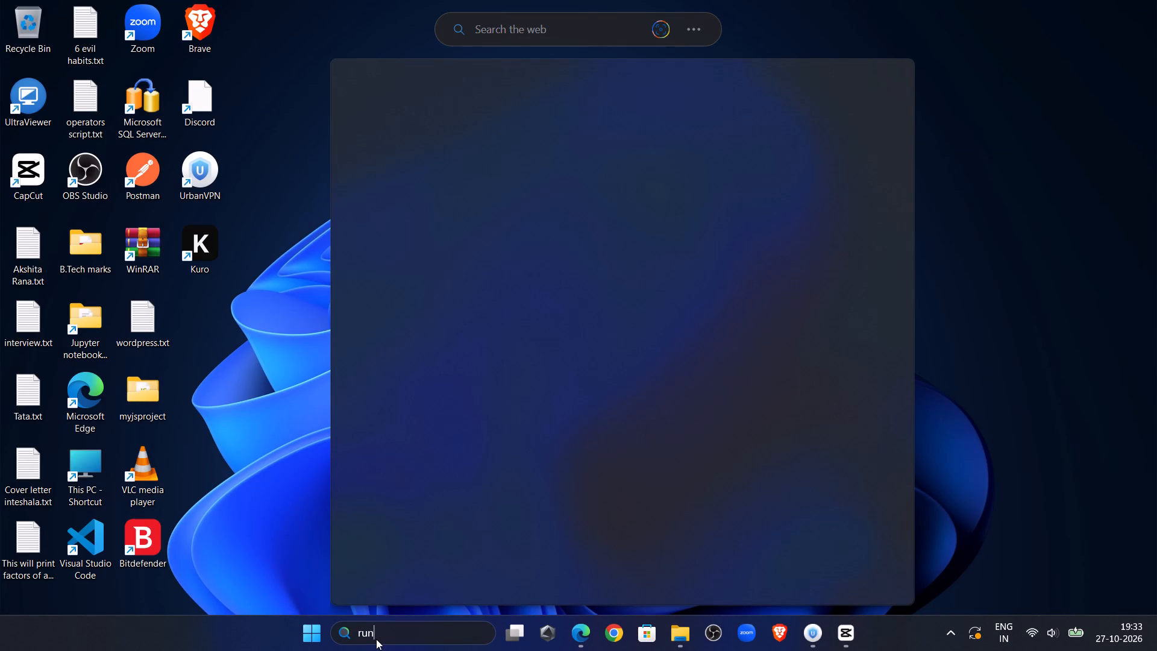
{"action": "left_click", "coordinate": [130, 586]}
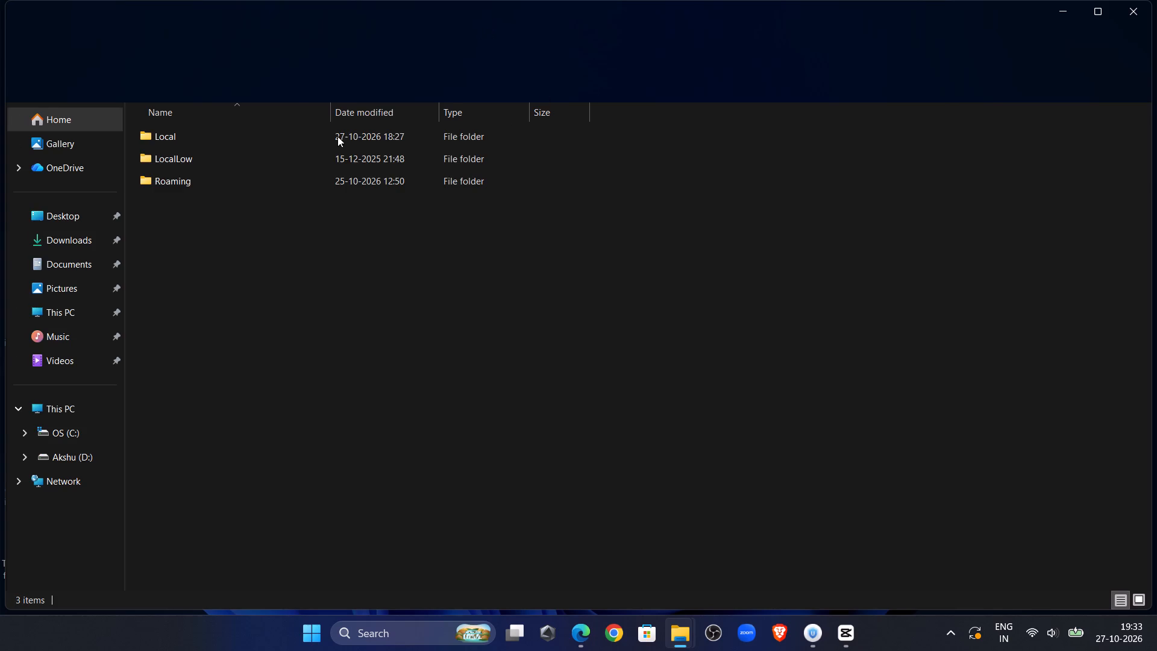
Browse from AppData to the Local > CapCut > User Data > Projects > com.lveditor.draft folder.
{"action": "double_click", "coordinate": [311, 136]}
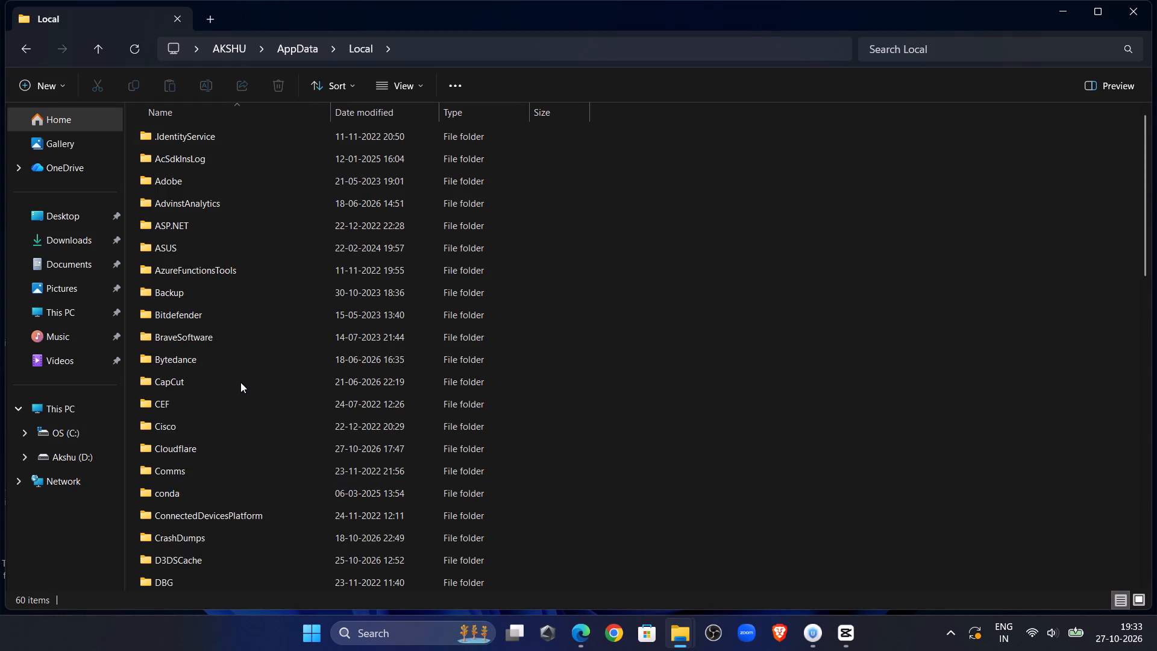
{"action": "double_click", "coordinate": [240, 382]}
{"action": "double_click", "coordinate": [260, 163]}
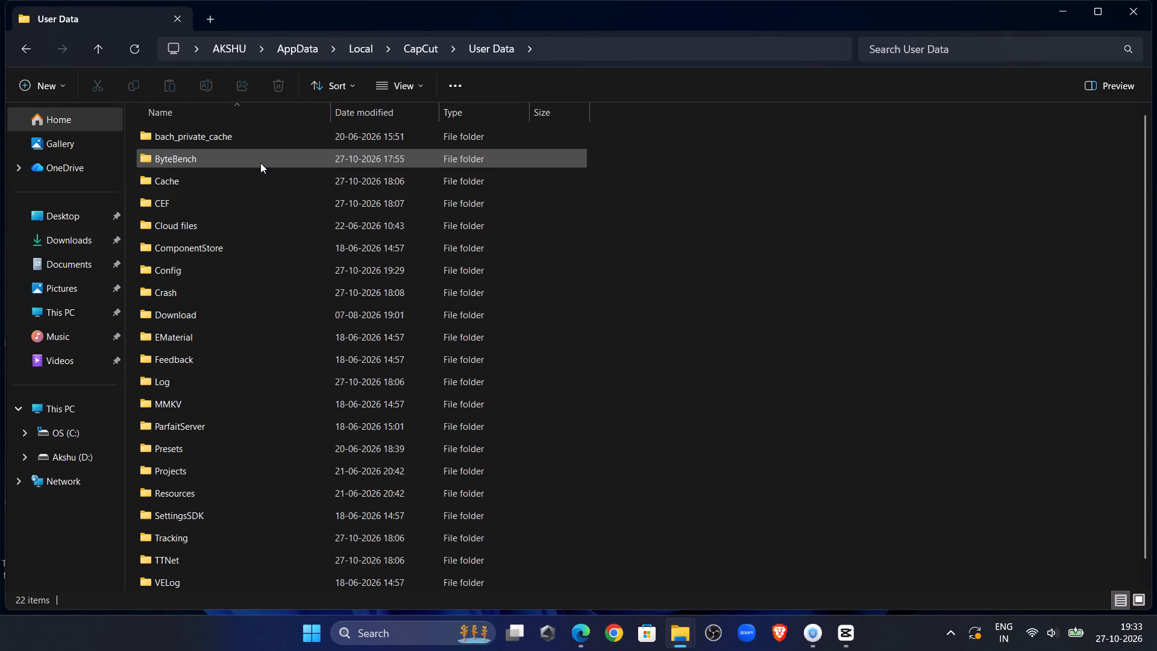
{"action": "double_click", "coordinate": [187, 467]}
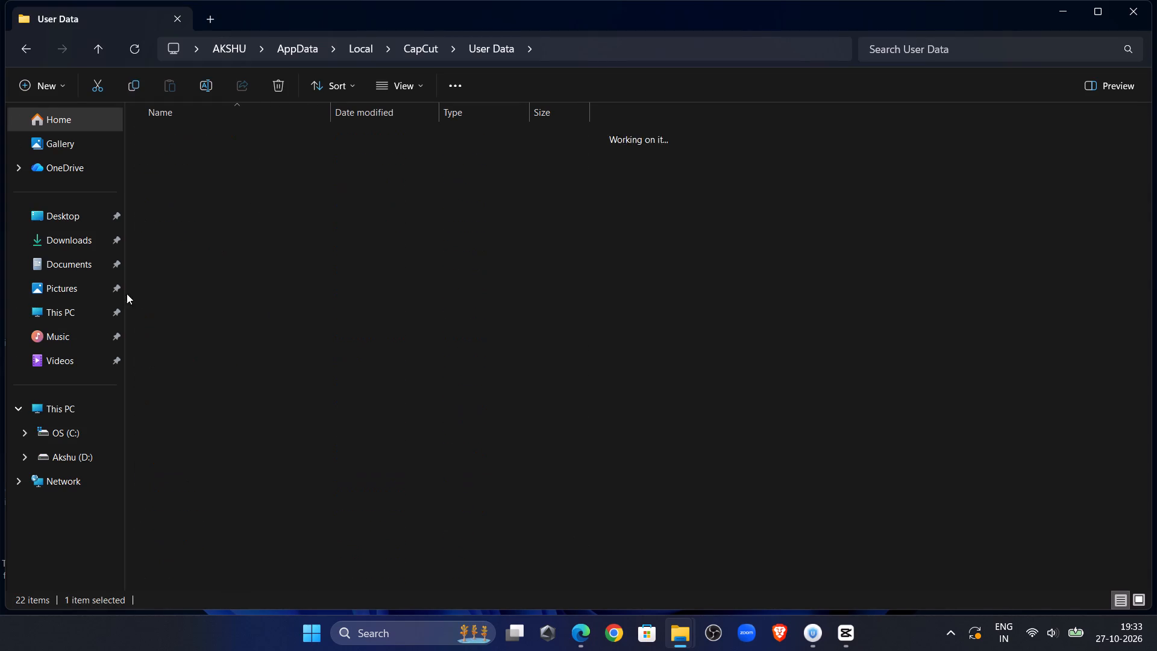
{"action": "double_click", "coordinate": [198, 155]}
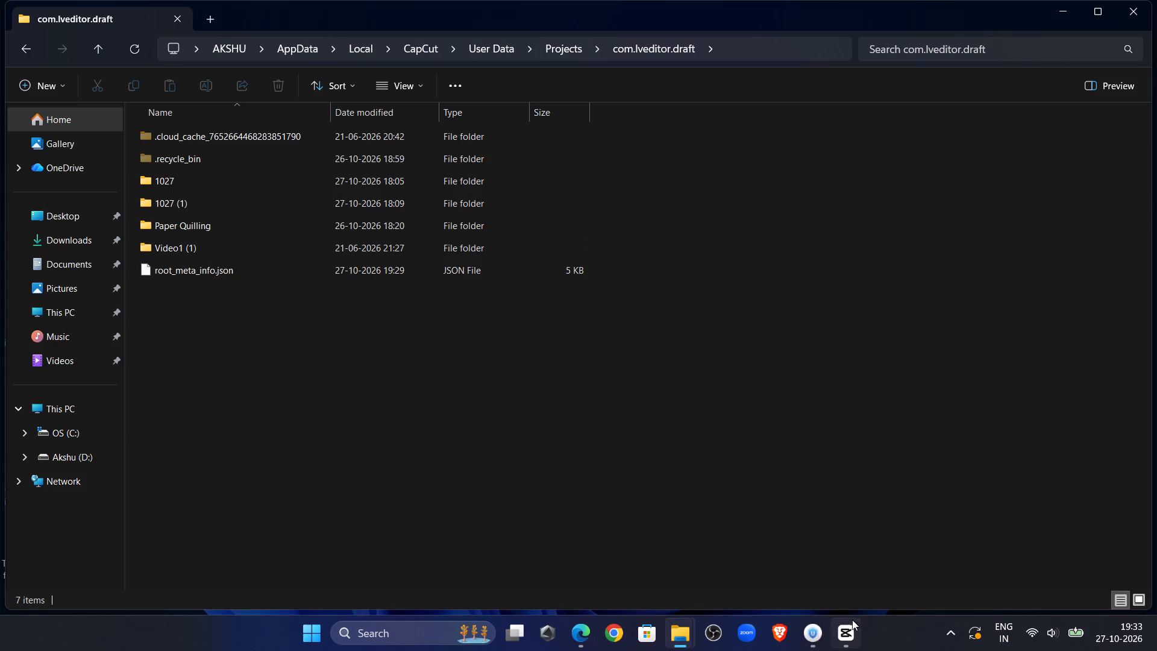
Check the open CapCut project's name, open 1027 (1) > Resources > combination, and select the _video.mp4 file.
{"action": "left_click", "coordinate": [850, 624]}
{"action": "left_click", "coordinate": [850, 624]}
{"action": "double_click", "coordinate": [207, 206]}
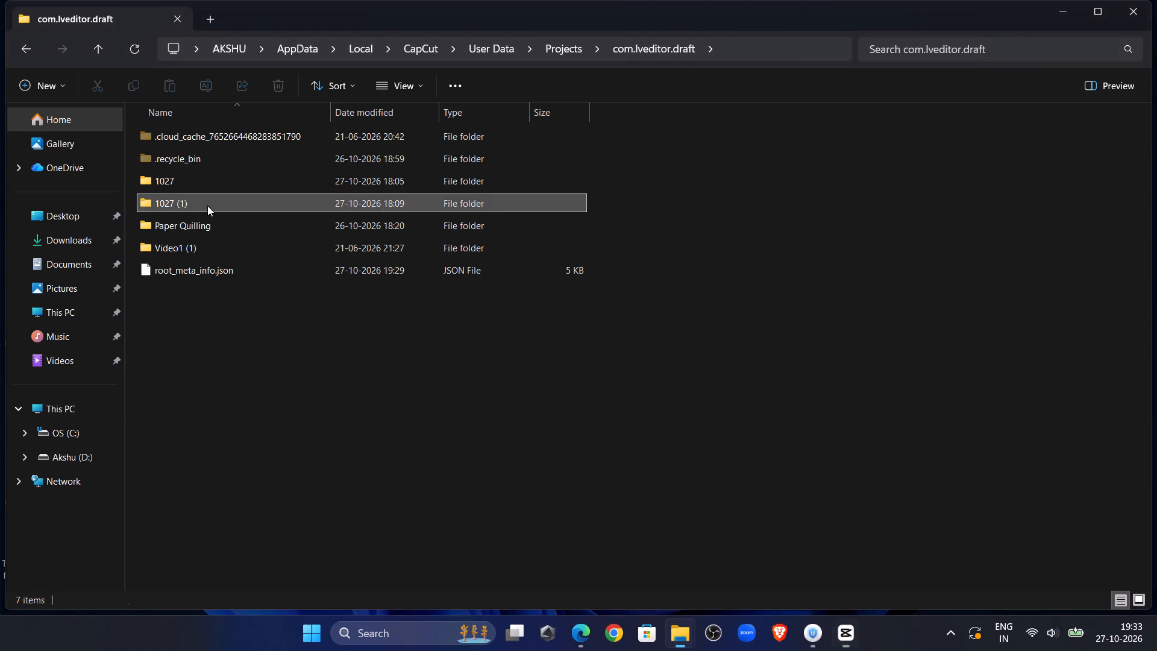
{"action": "double_click", "coordinate": [201, 227]}
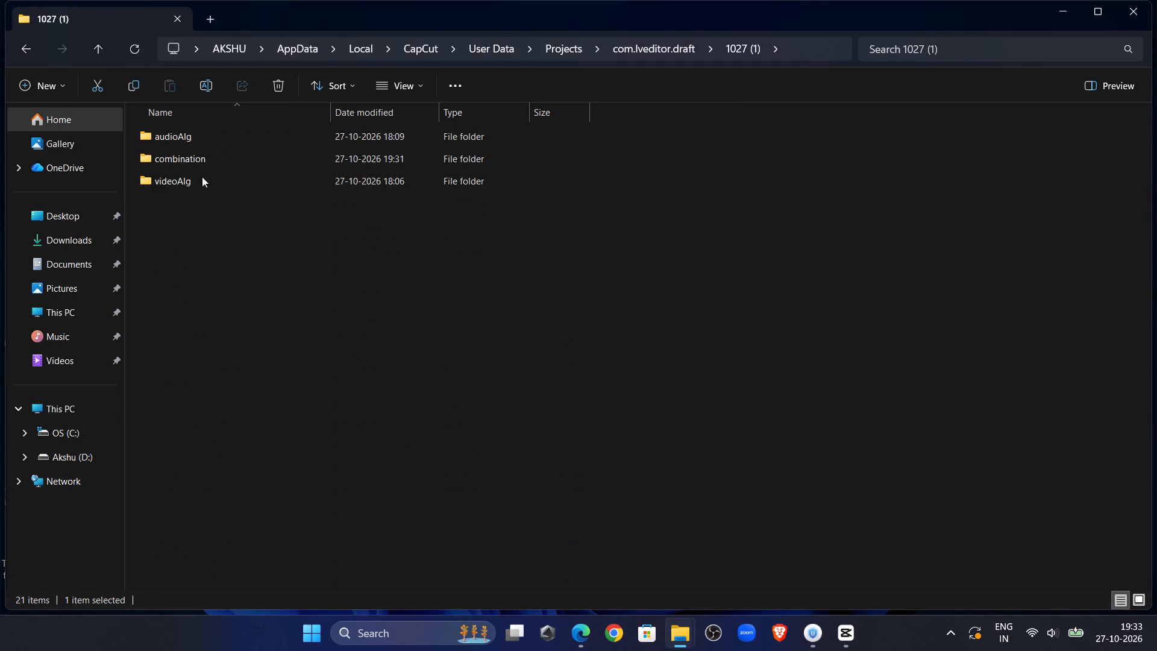
{"action": "double_click", "coordinate": [208, 160]}
{"action": "left_click", "coordinate": [185, 178]}
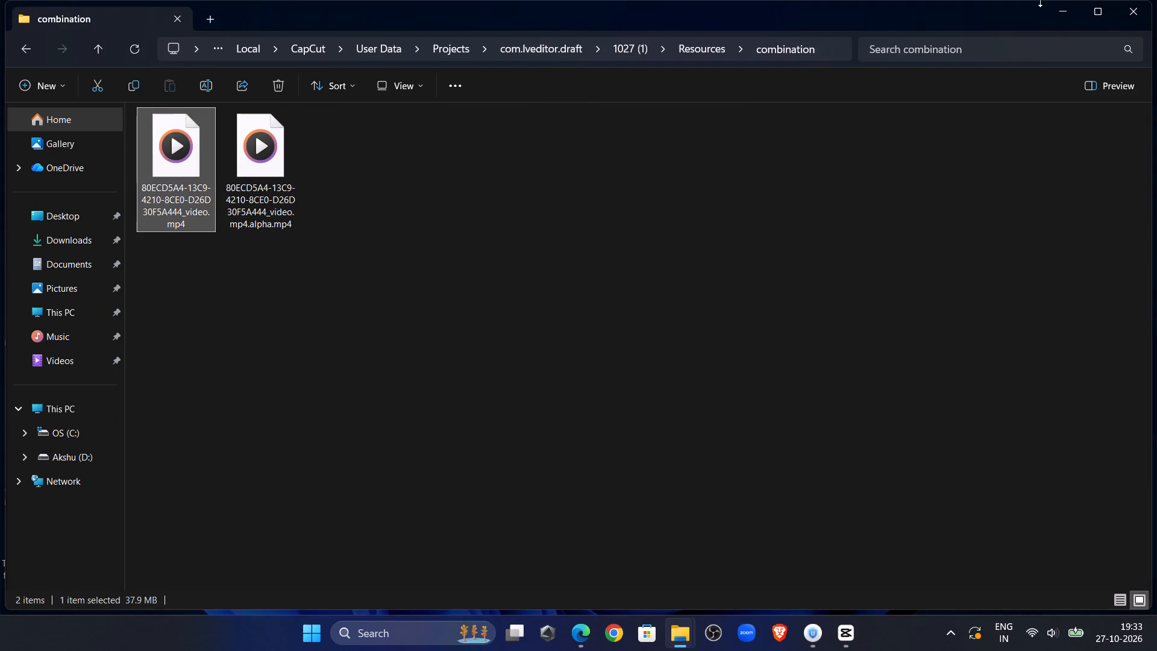
Minimize the folder window, switch to CapCut and close the 1027 (1) project editor.
{"action": "left_click", "coordinate": [1058, 11]}
{"action": "left_click", "coordinate": [860, 631]}
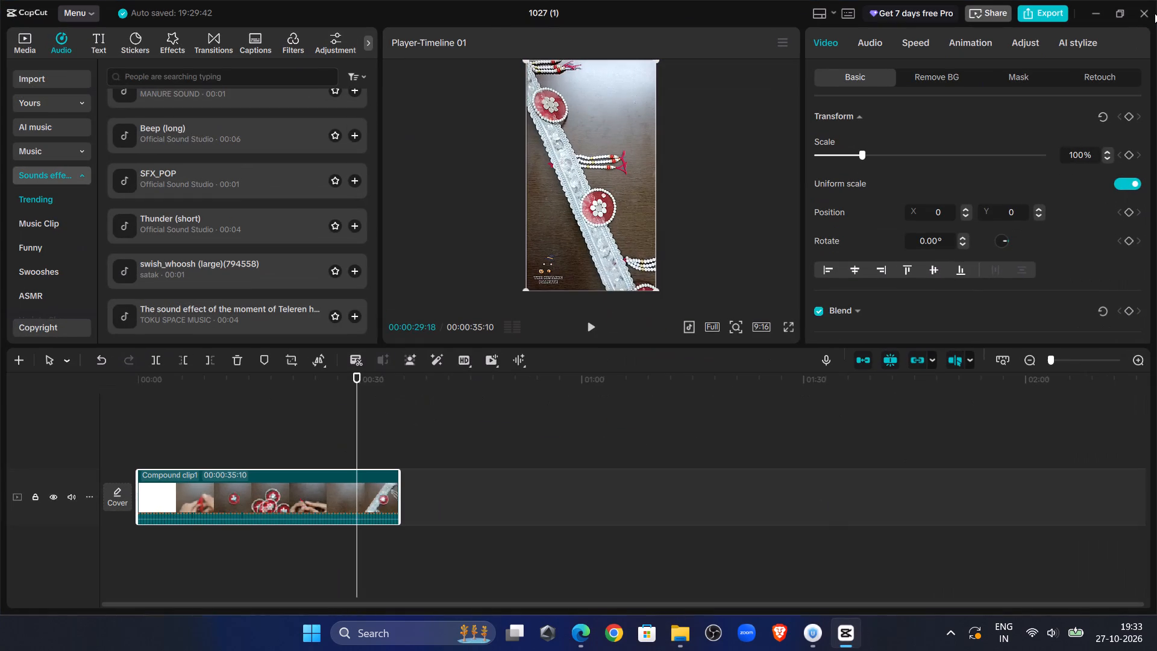
{"action": "left_click", "coordinate": [1150, 16]}
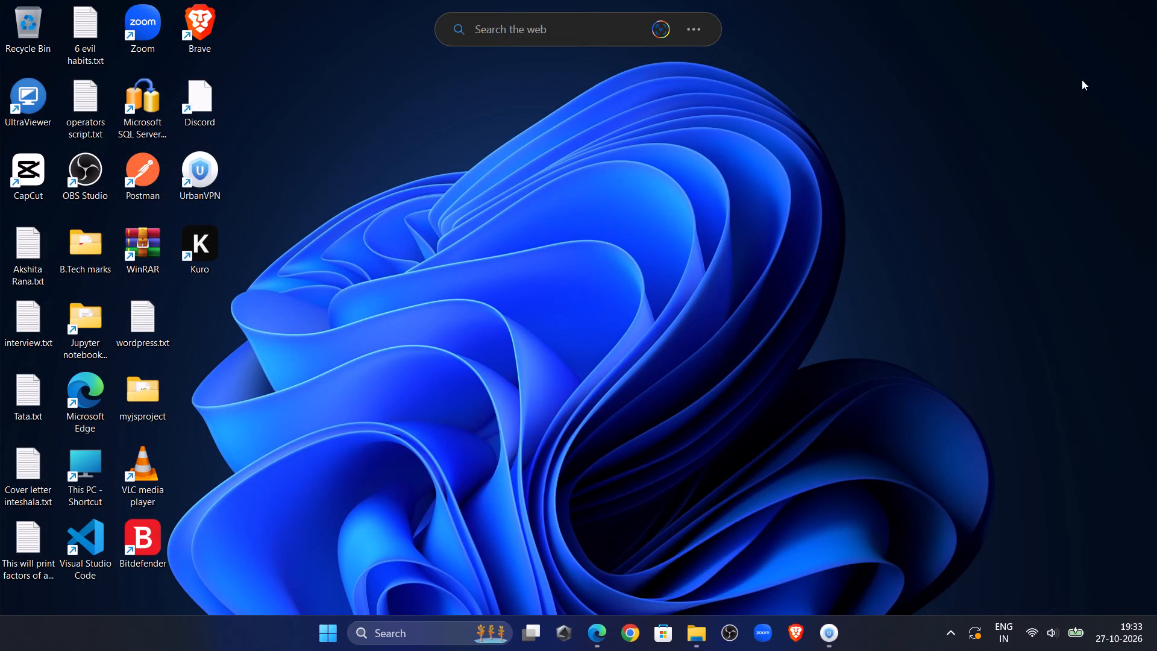
View UrbanVPN's connection status and minimize its window.
{"action": "left_click", "coordinate": [830, 624]}
{"action": "left_click", "coordinate": [828, 631]}
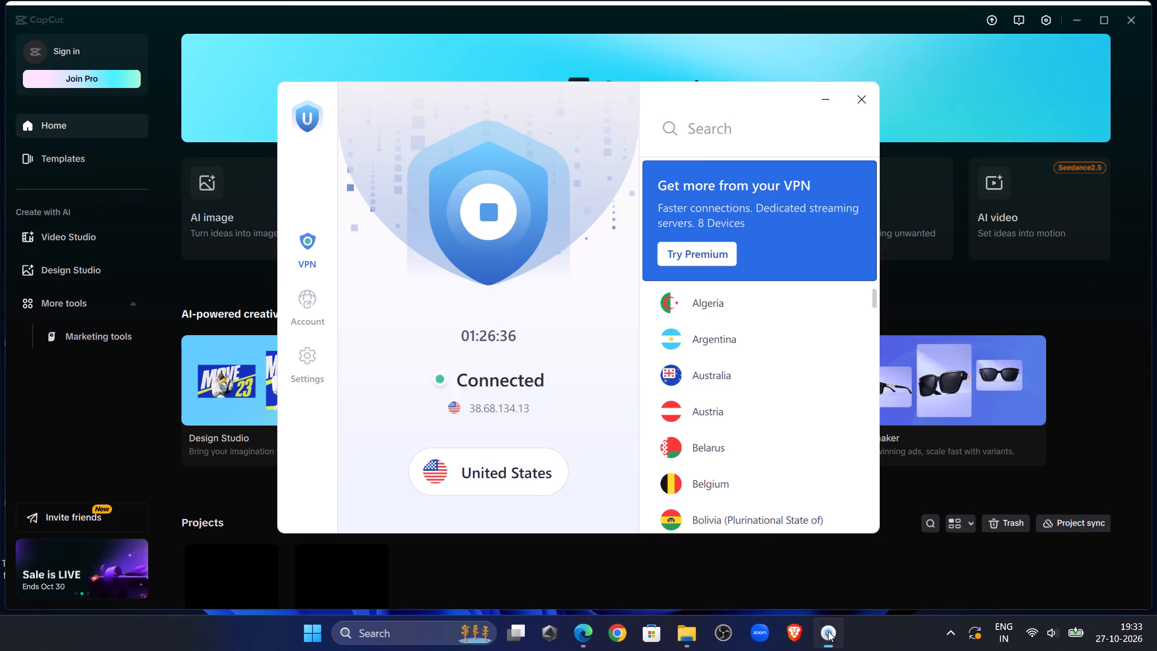
{"action": "left_click", "coordinate": [829, 98]}
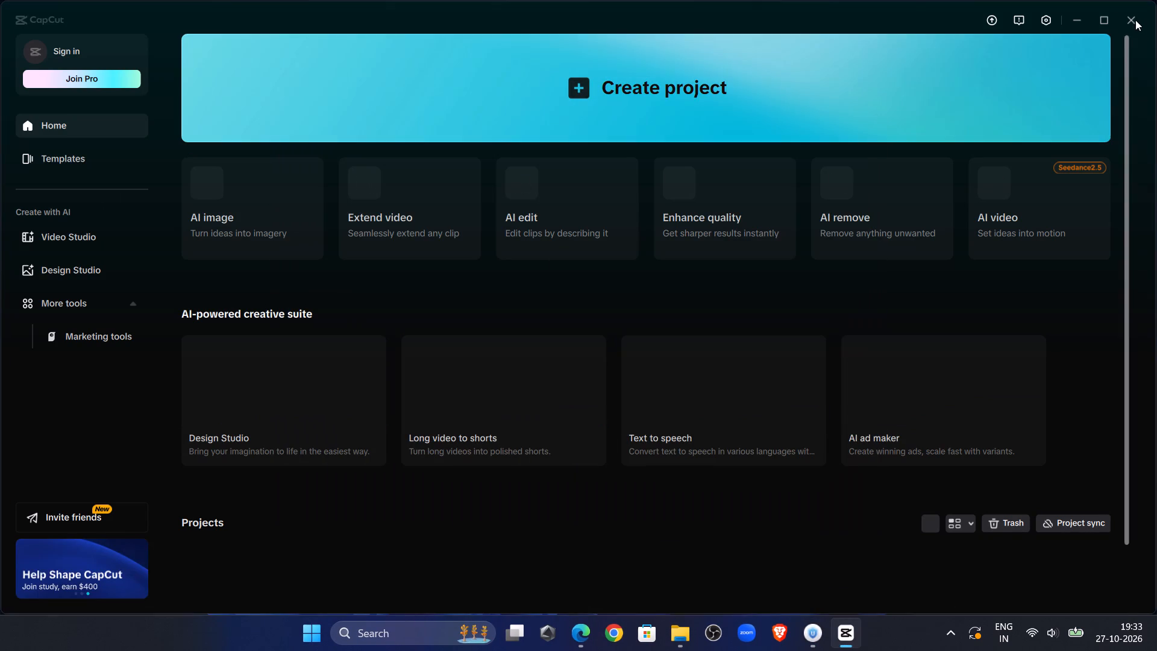
Close UrbanVPN and CapCut completely, forcing the CapCut program to close.
{"action": "left_click", "coordinate": [1135, 21]}
{"action": "triple_click", "coordinate": [1130, 23]}
{"action": "left_click", "coordinate": [911, 506]}
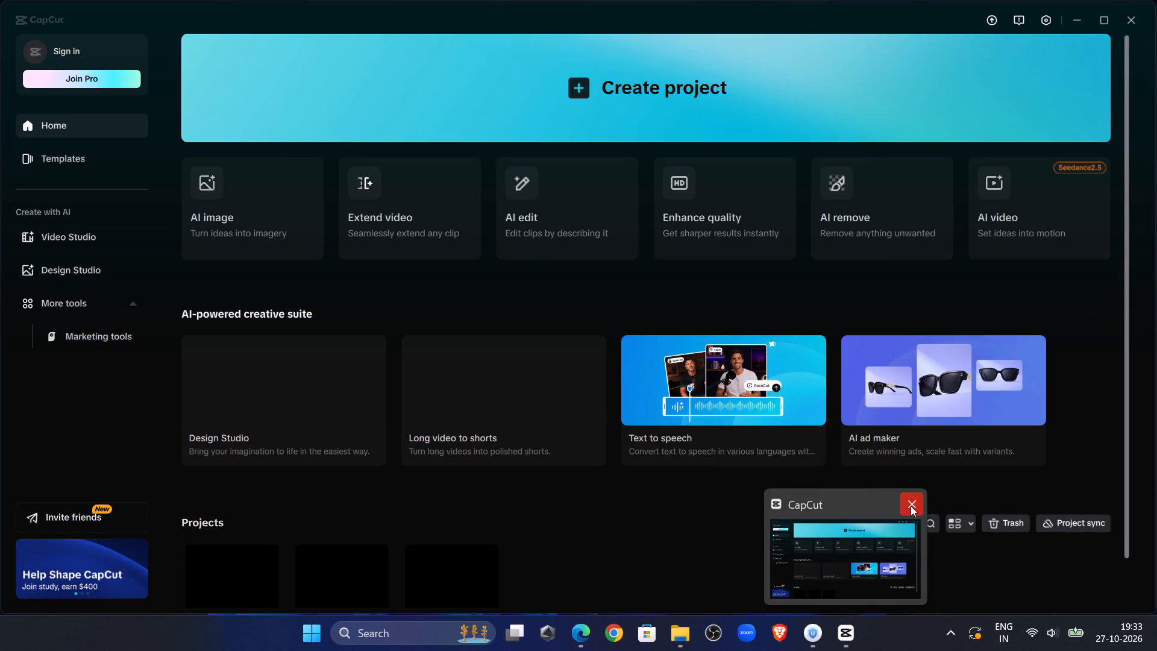
{"action": "triple_click", "coordinate": [920, 504]}
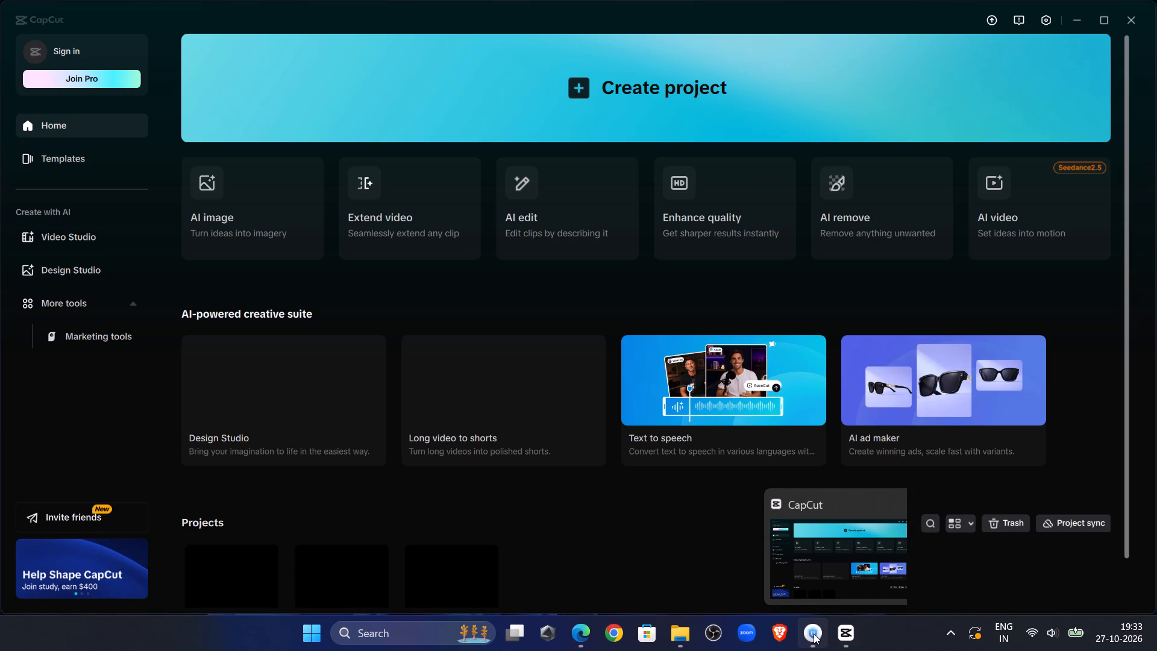
{"action": "left_click", "coordinate": [853, 493]}
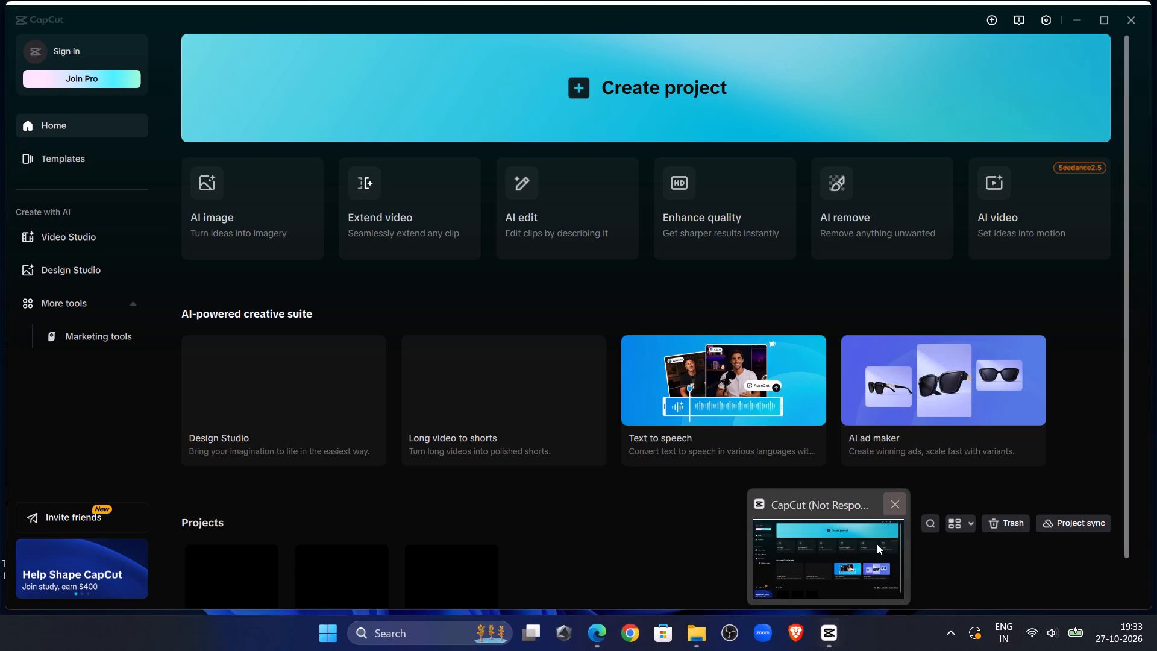
{"action": "triple_click", "coordinate": [894, 506]}
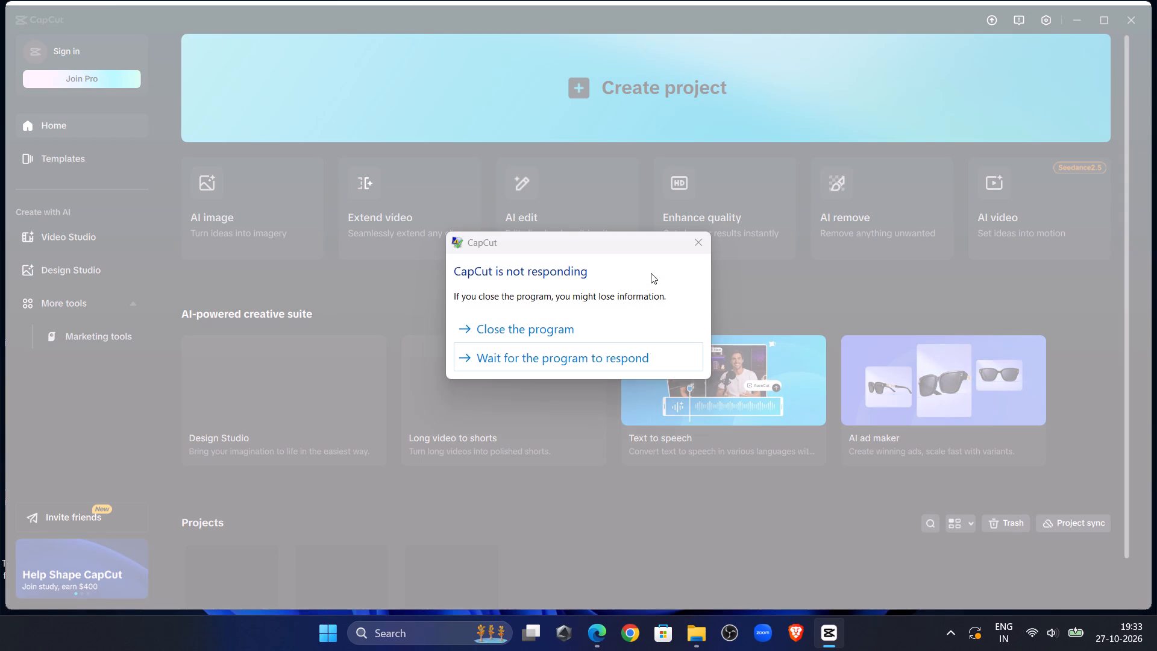
{"action": "left_click", "coordinate": [551, 341]}
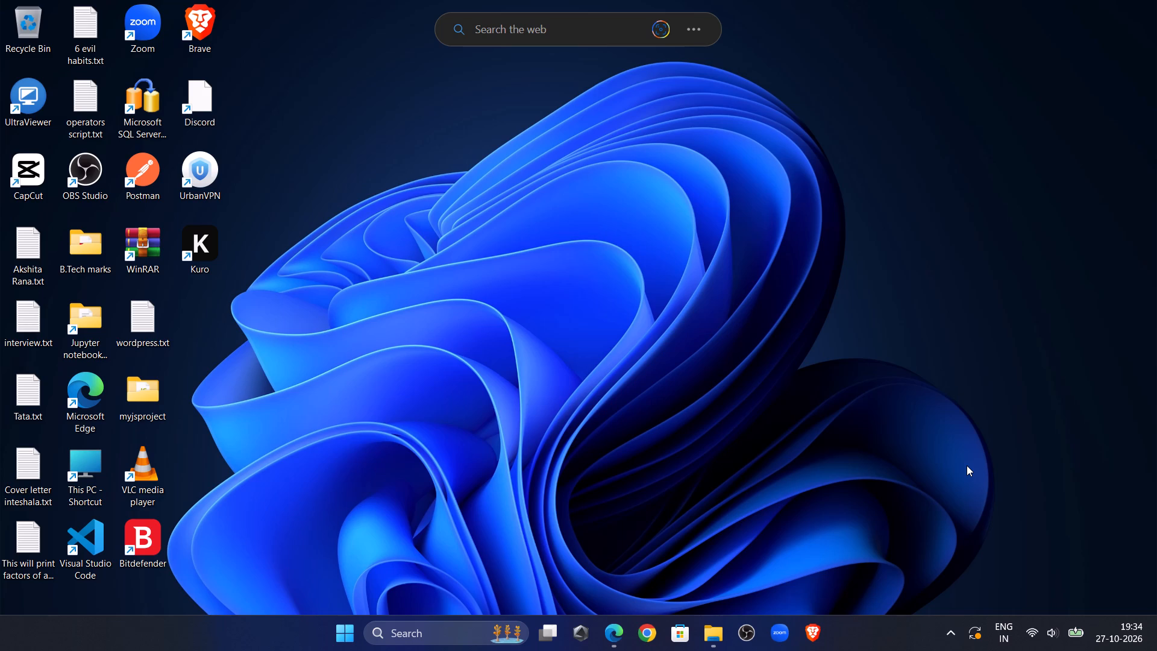
Refresh the desktop.
{"action": "right_click", "coordinate": [637, 273]}
{"action": "left_click", "coordinate": [676, 488]}
{"action": "left_click", "coordinate": [663, 325]}
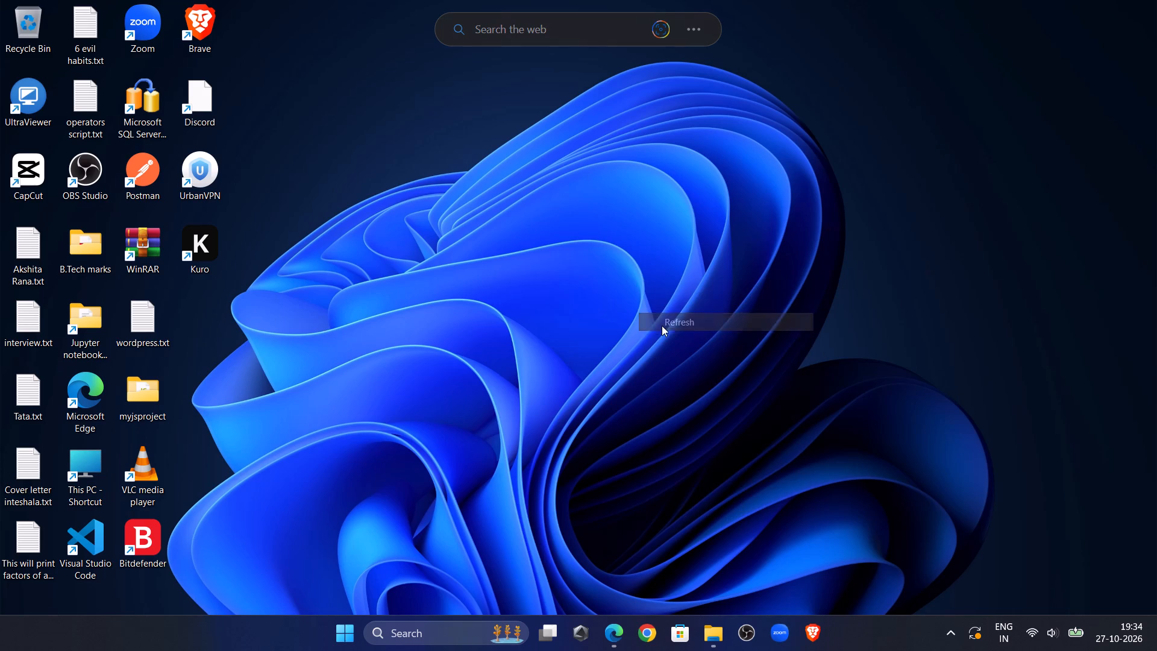
Launch UrbanVPN, decline the update, start a connection to United States and minimize the window.
{"action": "double_click", "coordinate": [201, 188]}
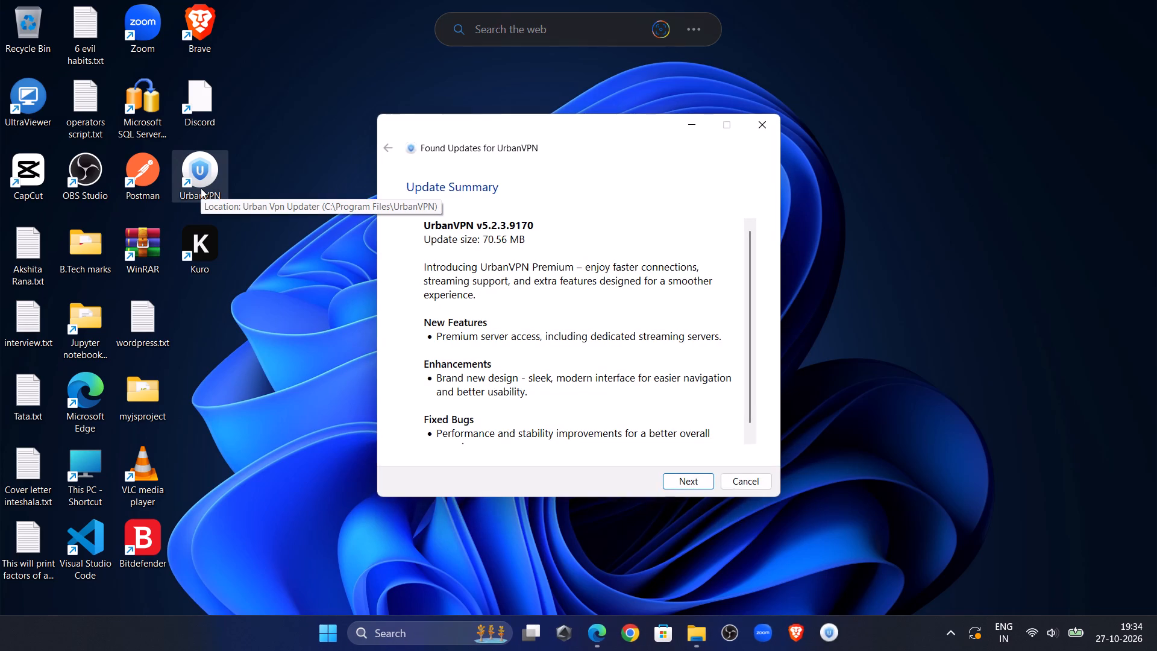
{"action": "left_click", "coordinate": [740, 489]}
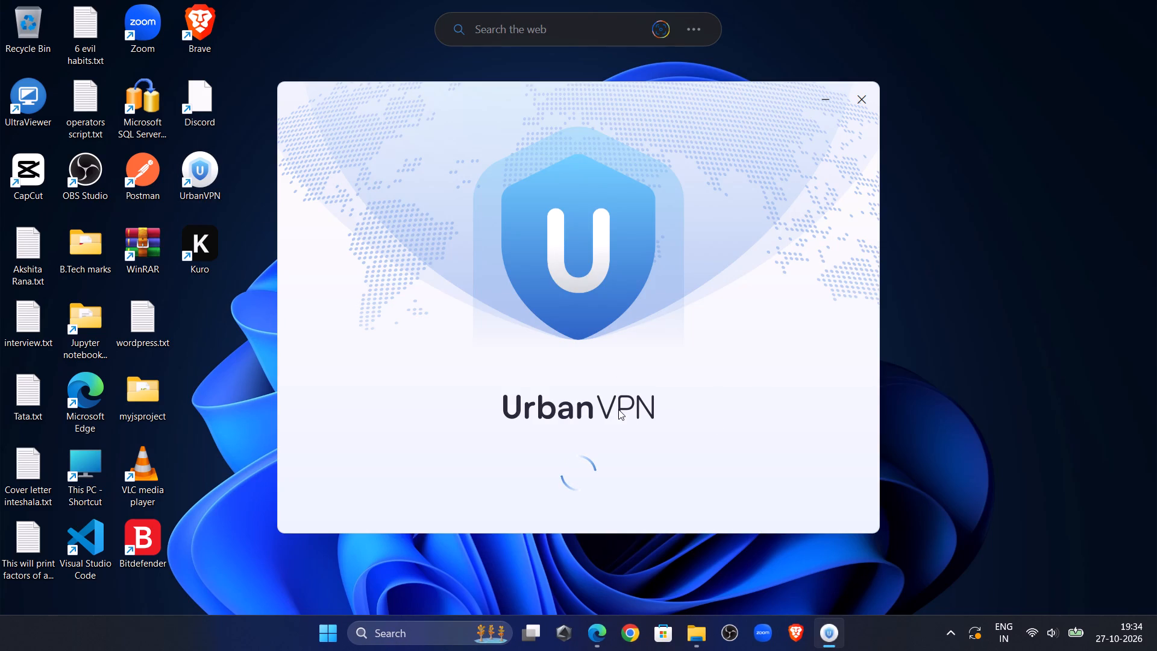
{"action": "left_click", "coordinate": [421, 392]}
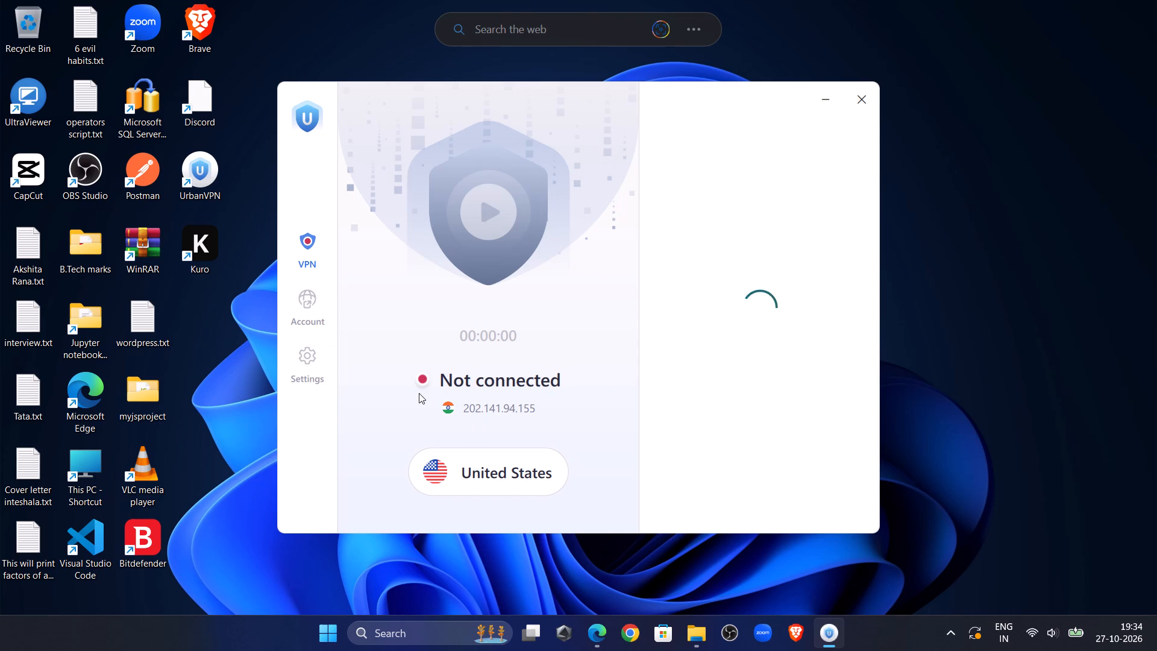
{"action": "left_click", "coordinate": [484, 210]}
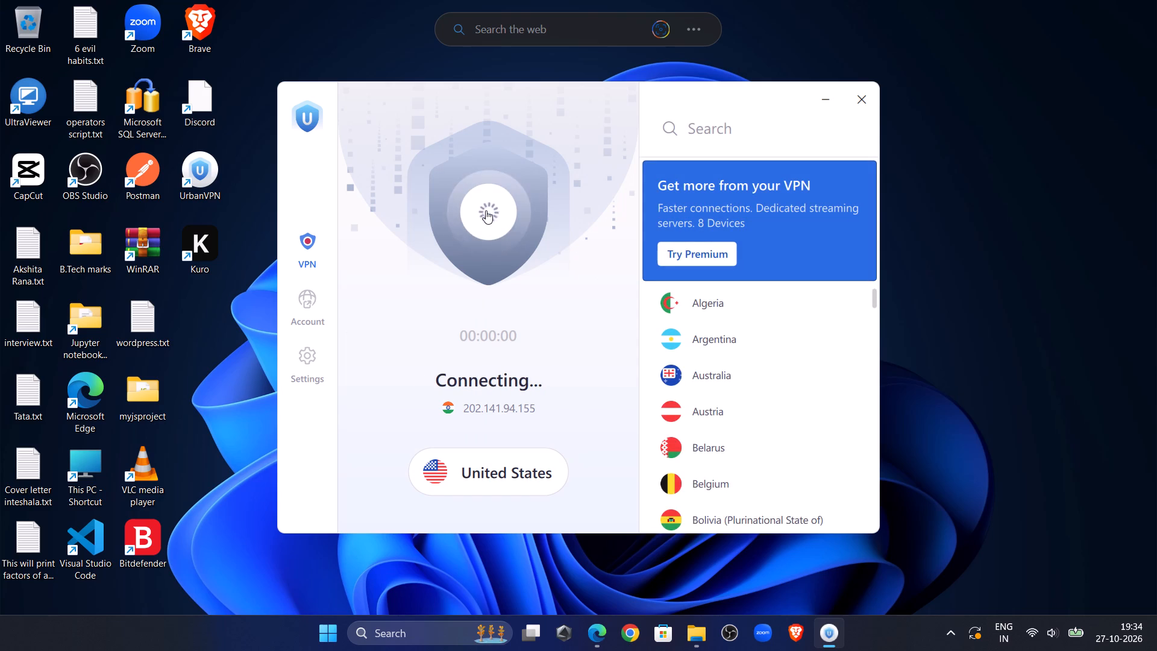
{"action": "left_click", "coordinate": [816, 94]}
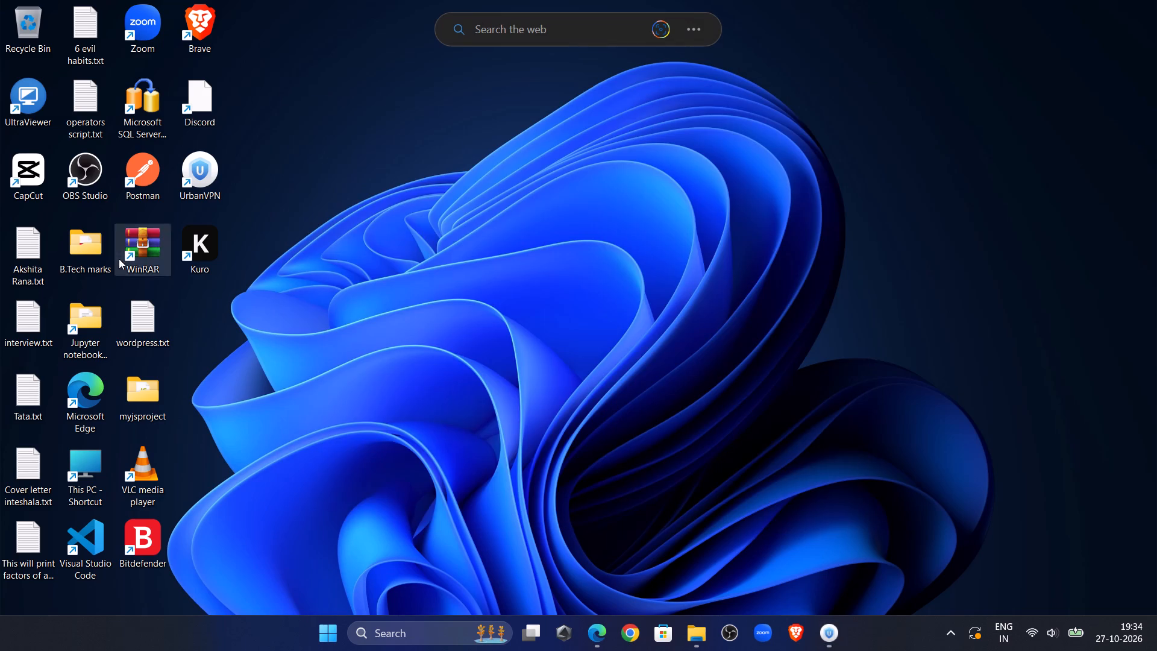
Launch CapCut, dismiss the CapCut Pro offer and open the project 1027 (1).
{"action": "double_click", "coordinate": [46, 181]}
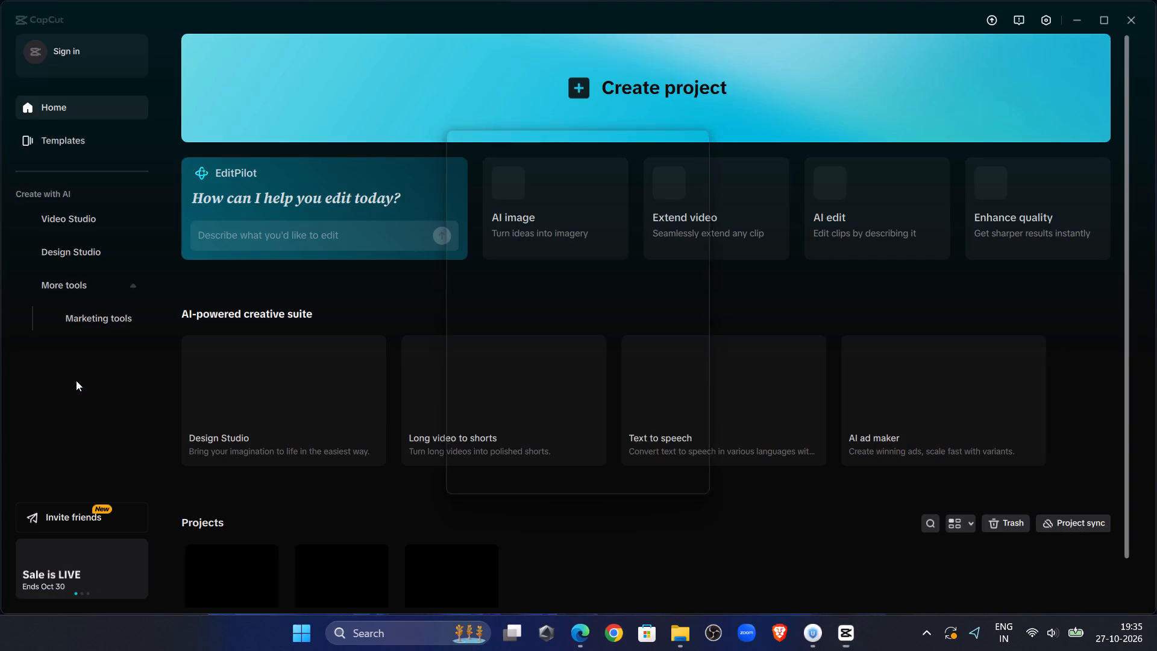
{"action": "scroll", "coordinate": [456, 433], "scroll_direction": "down", "scroll_amount": 7}
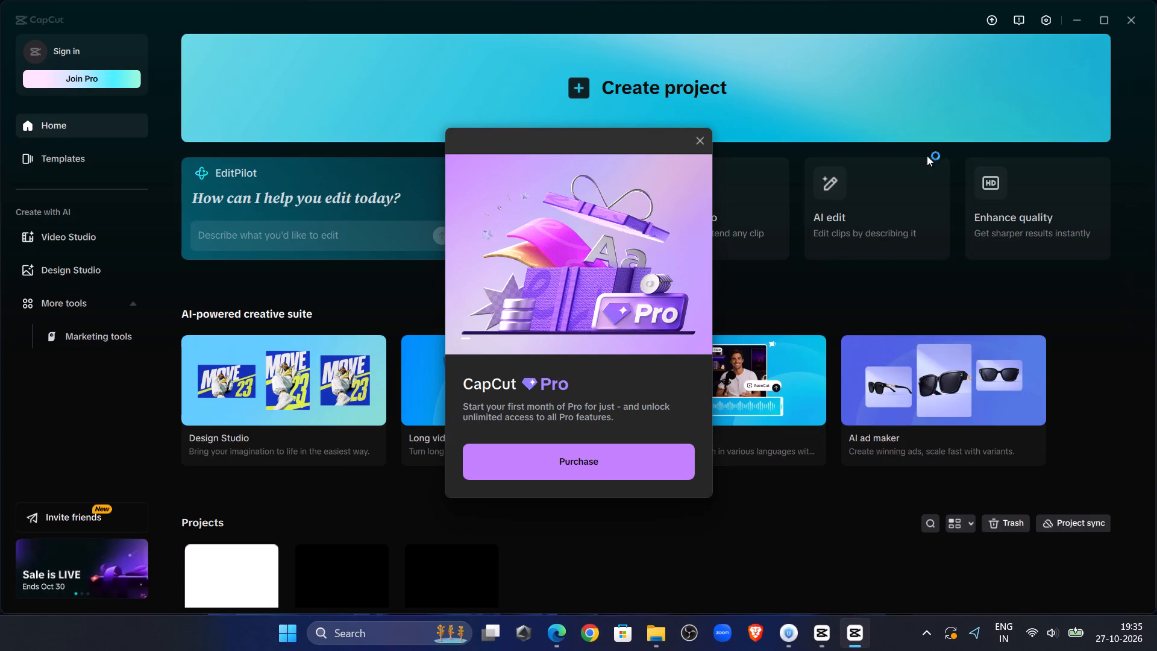
{"action": "left_click", "coordinate": [699, 144]}
{"action": "left_click", "coordinate": [700, 140]}
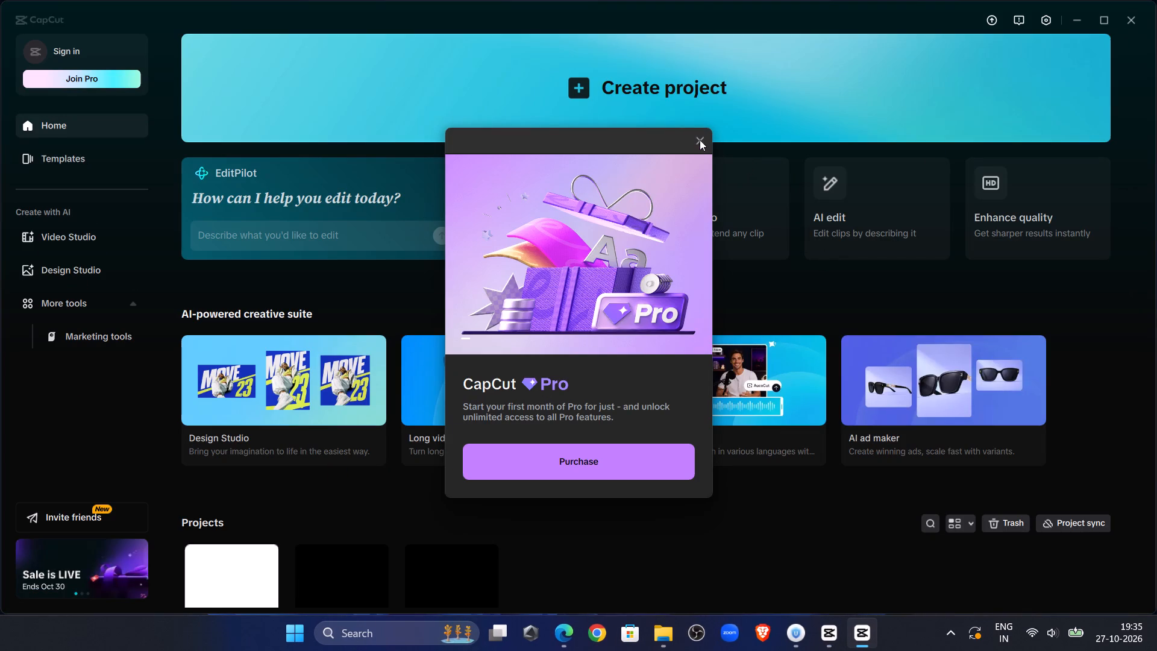
{"action": "scroll", "coordinate": [616, 350], "scroll_direction": "down", "scroll_amount": 7}
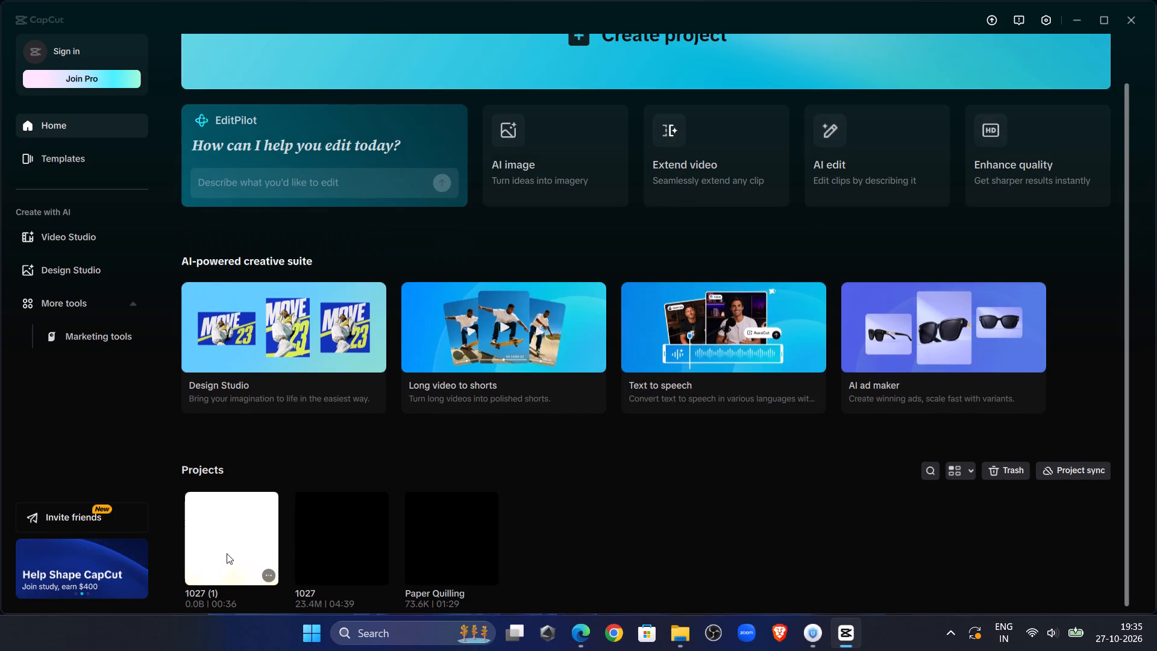
{"action": "double_click", "coordinate": [226, 553]}
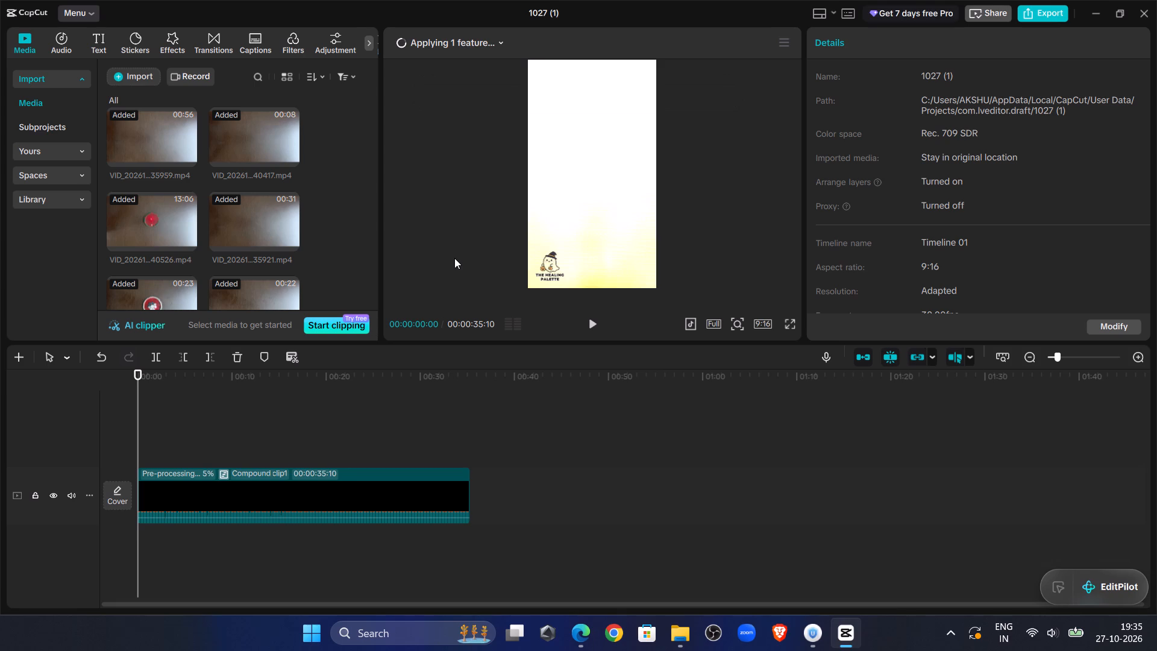
Import the rendered 80ECD5A4-13C9-4210-8CE0-D26D30F5A444_video.mp4 from the project's combination folder into CapCut's media.
{"action": "left_click", "coordinate": [677, 624]}
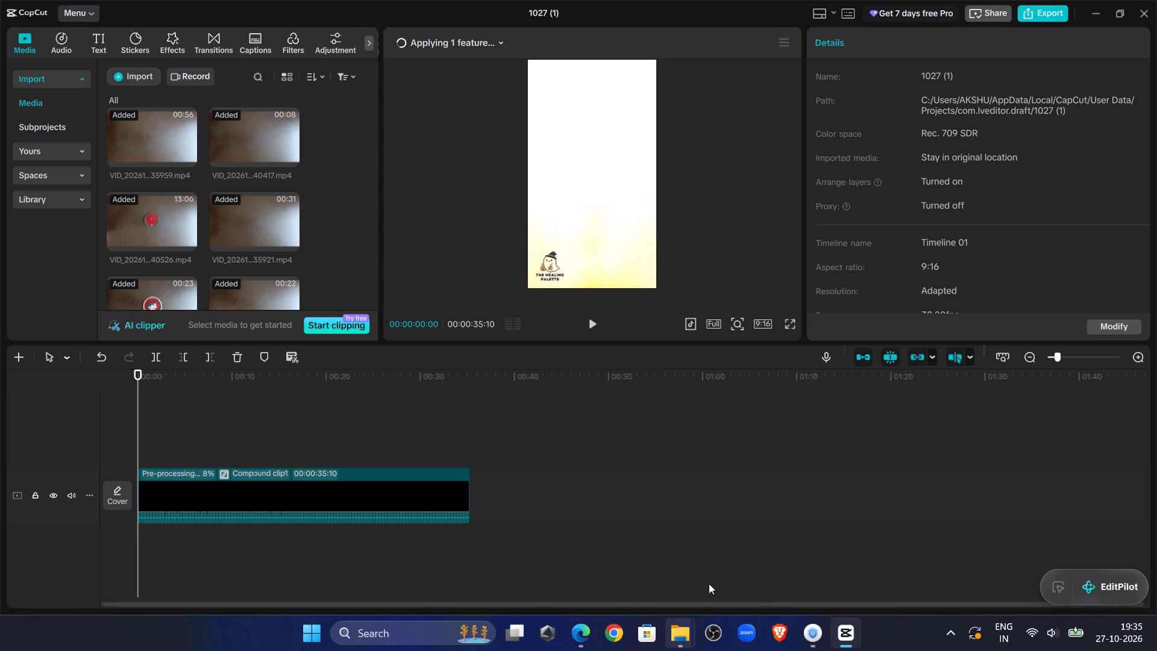
{"action": "left_click", "coordinate": [714, 561]}
{"action": "left_click_drag", "start_coordinate": [539, 15], "coordinate": [1053, 186]}
{"action": "left_click_drag", "start_coordinate": [714, 313], "coordinate": [714, 310]}
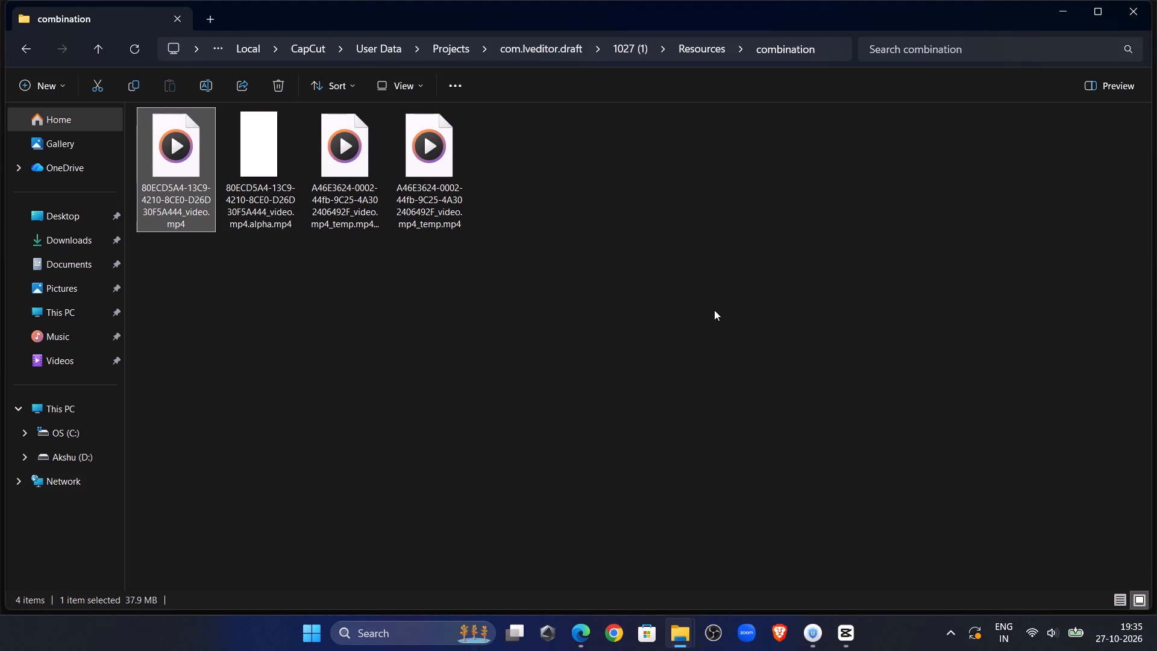
{"action": "left_click_drag", "start_coordinate": [714, 310], "coordinate": [236, 216]}
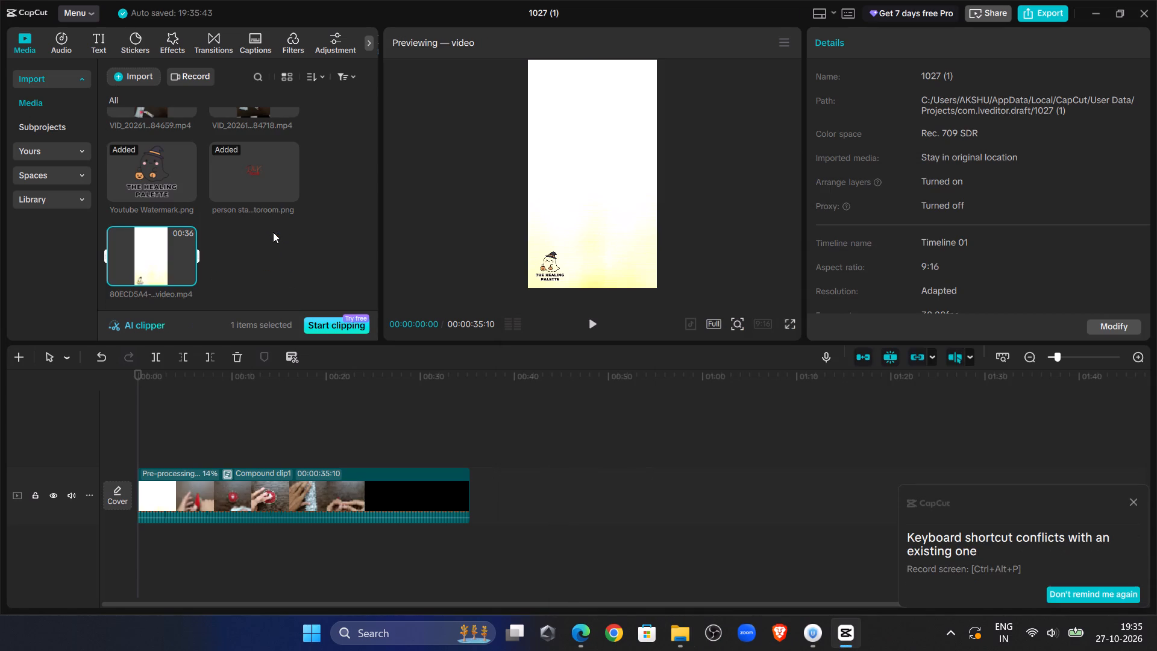
Replace the compound clip on the timeline with the imported video, keeping the original video effect, and briefly play the result.
{"action": "left_click_drag", "start_coordinate": [160, 260], "coordinate": [273, 482]}
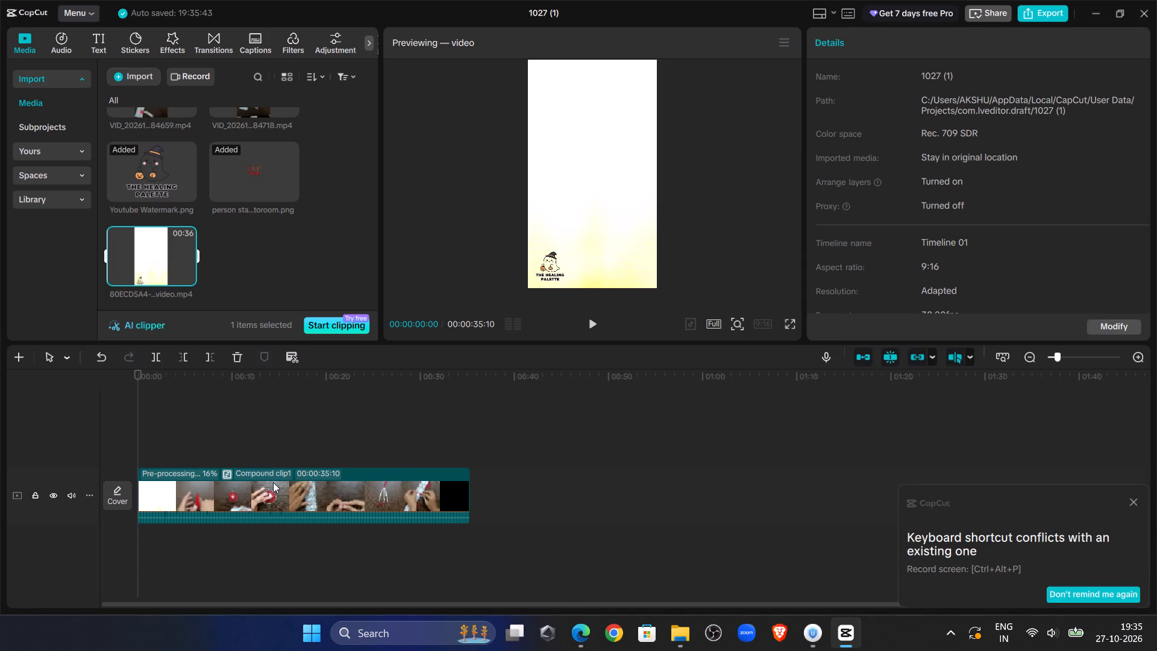
{"action": "left_click_drag", "start_coordinate": [273, 482], "coordinate": [217, 478]}
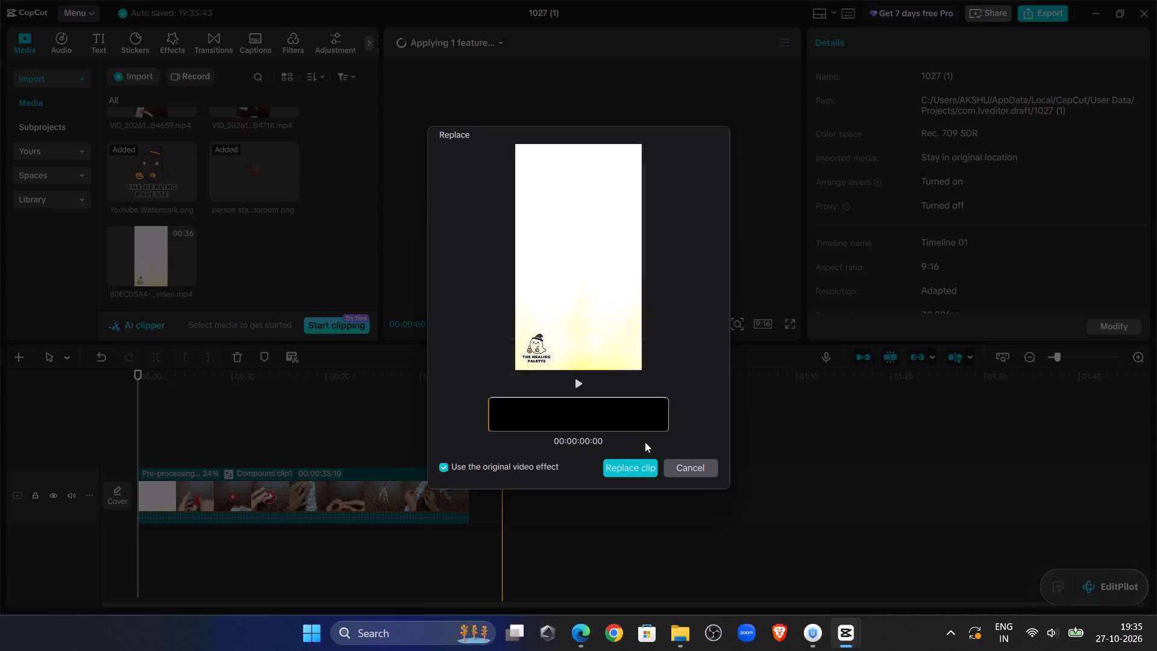
{"action": "left_click", "coordinate": [639, 474]}
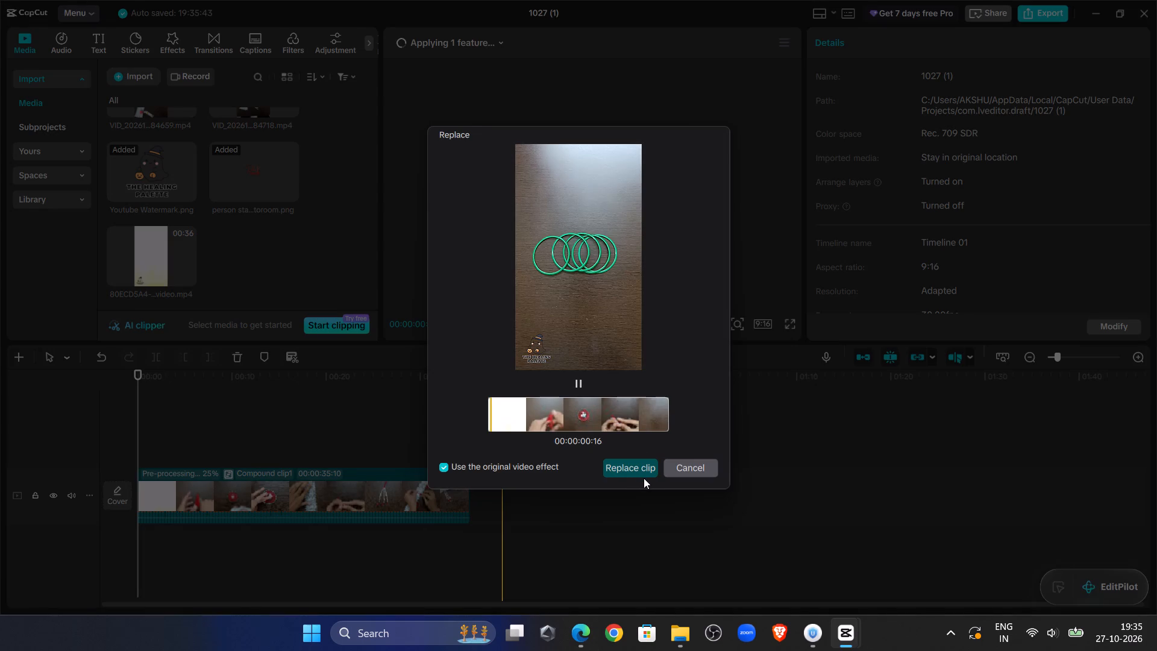
{"action": "left_click", "coordinate": [587, 329]}
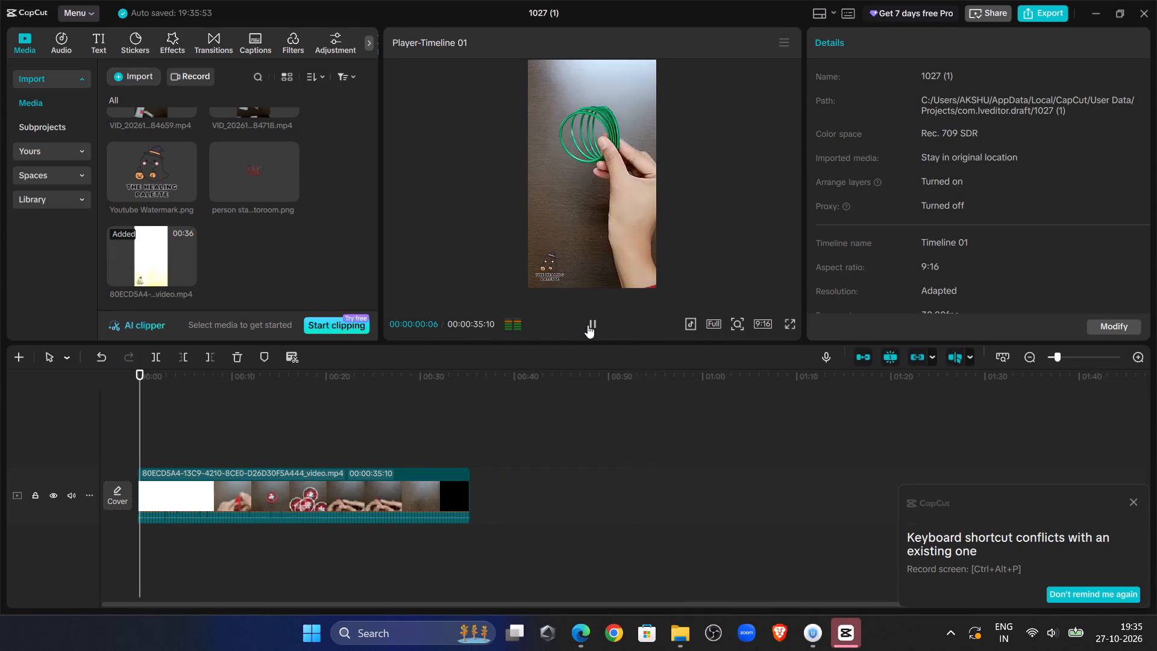
{"action": "left_click", "coordinate": [588, 325]}
Export the 1027 (1) video without sharing it and close the export window.
{"action": "left_click", "coordinate": [1039, 11]}
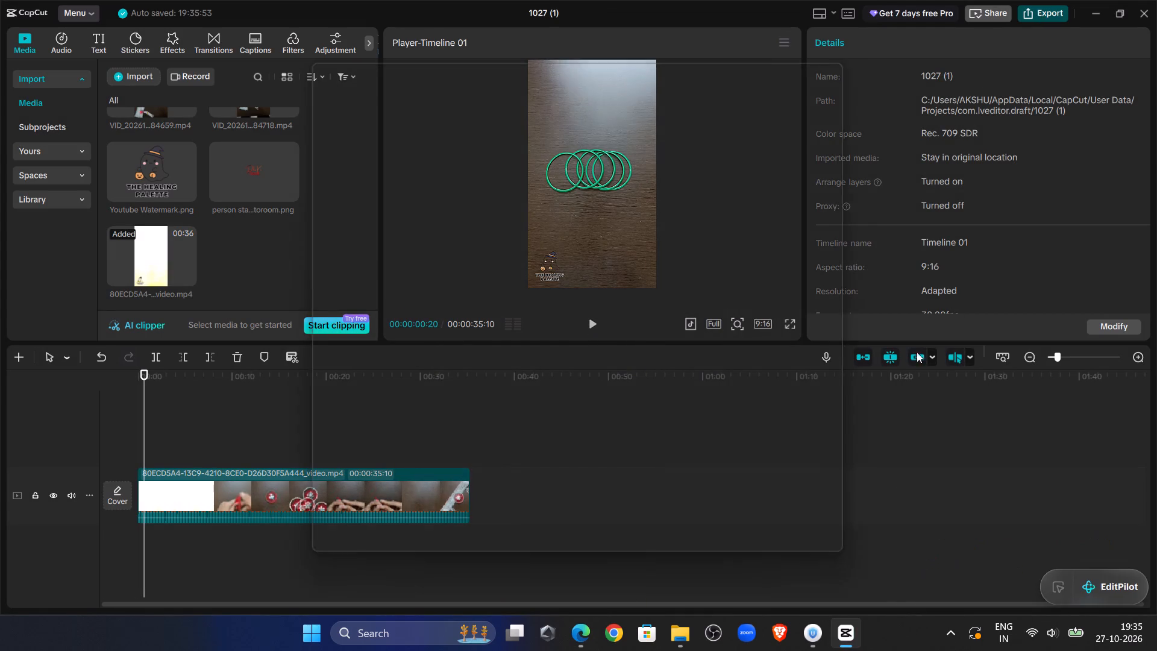
{"action": "left_click", "coordinate": [754, 538]}
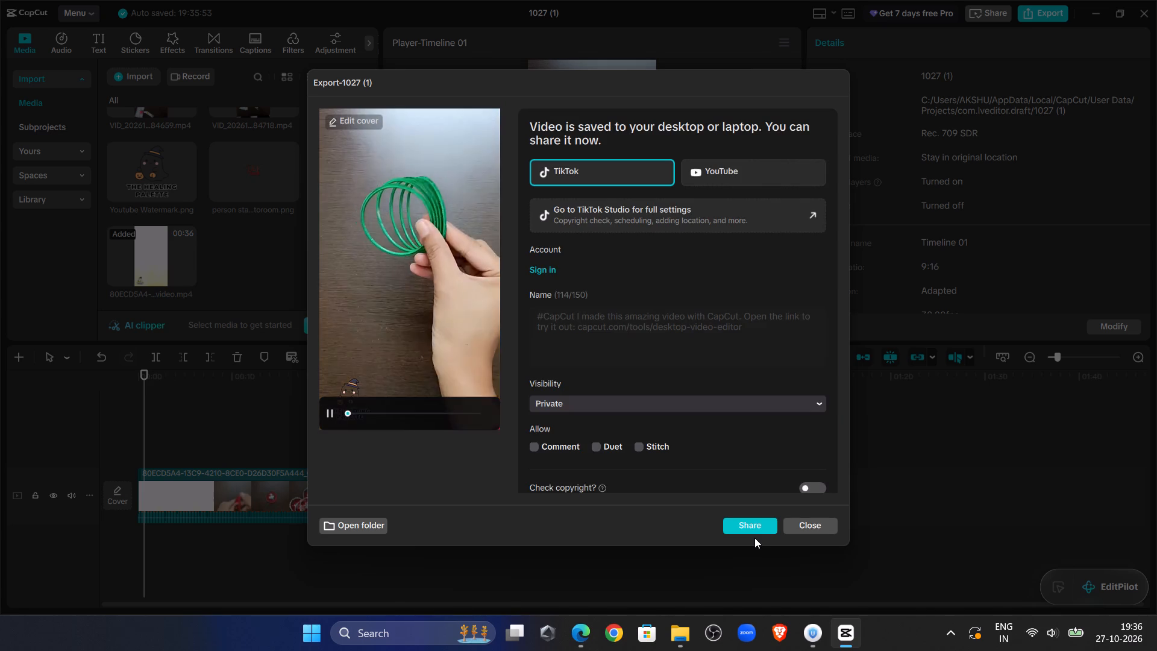
{"action": "left_click", "coordinate": [800, 529]}
Open the exported 1027 (1).mp4 from THE HEALING PALETTE folder on drive D, check it at several points and close the player.
{"action": "left_click", "coordinate": [684, 631]}
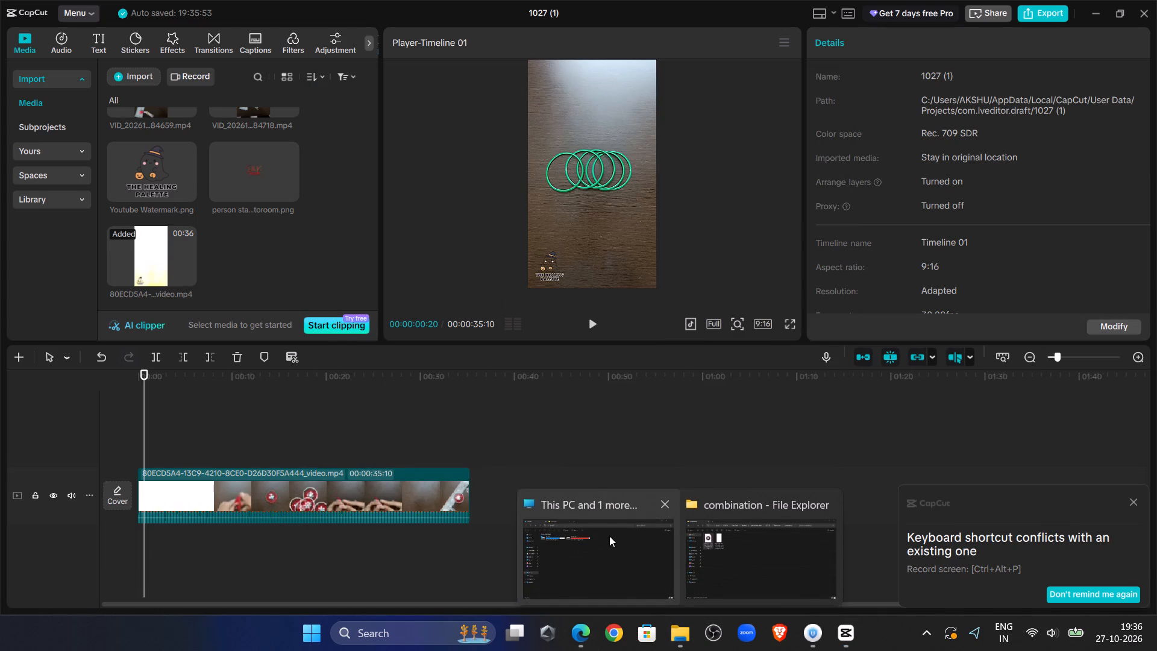
{"action": "left_click", "coordinate": [609, 536]}
{"action": "double_click", "coordinate": [433, 136]}
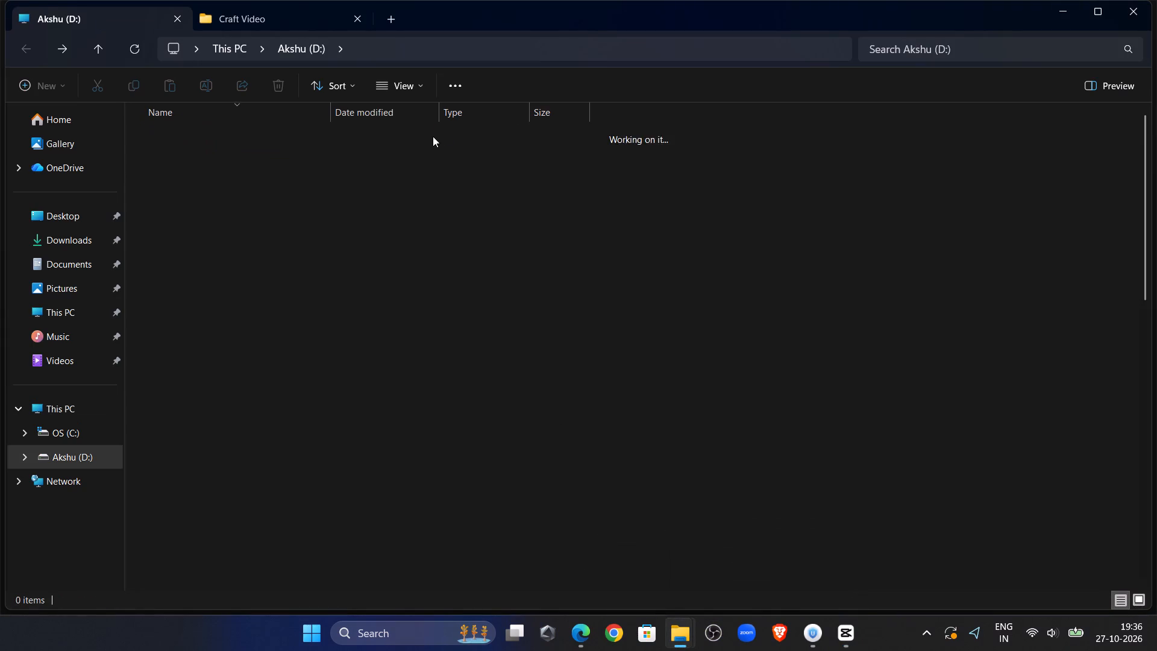
{"action": "double_click", "coordinate": [215, 150]}
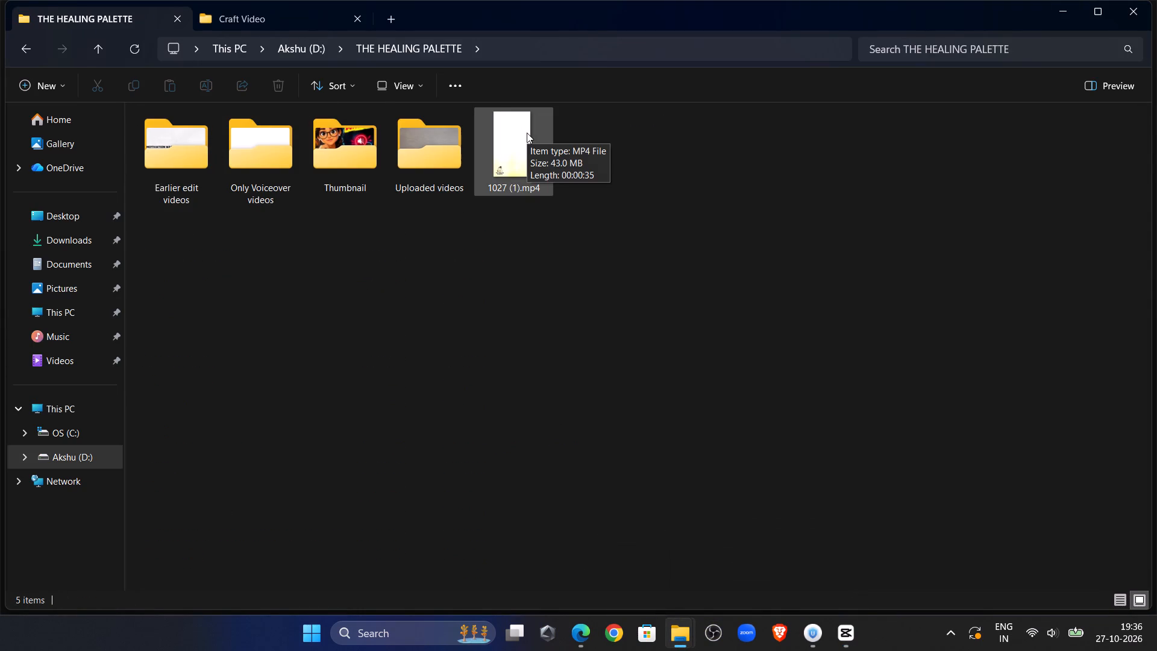
{"action": "double_click", "coordinate": [512, 155]}
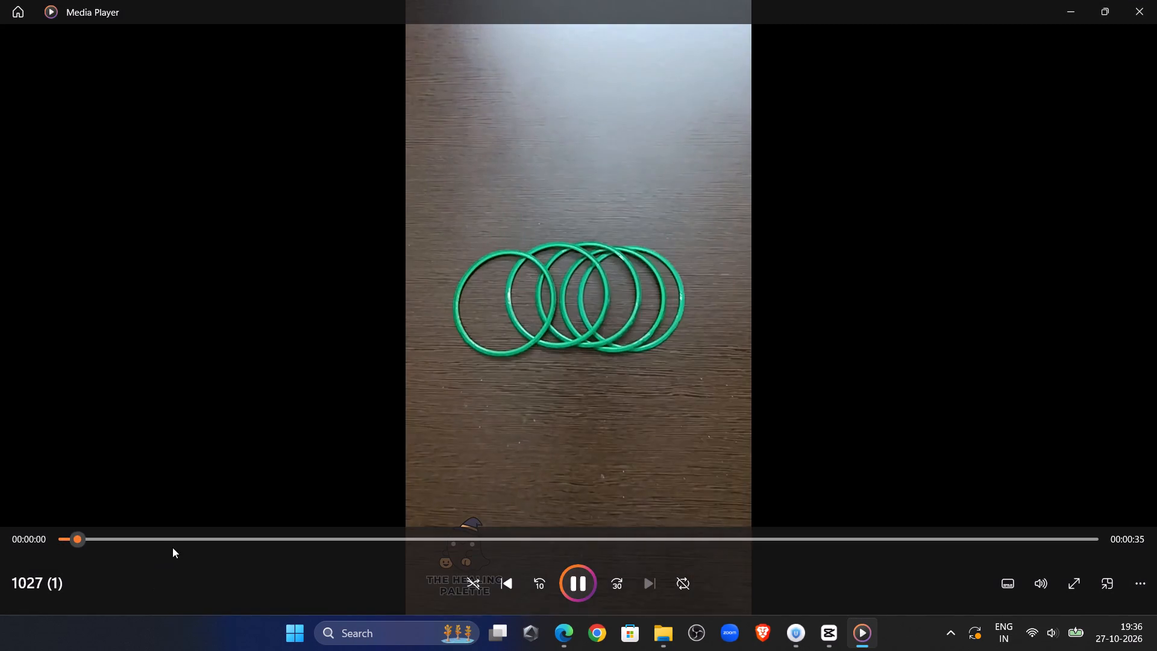
{"action": "left_click", "coordinate": [422, 547]}
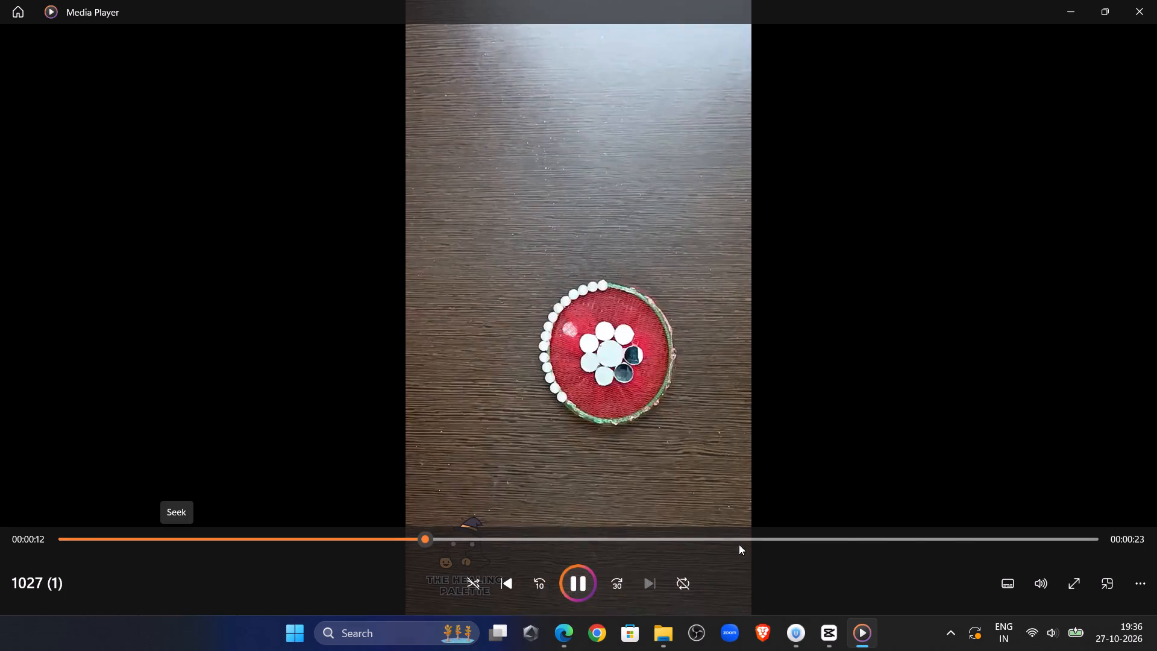
{"action": "left_click", "coordinate": [756, 544]}
{"action": "left_click", "coordinate": [920, 527]}
{"action": "left_click", "coordinate": [986, 538]}
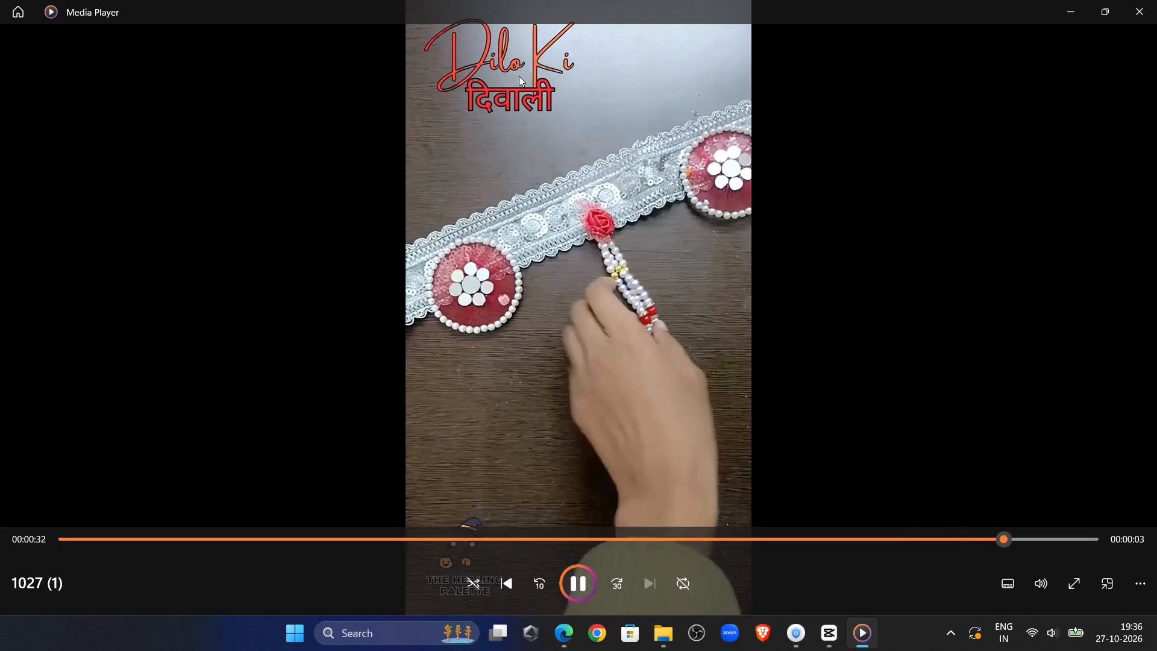
{"action": "left_click", "coordinate": [1156, 0]}
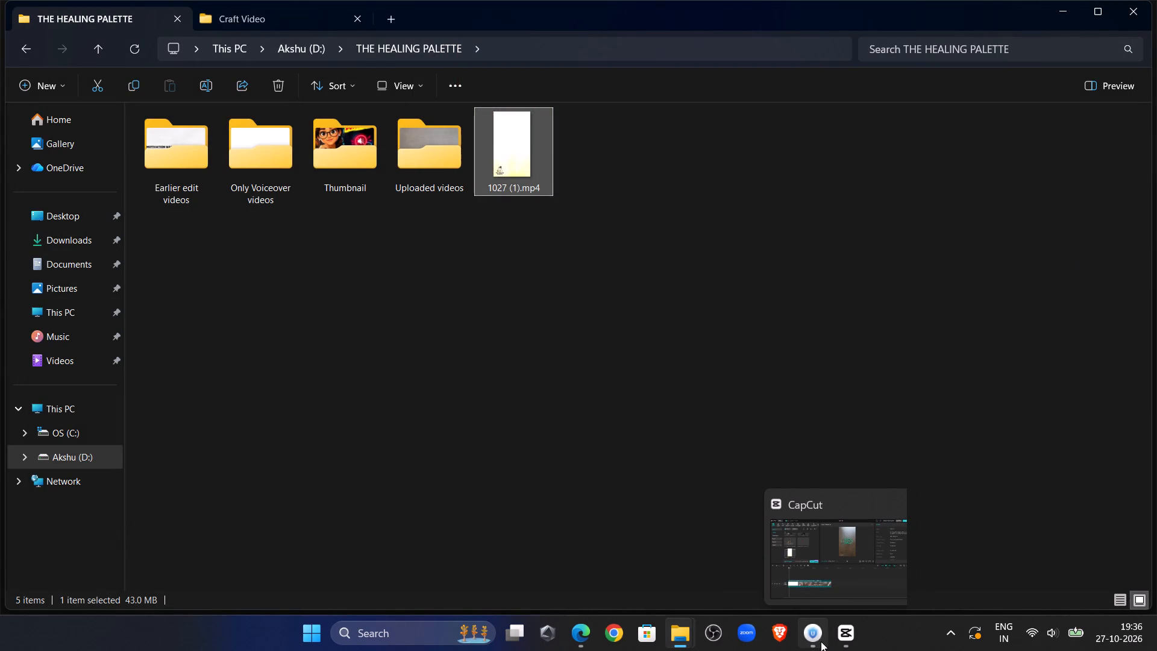
Open the POCO M4 Pro phone's Download folder in a new tab and select 1027 (1).mp4 in THE HEALING PALETTE folder.
{"action": "left_click", "coordinate": [692, 234]}
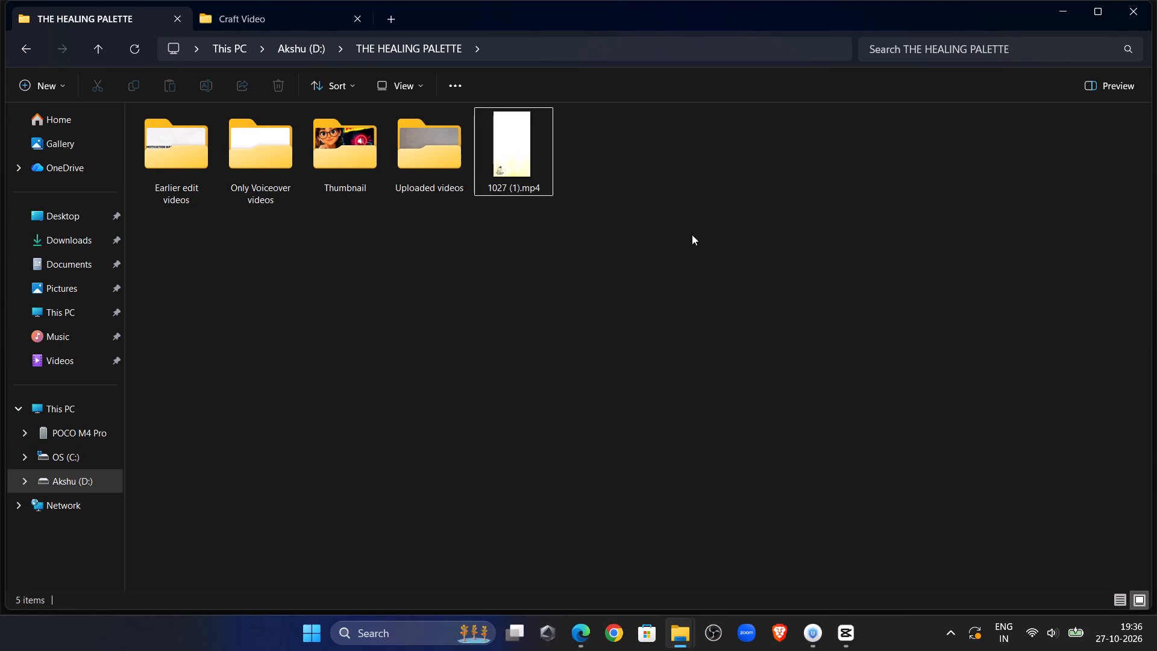
{"action": "left_click", "coordinate": [392, 22]}
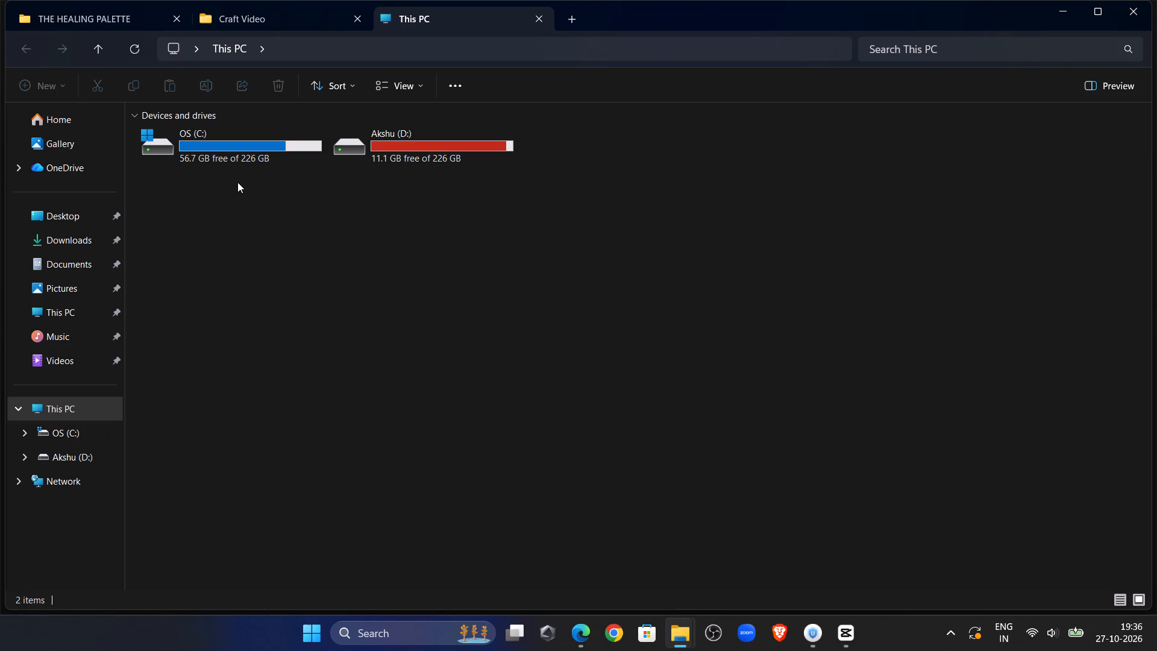
{"action": "double_click", "coordinate": [211, 162]}
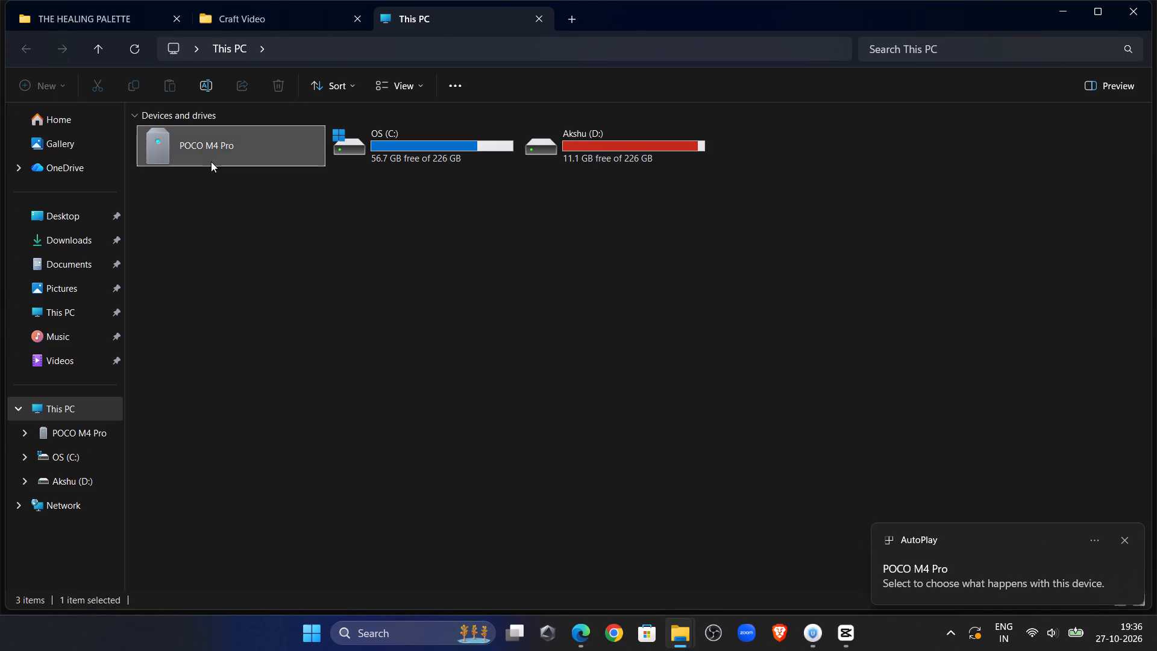
{"action": "double_click", "coordinate": [235, 129]}
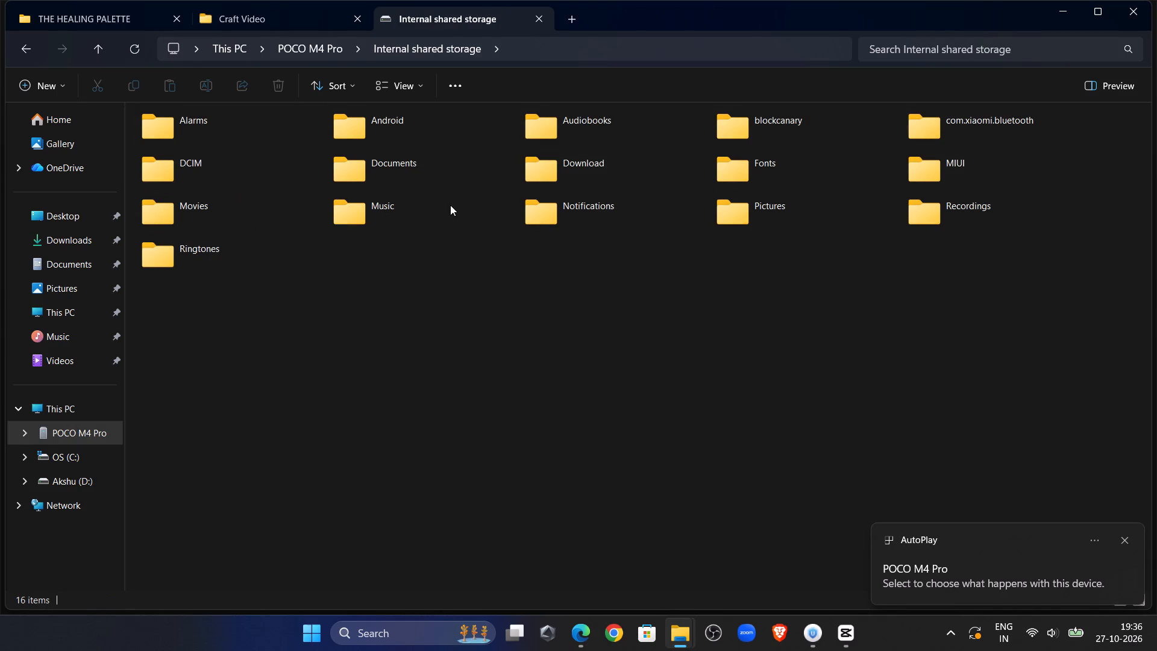
{"action": "double_click", "coordinate": [559, 175]}
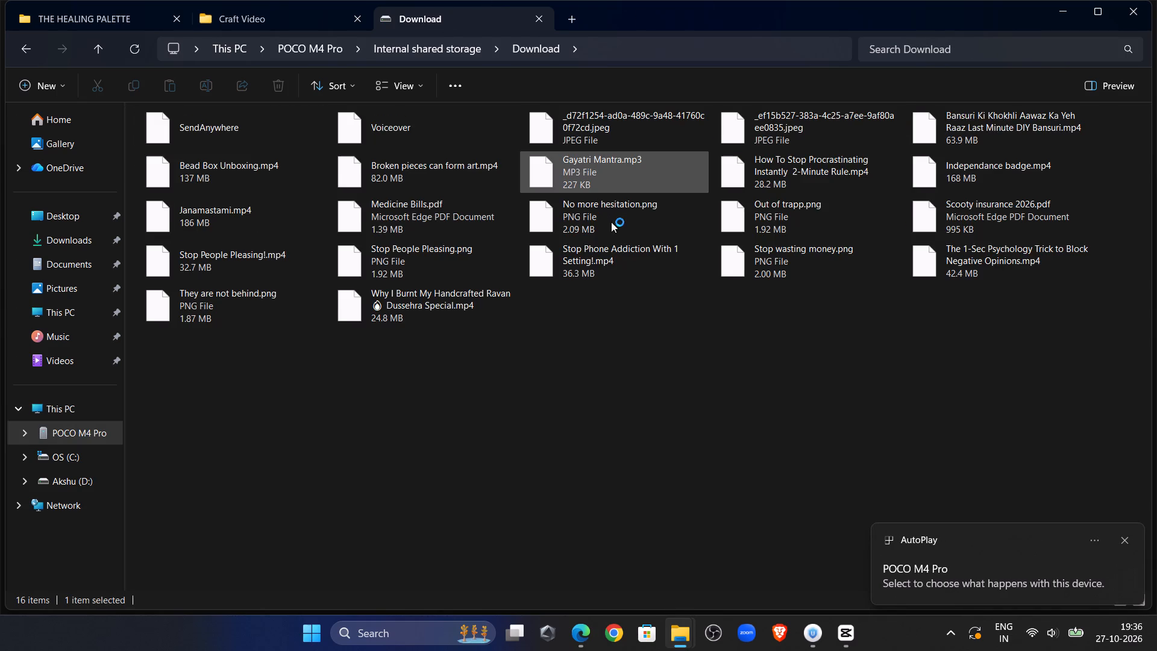
{"action": "left_click", "coordinate": [91, 16]}
{"action": "left_click", "coordinate": [522, 161]}
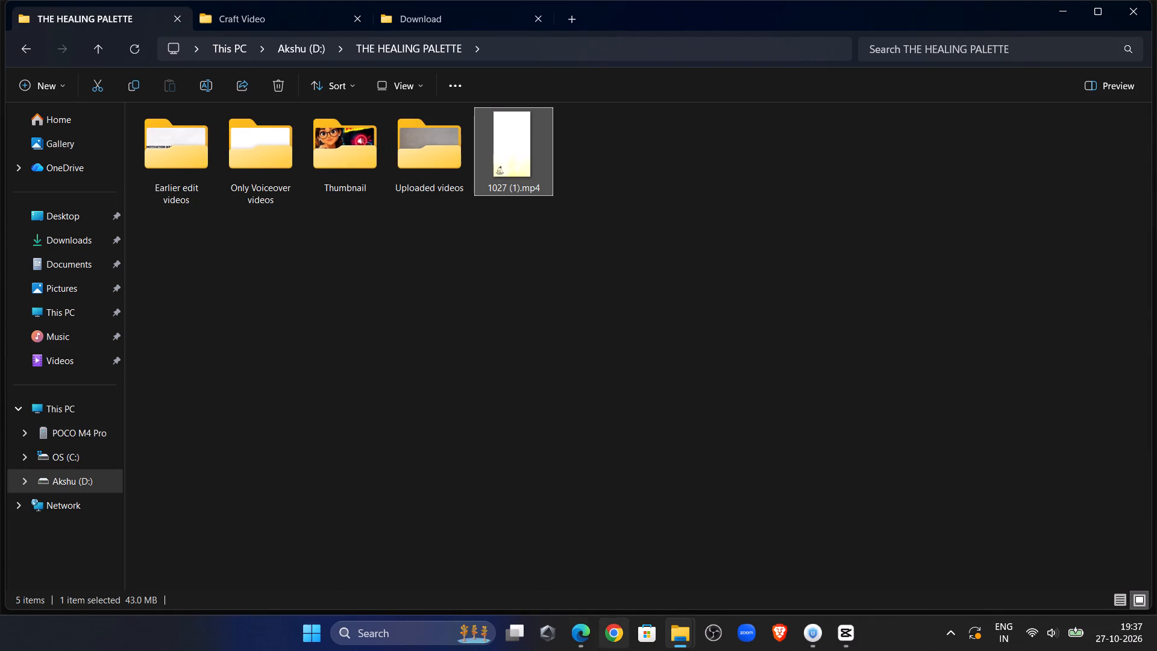
Switch to Edge, open the bookmarked Gemini chat from the Tools favorites in a new tab and close the Workona tab.
{"action": "left_click", "coordinate": [584, 639]}
{"action": "left_click", "coordinate": [384, 17]}
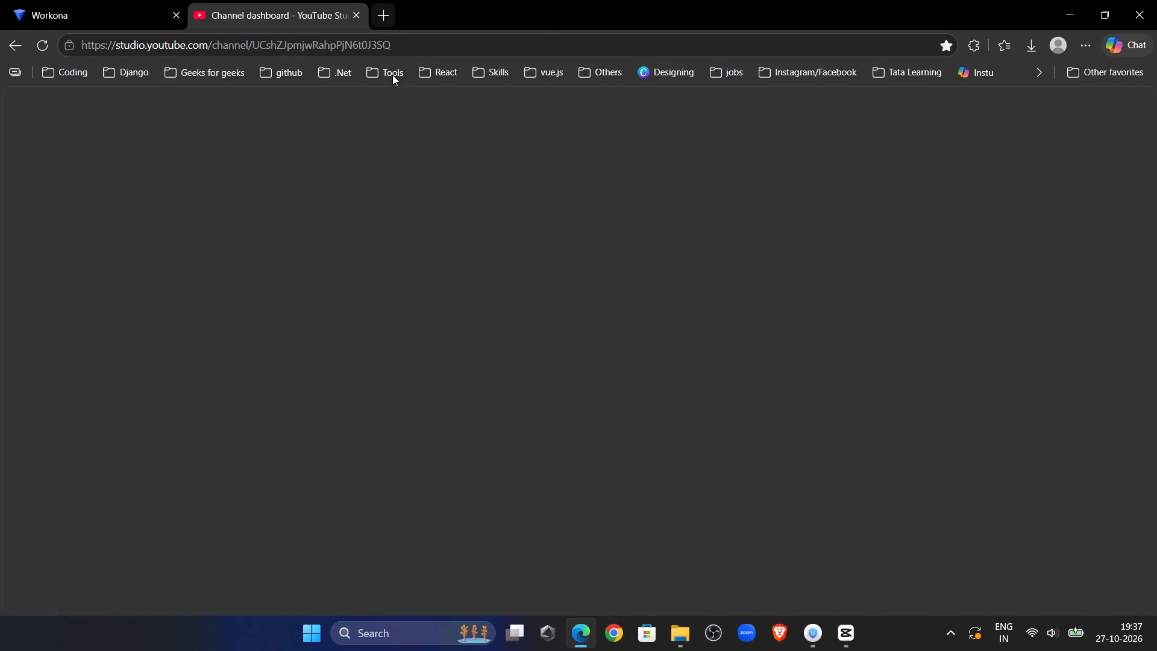
{"action": "left_click", "coordinate": [392, 75]}
{"action": "scroll", "coordinate": [429, 427], "scroll_direction": "down", "scroll_amount": 16}
{"action": "scroll", "coordinate": [466, 533], "scroll_direction": "up", "scroll_amount": 1}
{"action": "scroll", "coordinate": [466, 547], "scroll_direction": "down", "scroll_amount": 18}
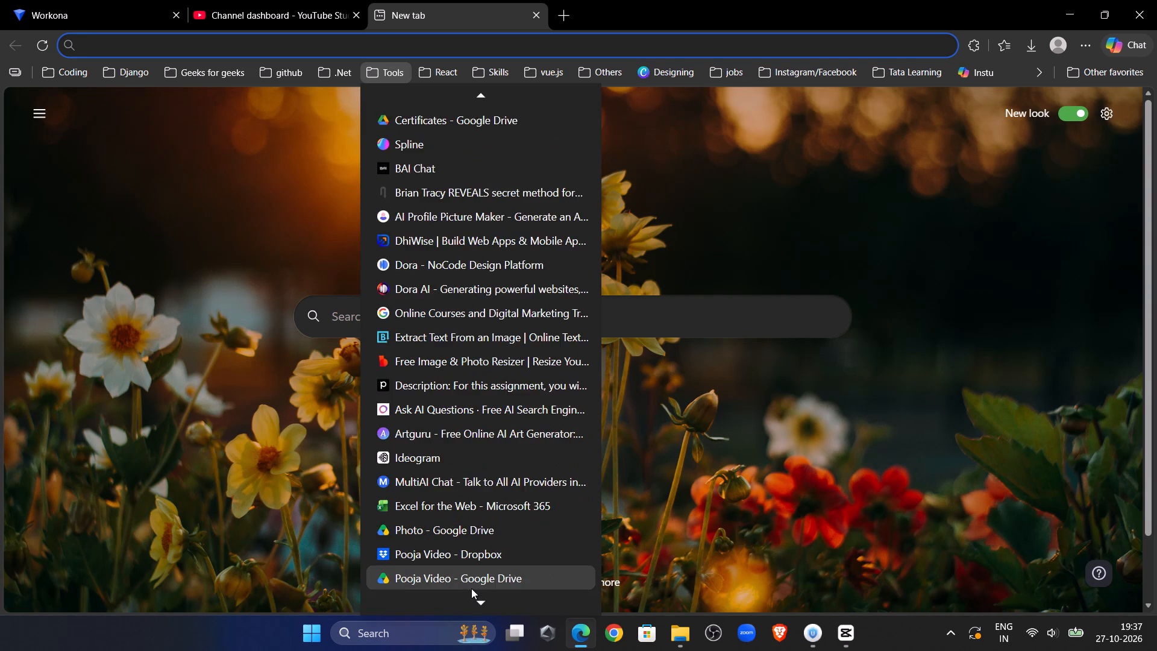
{"action": "scroll", "coordinate": [471, 588], "scroll_direction": "down", "scroll_amount": 17}
{"action": "left_click", "coordinate": [458, 588]}
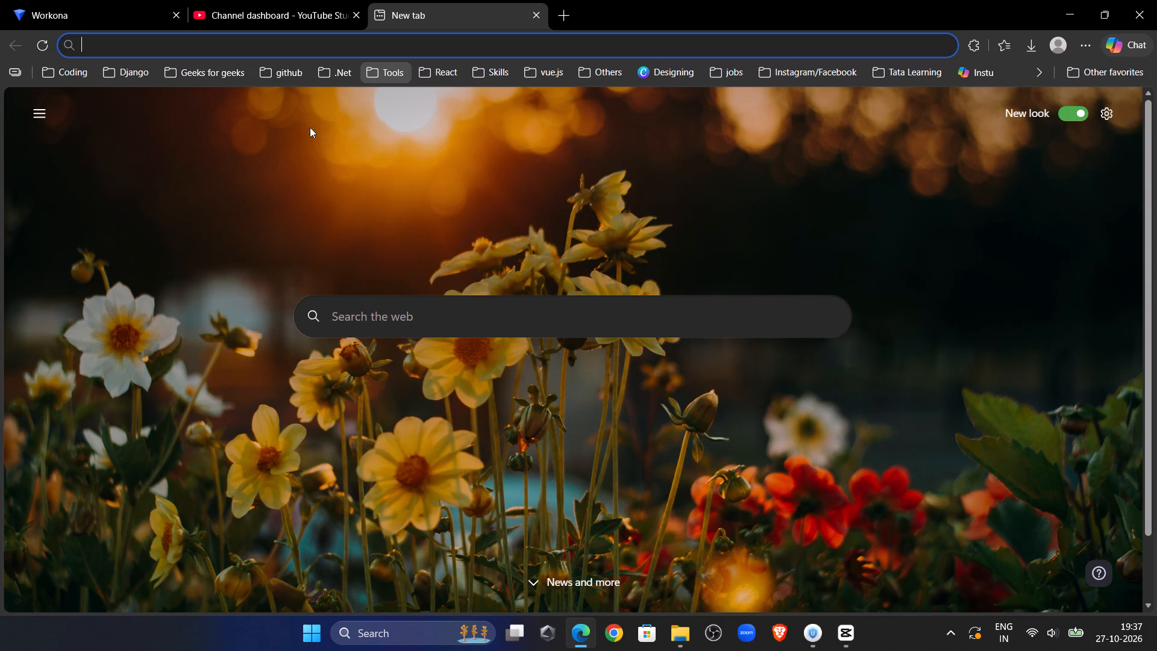